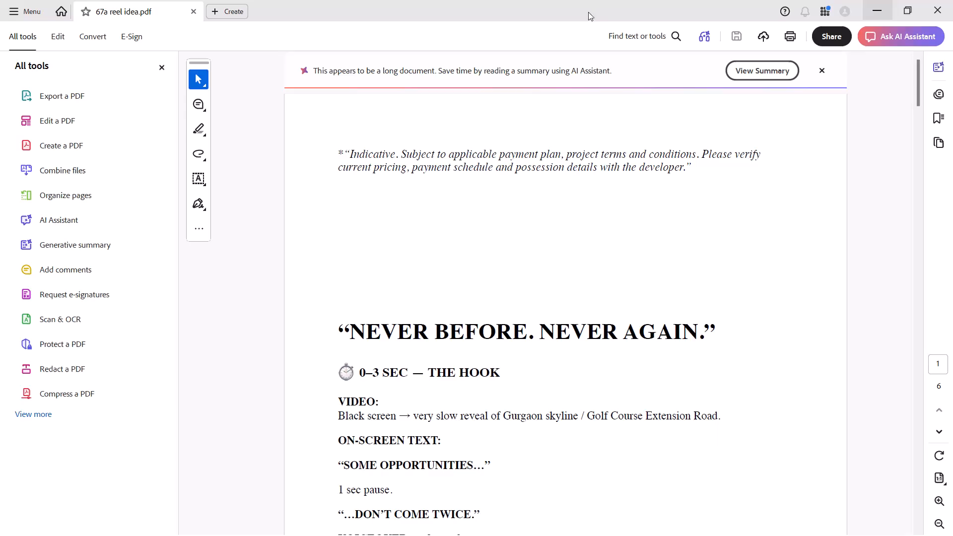
# Review the opening of the 67a reel idea script, covering the 0–3 sec hook and the start of the 3–7 sec section.
pyautogui.scroll(-7, 533, 307)
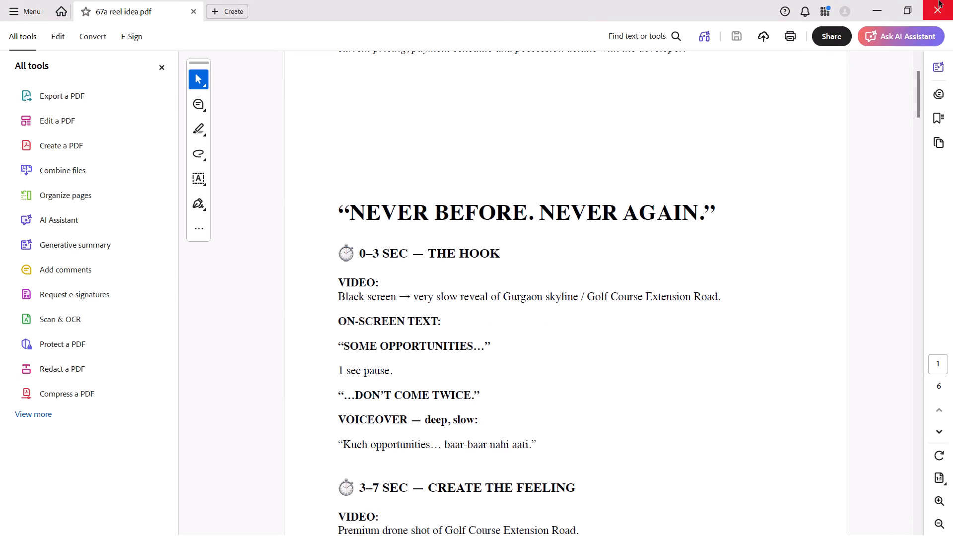
pyautogui.click(878, 0)
pyautogui.click(874, 13)
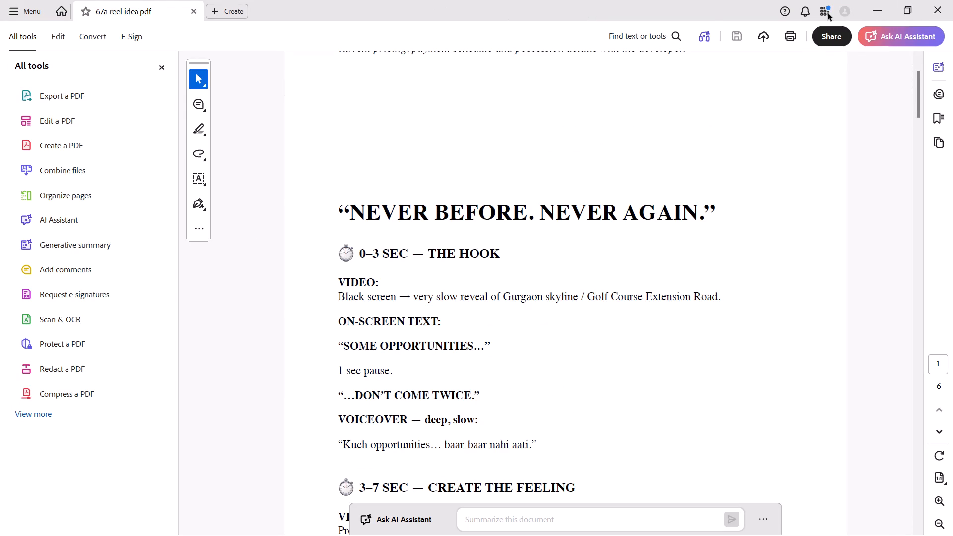
pyautogui.scroll(-3, 497, 203)
pyautogui.scroll(-2, 430, 226)
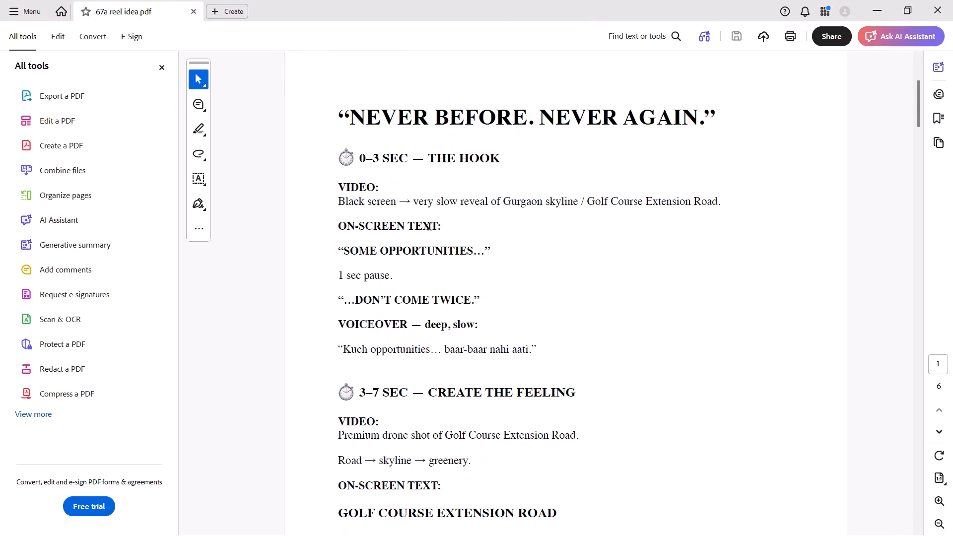
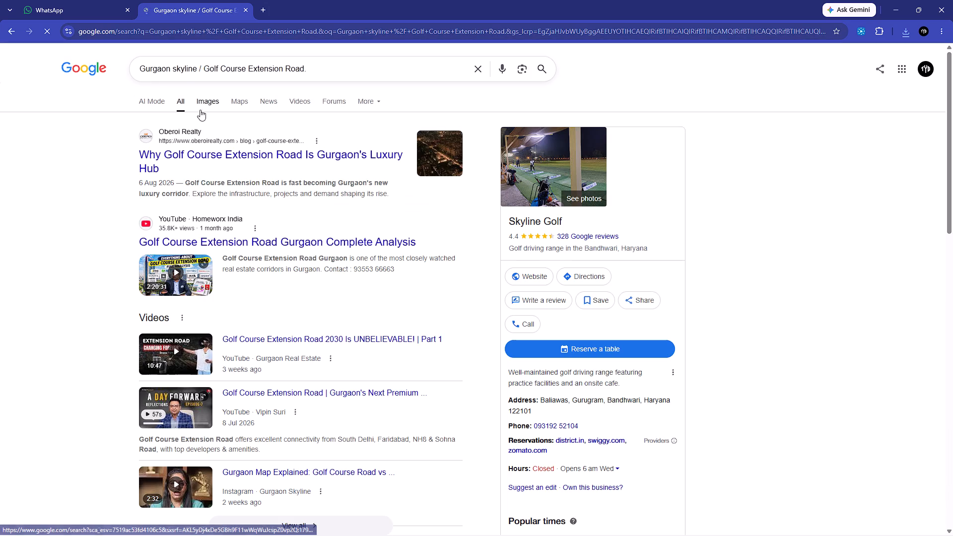
# Browse the image results for Gurgaon skyline / Golf Course Extension Road and preview the Superluxere highway photo.
pyautogui.click(214, 106)
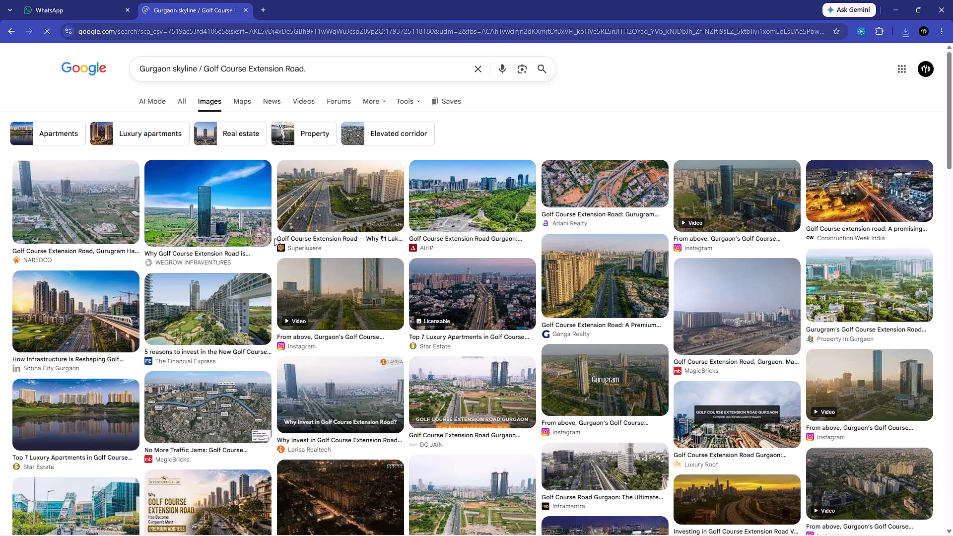
pyautogui.click(322, 194)
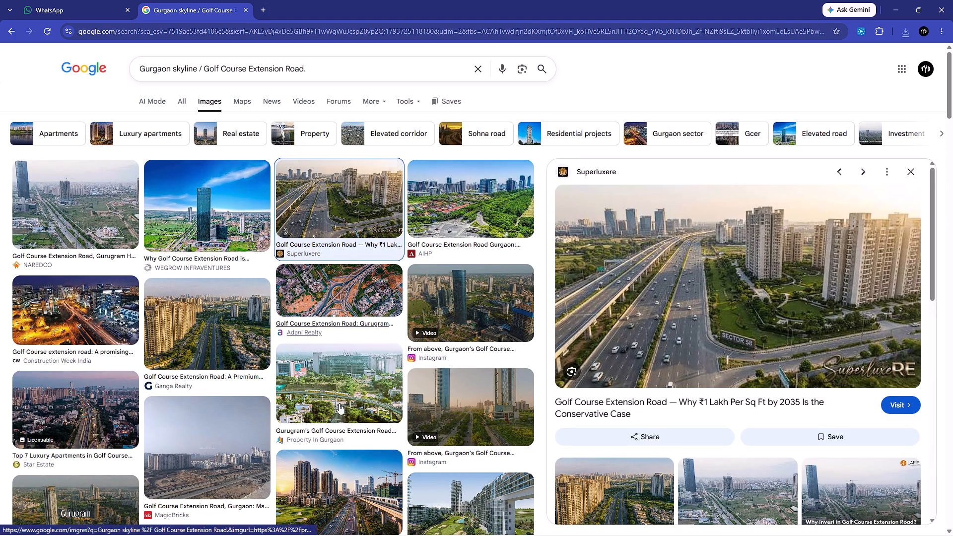
pyautogui.scroll(-9, 67, 217)
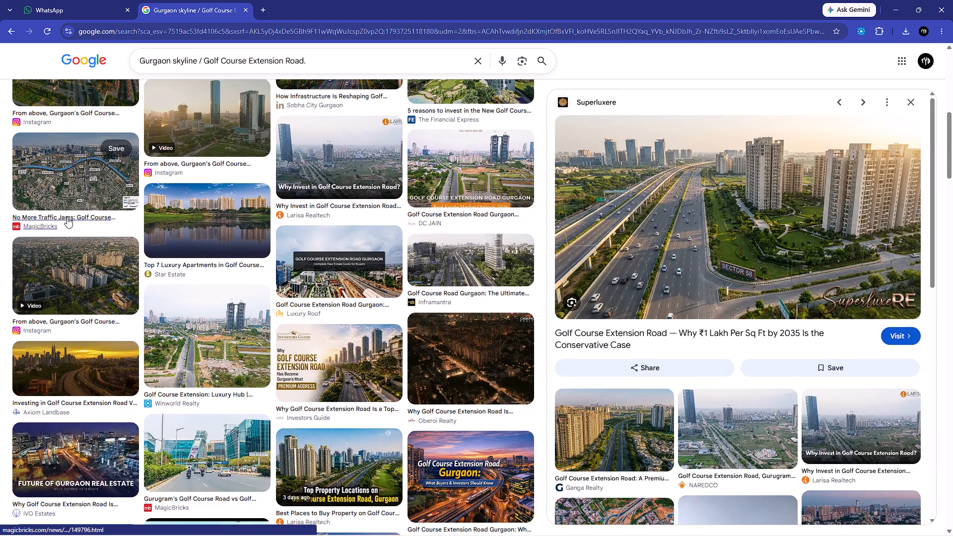
pyautogui.scroll(13, 67, 217)
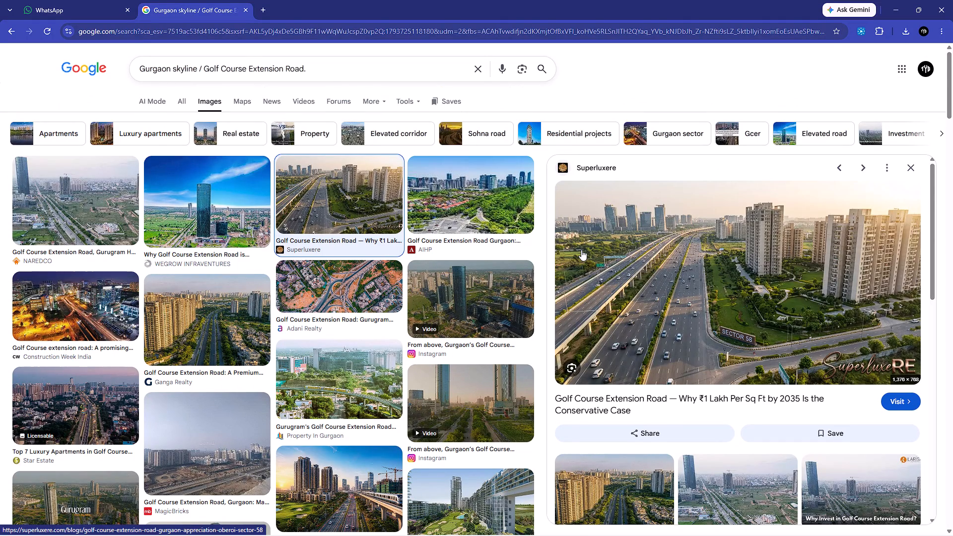
# Check the Superluxere photo on its source blog page and return to the image results.
pyautogui.click(637, 253)
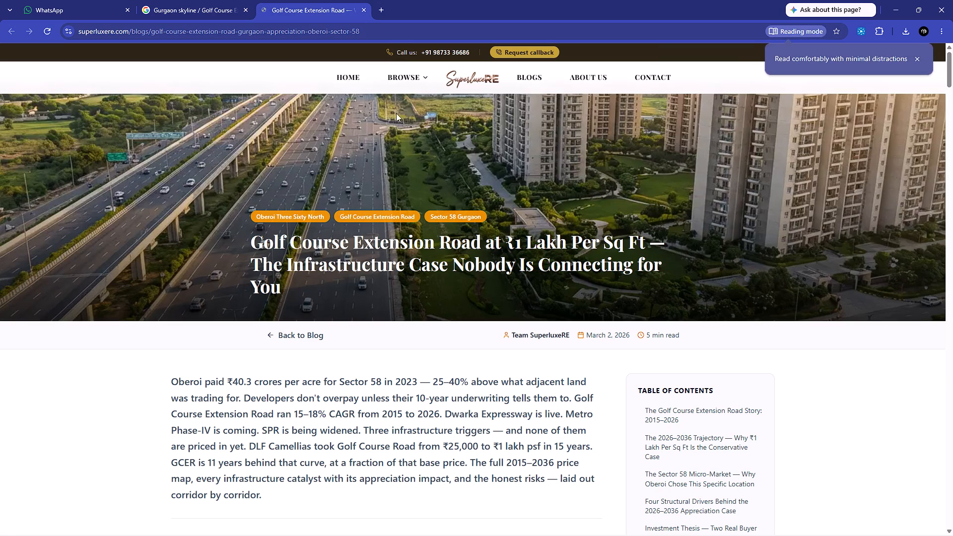
pyautogui.scroll(-1, 416, 200)
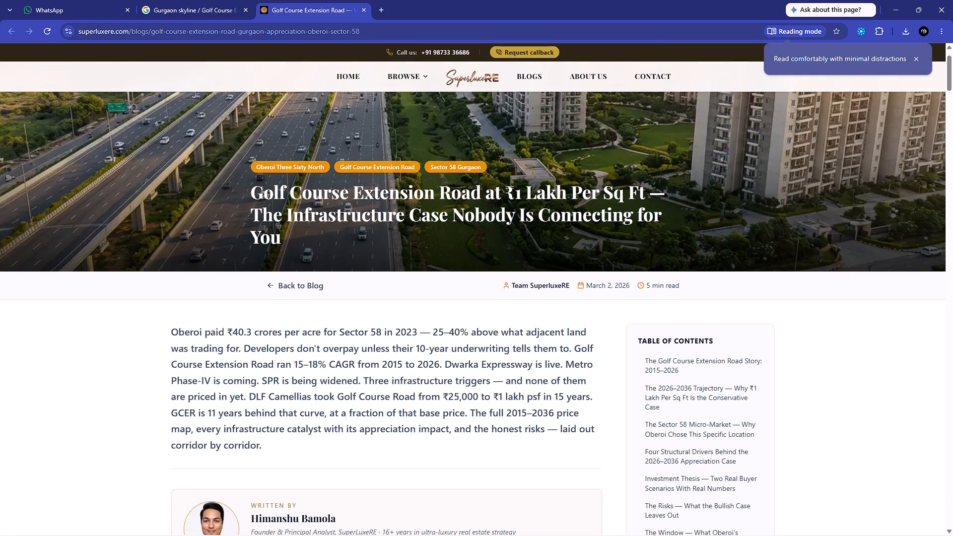
pyautogui.scroll(5, 437, 203)
pyautogui.click(9, 30)
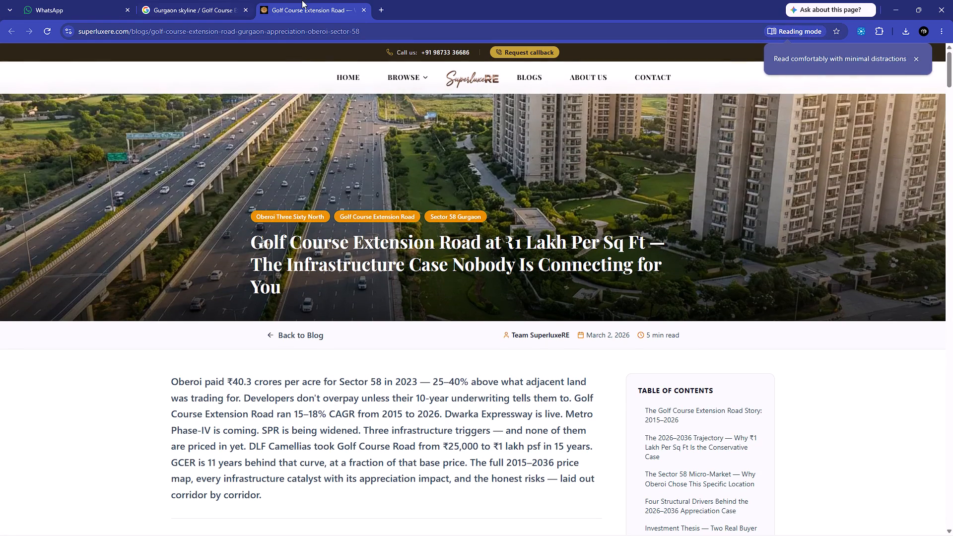
pyautogui.click(364, 9)
# Refine the image search by adding "potraite" to the end of the existing query.
pyautogui.scroll(4, 314, 79)
pyautogui.click(316, 69)
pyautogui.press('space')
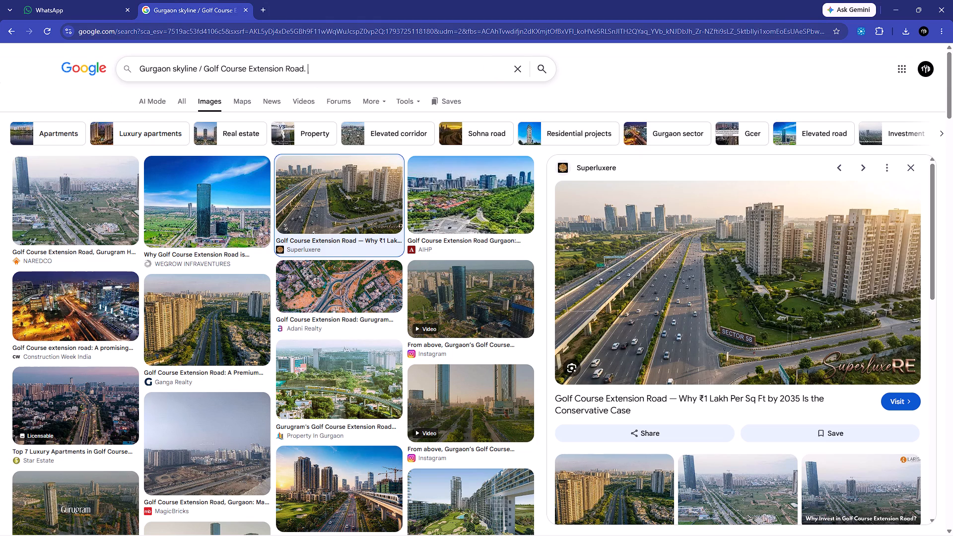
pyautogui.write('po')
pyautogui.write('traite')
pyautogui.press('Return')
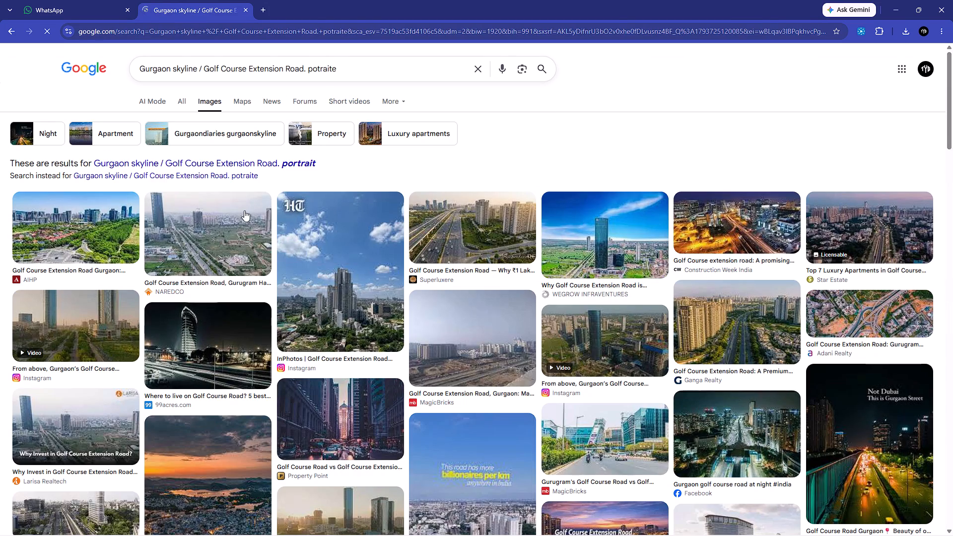
# Compare the portrait Instagram tower photo with the Ganga Realty road photo and start saving the Ganga Realty image to disk.
pyautogui.click(339, 316)
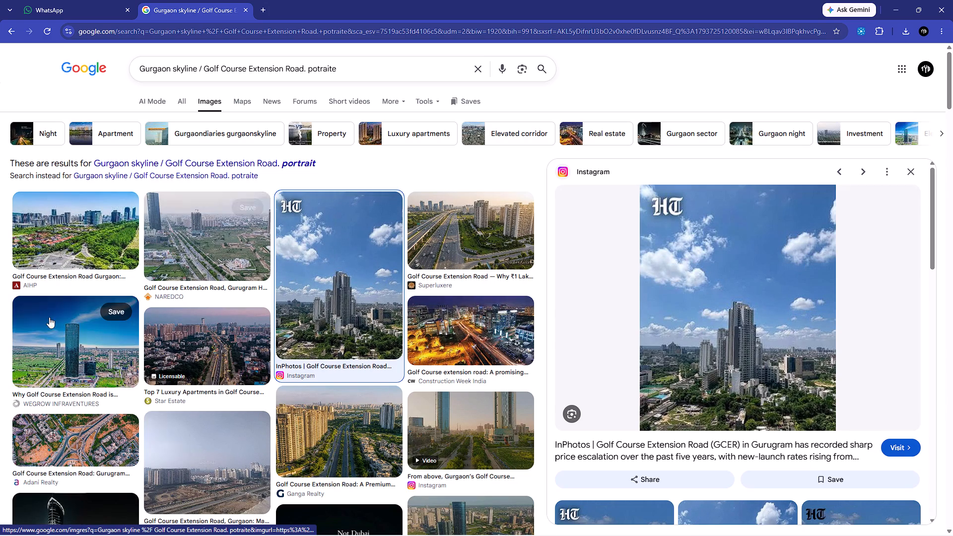
pyautogui.scroll(-2, 205, 388)
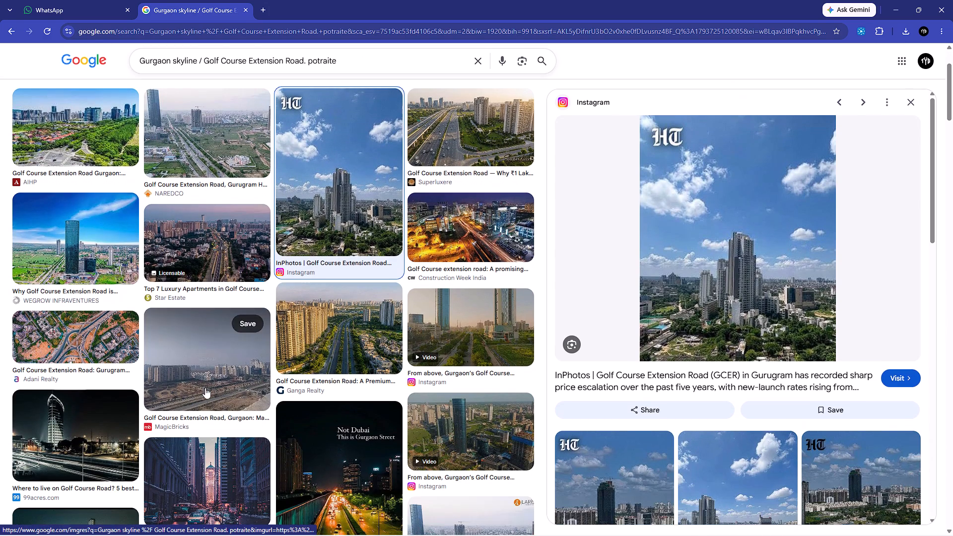
pyautogui.click(329, 339)
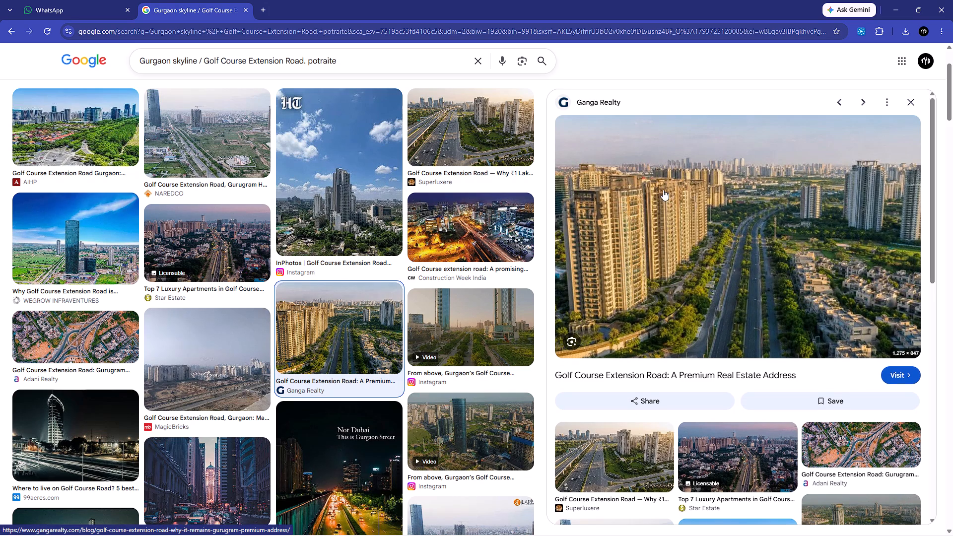
pyautogui.rightClick(701, 220)
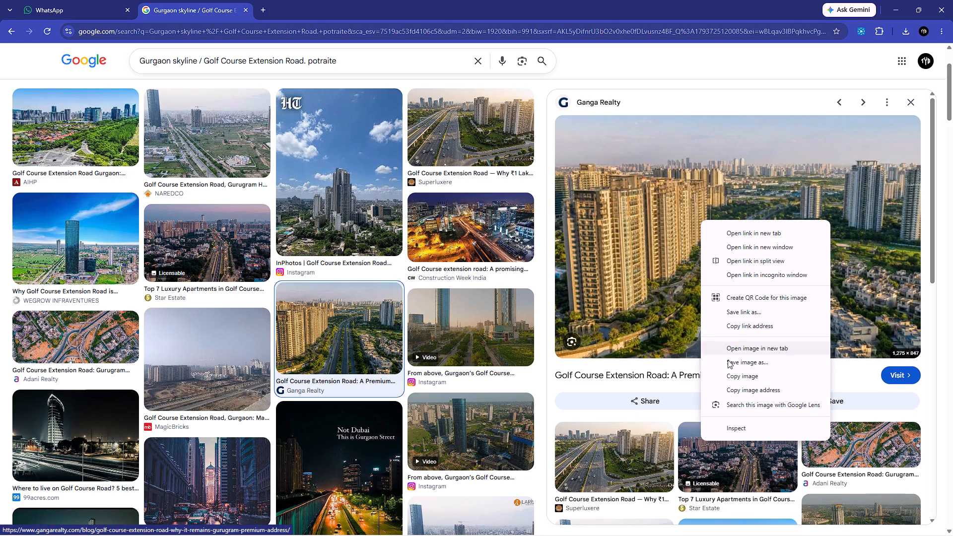
pyautogui.click(730, 365)
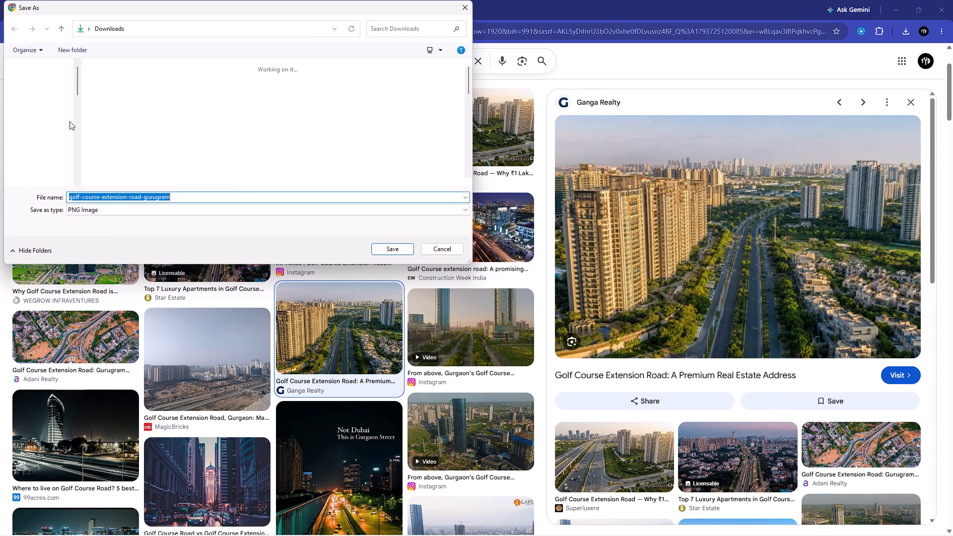
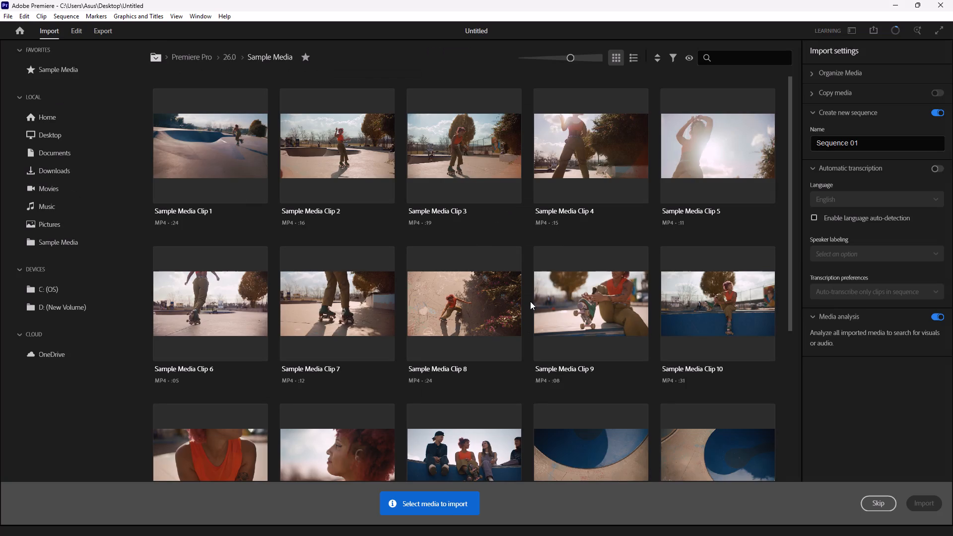
# Skip the initial sample media import in Adobe Premiere and enter the Untitled project's editing workspace.
pyautogui.click(888, 503)
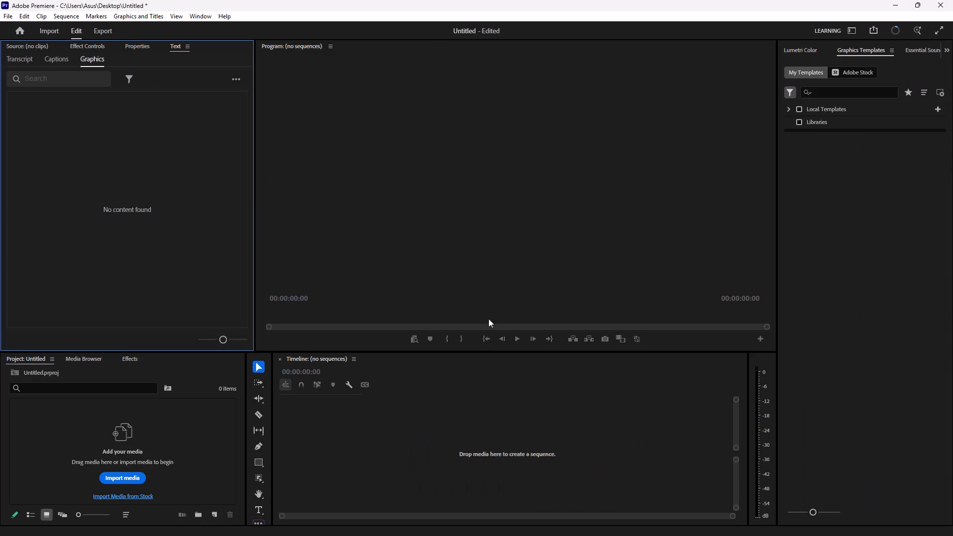
# Start importing media into the empty project and browse the folder locations for the reel's source files.
pyautogui.click(124, 442)
pyautogui.click(130, 472)
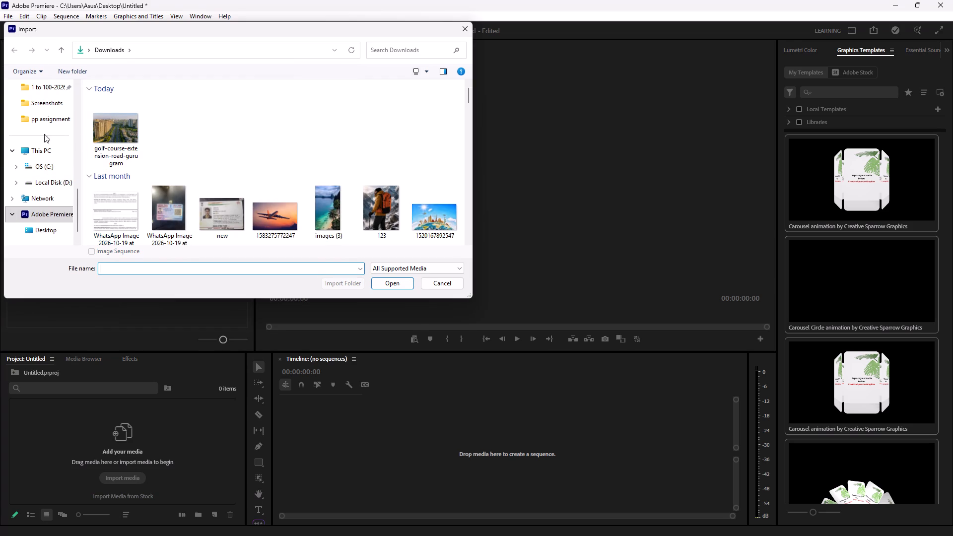
pyautogui.scroll(7, 68, 178)
pyautogui.scroll(3, 41, 132)
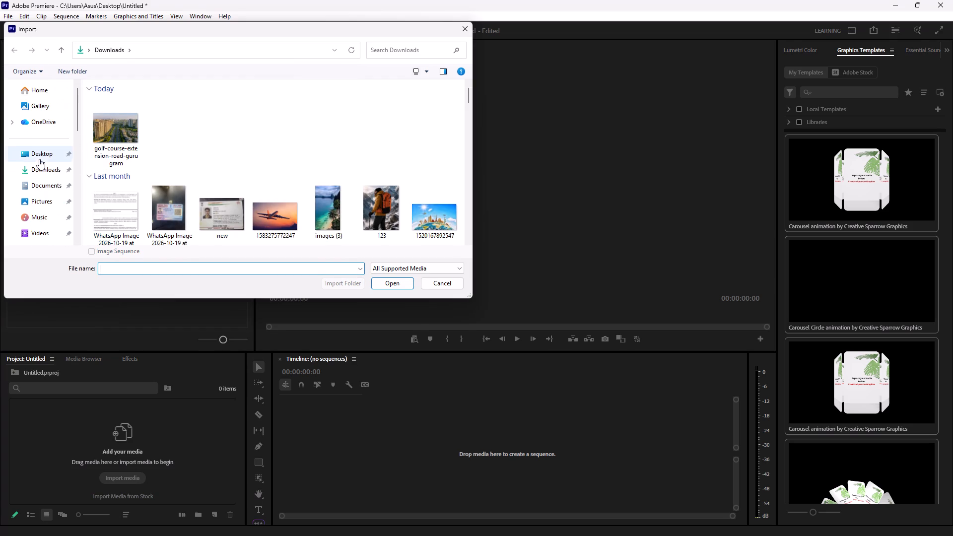
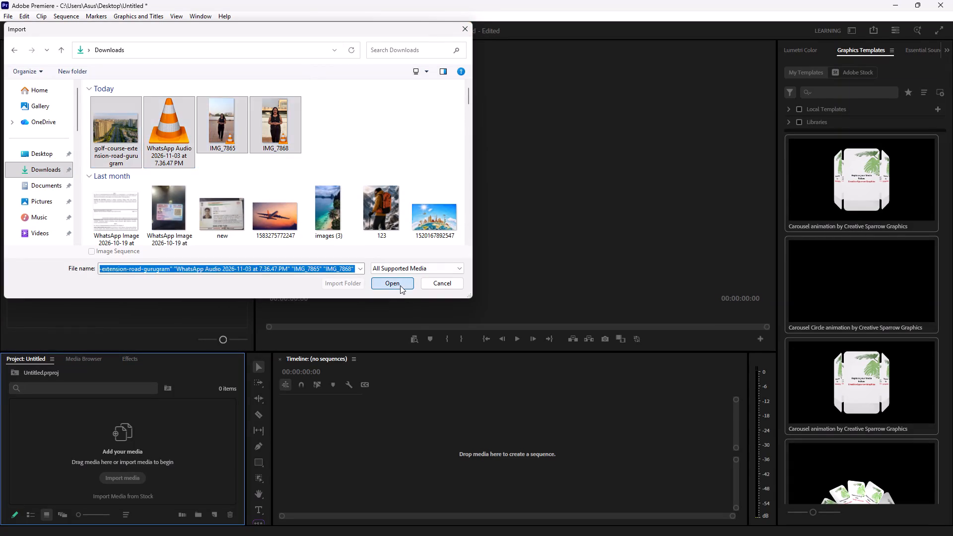
# Create a new sequence from the imported IMG_7865.MOV clip and briefly play its opening.
pyautogui.click(148, 486)
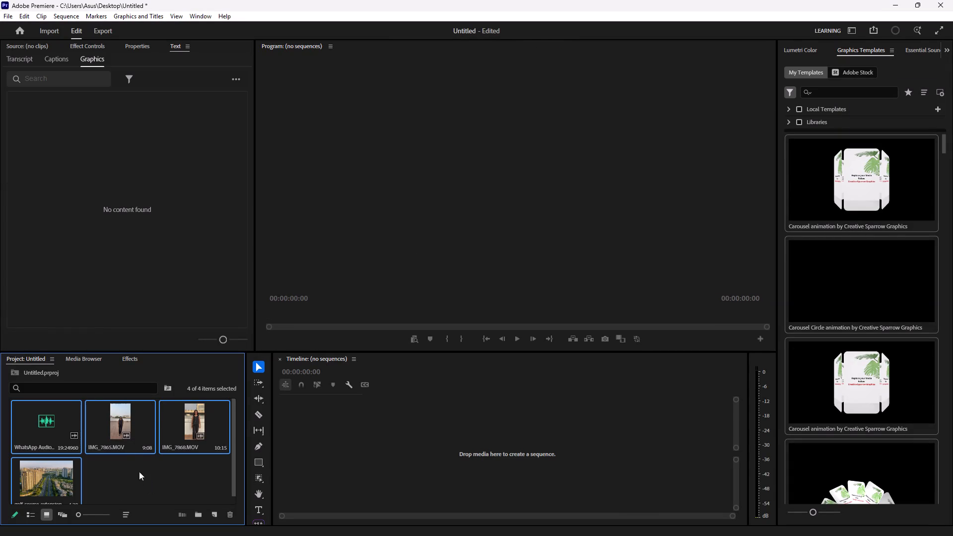
pyautogui.moveTo(129, 431); pyautogui.dragTo(336, 414)
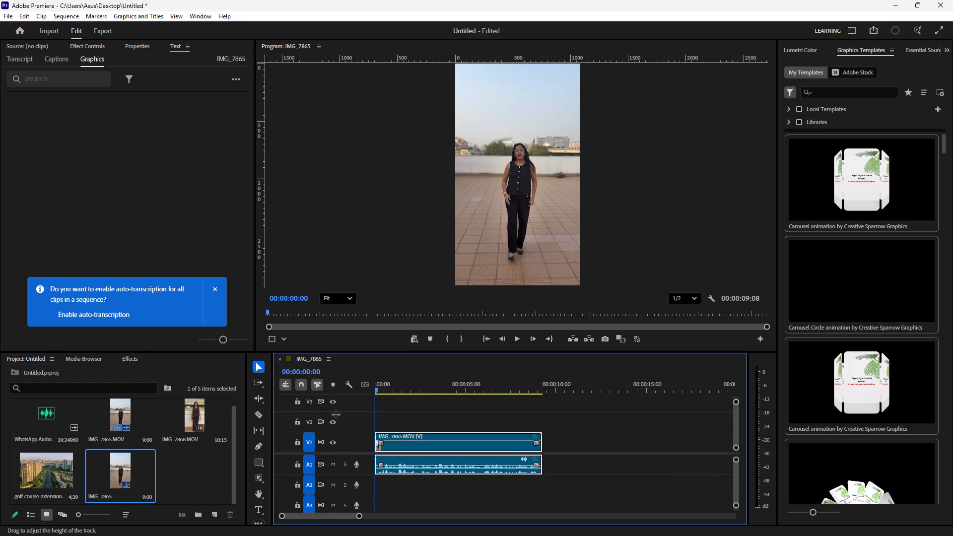
pyautogui.press('space')
pyautogui.write('v')
pyautogui.press('space')
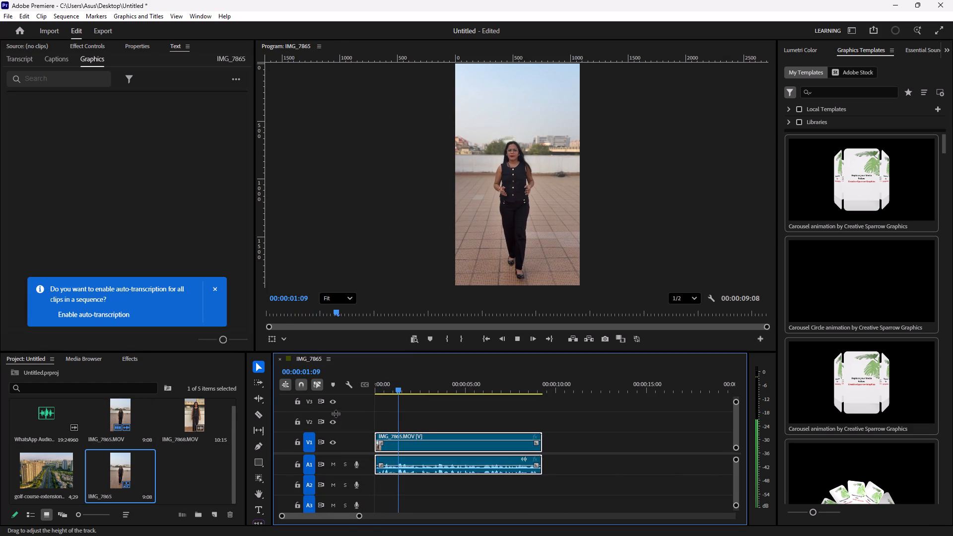
# Find the OnePlus Nord Buds 3 Pro among the paired Bluetooth devices and connect them for audio.
pyautogui.click(884, 523)
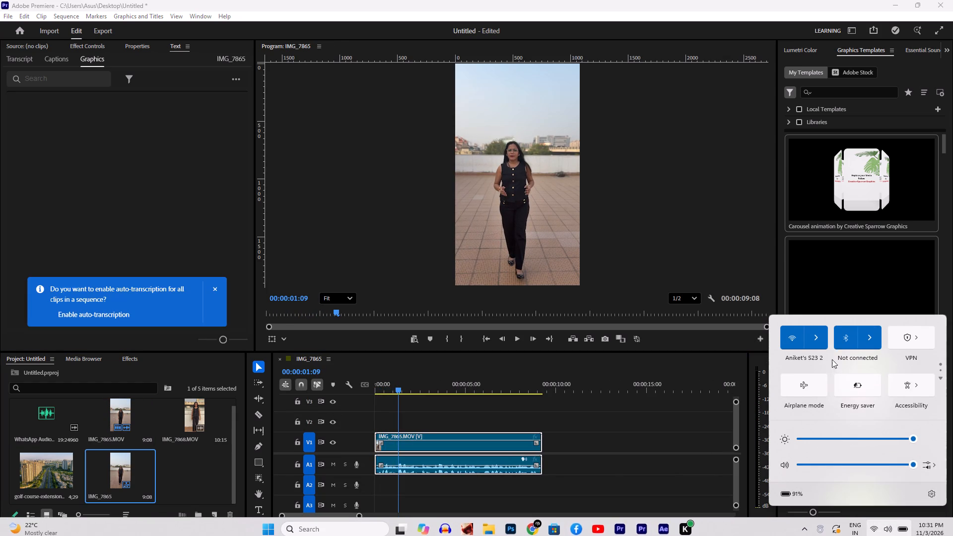
pyautogui.click(871, 346)
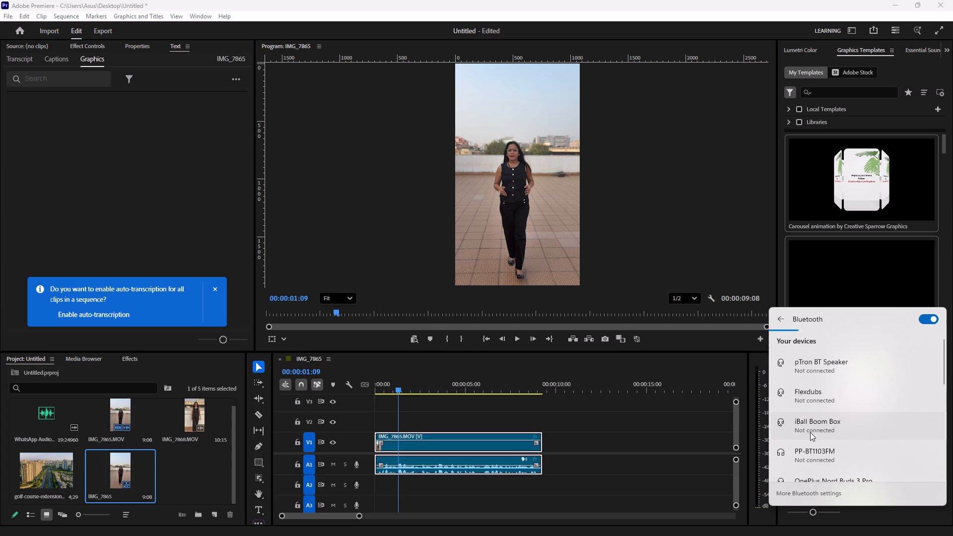
pyautogui.scroll(-6, 810, 432)
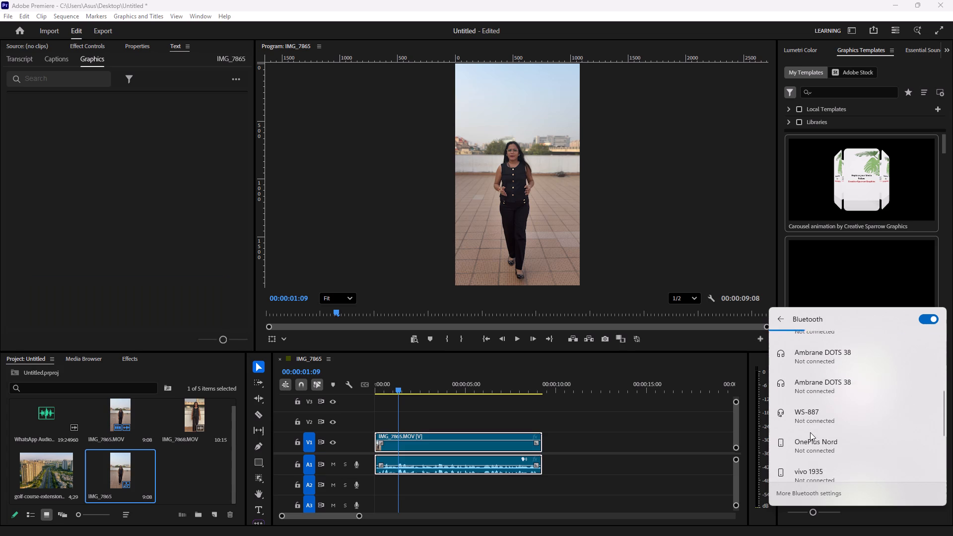
pyautogui.scroll(-8, 810, 432)
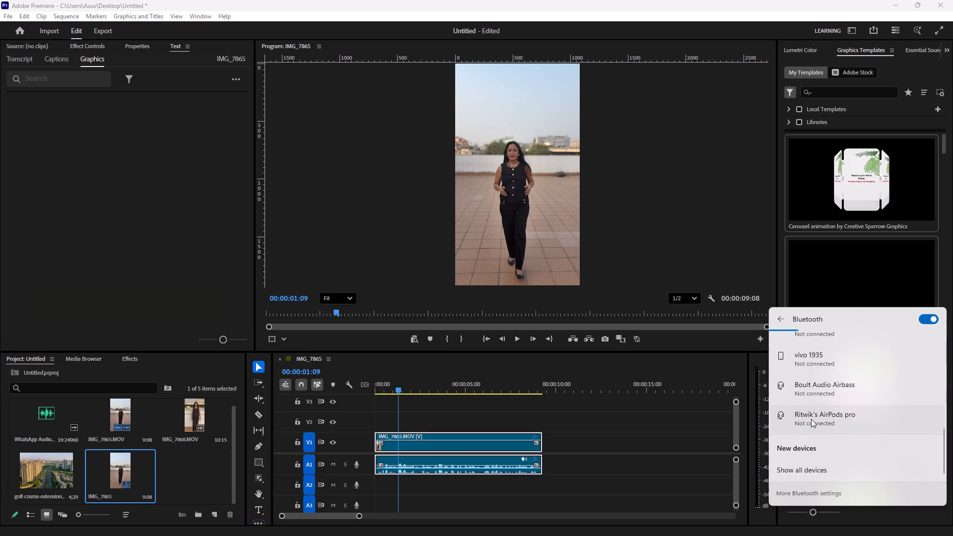
pyautogui.scroll(-2, 811, 419)
pyautogui.scroll(5, 803, 460)
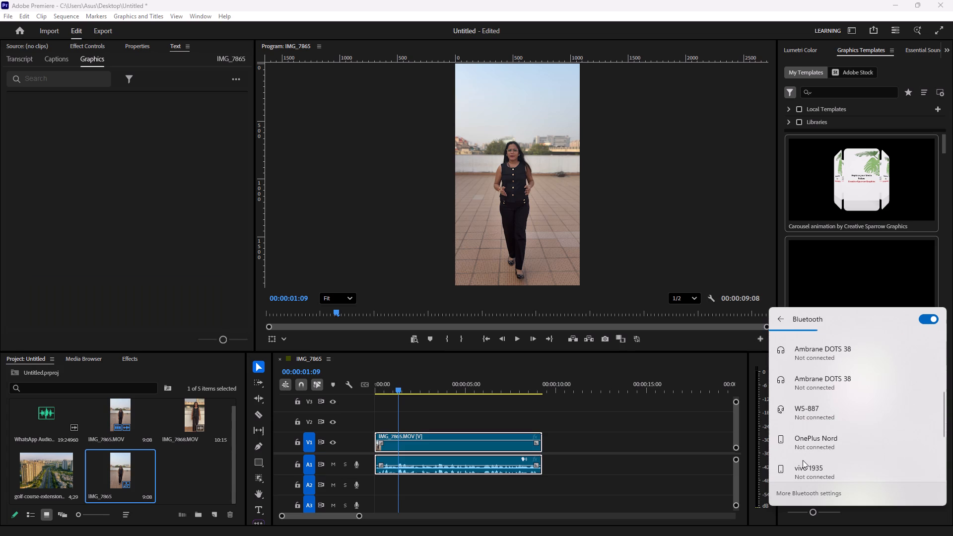
pyautogui.scroll(5, 803, 460)
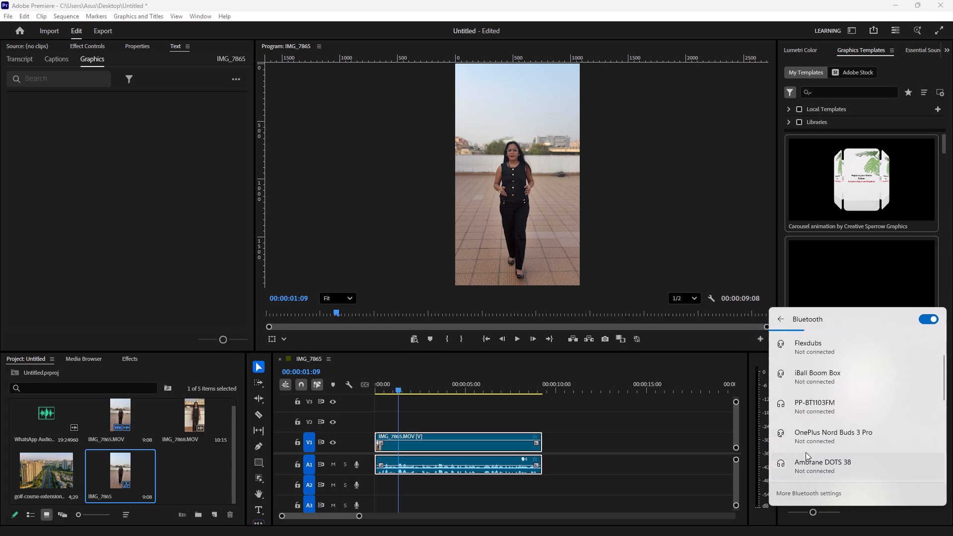
pyautogui.click(808, 439)
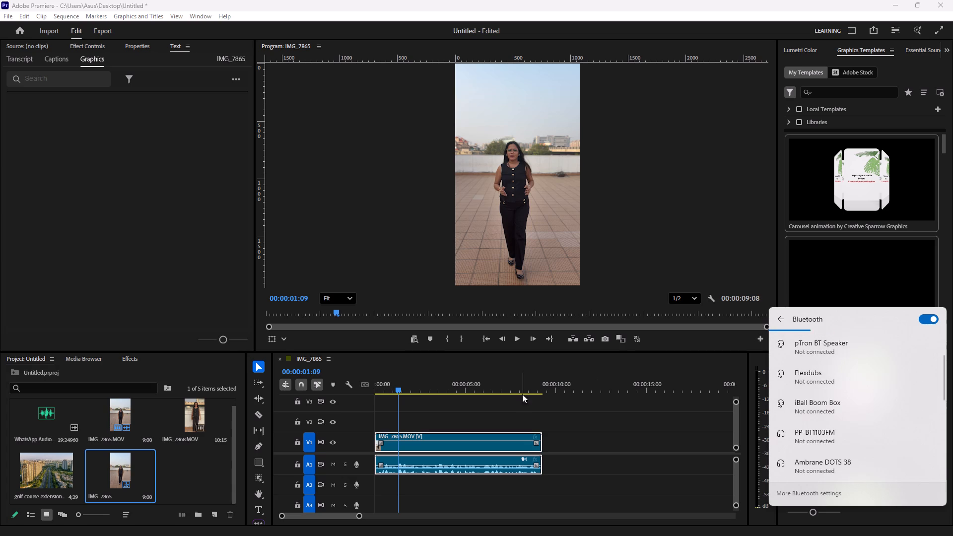
pyautogui.press('space')
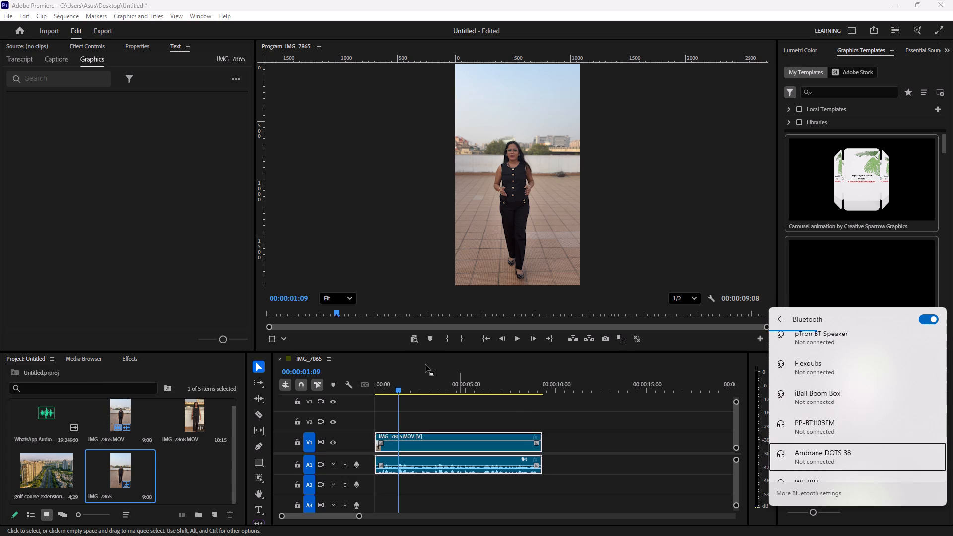
# Play the IMG_7865 sequence to about 00:00:07:08 to check its picture and sound.
pyautogui.click(613, 445)
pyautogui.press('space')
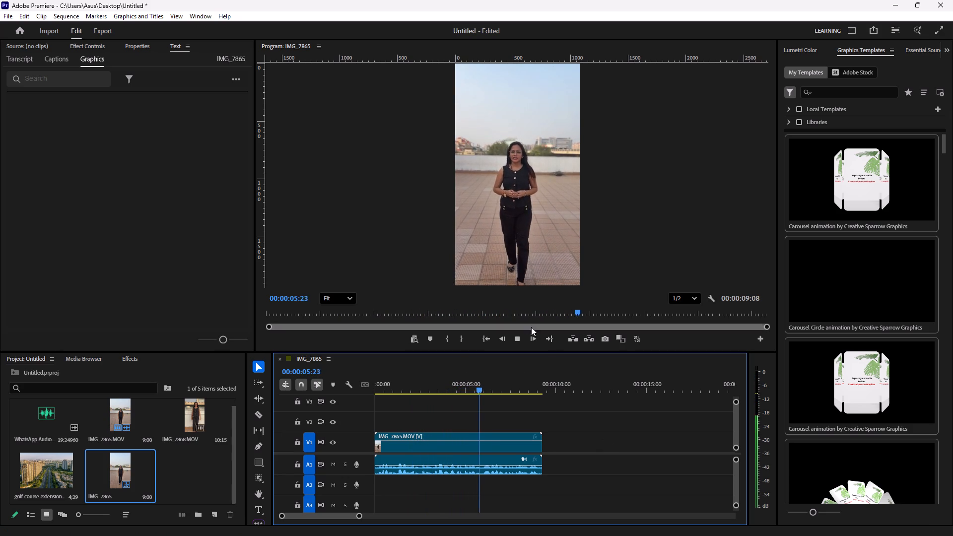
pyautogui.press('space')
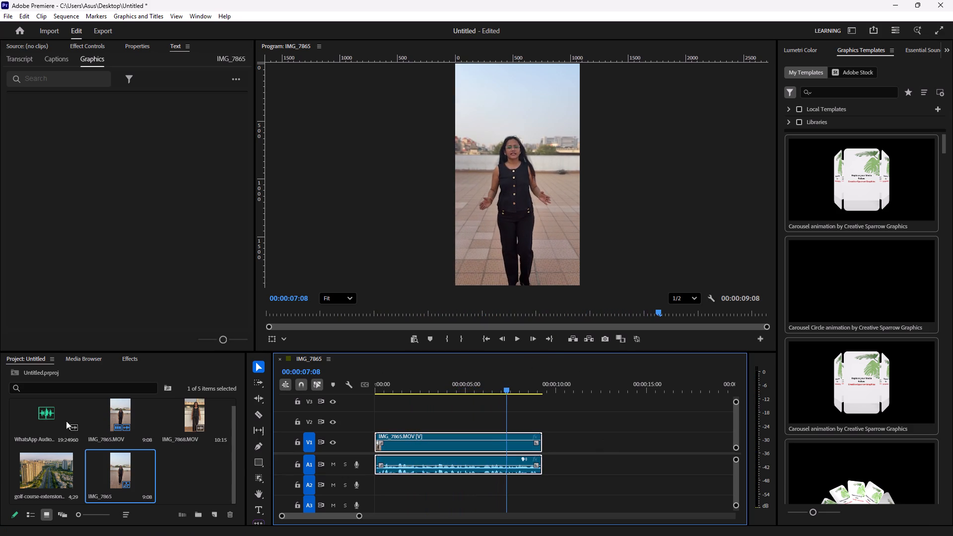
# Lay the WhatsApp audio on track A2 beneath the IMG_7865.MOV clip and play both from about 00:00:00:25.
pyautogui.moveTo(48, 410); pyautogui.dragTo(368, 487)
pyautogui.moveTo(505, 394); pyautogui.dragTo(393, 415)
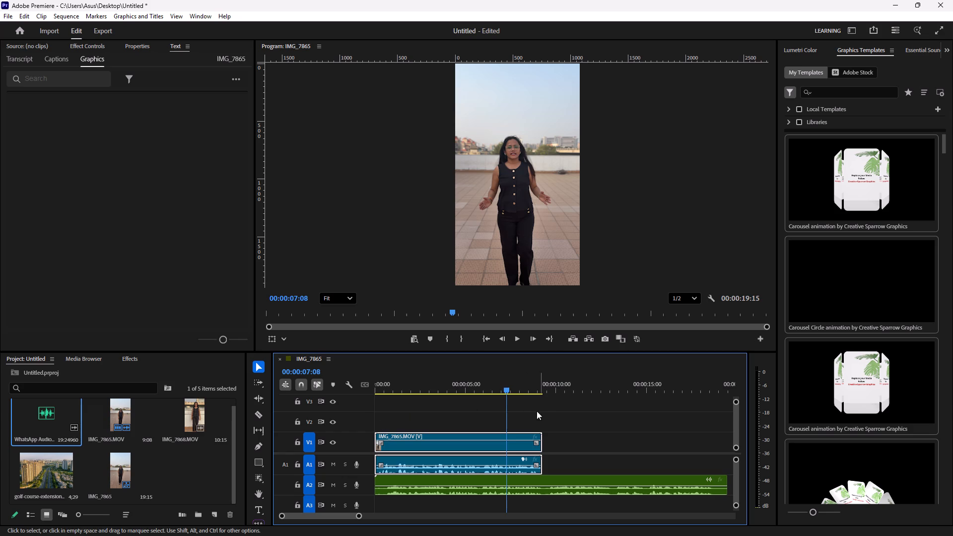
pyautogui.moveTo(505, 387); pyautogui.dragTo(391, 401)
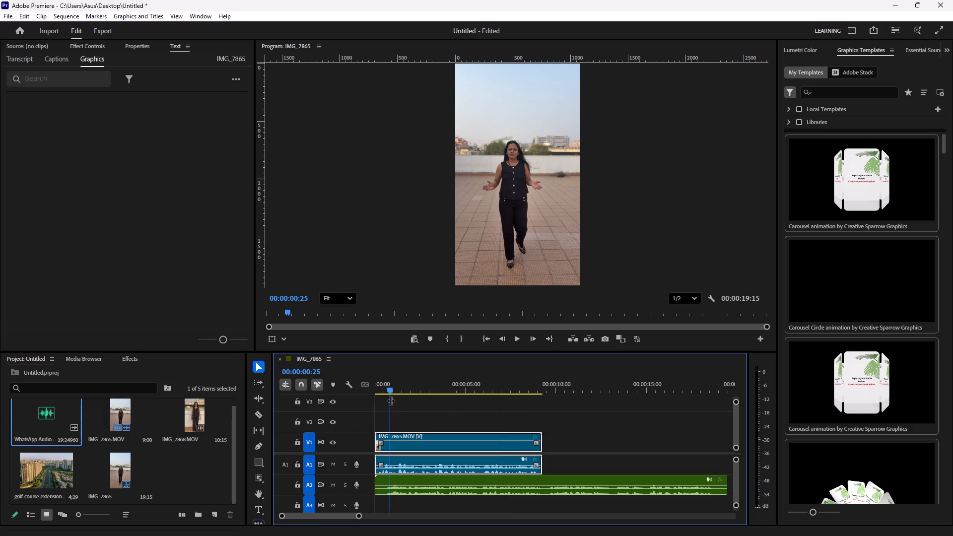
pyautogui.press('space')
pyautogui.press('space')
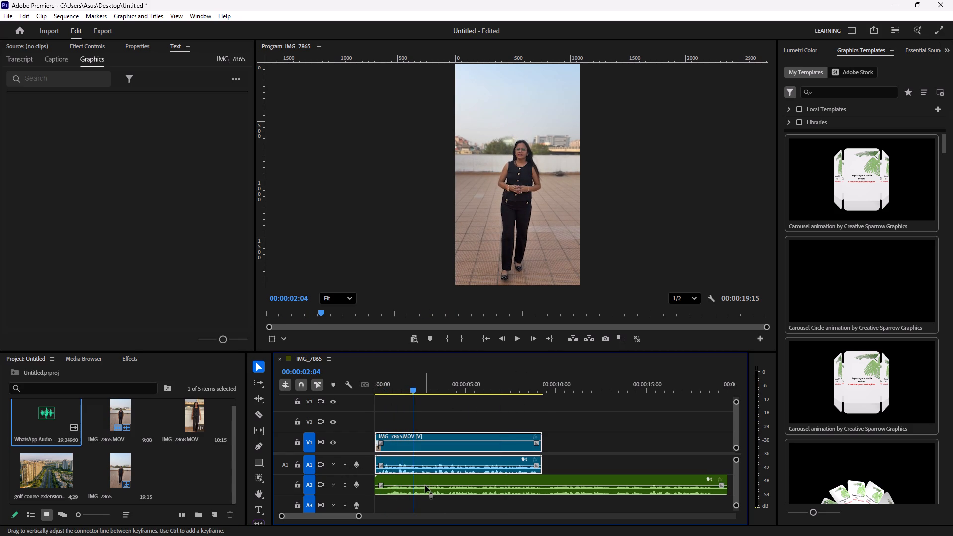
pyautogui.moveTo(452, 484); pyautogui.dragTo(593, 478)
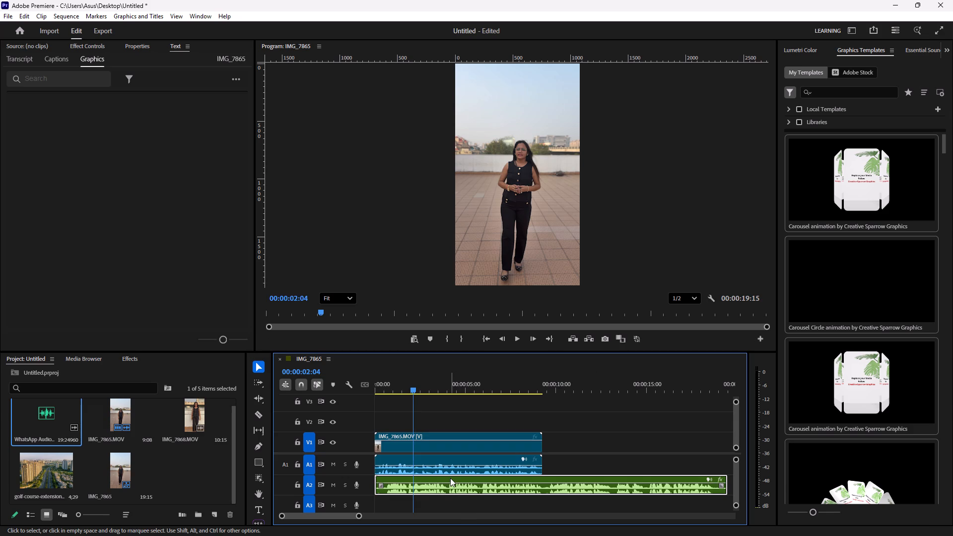
# Undo the recent timeline edits back through the placement of the WhatsApp audio and the IMG_7865.MOV clip.
pyautogui.hotkey('ctrl', 'z')
pyautogui.hotkey('ctrl', 'z')
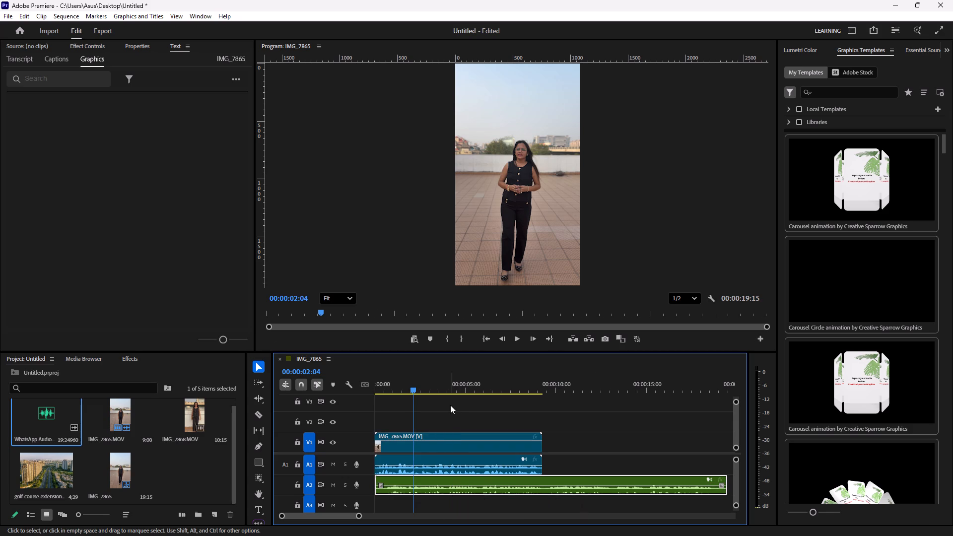
pyautogui.hotkey('ctrl', 'z')
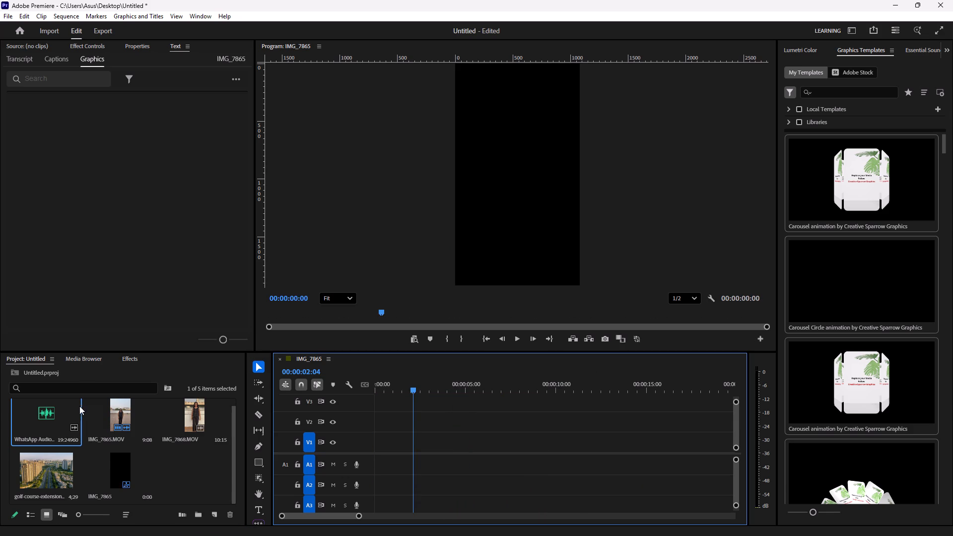
# Place the WhatsApp audio on track A1 at the very start of the emptied IMG_7865 sequence.
pyautogui.moveTo(56, 413); pyautogui.dragTo(384, 440)
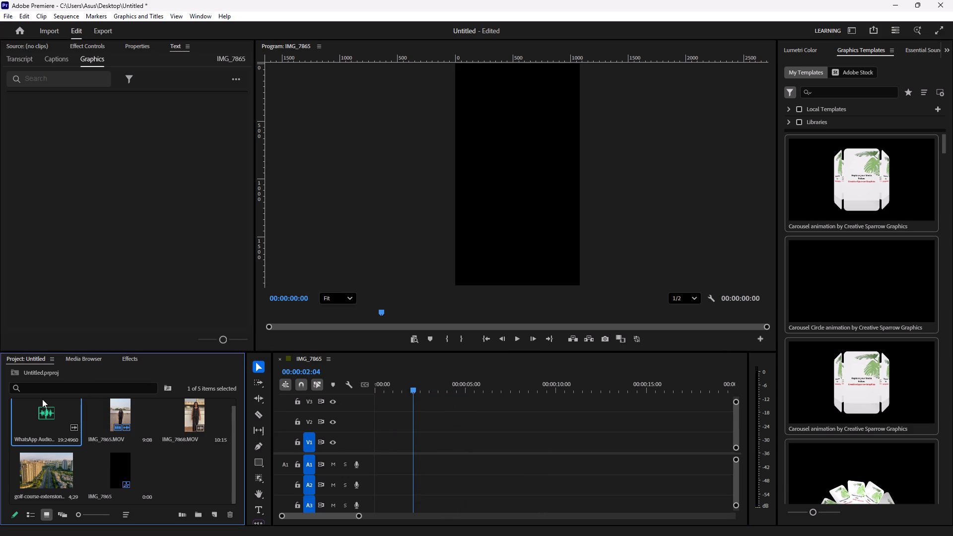
pyautogui.moveTo(57, 414); pyautogui.dragTo(348, 472)
# Listen to the WhatsApp audio on track A1 from 00:00:02:04 through to its end.
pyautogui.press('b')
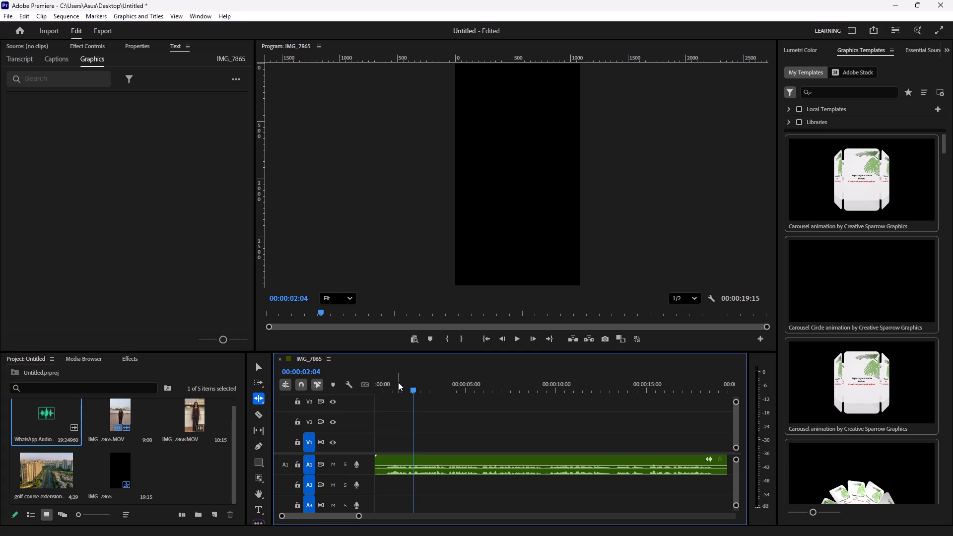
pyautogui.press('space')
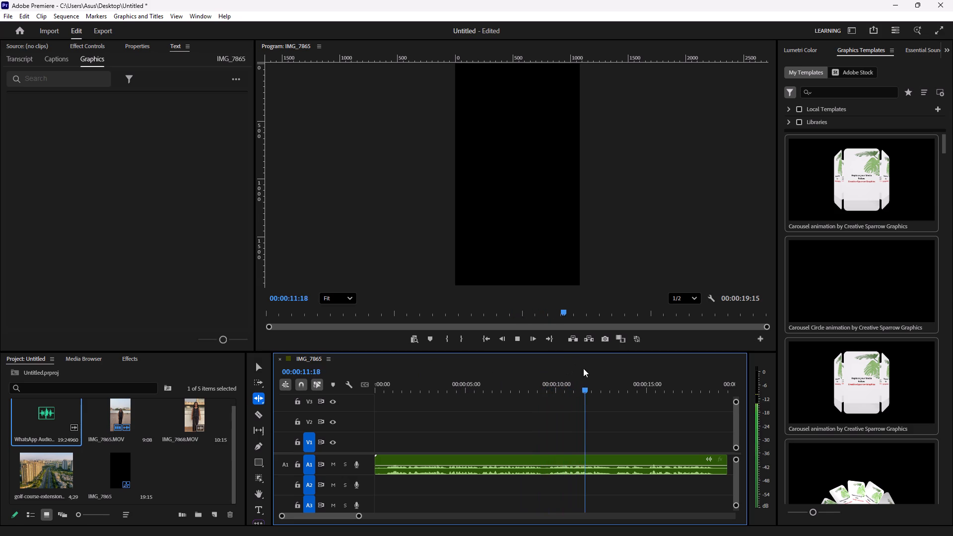
pyautogui.moveTo(348, 515); pyautogui.dragTo(351, 516)
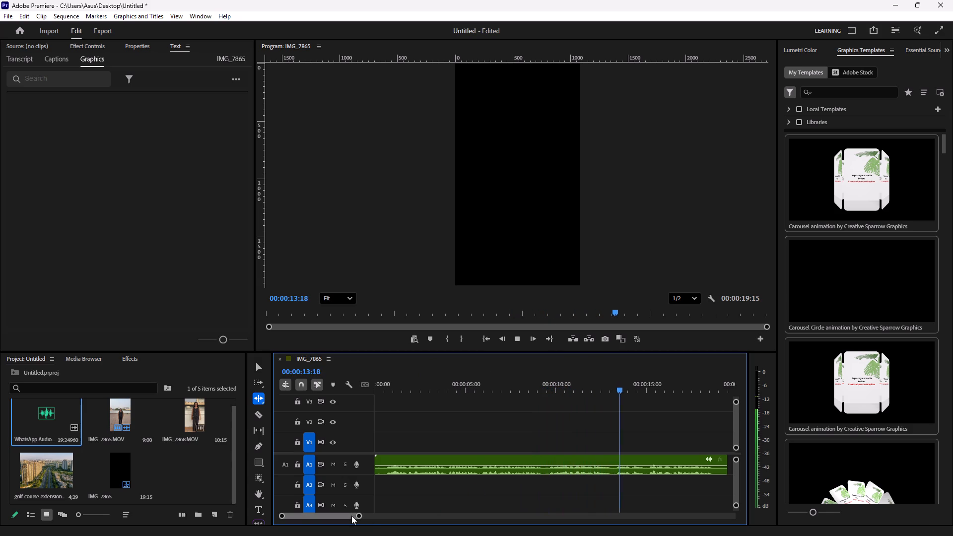
pyautogui.moveTo(351, 516); pyautogui.dragTo(346, 521)
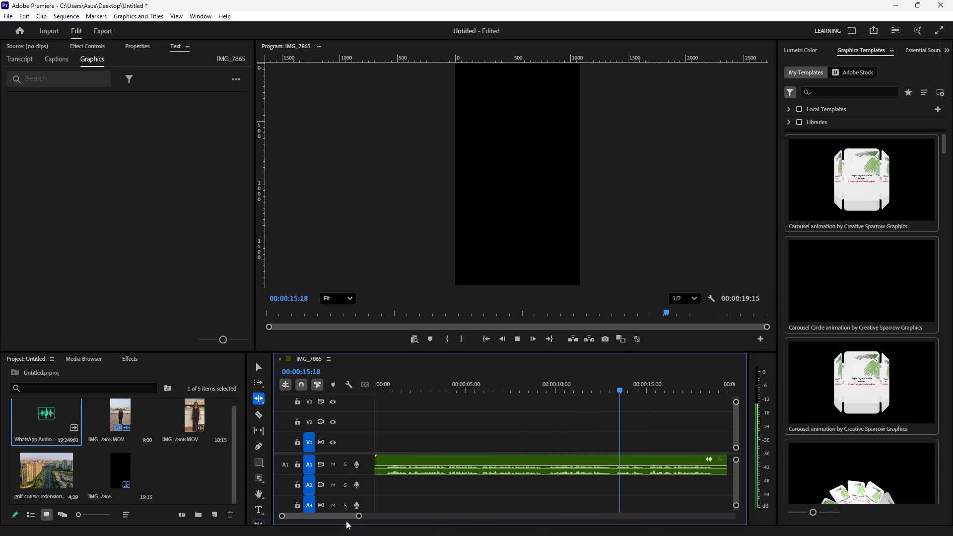
pyautogui.moveTo(346, 521); pyautogui.dragTo(343, 522)
pyautogui.moveTo(343, 515); pyautogui.dragTo(336, 517)
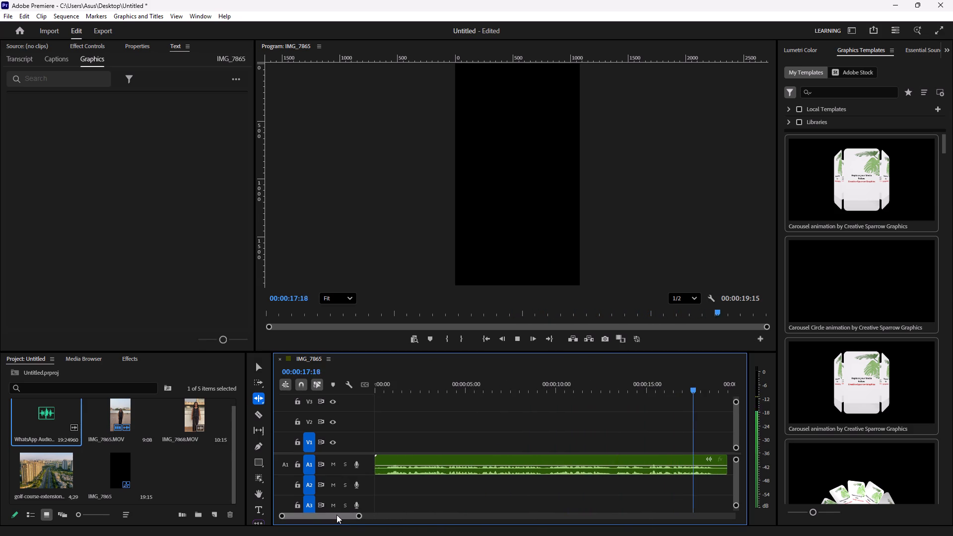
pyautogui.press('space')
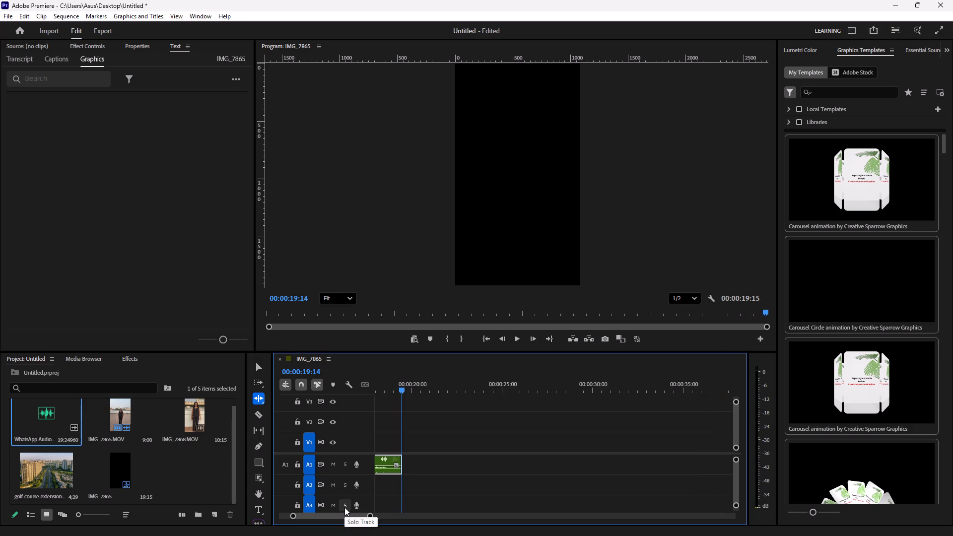
# Return the playhead to the start of the IMG_7865 sequence and select the voice-over clip on track A1.
pyautogui.moveTo(400, 391); pyautogui.dragTo(224, 402)
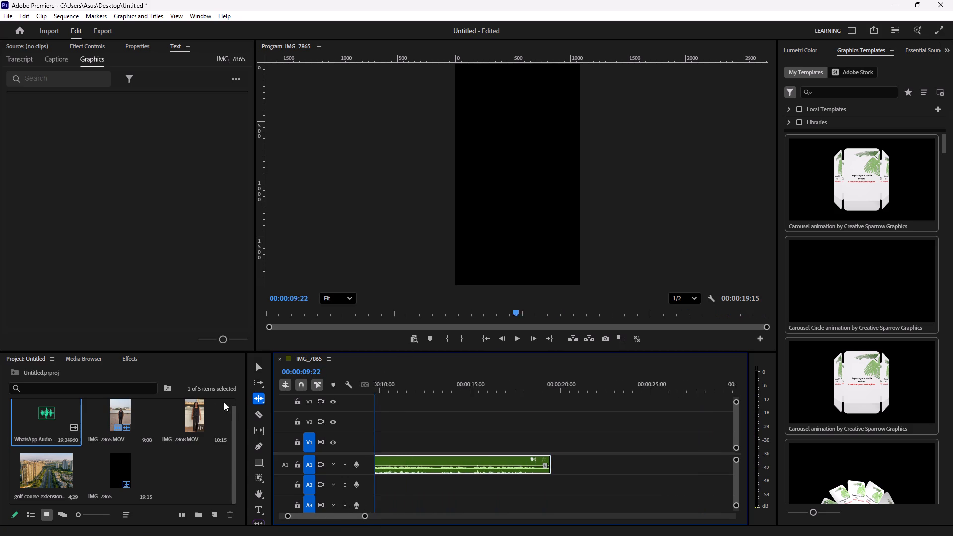
pyautogui.moveTo(224, 402); pyautogui.dragTo(161, 403)
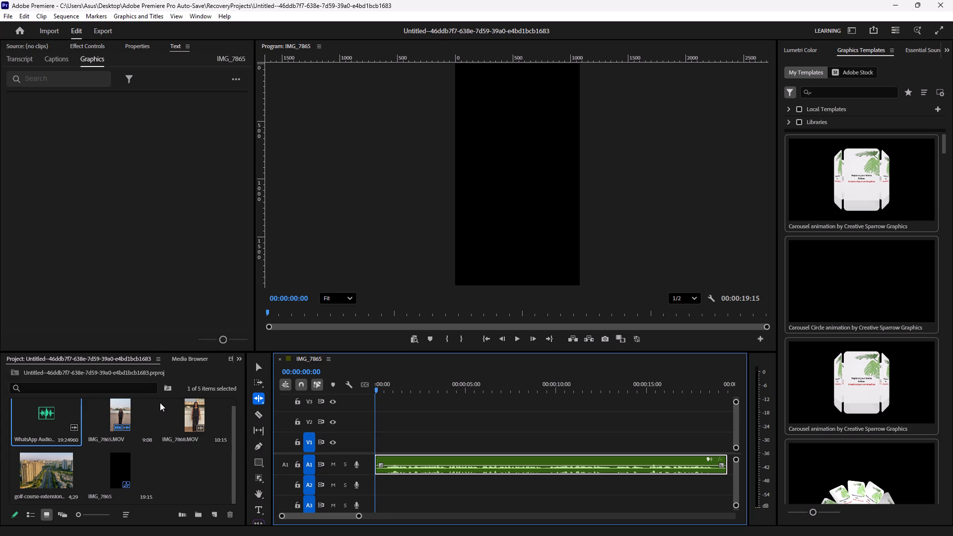
pyautogui.click(406, 465)
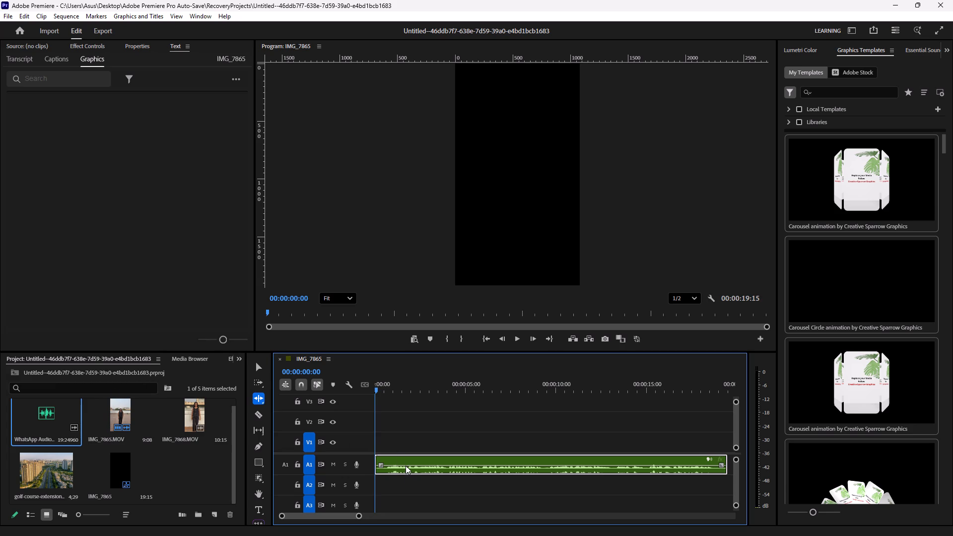
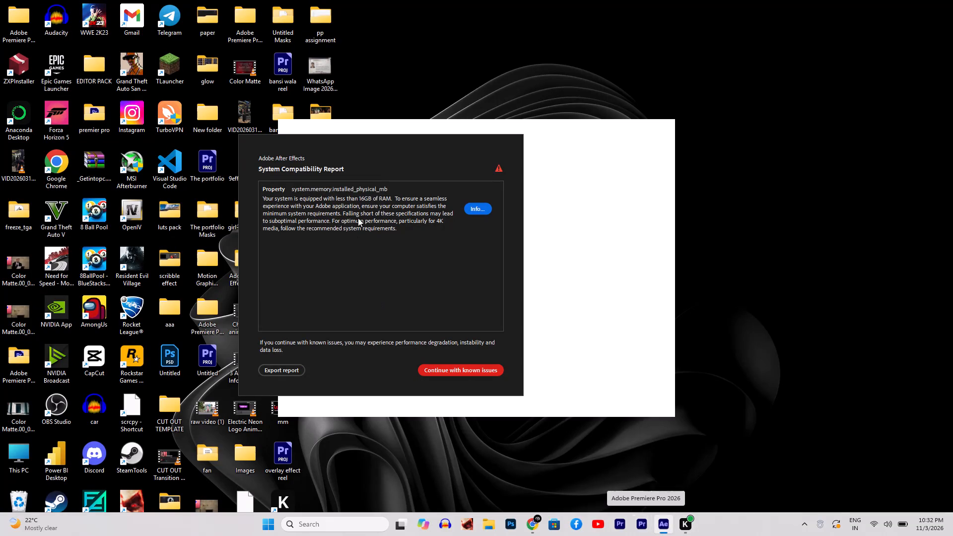
# Continue launching After Effects despite the known issues in the System Compatibility Report.
pyautogui.click(455, 369)
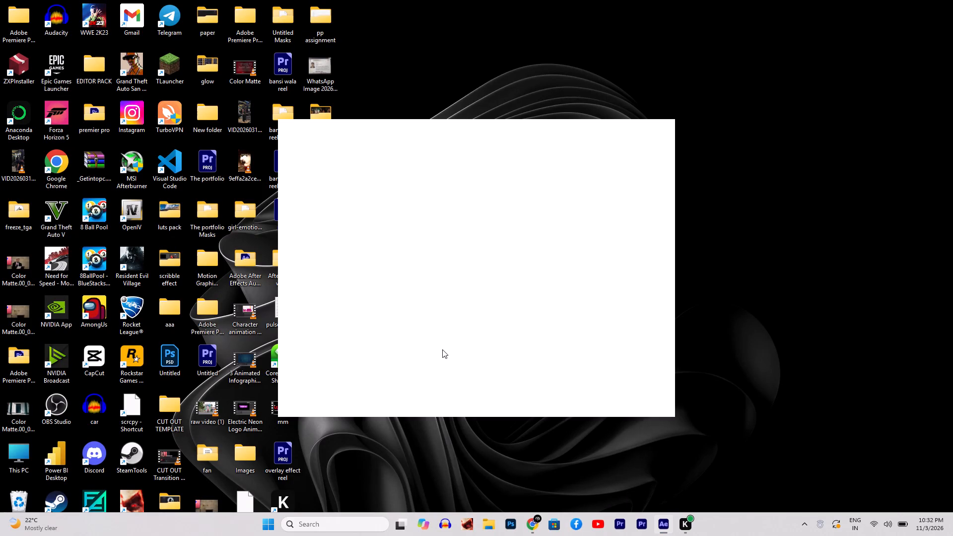
# Switch to Adobe Premiere 2026 and reopen the project that was open when it quit unexpectedly.
pyautogui.click(646, 529)
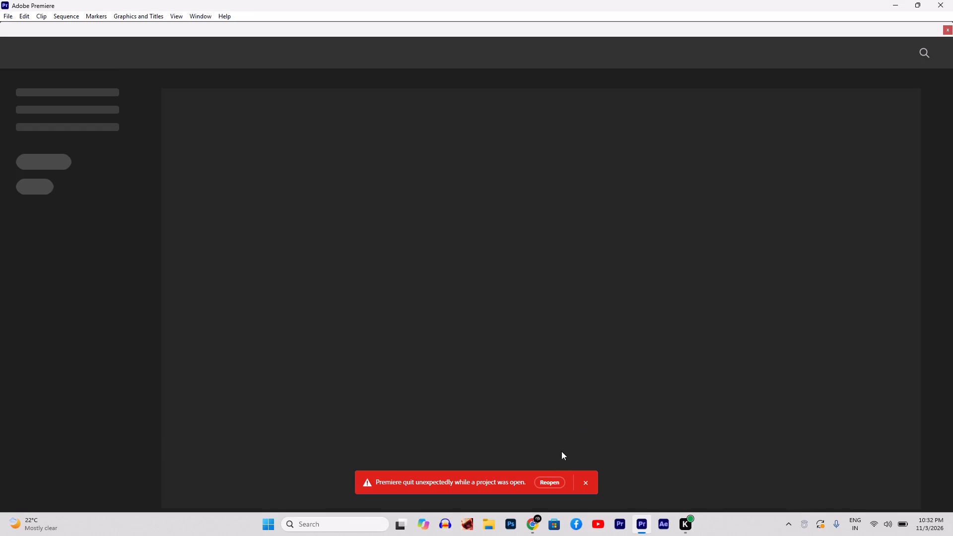
pyautogui.click(545, 480)
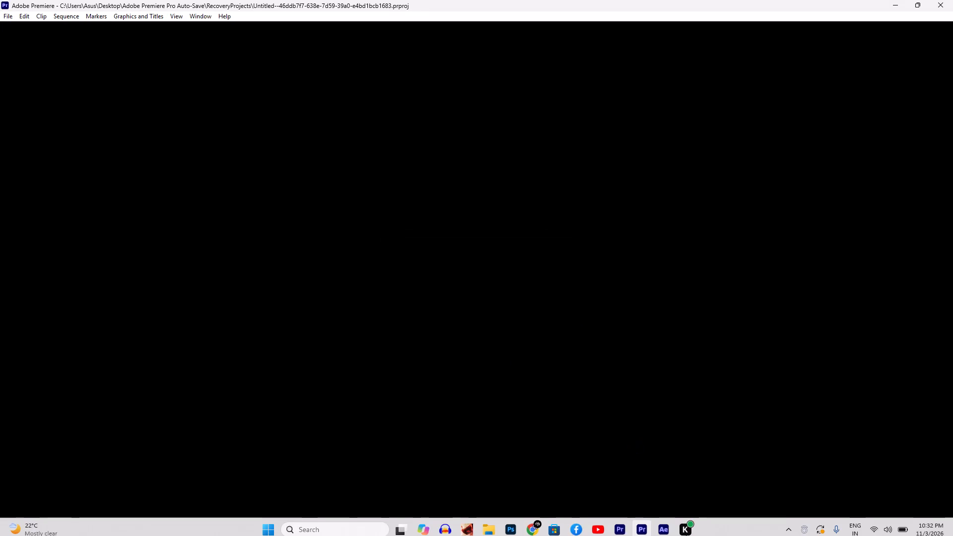
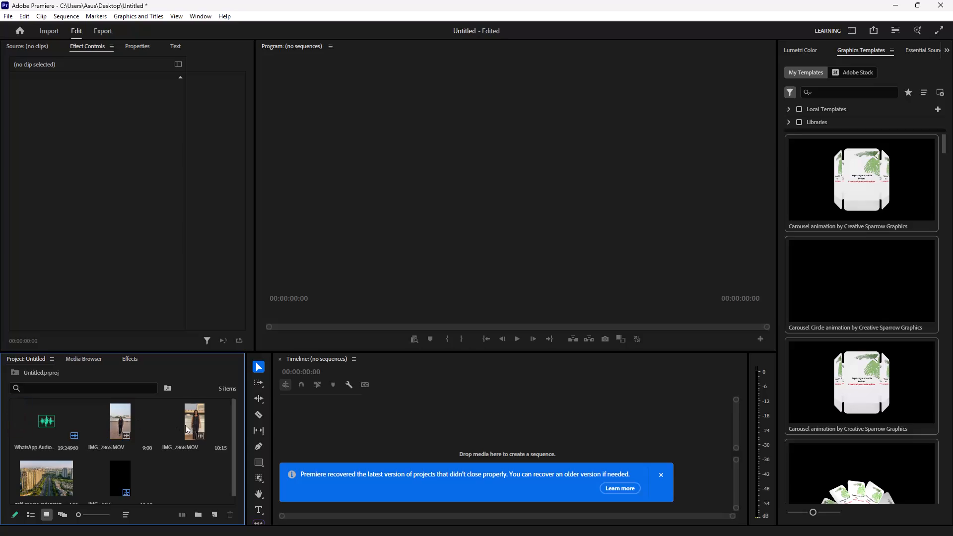
# Create a new sequence from the IMG_7865.MOV clip by placing it in the empty timeline.
pyautogui.moveTo(122, 423); pyautogui.dragTo(160, 435)
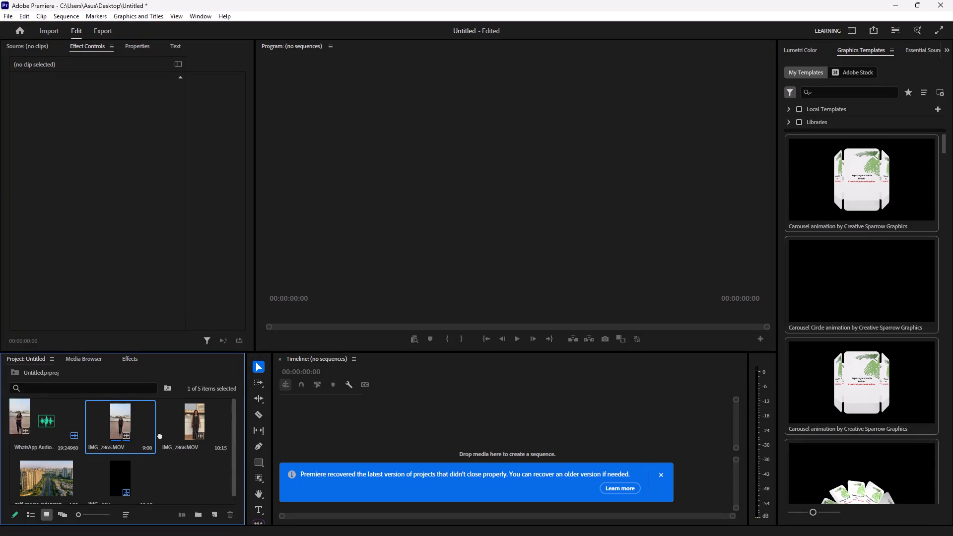
pyautogui.moveTo(160, 435); pyautogui.dragTo(401, 431)
pyautogui.press('space')
pyautogui.press('space')
pyautogui.press('space')
pyautogui.press('space')
pyautogui.press('space')
pyautogui.press('space')
pyautogui.press('space')
pyautogui.press('space')
pyautogui.press('space')
pyautogui.press('space')
pyautogui.press('space')
pyautogui.press('space')
pyautogui.press('space')
pyautogui.press('space')
pyautogui.press('space')
pyautogui.press('space')
pyautogui.press('space')
pyautogui.press('space')
pyautogui.press('space')
pyautogui.press('space')
pyautogui.click(560, 439)
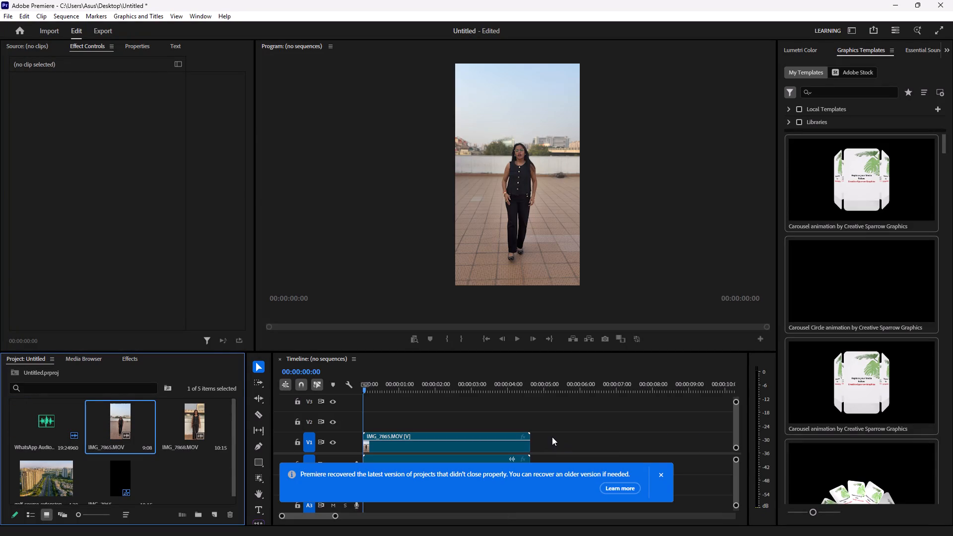
# Preview the new sequence, dismiss the project recovery notice and add IMG_7868.MOV directly after IMG_7865.MOV on V1.
pyautogui.press('space')
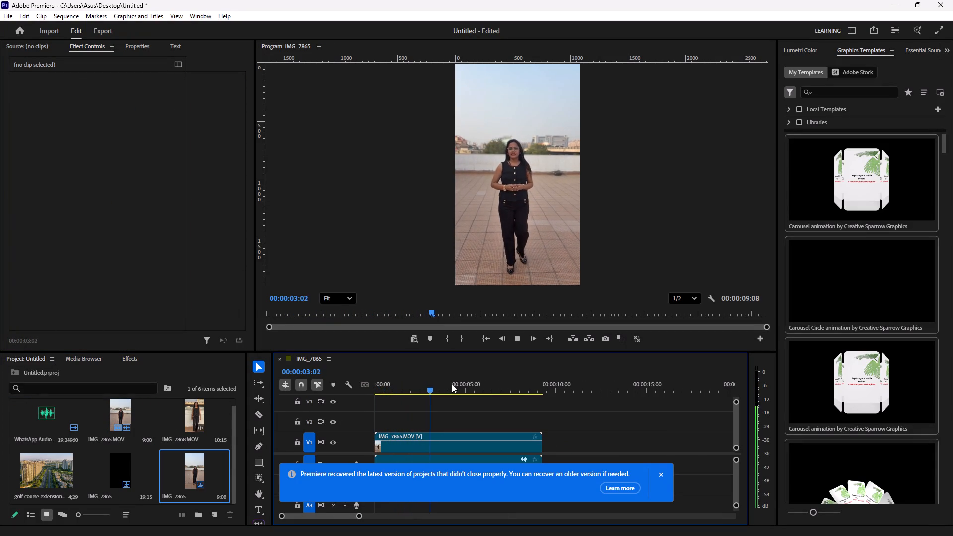
pyautogui.click(660, 475)
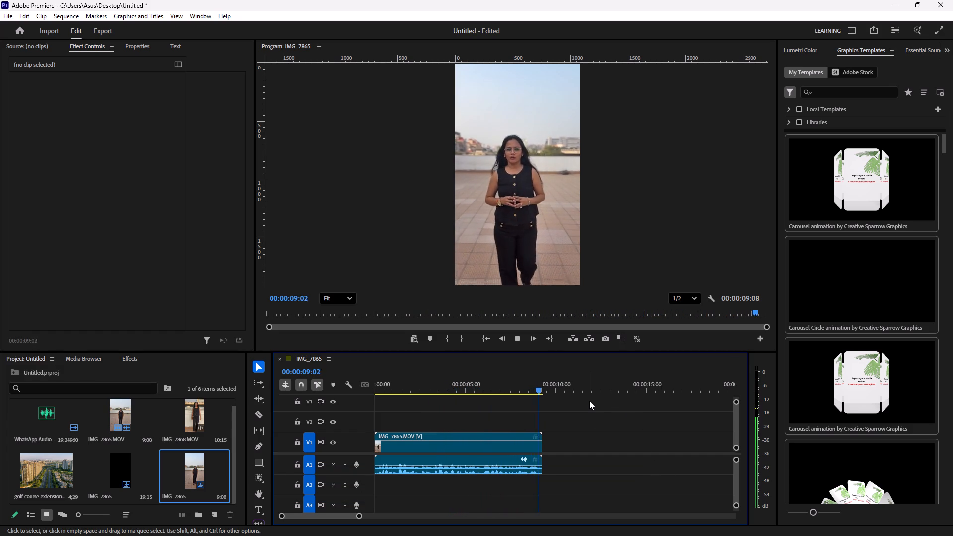
pyautogui.press('space')
pyautogui.press('space')
pyautogui.moveTo(192, 415); pyautogui.dragTo(225, 427)
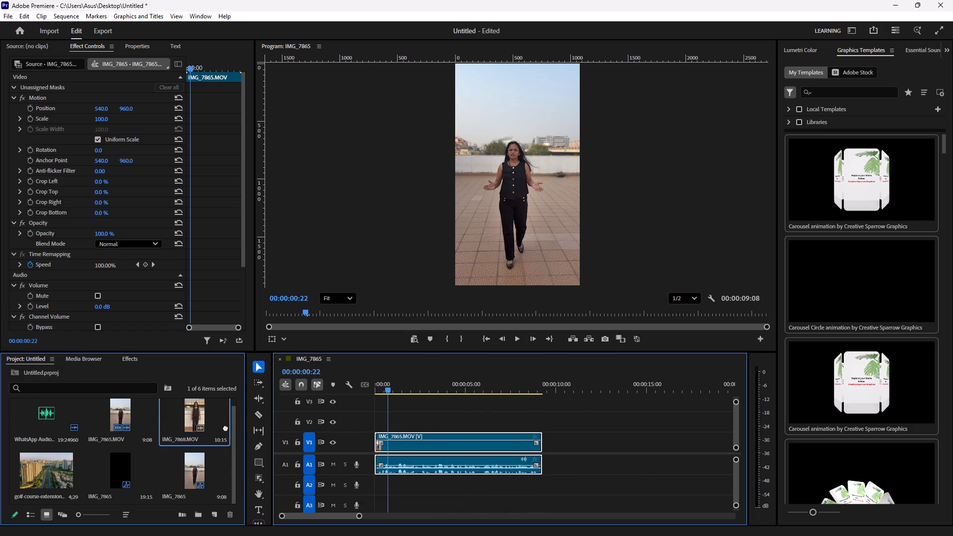
pyautogui.moveTo(225, 427); pyautogui.dragTo(545, 449)
# Play back both clips, from the cut into IMG_7868.MOV and again from within IMG_7865.MOV, to review the spoken footage.
pyautogui.moveTo(388, 389); pyautogui.dragTo(543, 407)
pyautogui.press('space')
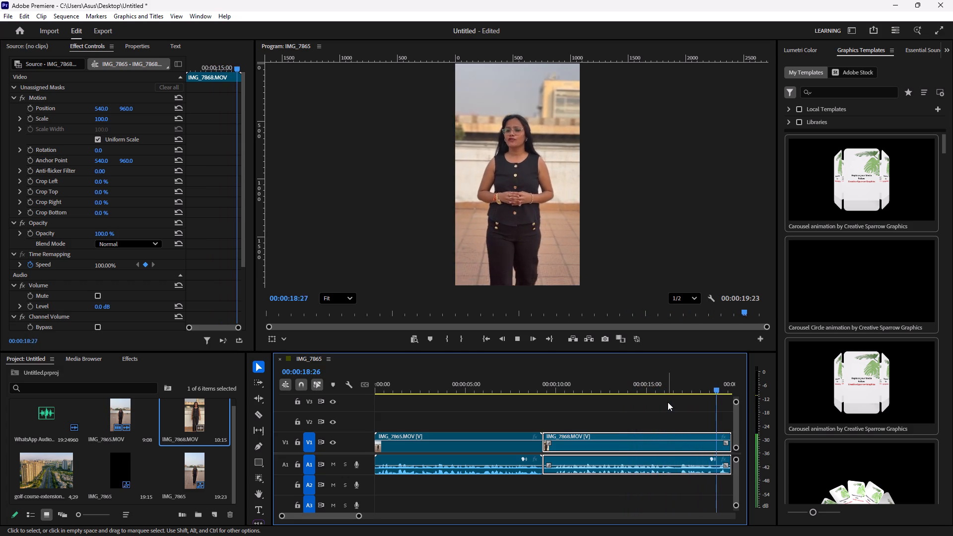
pyautogui.press('space')
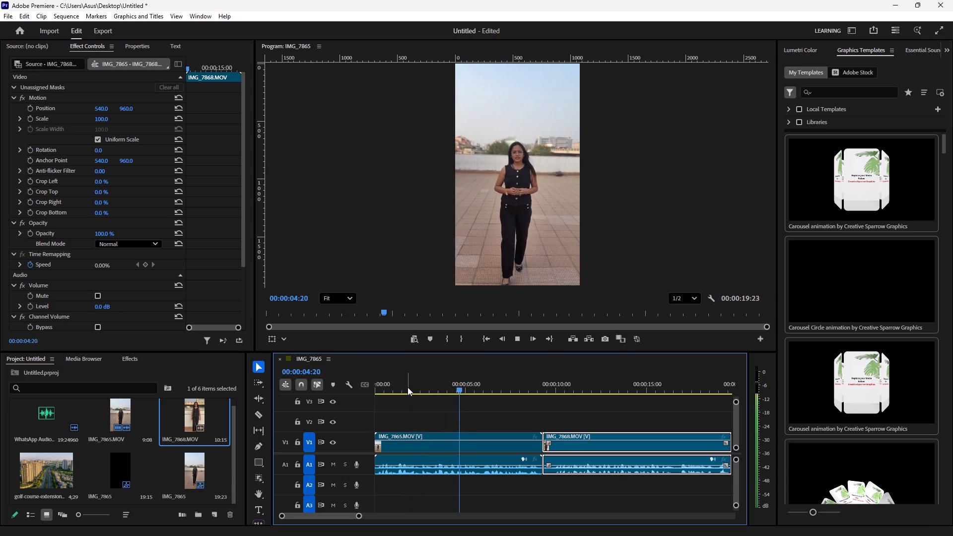
pyautogui.rightClick(408, 387)
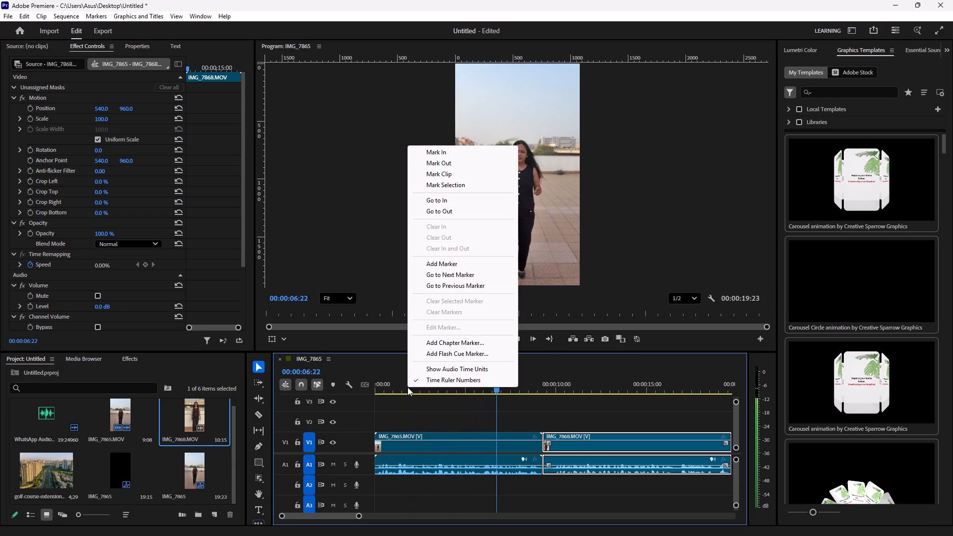
pyautogui.click(575, 402)
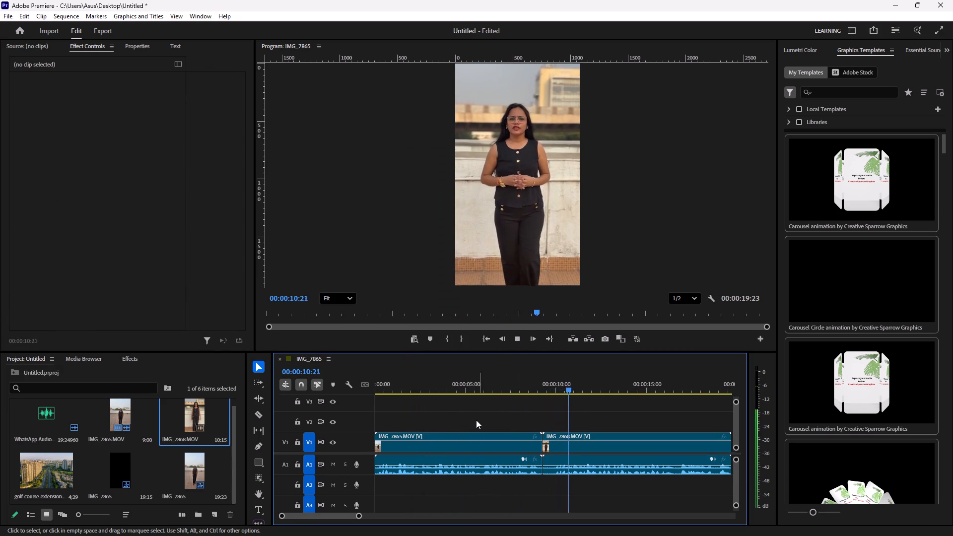
pyautogui.press('space')
# Add the WhatsApp voice-over audio to track A1 directly after the end of IMG_7868.MOV.
pyautogui.scroll(-2, 133, 451)
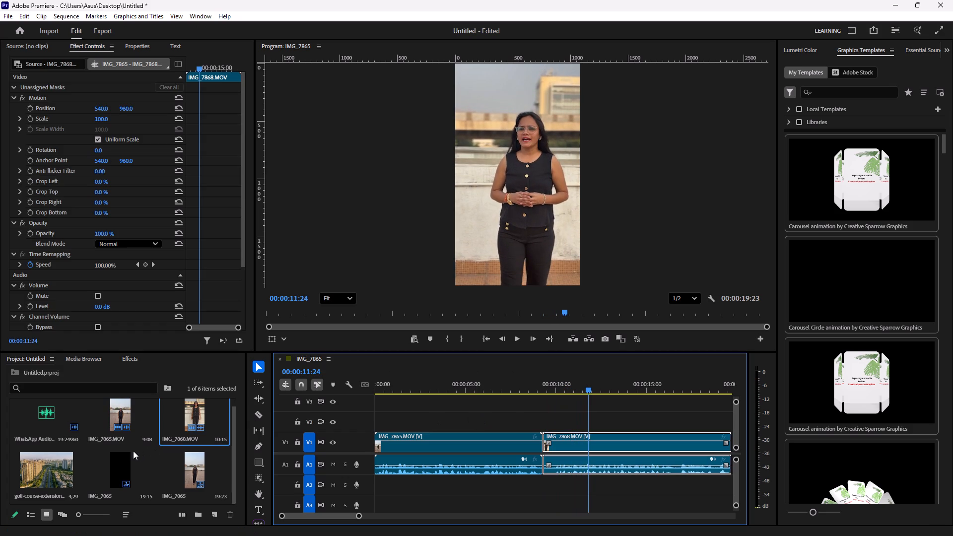
pyautogui.moveTo(37, 416); pyautogui.dragTo(49, 417)
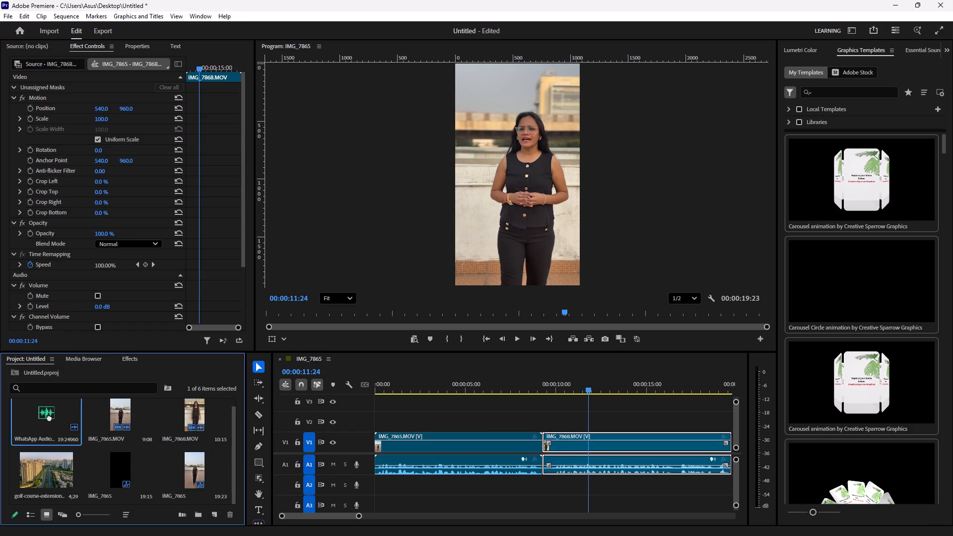
pyautogui.moveTo(49, 417); pyautogui.dragTo(698, 461)
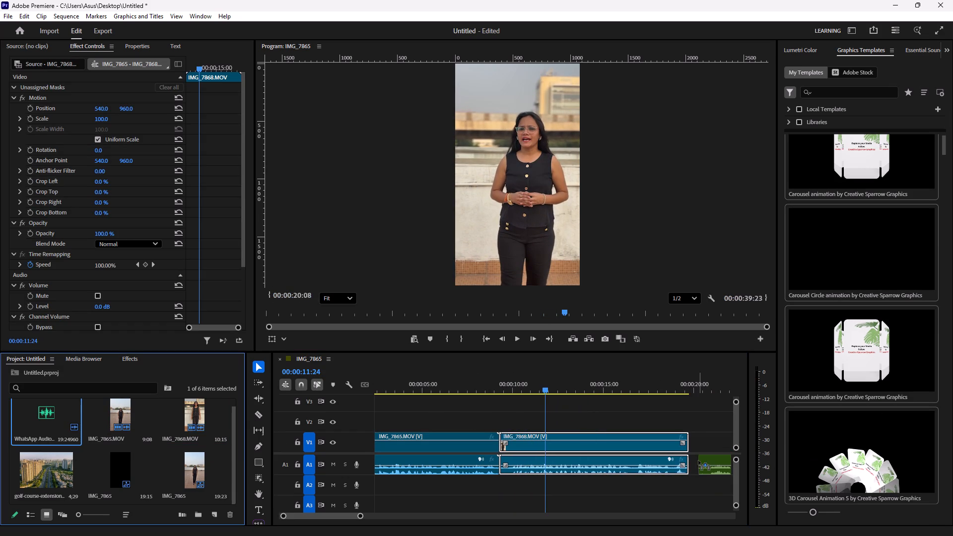
pyautogui.moveTo(698, 461); pyautogui.dragTo(688, 461)
# Listen across the join, trim about 16 frames off the voice-over's start and close the gap after IMG_7868.MOV.
pyautogui.press('space')
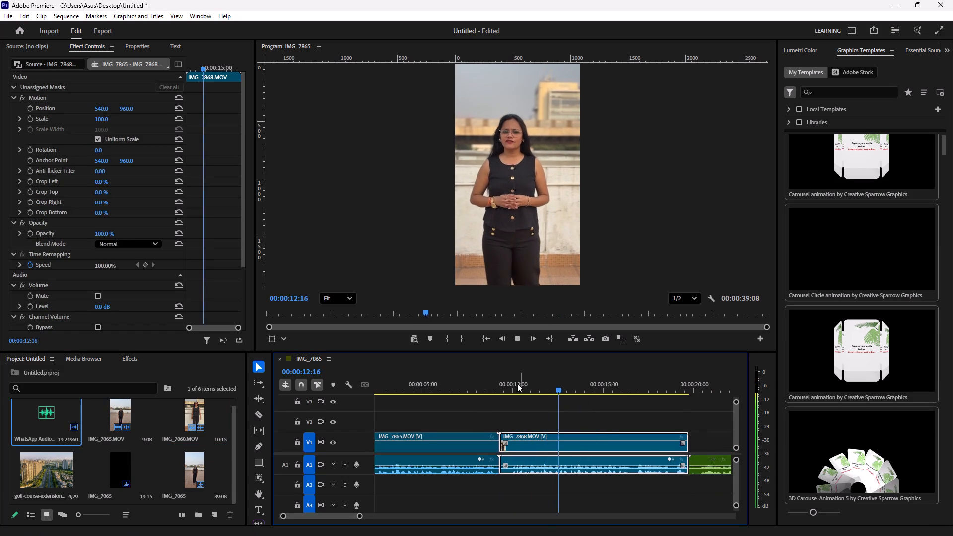
pyautogui.press('space')
pyautogui.moveTo(560, 388); pyautogui.dragTo(509, 425)
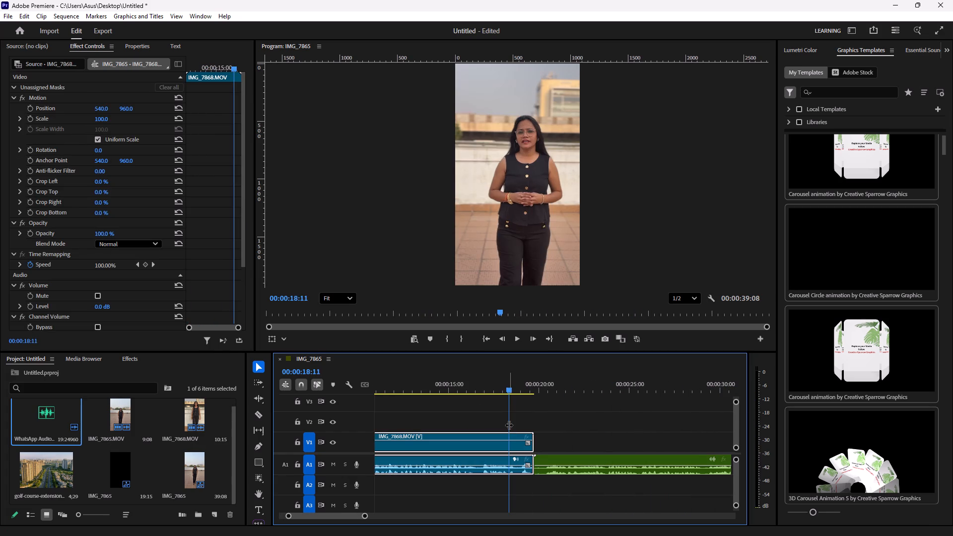
pyautogui.press('space')
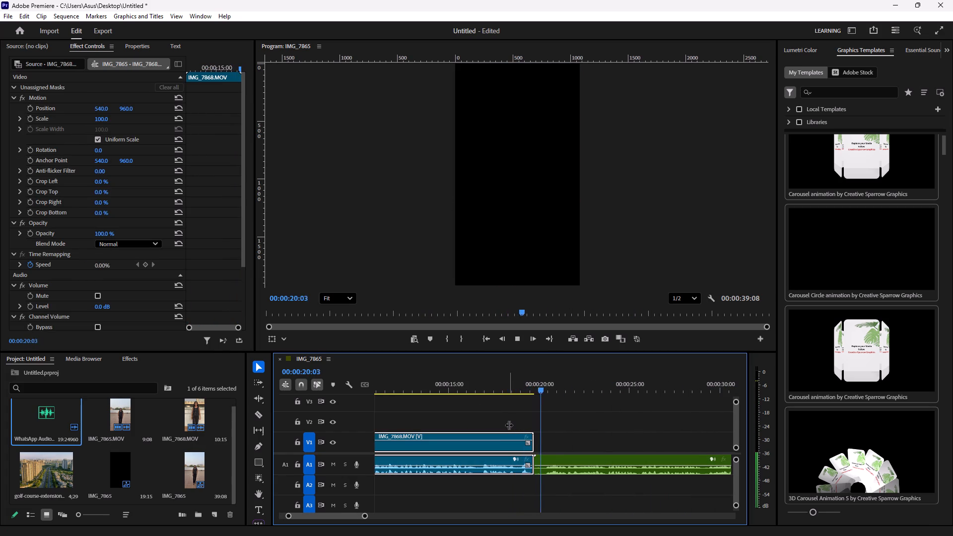
pyautogui.press('space')
pyautogui.click(552, 461)
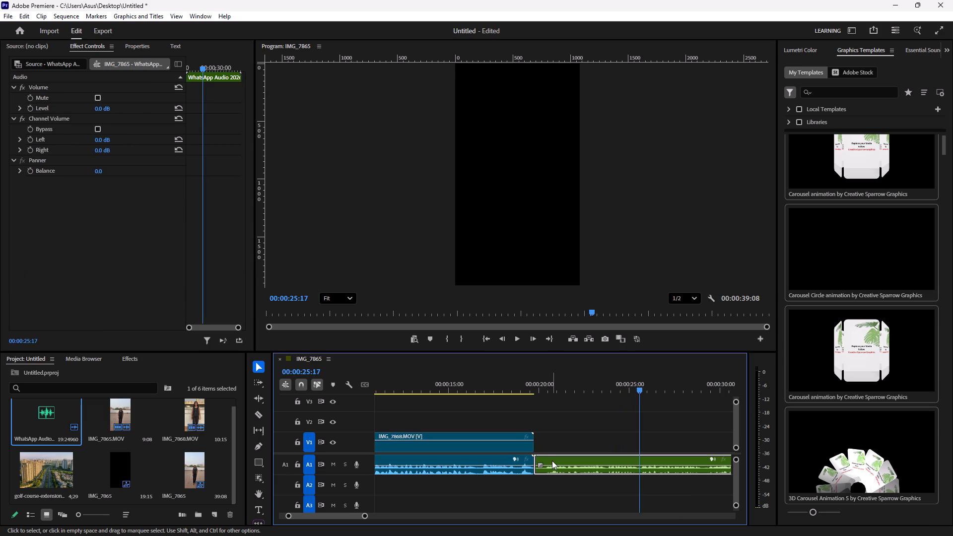
pyautogui.moveTo(536, 457); pyautogui.dragTo(544, 456)
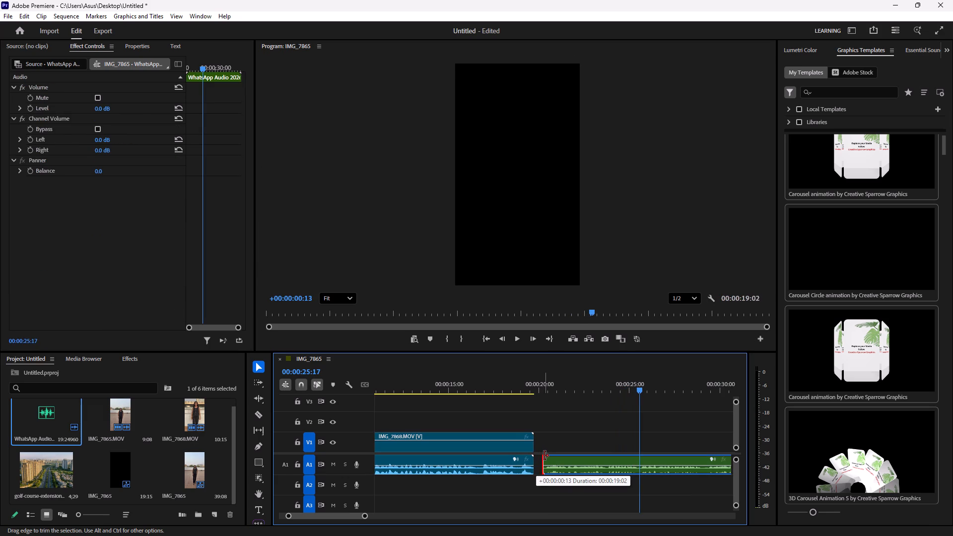
pyautogui.moveTo(544, 456); pyautogui.dragTo(545, 457)
pyautogui.moveTo(575, 462); pyautogui.dragTo(561, 462)
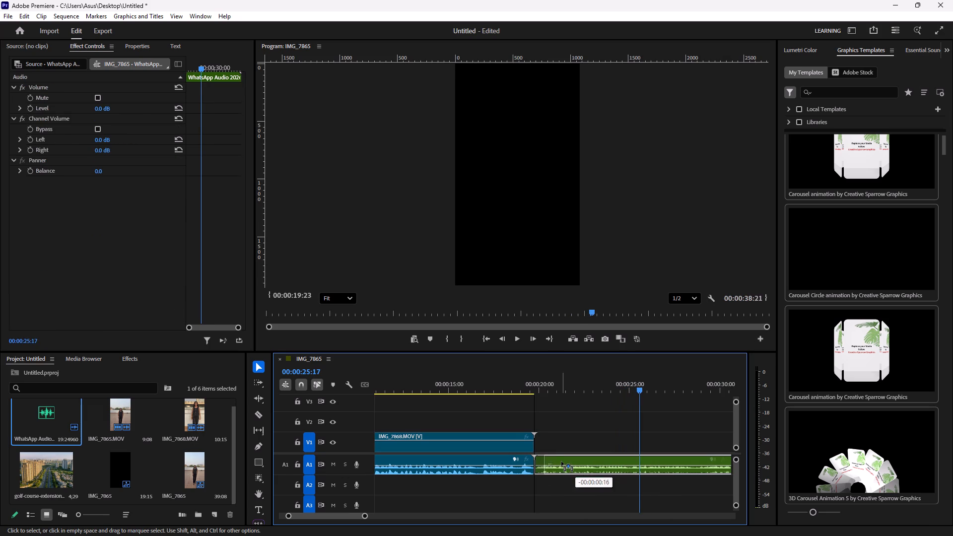
pyautogui.moveTo(561, 462); pyautogui.dragTo(563, 462)
# Scrub back through IMG_7868.MOV and play the sequence from its start to review how the clips run together.
pyautogui.moveTo(639, 389); pyautogui.dragTo(525, 408)
pyautogui.moveTo(525, 400); pyautogui.dragTo(611, 415)
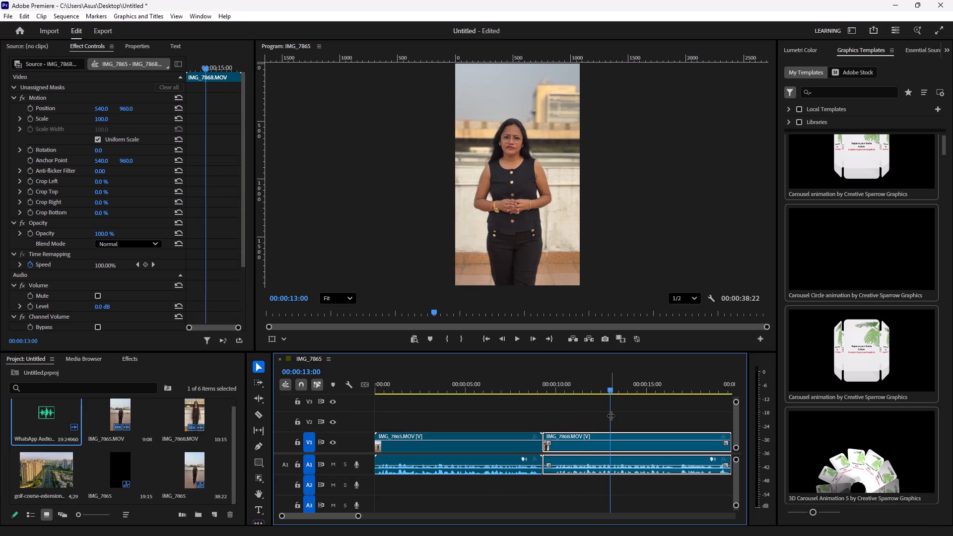
pyautogui.moveTo(611, 415); pyautogui.dragTo(576, 419)
pyautogui.press('space')
pyautogui.press('space')
pyautogui.moveTo(588, 398); pyautogui.dragTo(532, 410)
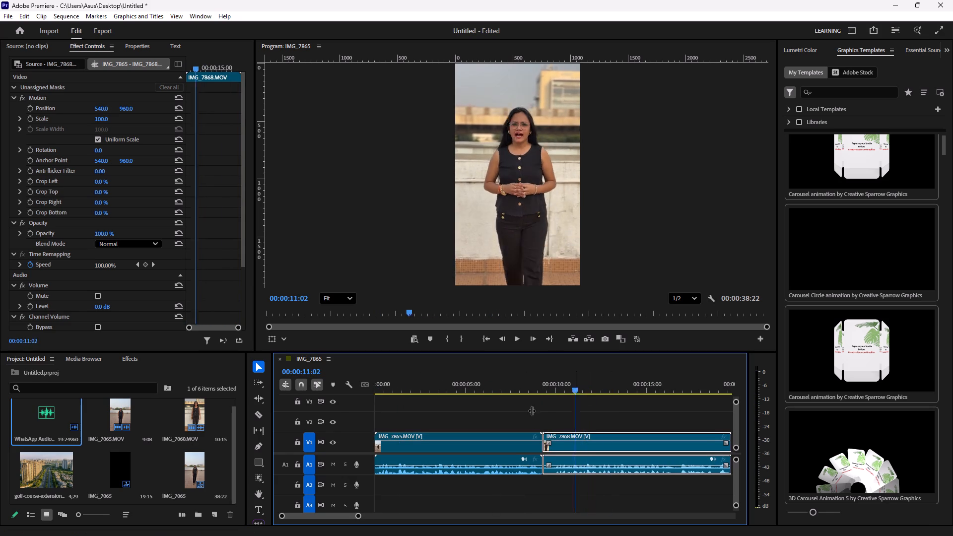
pyautogui.moveTo(532, 410); pyautogui.dragTo(300, 443)
pyautogui.press('space')
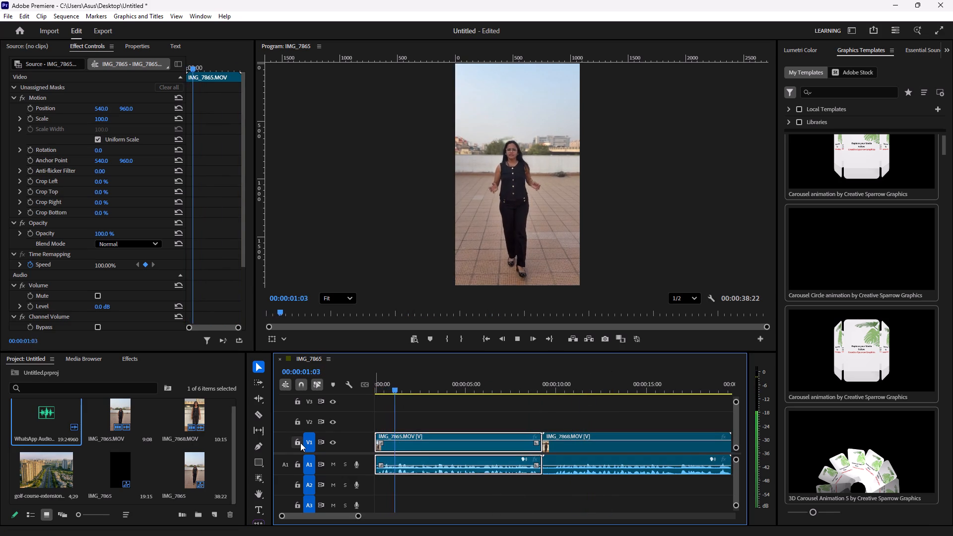
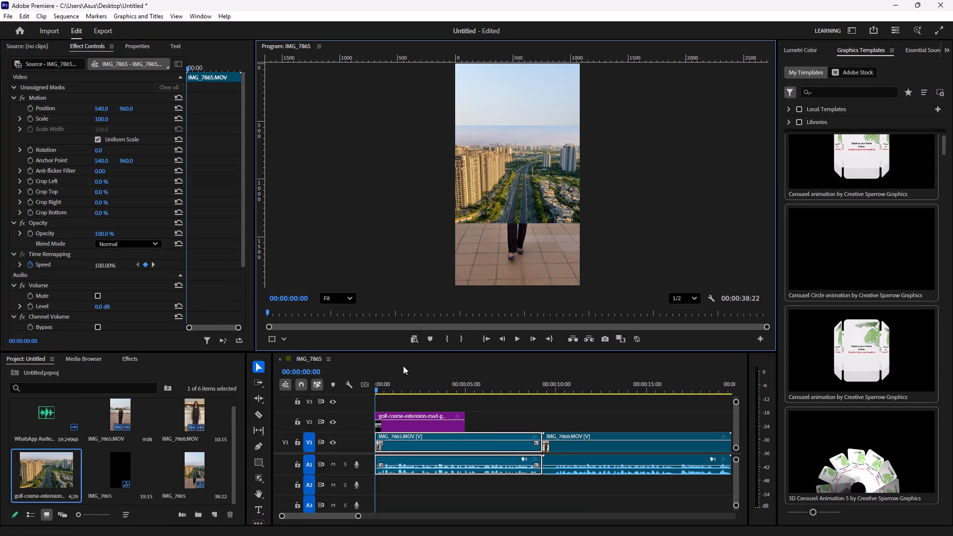
# Scale the golf-course-extension road image on V2 up to 224 so it fills the vertical frame.
pyautogui.click(392, 417)
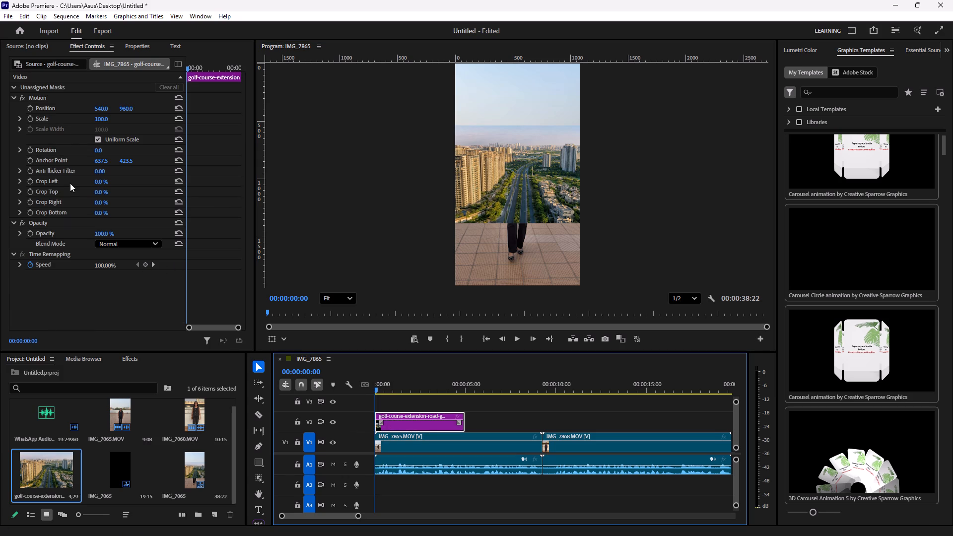
pyautogui.moveTo(99, 118); pyautogui.dragTo(94, 57)
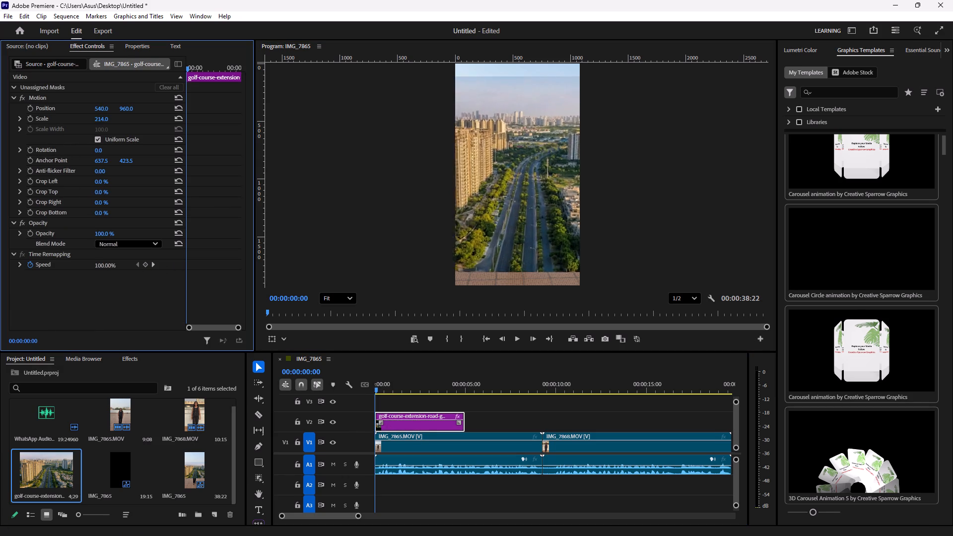
pyautogui.moveTo(94, 57); pyautogui.dragTo(101, 64)
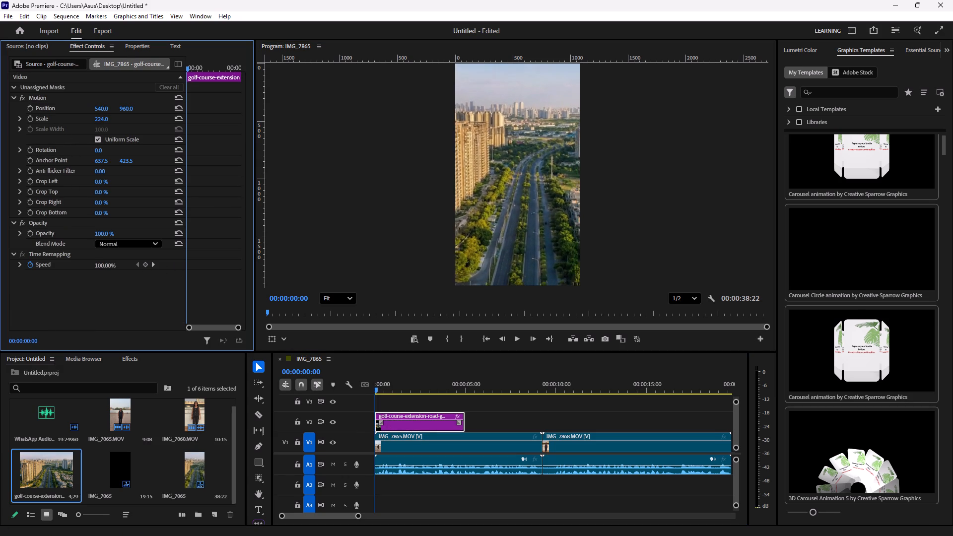
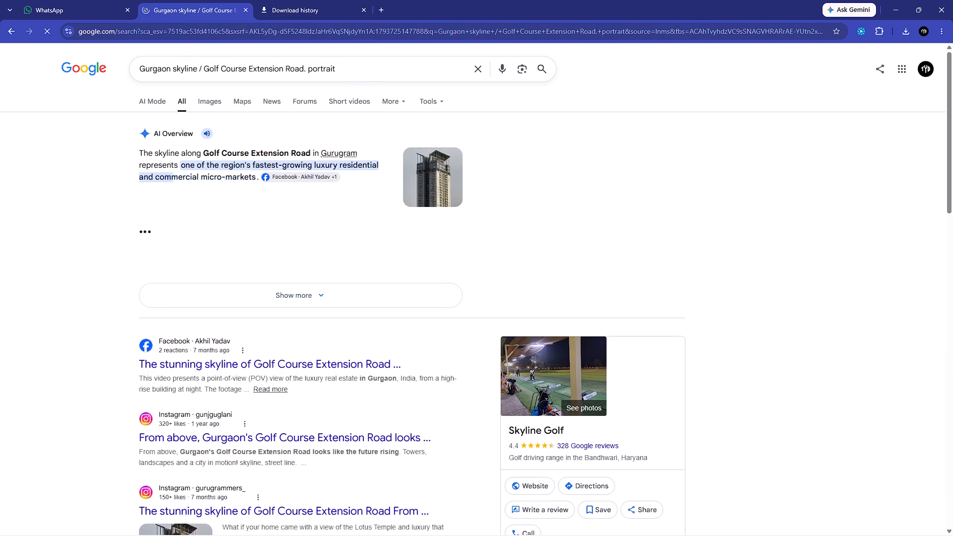
# Refine the Google search to "Gurgaon skyline / Golf Course Extension Road. portrait img".
pyautogui.click(357, 67)
pyautogui.press('space')
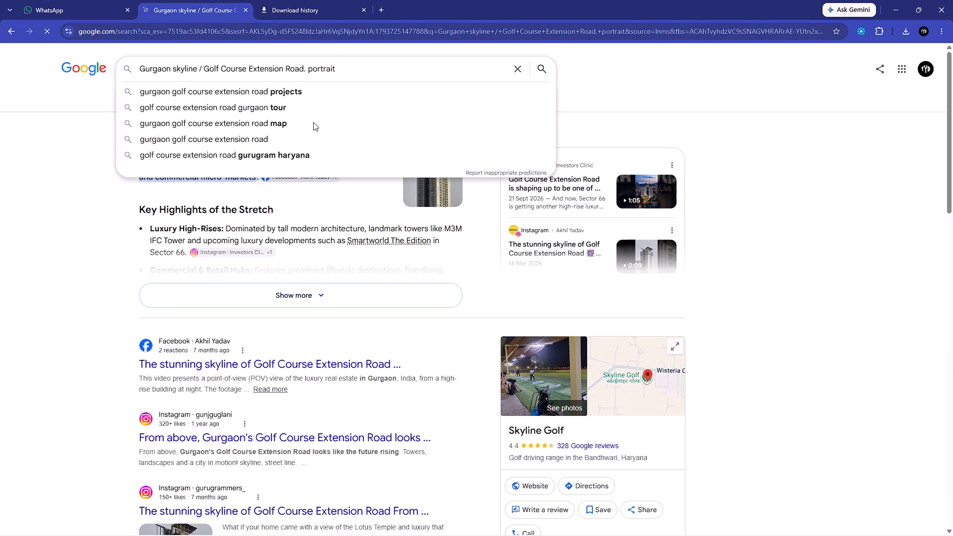
pyautogui.write('img')
pyautogui.press('Return')
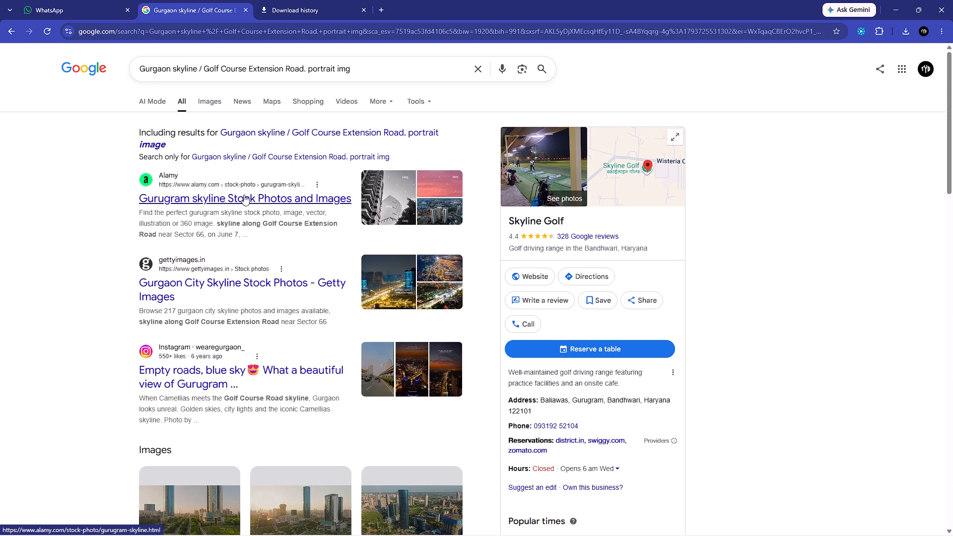
# Examine Alamy's Gurugram skyline stock photos for a suitable location image, accepting the cookies, and return to the search results.
pyautogui.click(252, 199)
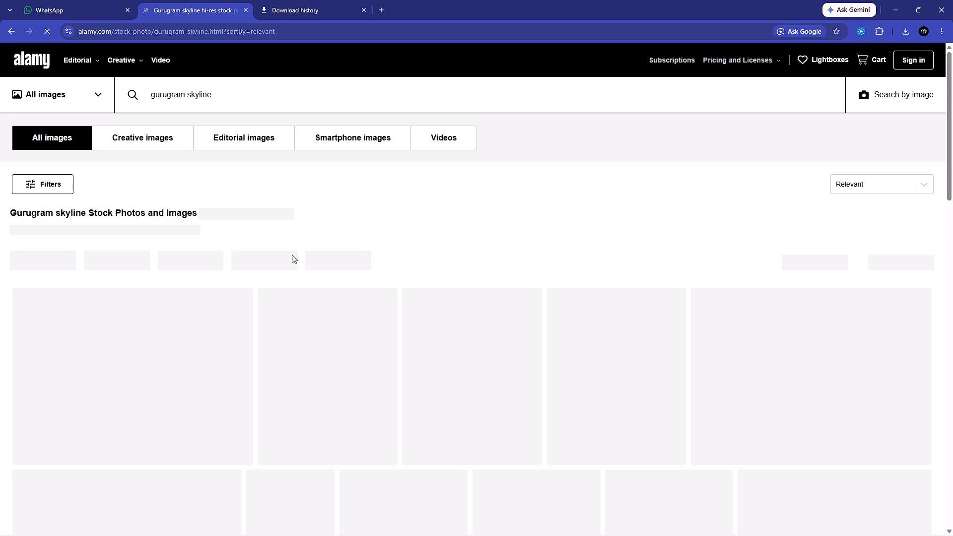
pyautogui.scroll(-6, 224, 384)
pyautogui.scroll(4, 224, 384)
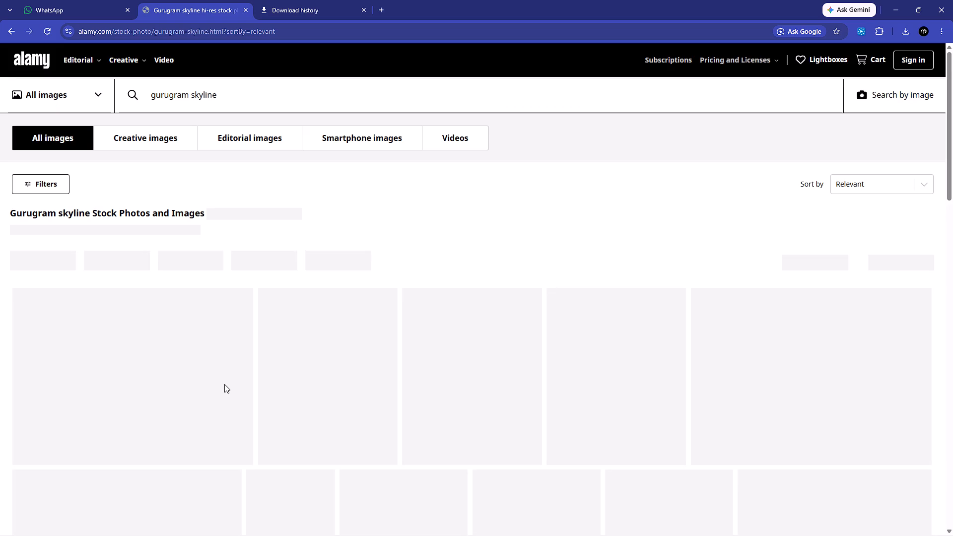
pyautogui.scroll(2, 224, 384)
pyautogui.scroll(-4, 277, 260)
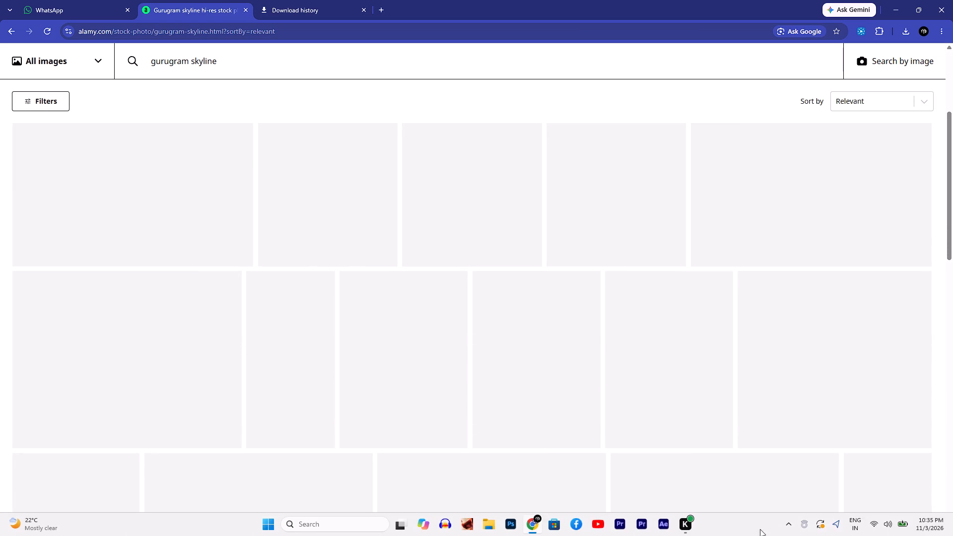
pyautogui.click(518, 323)
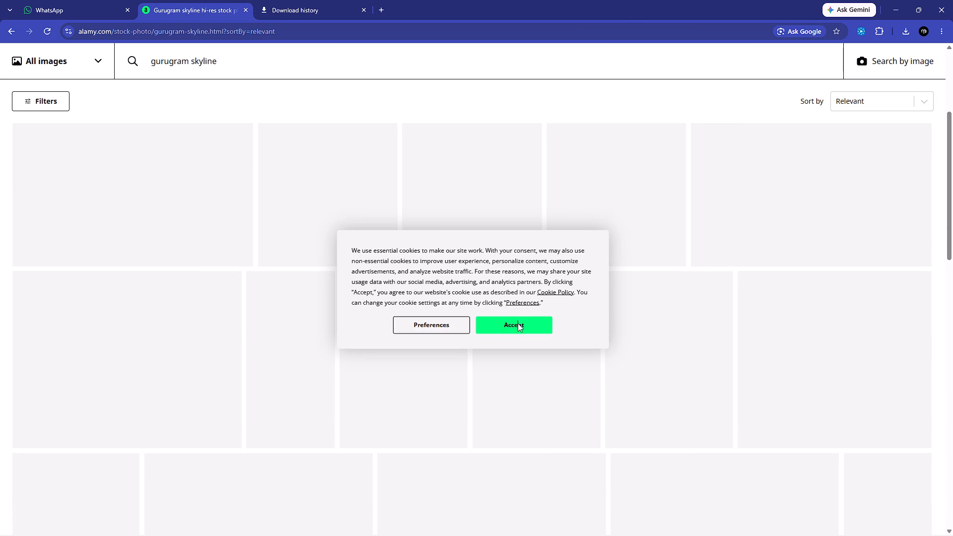
pyautogui.scroll(-3, 392, 167)
pyautogui.scroll(15, 392, 167)
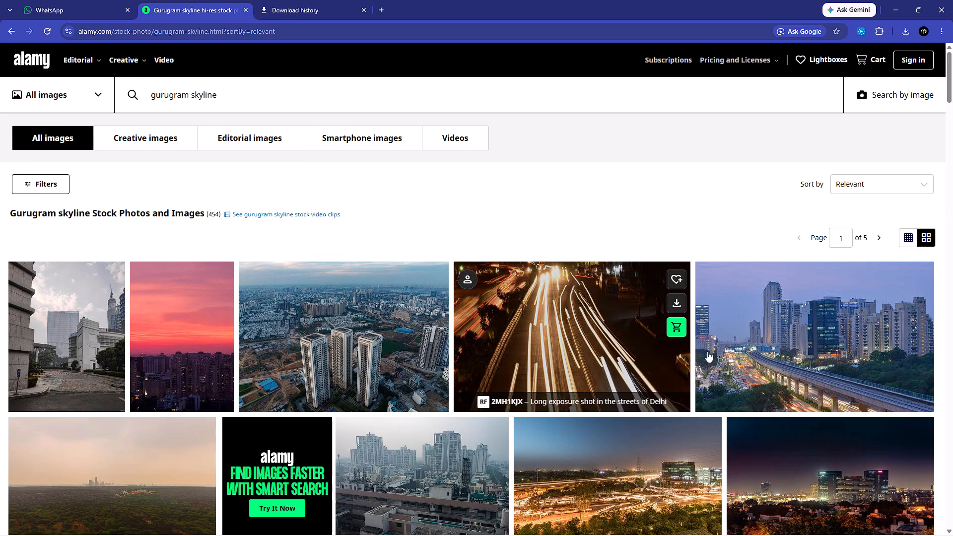
pyautogui.scroll(-11, 717, 350)
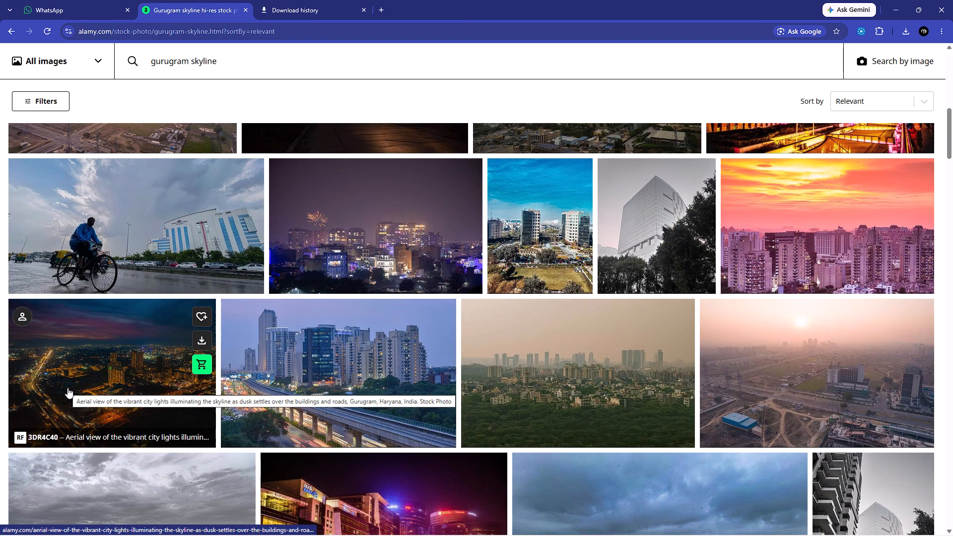
pyautogui.scroll(8, 106, 384)
pyautogui.scroll(4, 558, 287)
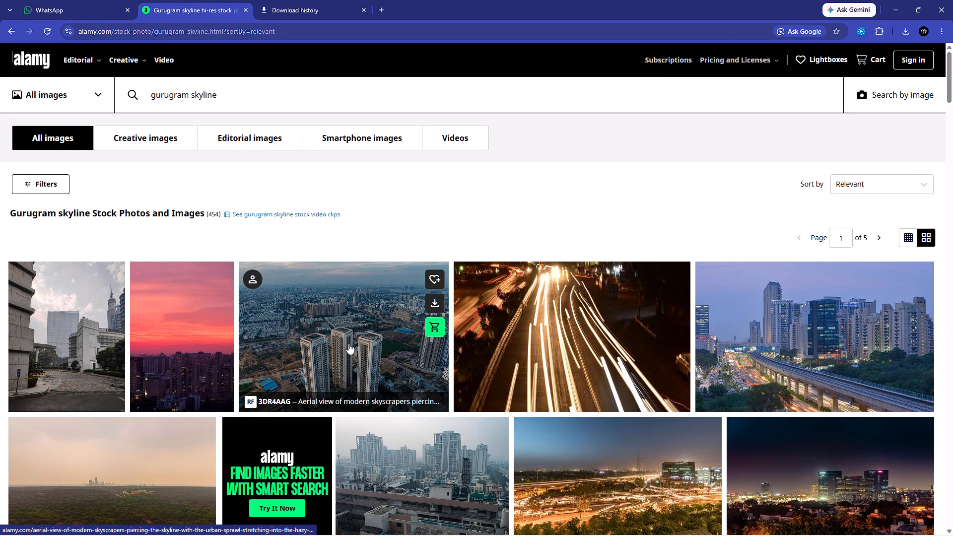
pyautogui.click(15, 32)
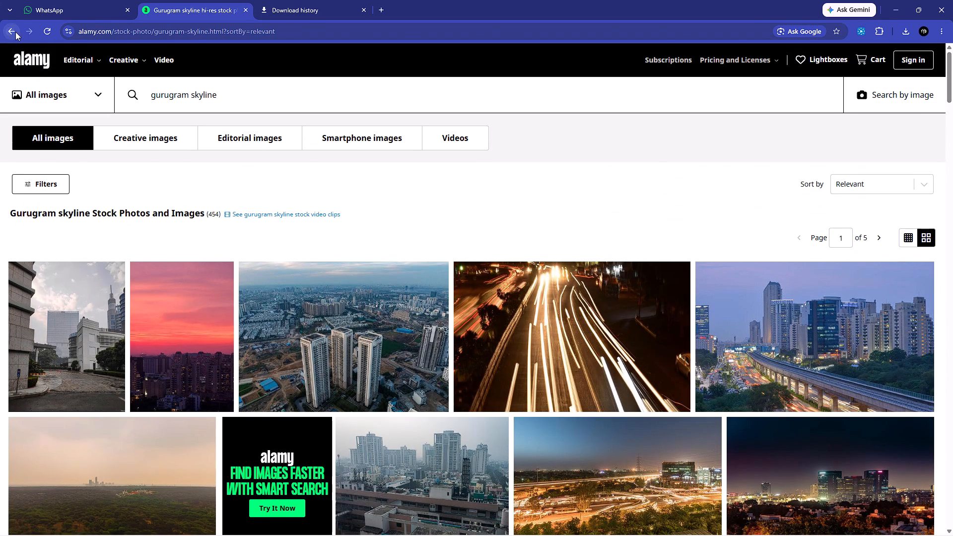
# Examine the Getty Images Gurgaon City Skyline stock photos for a suitable location image and return to the search results.
pyautogui.scroll(-11, 376, 401)
pyautogui.scroll(11, 392, 408)
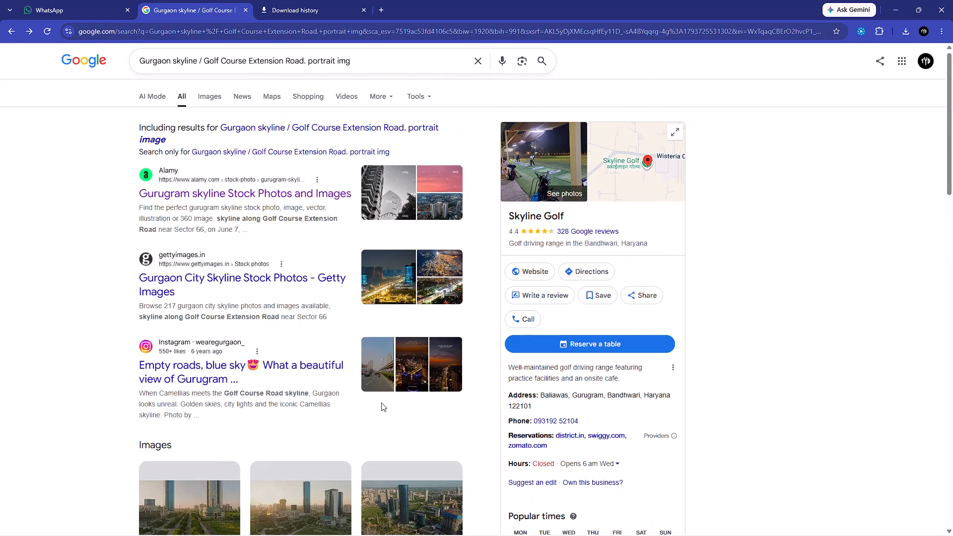
pyautogui.click(204, 288)
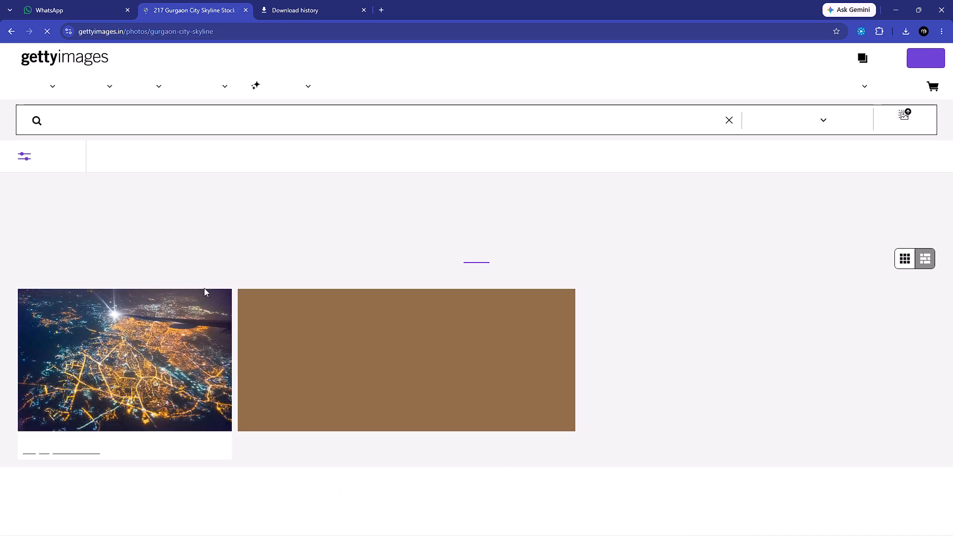
pyautogui.scroll(-3, 204, 288)
pyautogui.scroll(-2, 823, 214)
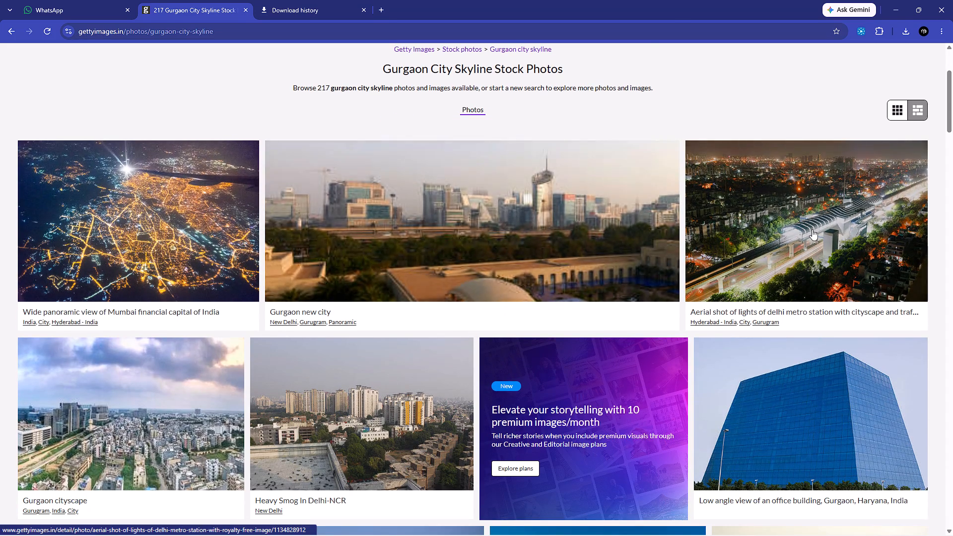
pyautogui.scroll(-3, 812, 229)
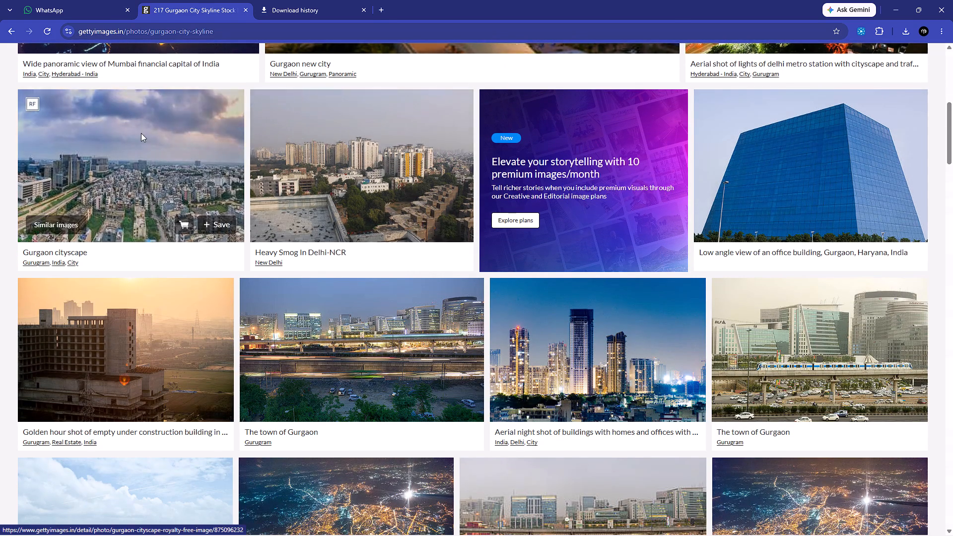
pyautogui.click(47, 99)
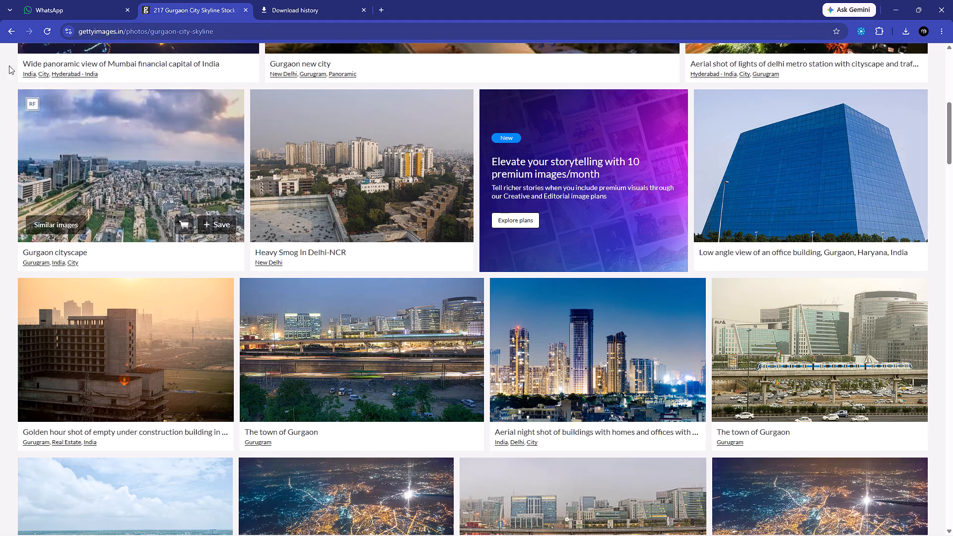
pyautogui.click(2, 18)
pyautogui.click(11, 28)
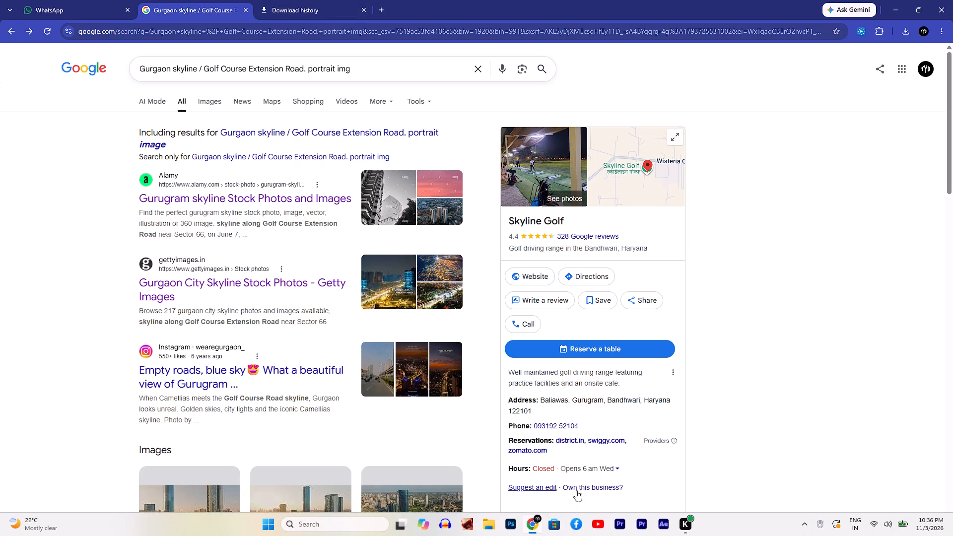
# Launch Adobe Premiere and minimize the browser window.
pyautogui.click(644, 526)
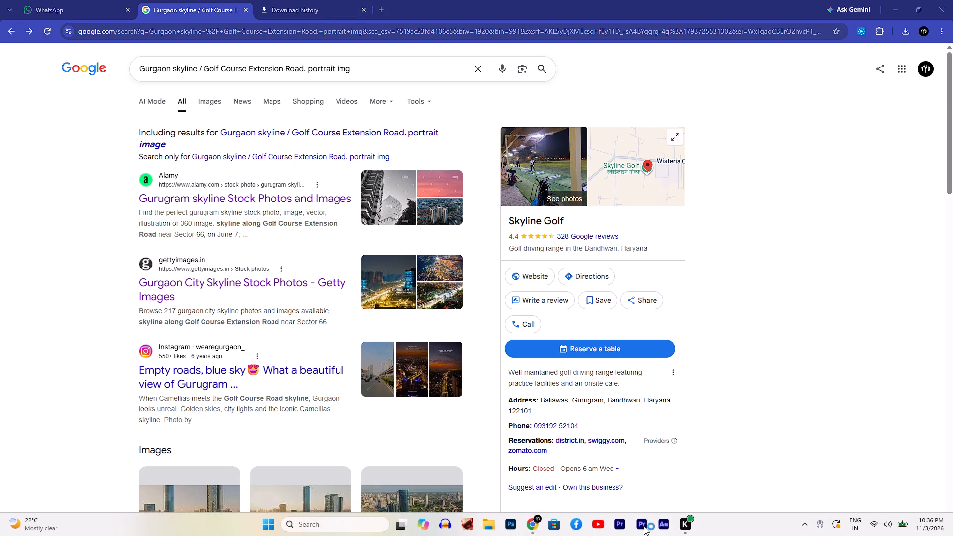
pyautogui.click(901, 0)
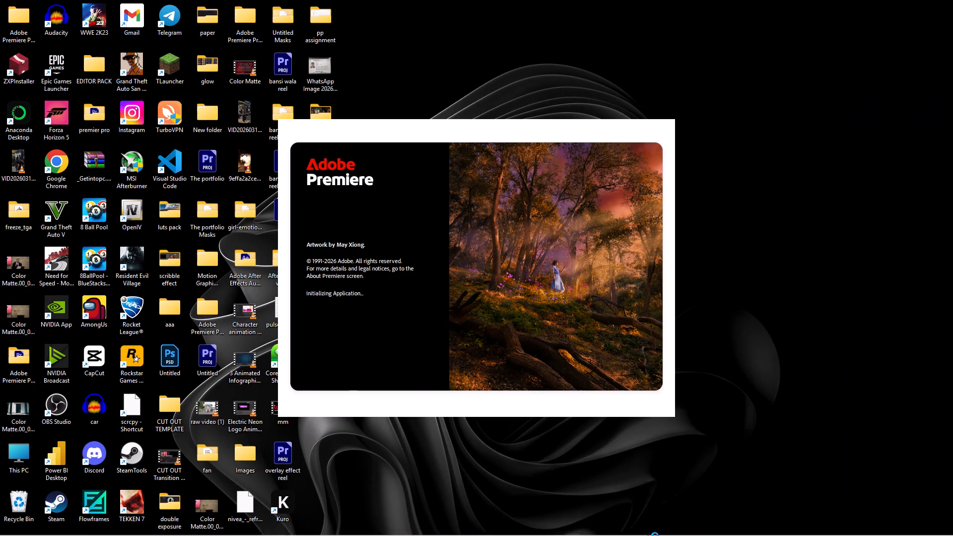
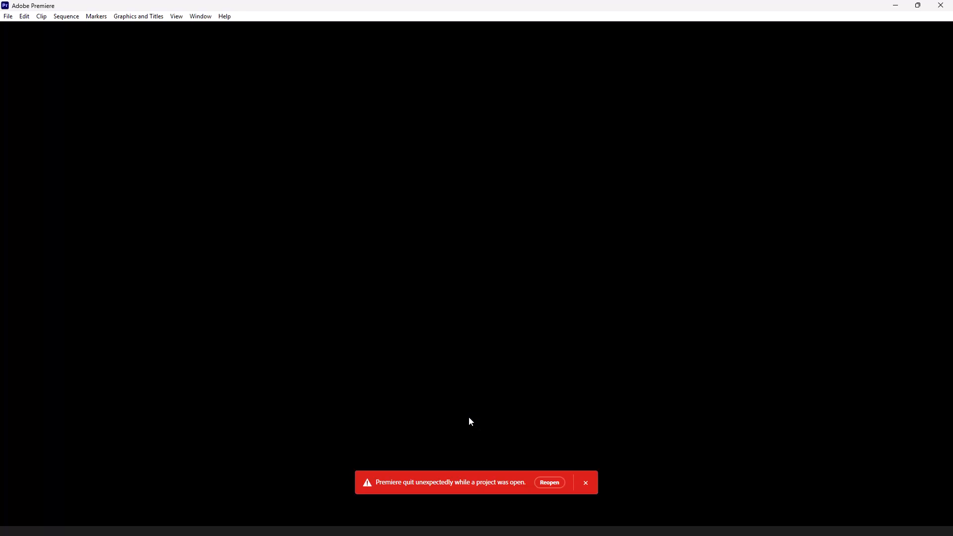
# Reopen the project that was open when the program quit.
pyautogui.click(552, 478)
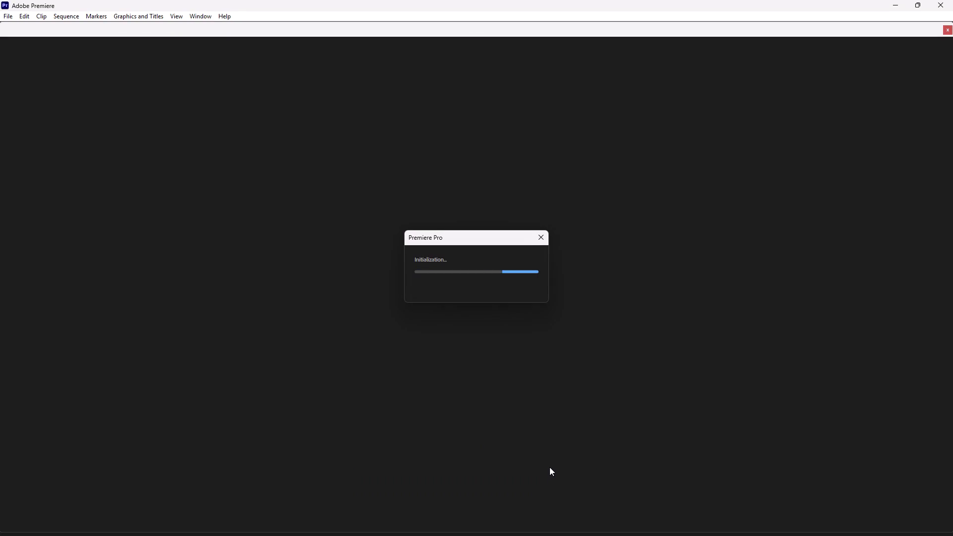
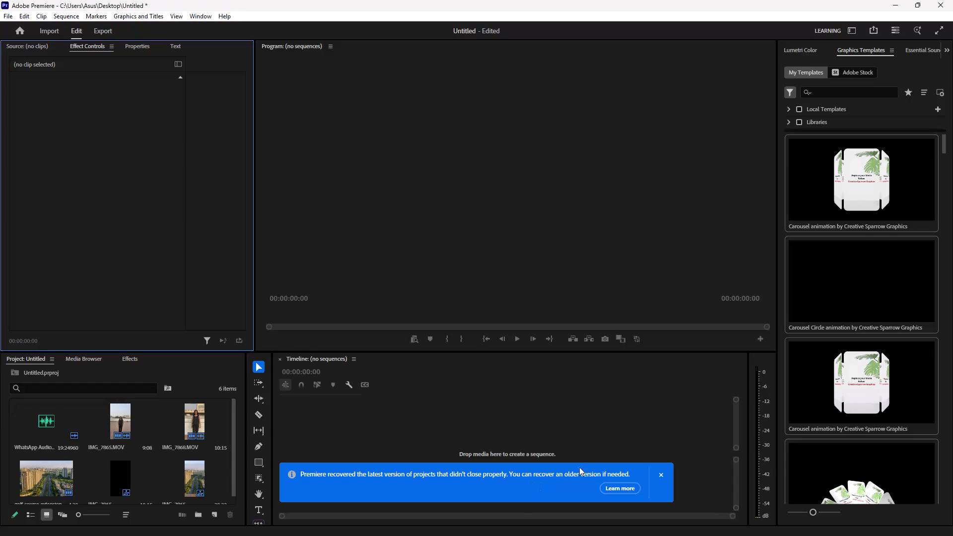
# Dismiss the notice about recovered project versions.
pyautogui.click(661, 472)
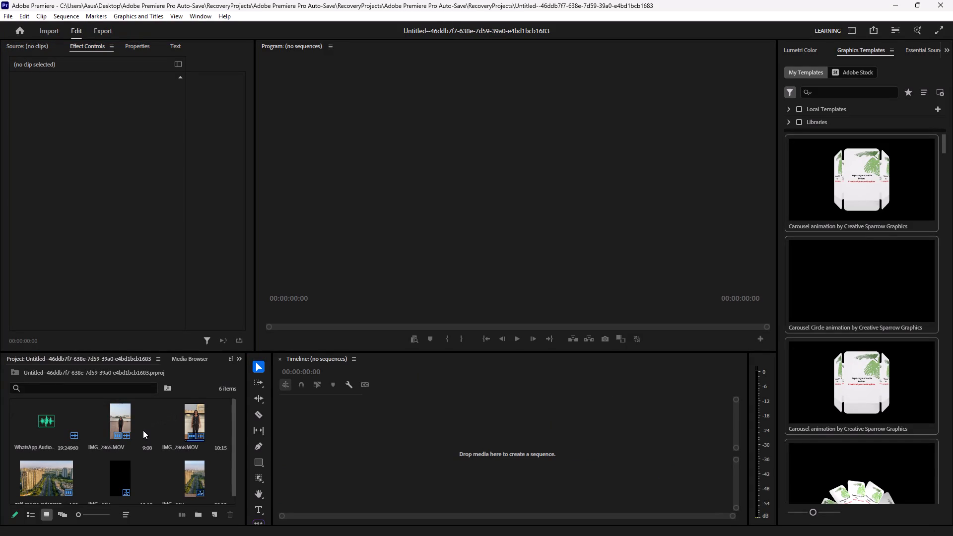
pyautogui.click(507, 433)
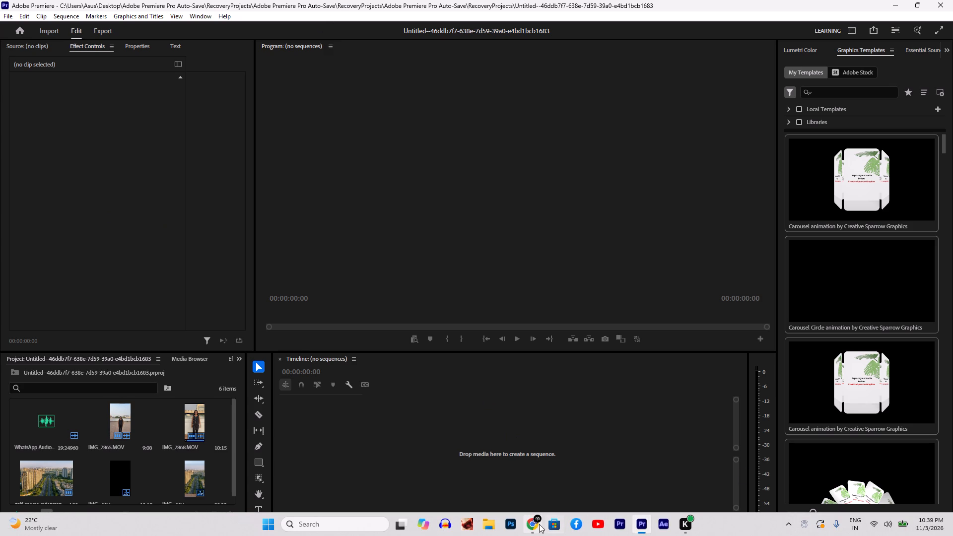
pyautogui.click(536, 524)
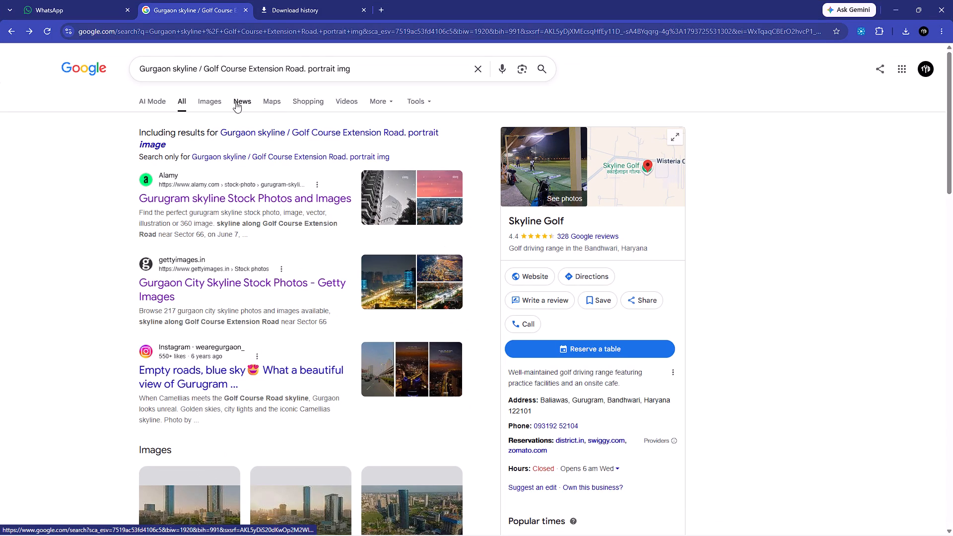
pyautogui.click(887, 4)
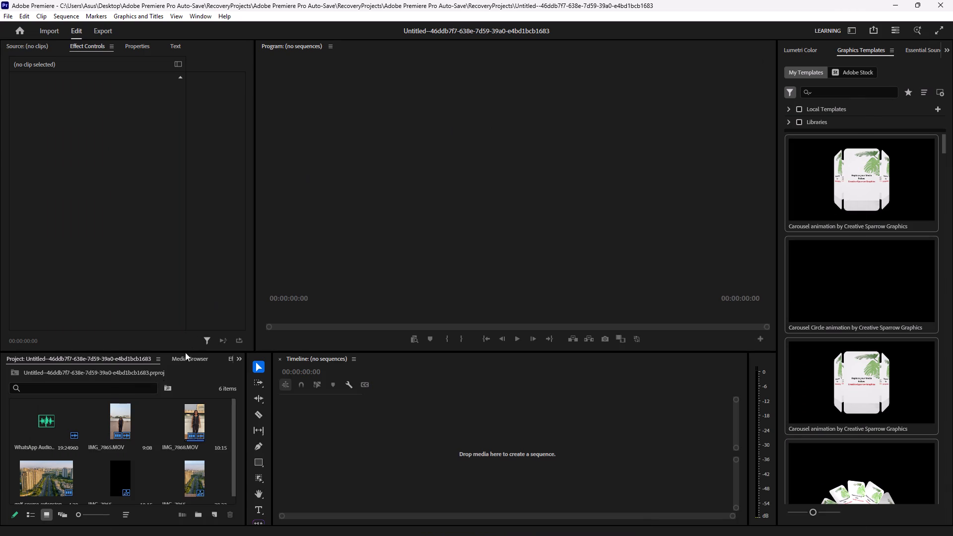
# Try to create a sequence from the 9:08 presenter clip in the empty timeline and open the clip for viewing.
pyautogui.moveTo(124, 415); pyautogui.dragTo(310, 424)
pyautogui.click(461, 456)
pyautogui.doubleClick(111, 430)
pyautogui.doubleClick(104, 200)
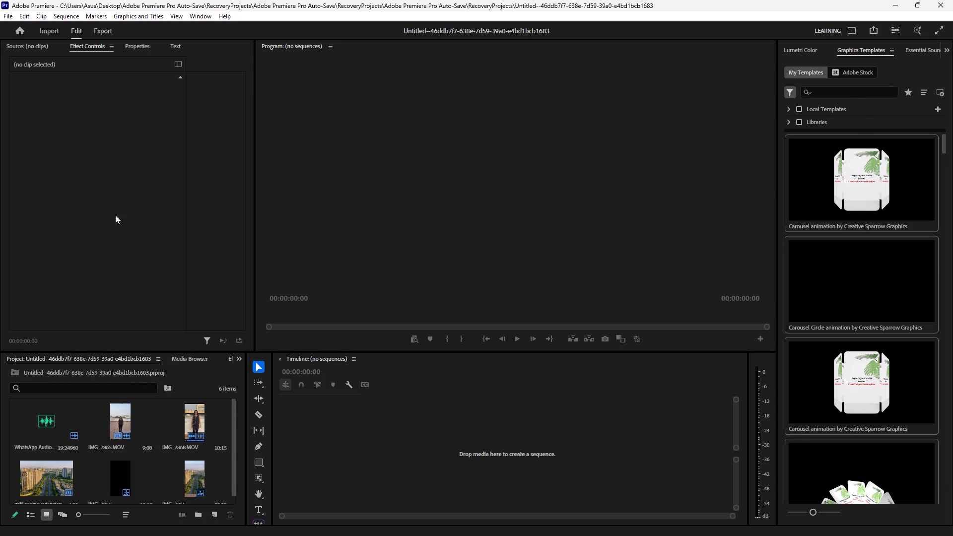
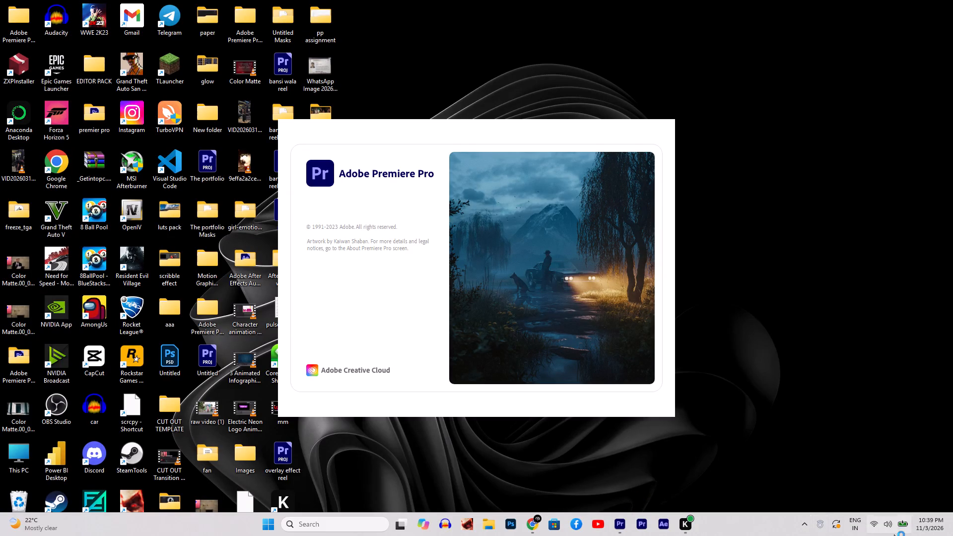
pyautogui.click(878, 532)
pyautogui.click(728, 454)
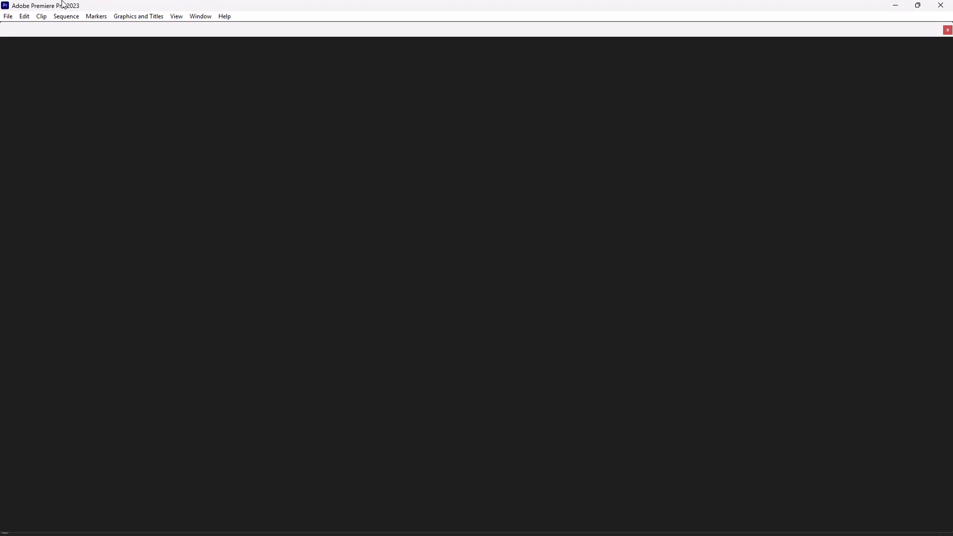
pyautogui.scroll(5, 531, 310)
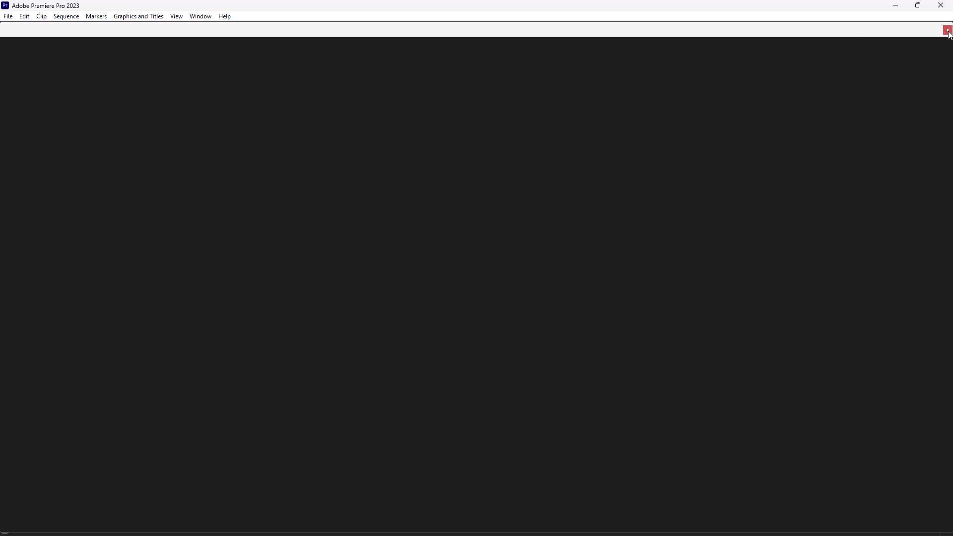
# Close the empty panel frame in the blank Premiere Pro workspace.
pyautogui.click(948, 31)
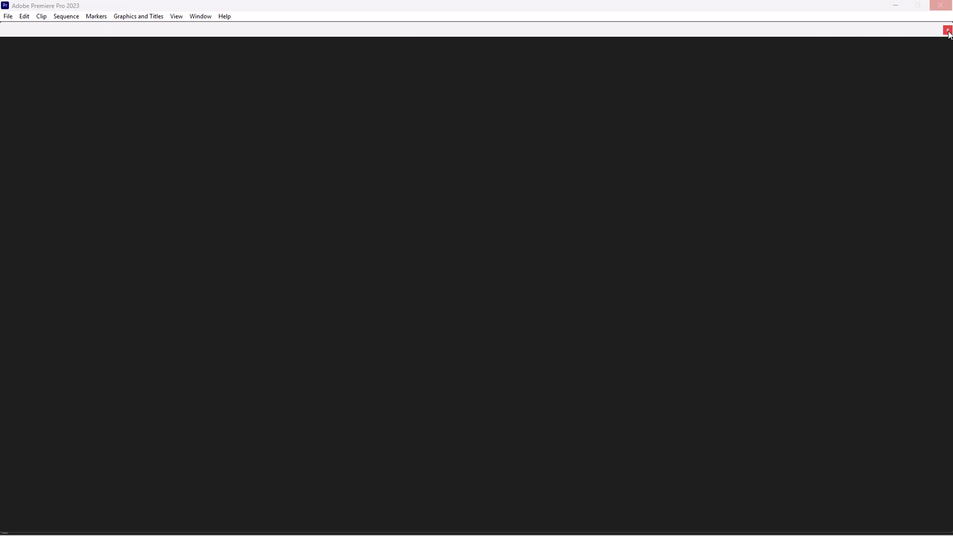
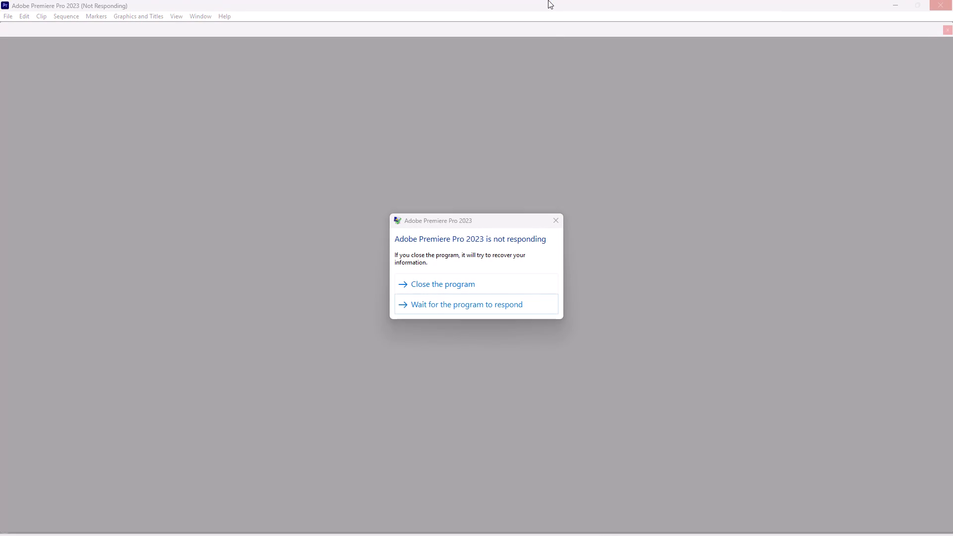
# Force the unresponsive Adobe Premiere Pro 2023 to close instead of waiting for it to respond.
pyautogui.click(460, 282)
pyautogui.click(549, 291)
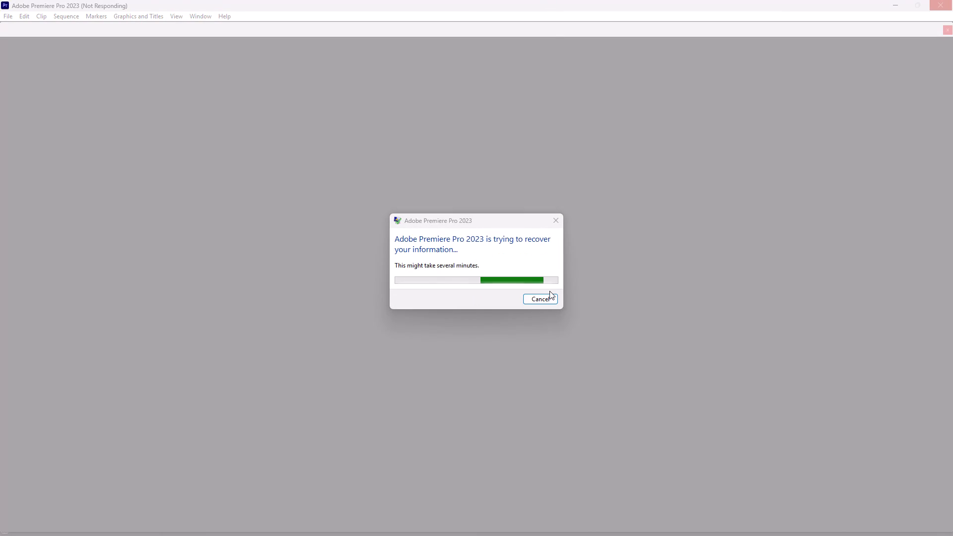
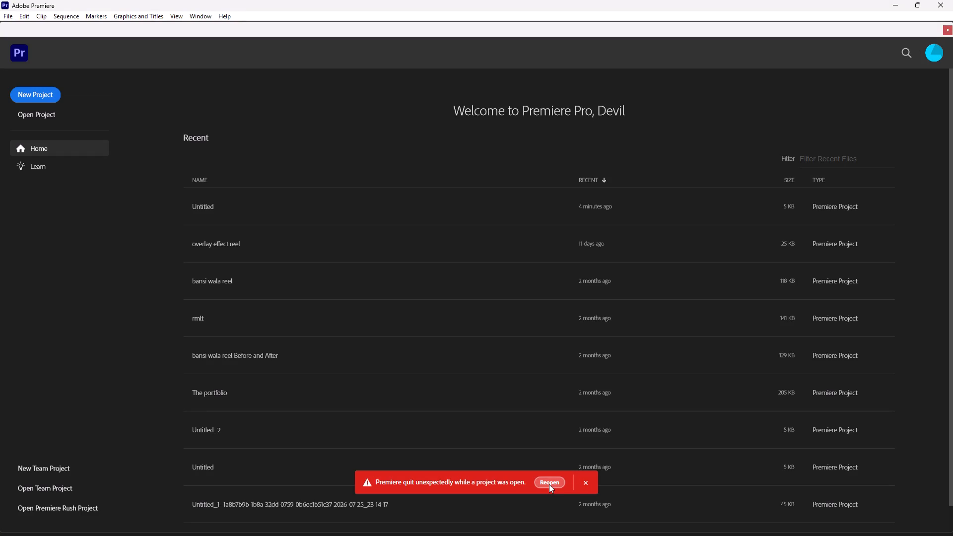
# Dismiss the offer to reopen the crashed project and open the most recent Untitled project instead.
pyautogui.click(586, 482)
pyautogui.click(501, 192)
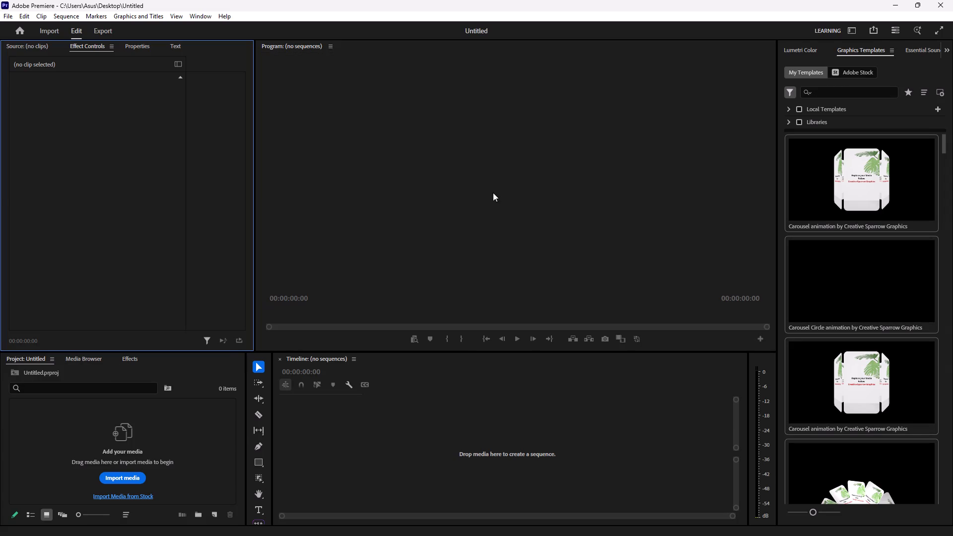
# Import the golf-course-extension image, the WhatsApp audio, IMG_7868.MOV and IMG_7865.MOV into the project.
pyautogui.click(125, 481)
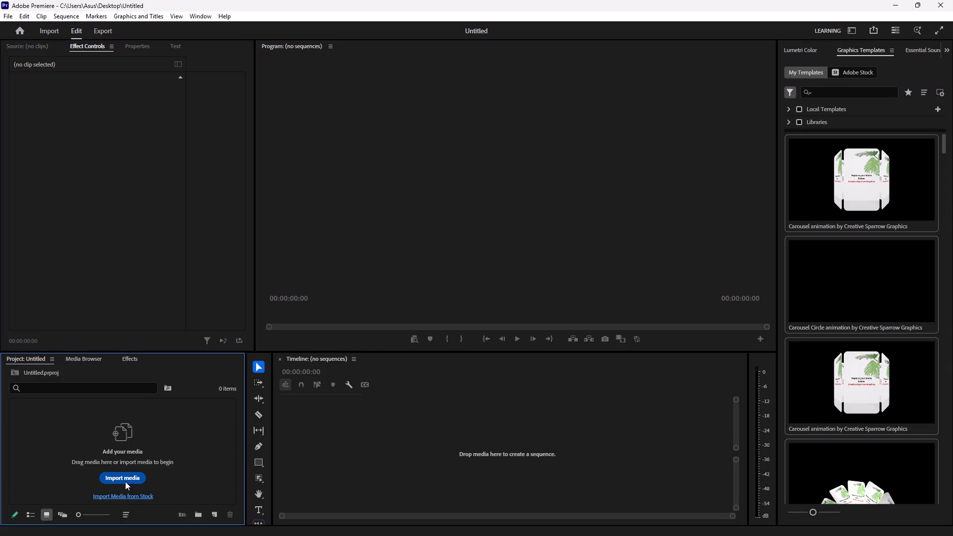
pyautogui.moveTo(368, 132); pyautogui.dragTo(119, 161)
pyautogui.click(377, 282)
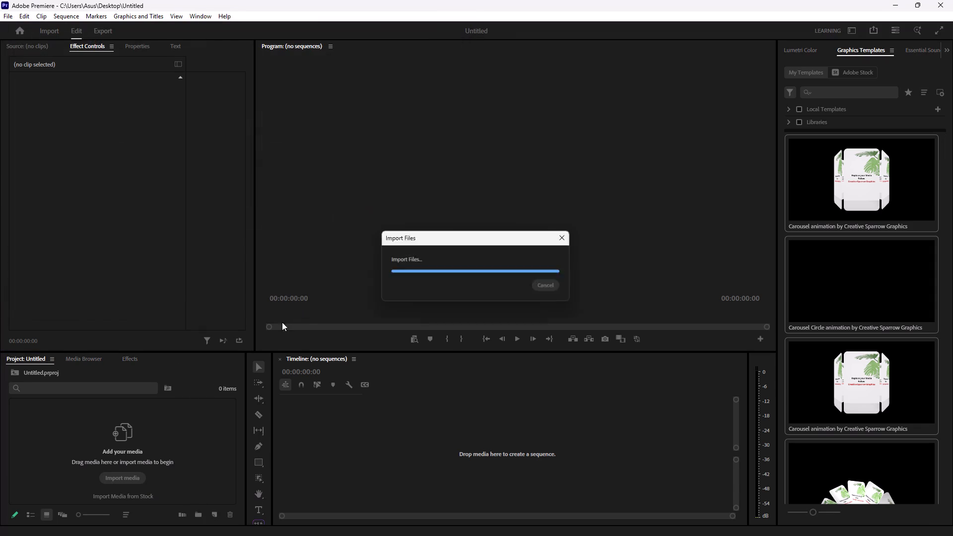
pyautogui.click(143, 487)
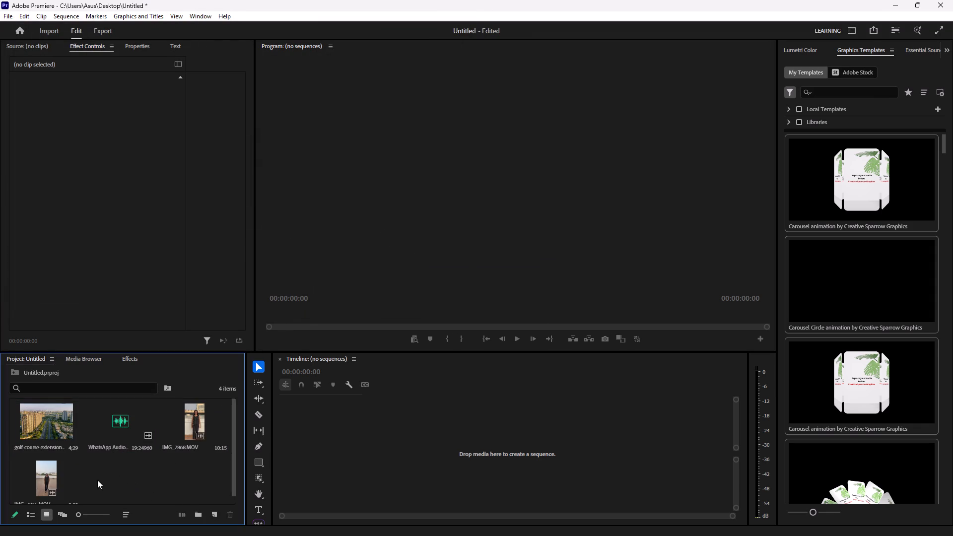
# Create a sequence from IMG_7865.MOV, place IMG_7868.MOV directly after it on V1, and play the opening briefly.
pyautogui.click(58, 479)
pyautogui.moveTo(50, 478); pyautogui.dragTo(317, 419)
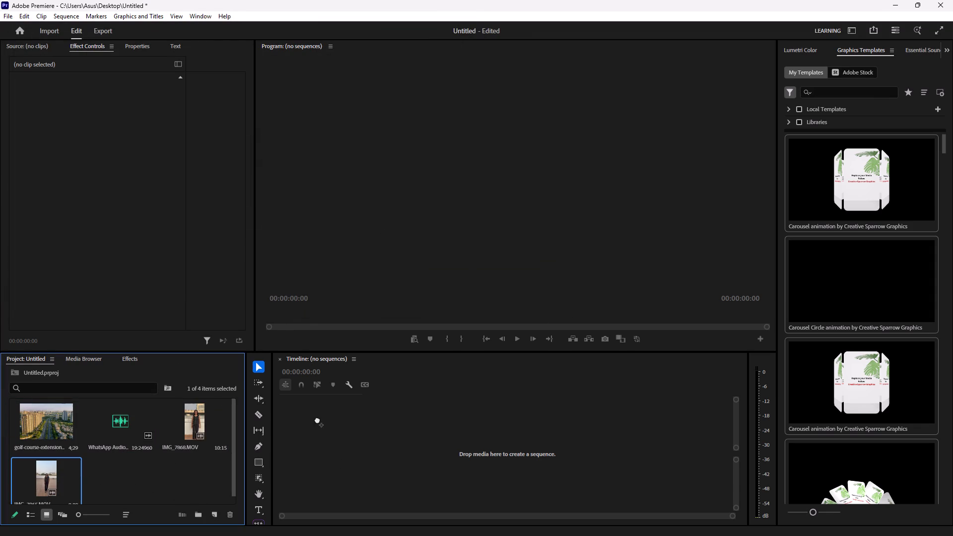
pyautogui.moveTo(317, 419); pyautogui.dragTo(315, 419)
pyautogui.moveTo(189, 419); pyautogui.dragTo(538, 448)
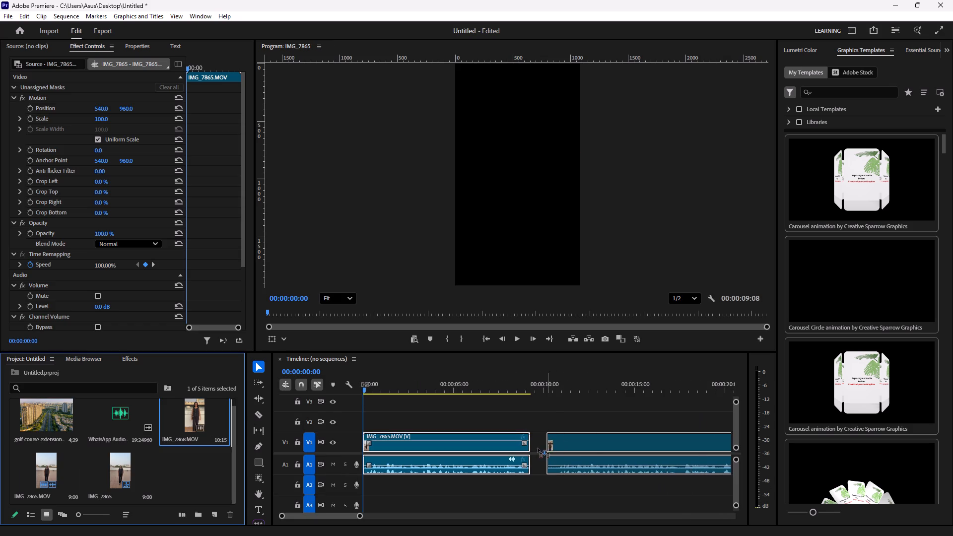
pyautogui.moveTo(538, 448); pyautogui.dragTo(532, 448)
pyautogui.press('space')
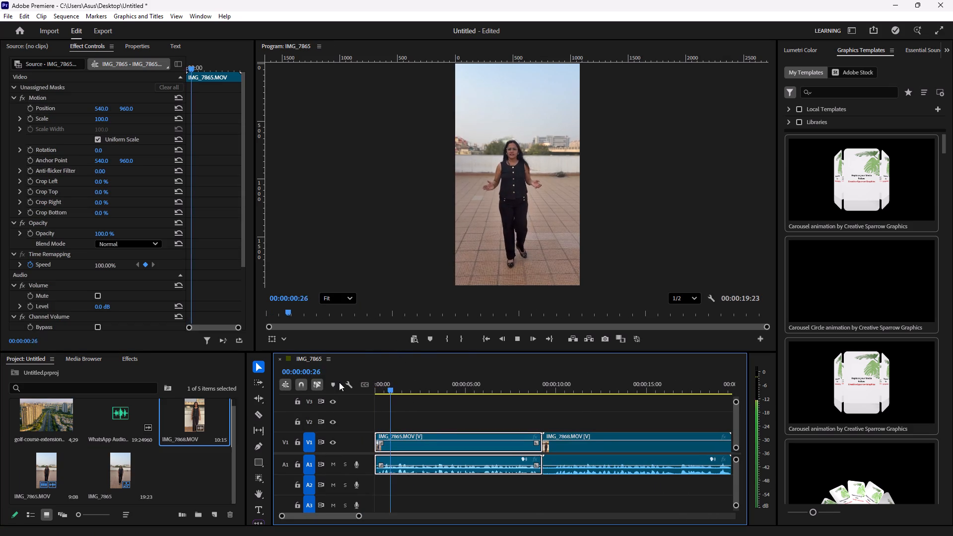
pyautogui.press('space')
pyautogui.moveTo(396, 391); pyautogui.dragTo(240, 417)
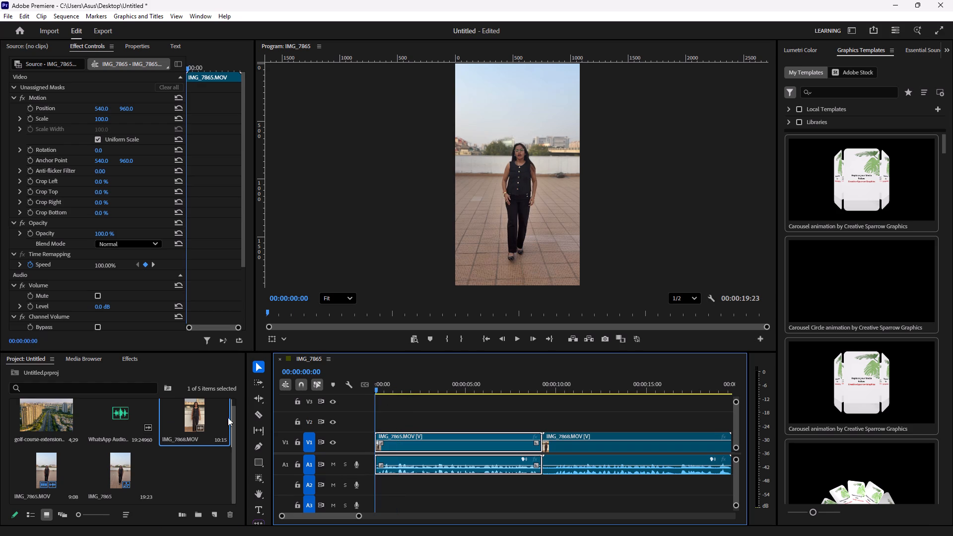
# Overlay the golf-course-extension image on V2 at the sequence start, with scale 242 and position 803, 960.
pyautogui.moveTo(45, 411); pyautogui.dragTo(374, 422)
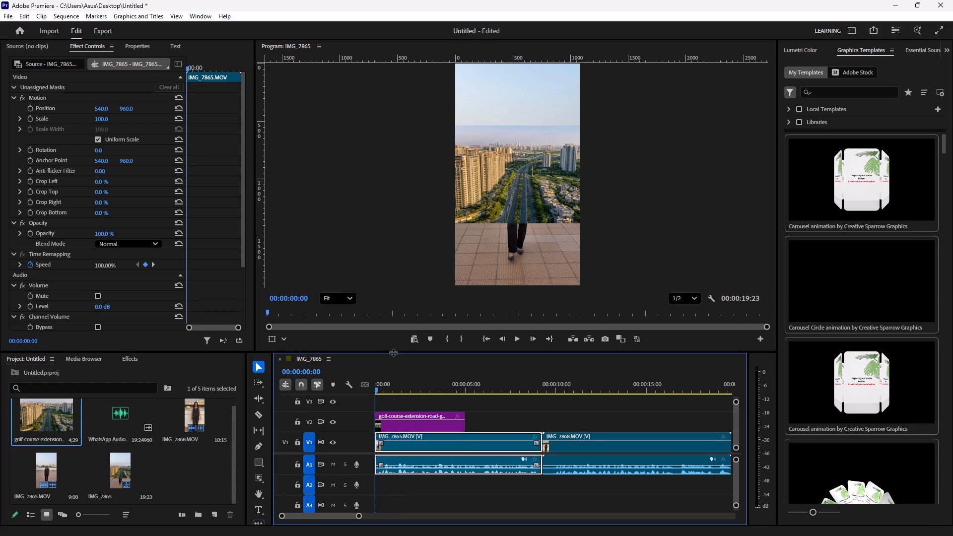
pyautogui.click(411, 421)
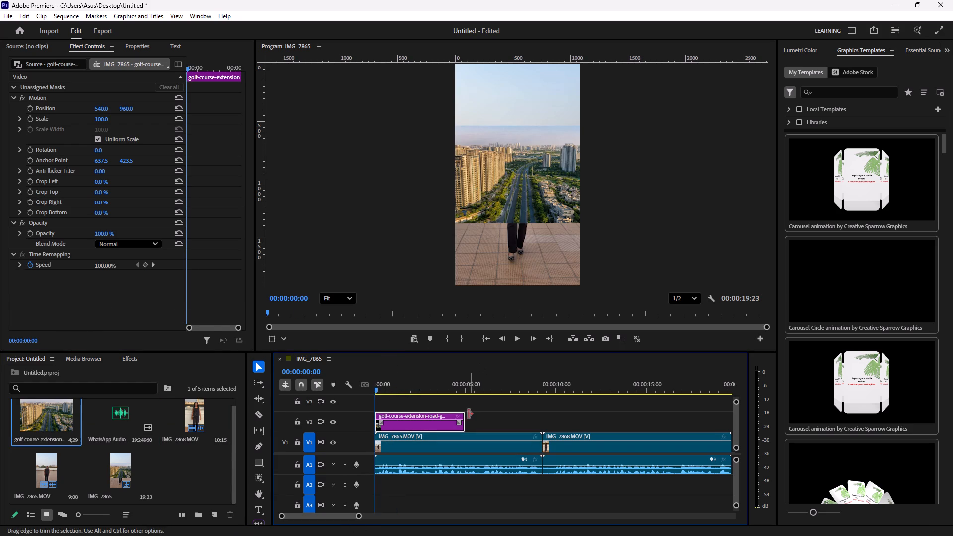
pyautogui.moveTo(102, 118); pyautogui.dragTo(99, 96)
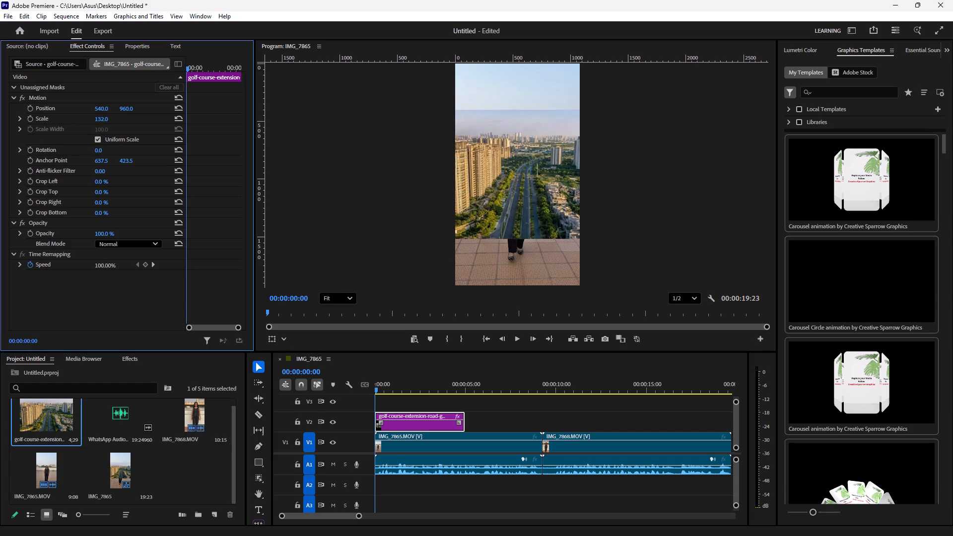
pyautogui.moveTo(99, 96); pyautogui.dragTo(109, 48)
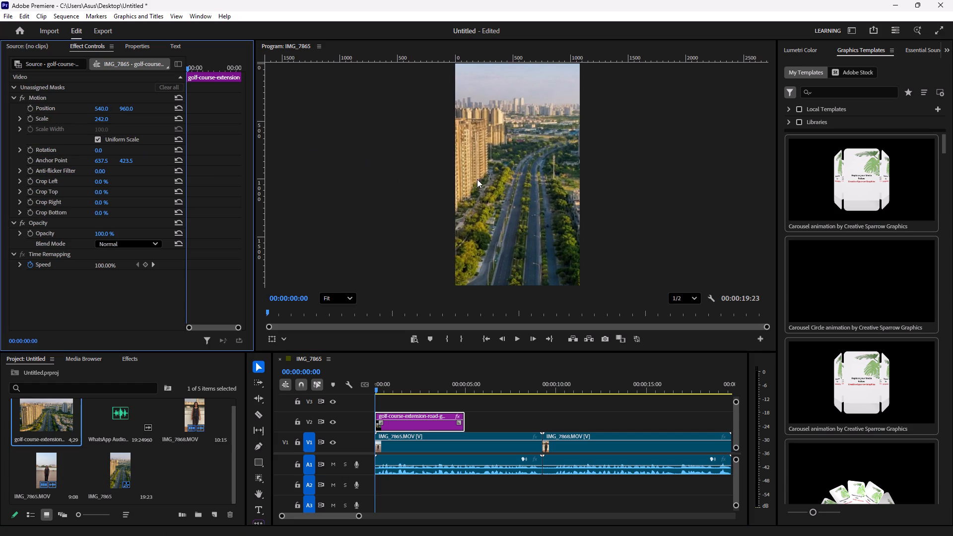
pyautogui.moveTo(477, 179); pyautogui.dragTo(524, 179)
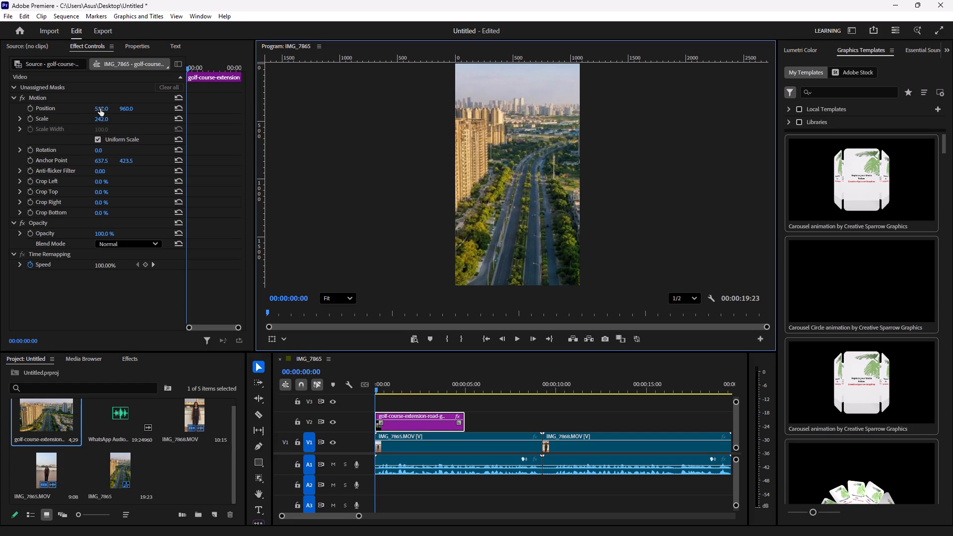
pyautogui.moveTo(101, 109); pyautogui.dragTo(116, 149)
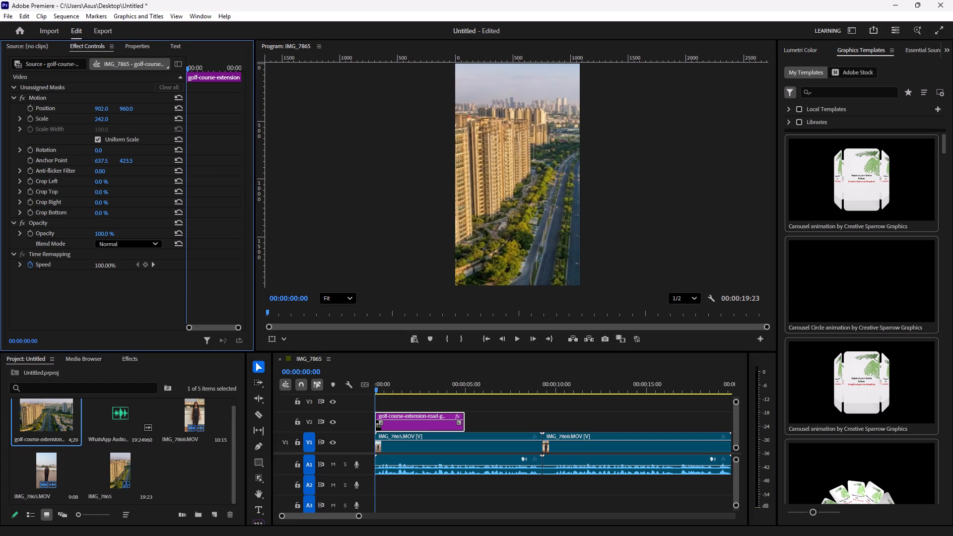
pyautogui.moveTo(116, 149); pyautogui.dragTo(127, 204)
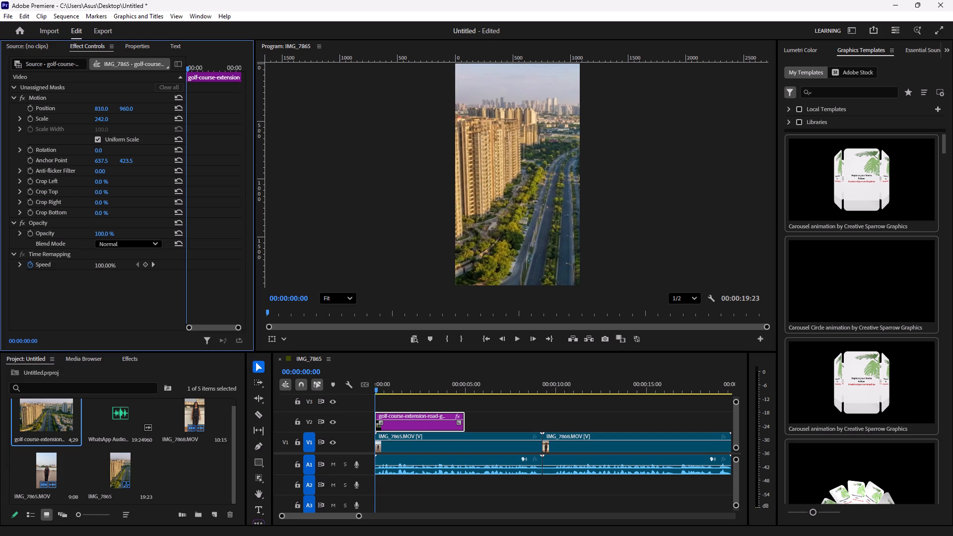
pyautogui.moveTo(127, 204); pyautogui.dragTo(133, 199)
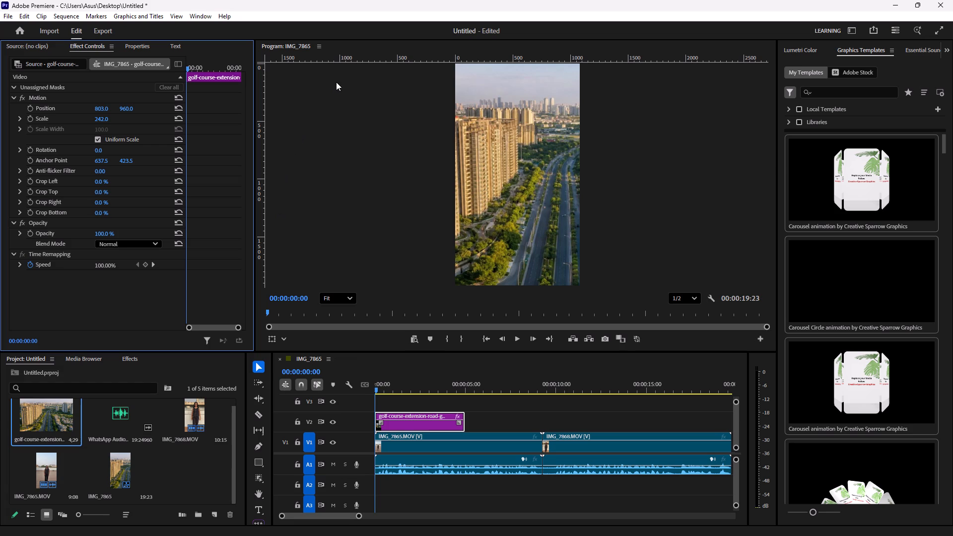
# Preview the sequence's opening with the golf-course-extension image in full screen, and return to the editing view.
pyautogui.click(936, 26)
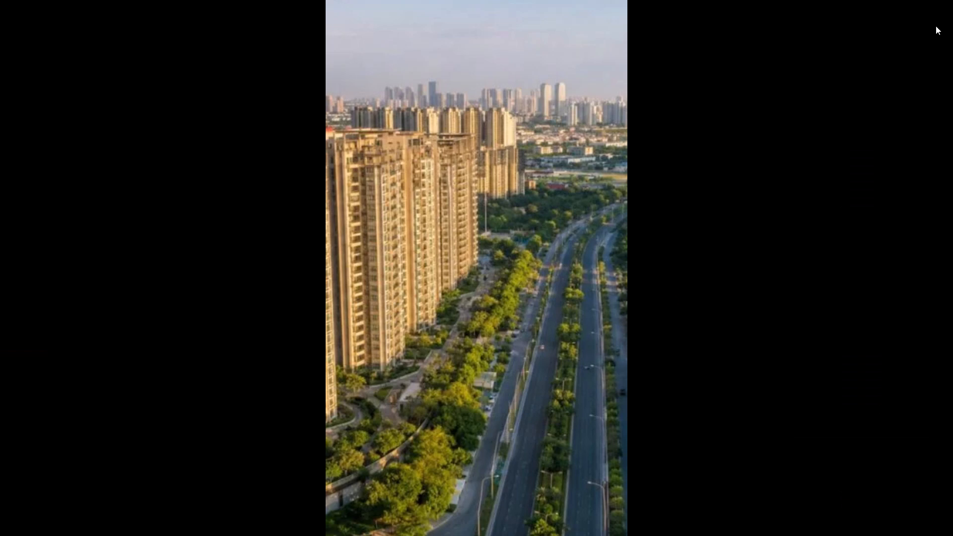
pyautogui.press('space')
pyautogui.press('space')
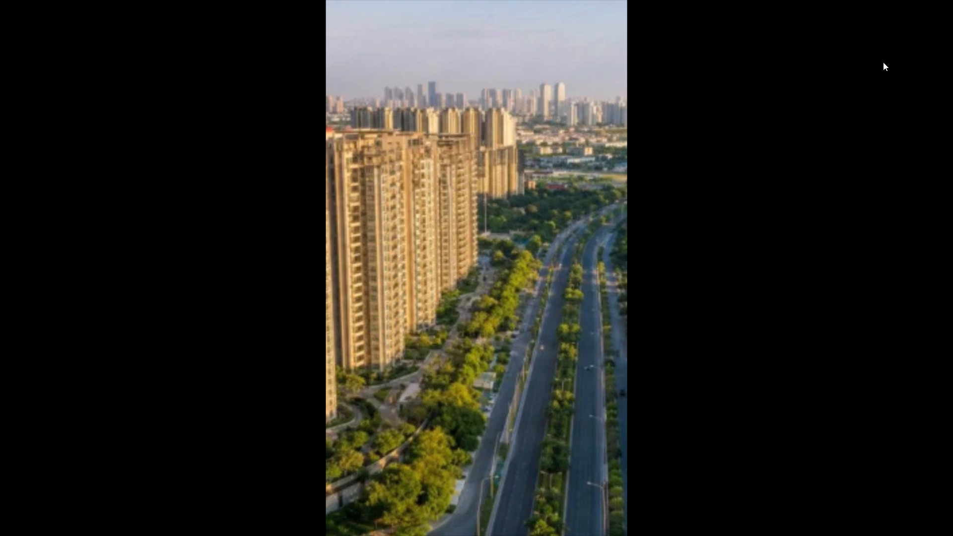
pyautogui.press('Escape')
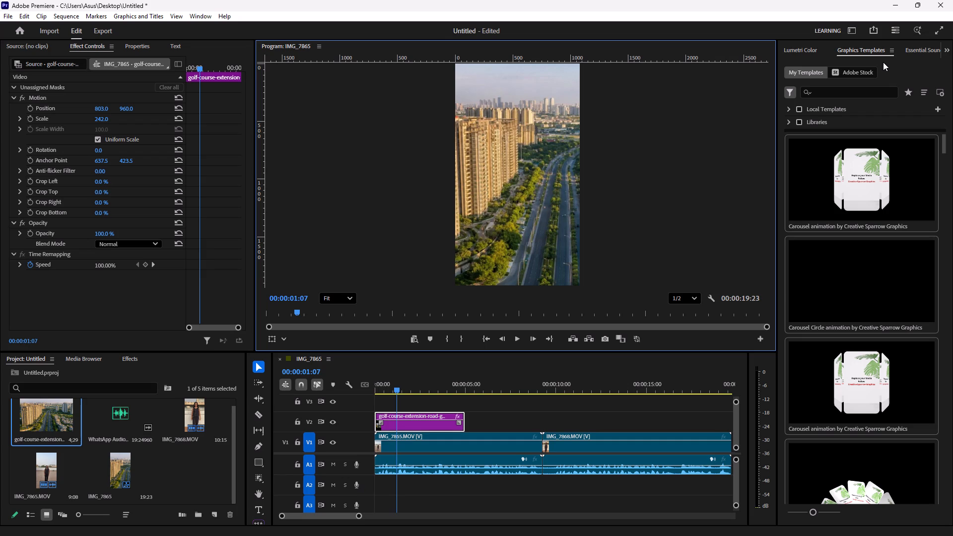
pyautogui.press('Return')
pyautogui.press('space')
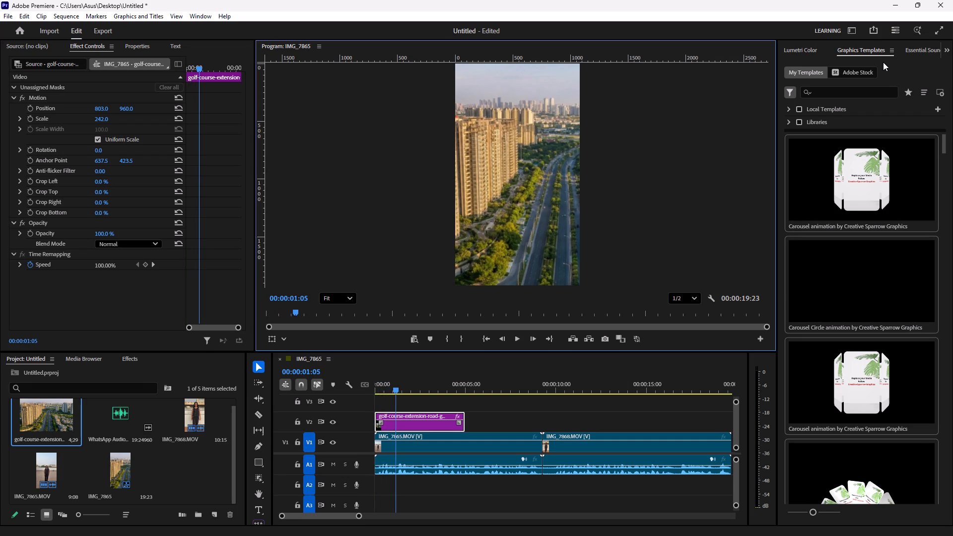
# Switch to Chrome and open Alamy's Gurugram skyline Stock Photos and Images result from the Google search.
pyautogui.click(521, 532)
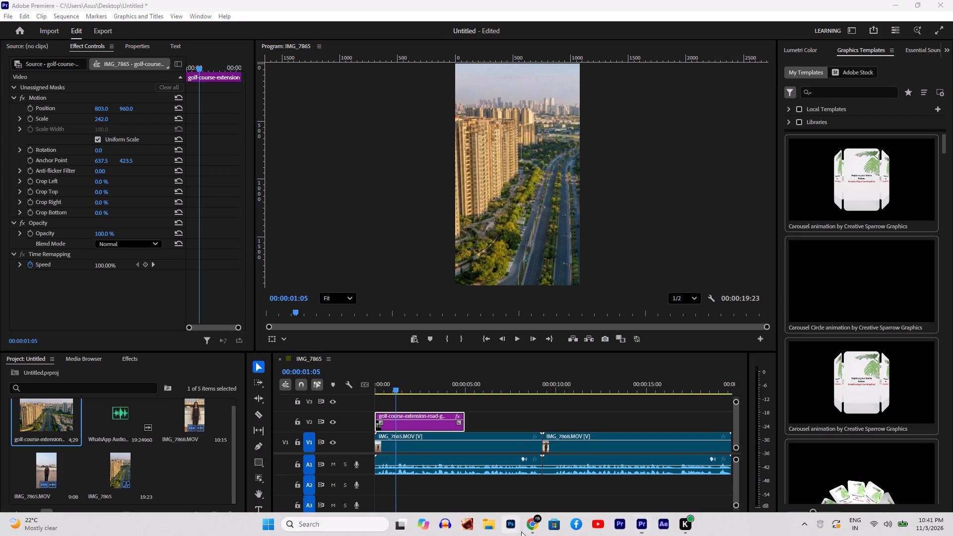
pyautogui.click(536, 530)
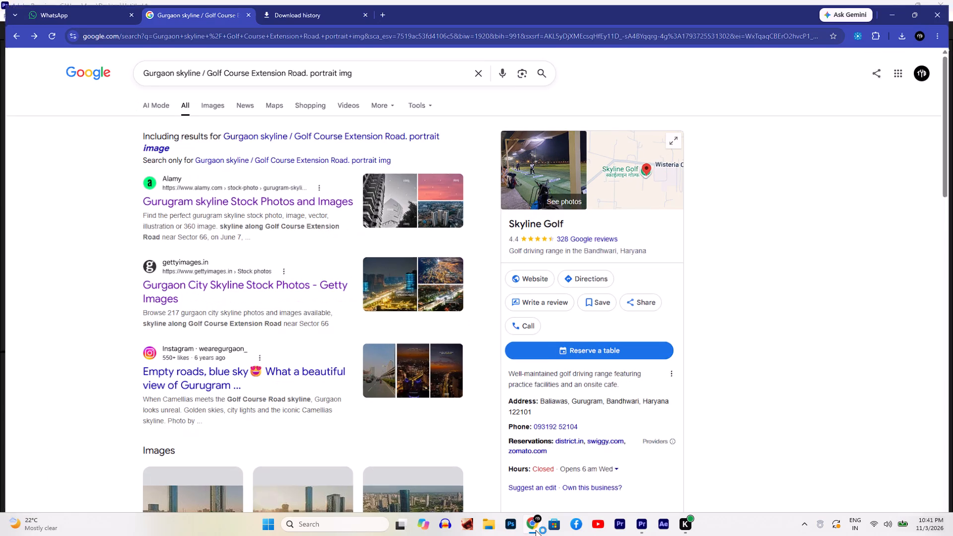
pyautogui.click(211, 194)
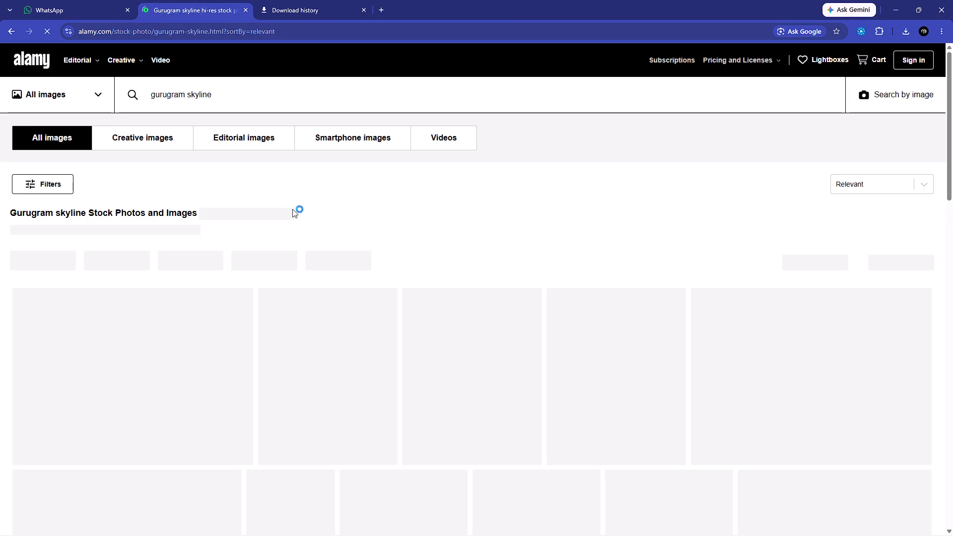
# Look through Alamy's gurugram skyline stock photos for an image that suits the reel.
pyautogui.scroll(-1, 325, 341)
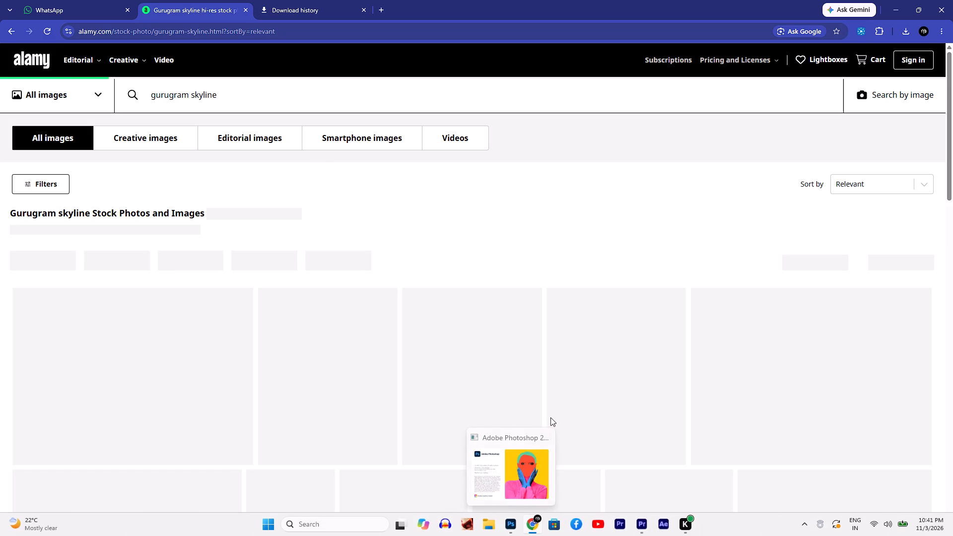
pyautogui.click(547, 437)
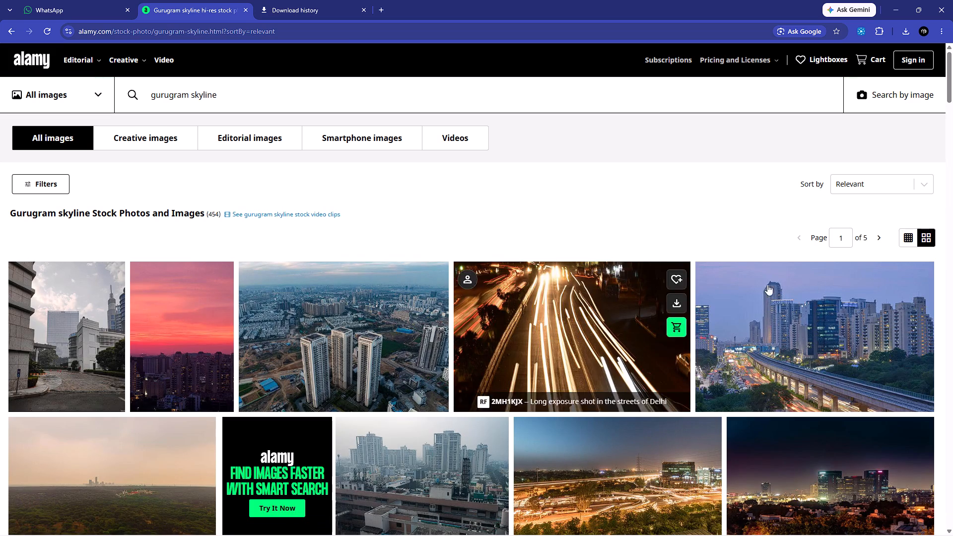
pyautogui.scroll(-4, 776, 283)
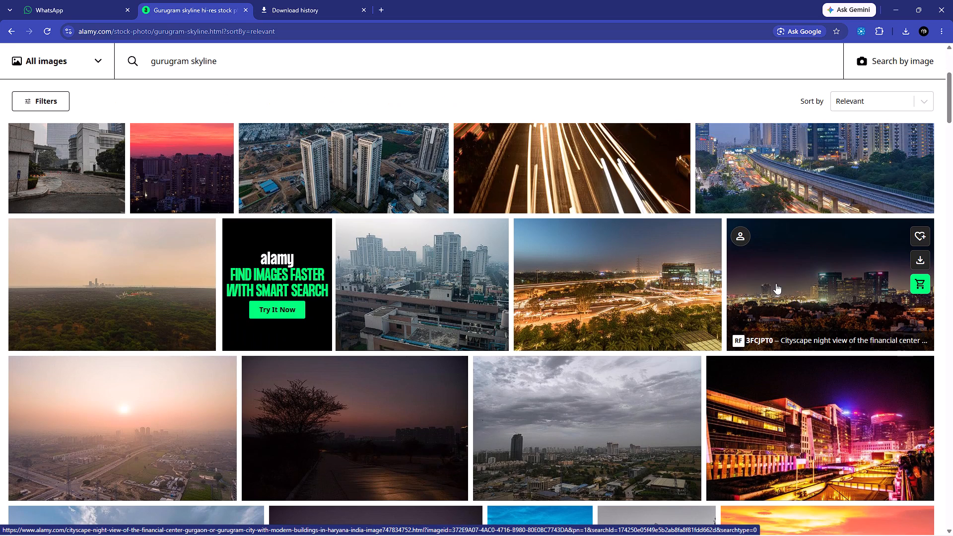
pyautogui.scroll(-1, 776, 283)
pyautogui.scroll(-2, 673, 253)
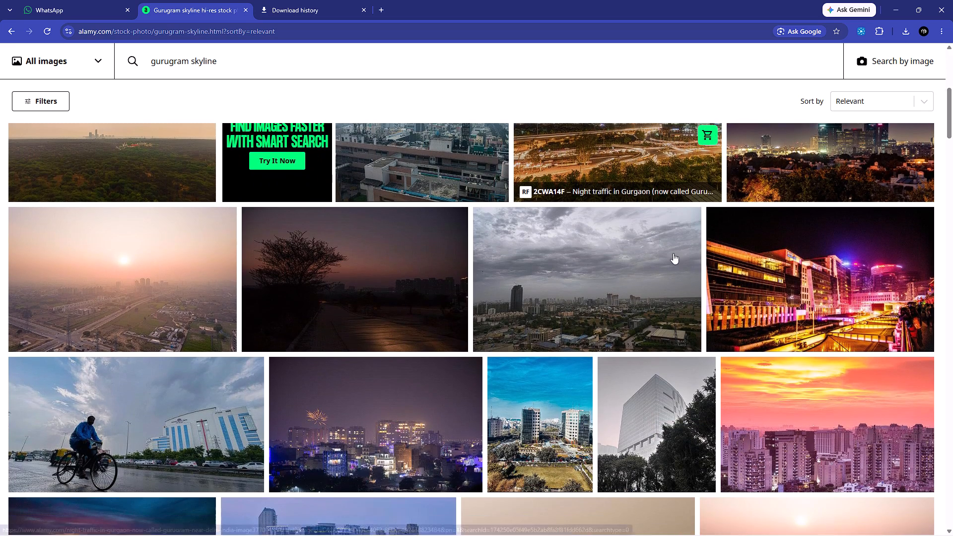
pyautogui.scroll(-10, 673, 253)
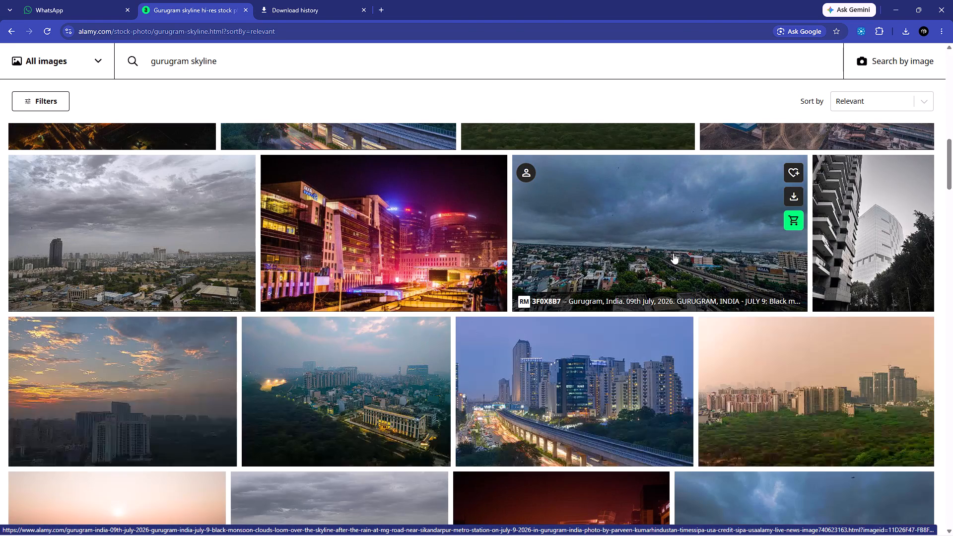
pyautogui.scroll(-11, 673, 253)
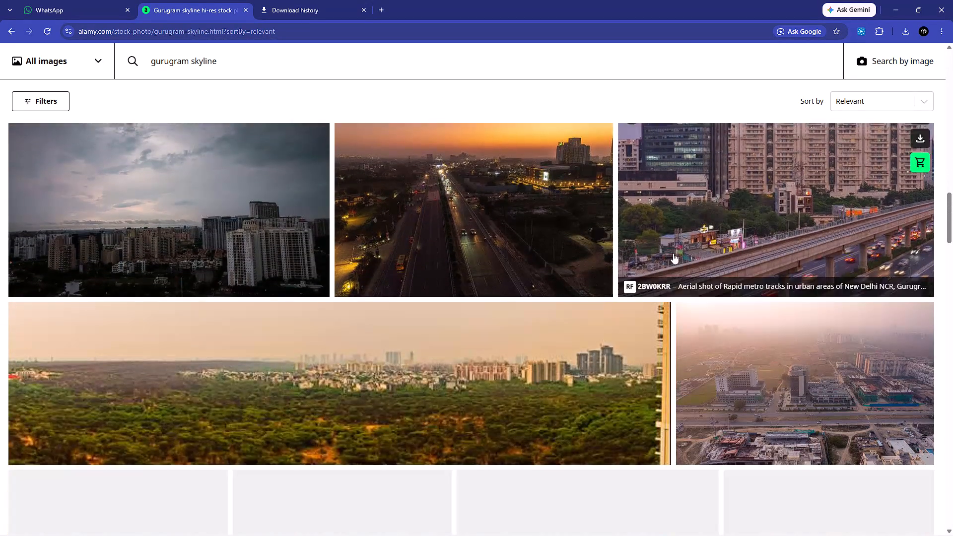
pyautogui.scroll(-10, 673, 253)
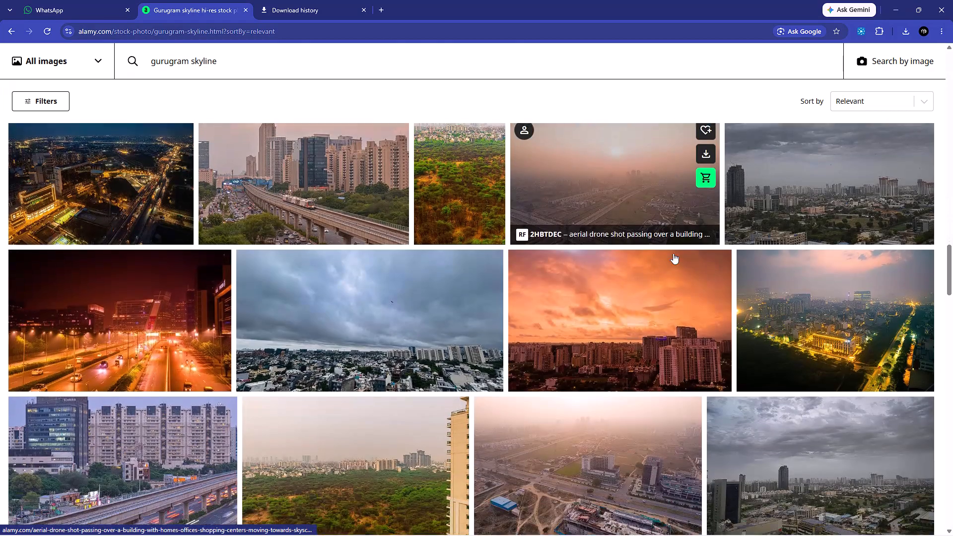
pyautogui.scroll(-1, 673, 253)
pyautogui.scroll(2, 673, 253)
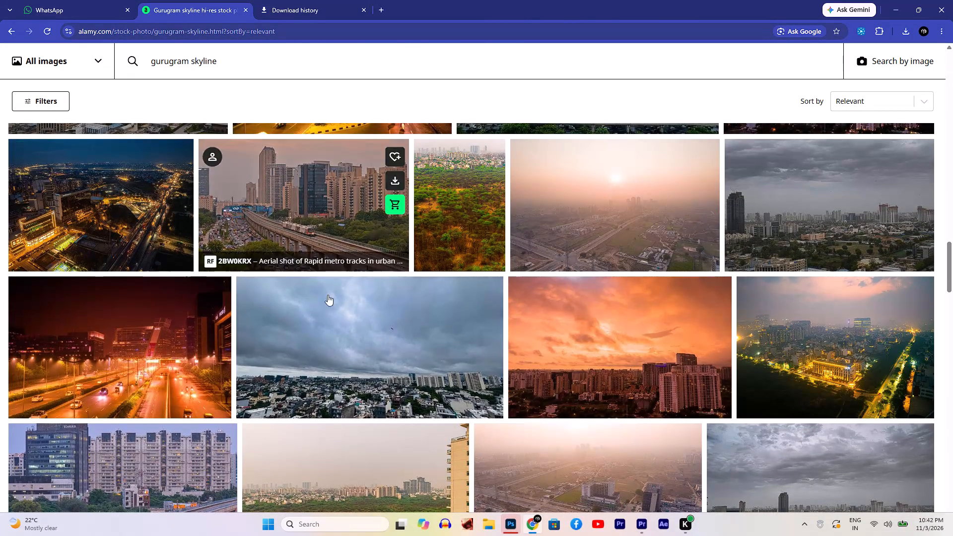
pyautogui.scroll(-2, 128, 234)
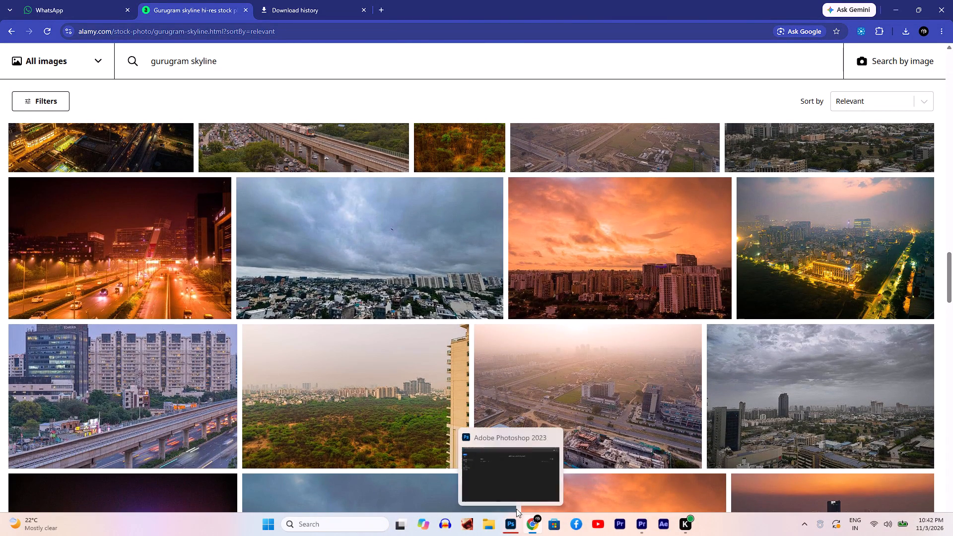
pyautogui.click(547, 441)
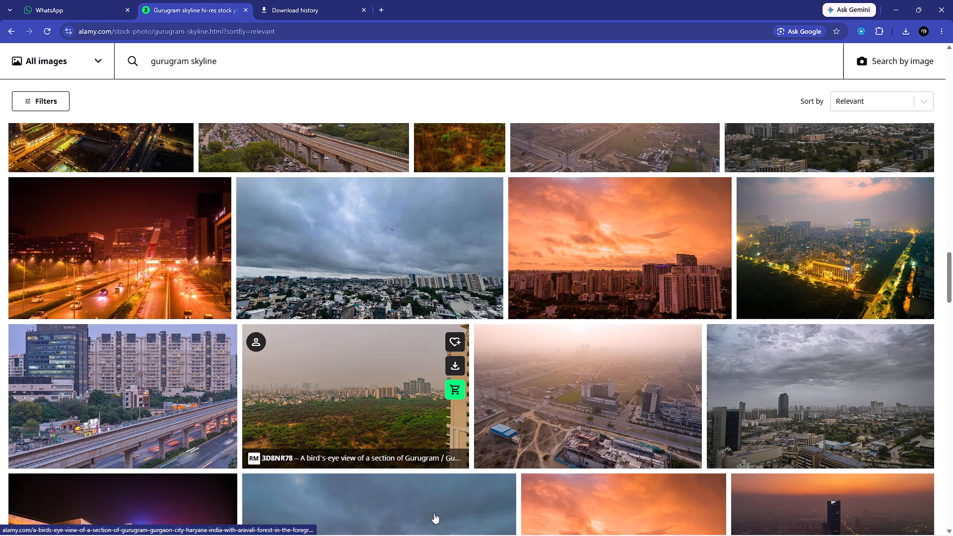
pyautogui.scroll(-4, 324, 396)
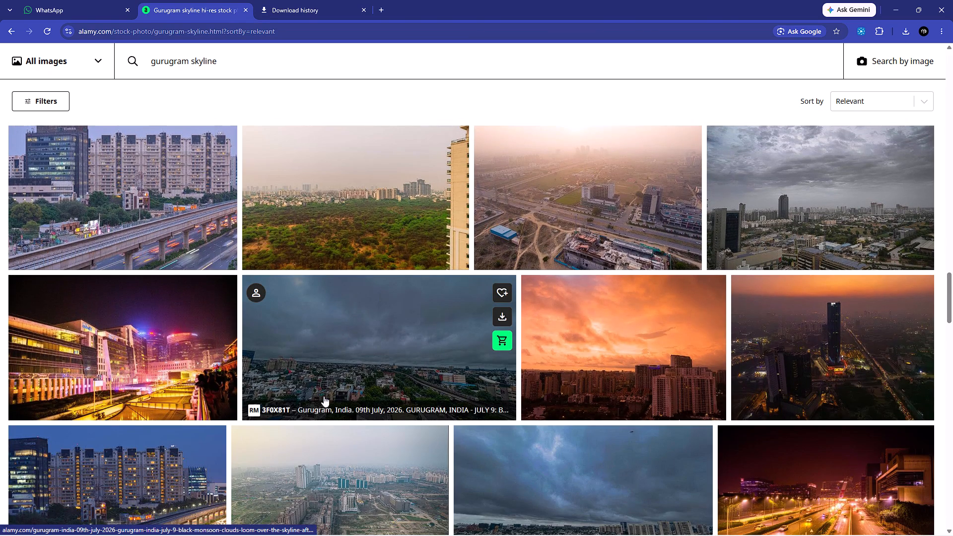
pyautogui.scroll(-3, 251, 339)
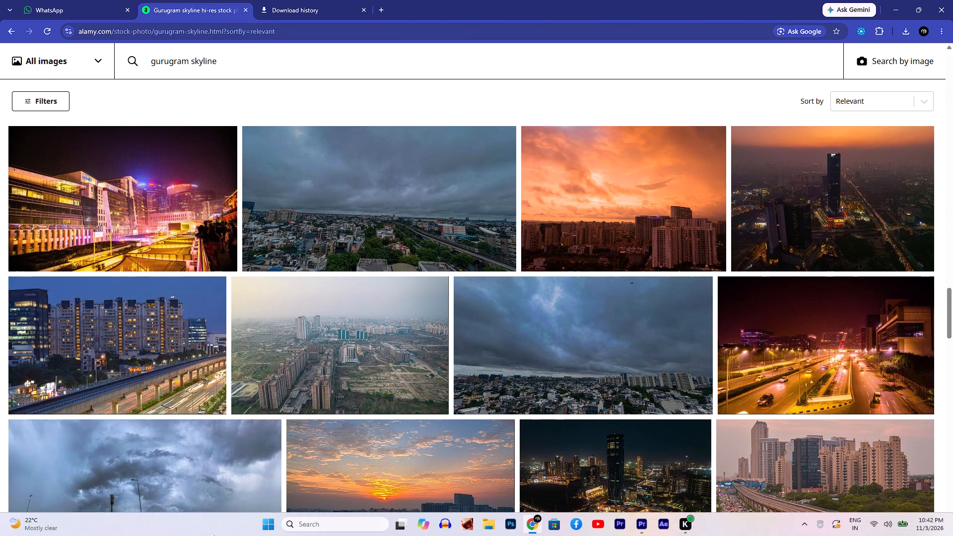
pyautogui.scroll(-4, 293, 399)
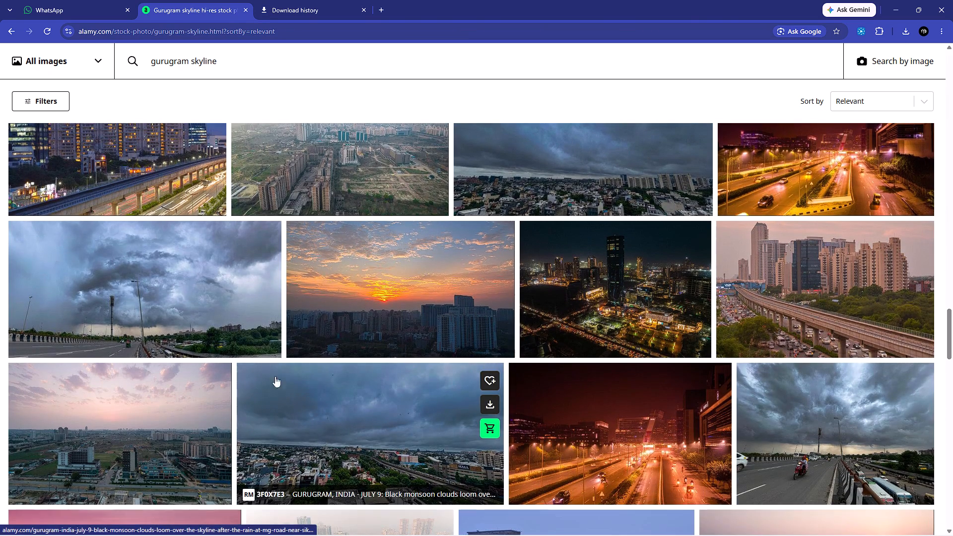
pyautogui.scroll(-4, 266, 347)
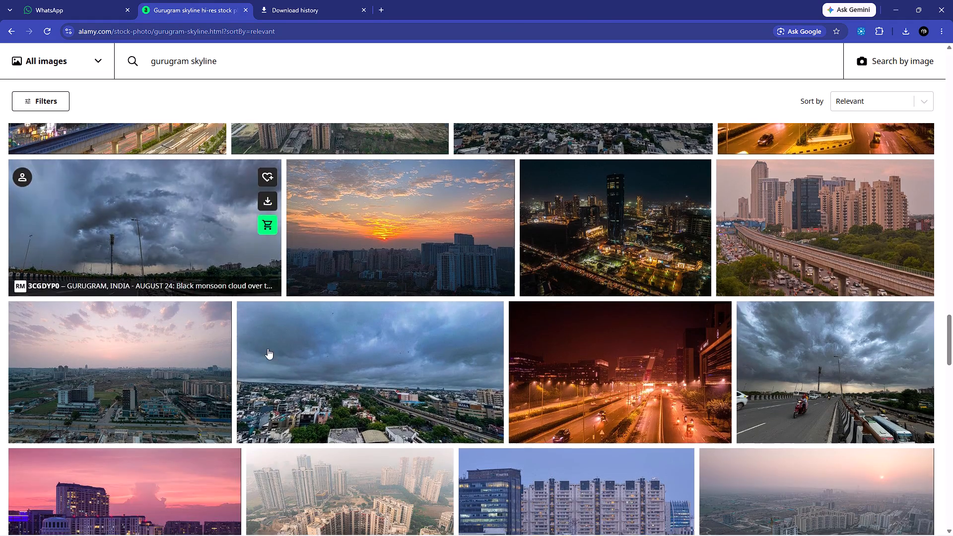
# Return to the Google search for Gurgaon skyline / Golf Course Extension Road and show its image results.
pyautogui.click(6, 23)
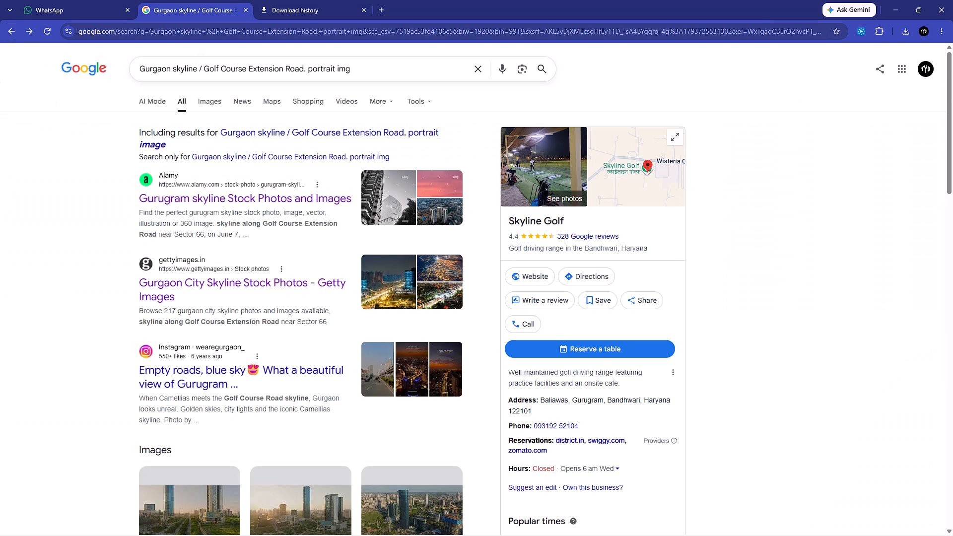
pyautogui.click(218, 101)
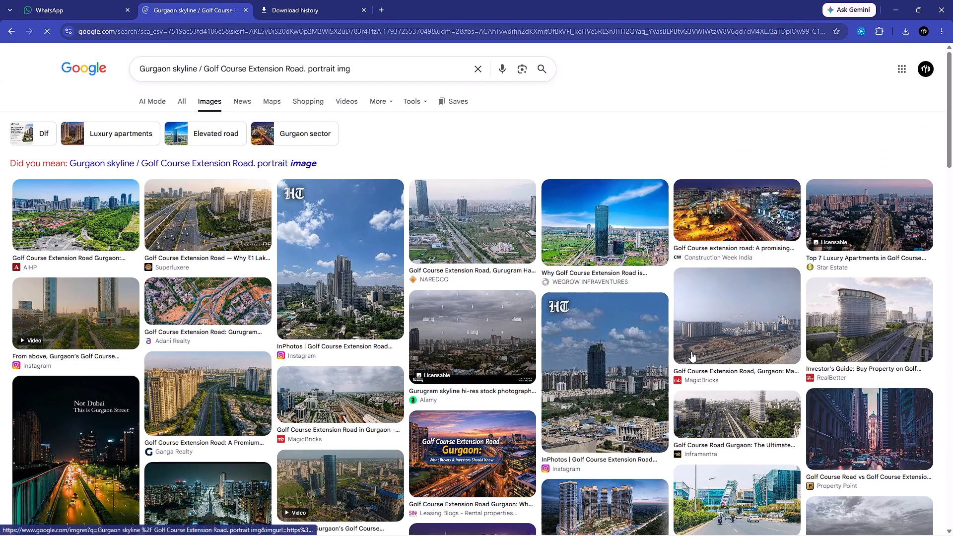
# Preview the Facebook night road, InPhotos, WEGROW INFRAVENTURES, NAREDCO, Star Estate and Adani Realty images as candidates for the reel.
pyautogui.scroll(-4, 220, 488)
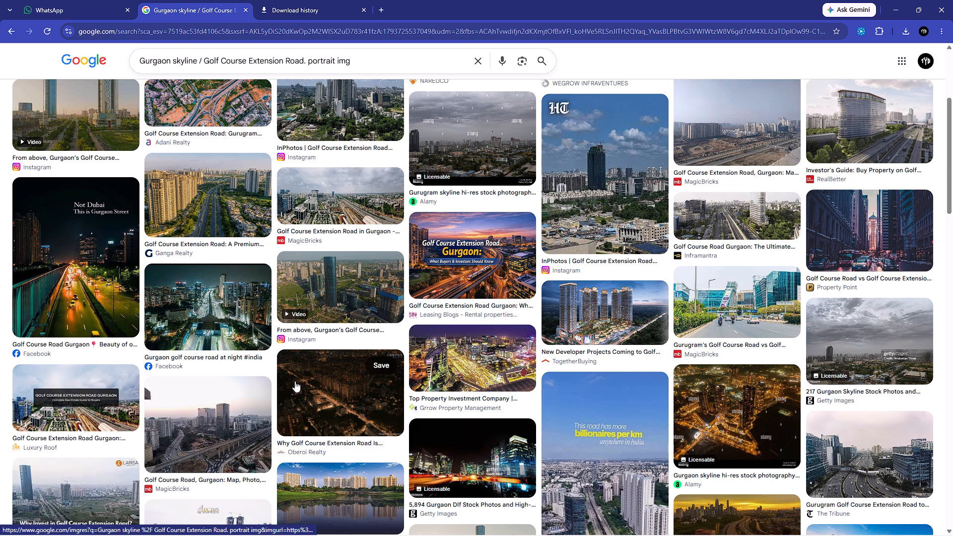
pyautogui.click(238, 314)
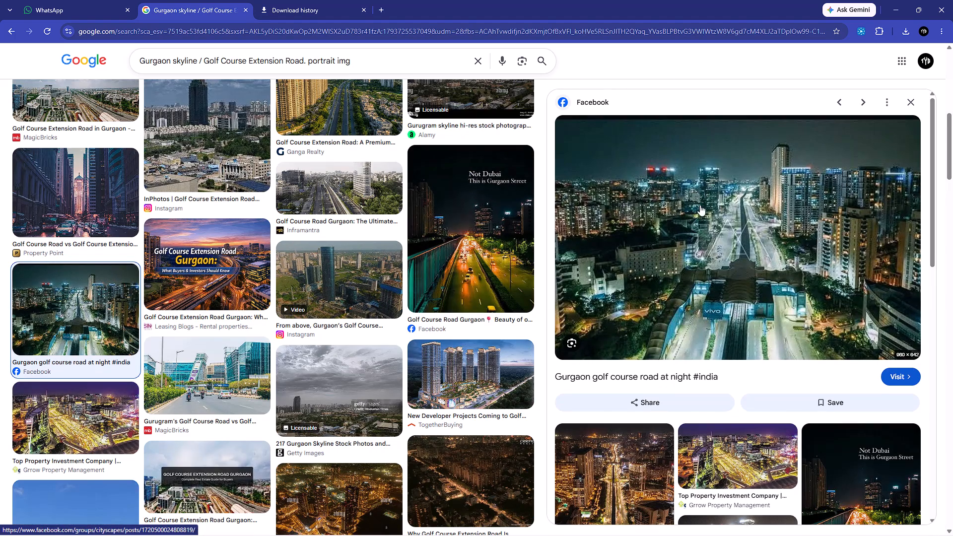
pyautogui.scroll(10, 337, 275)
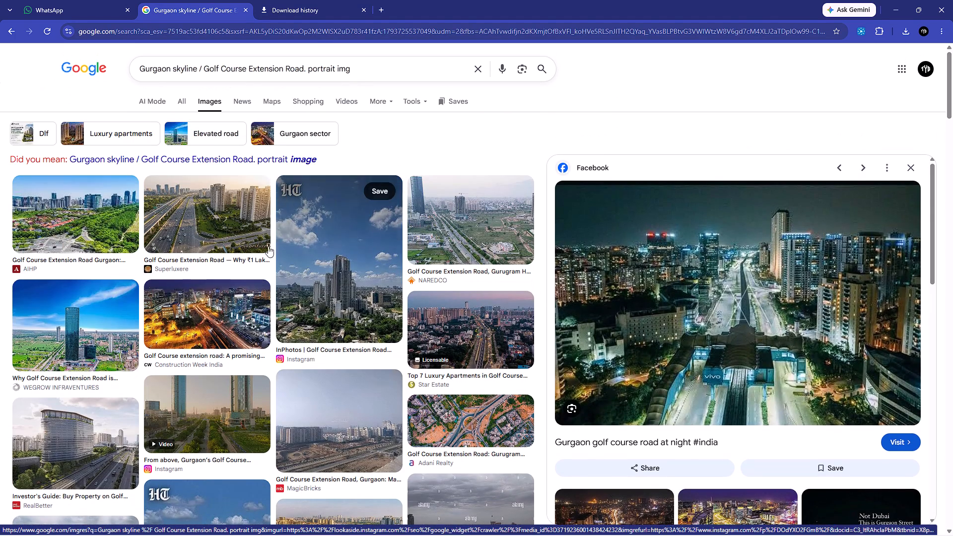
pyautogui.click(341, 257)
pyautogui.scroll(-1, 762, 335)
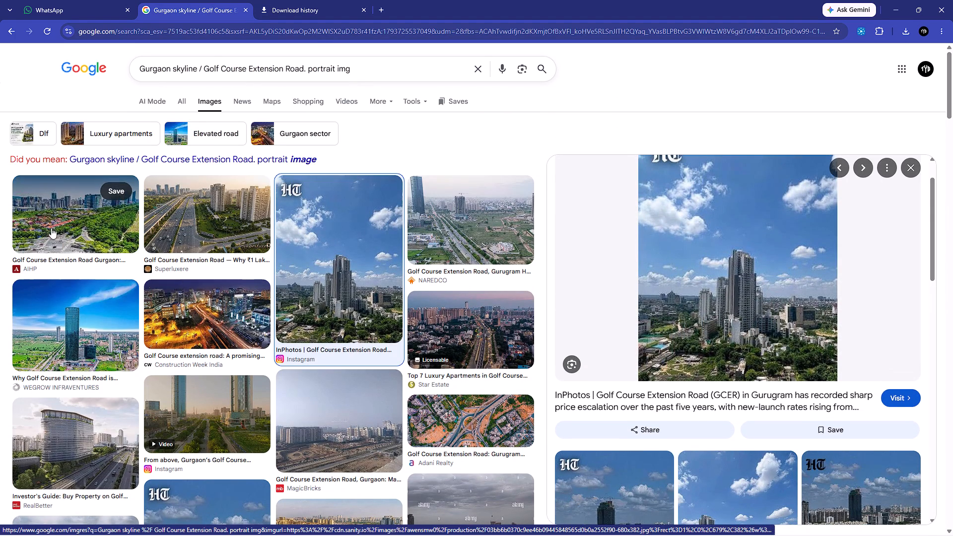
pyautogui.click(91, 354)
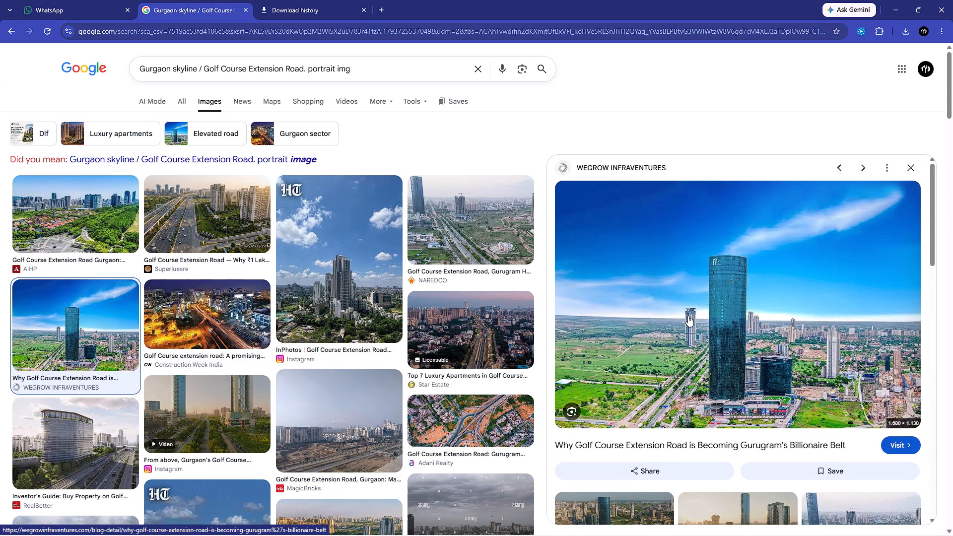
pyautogui.click(434, 239)
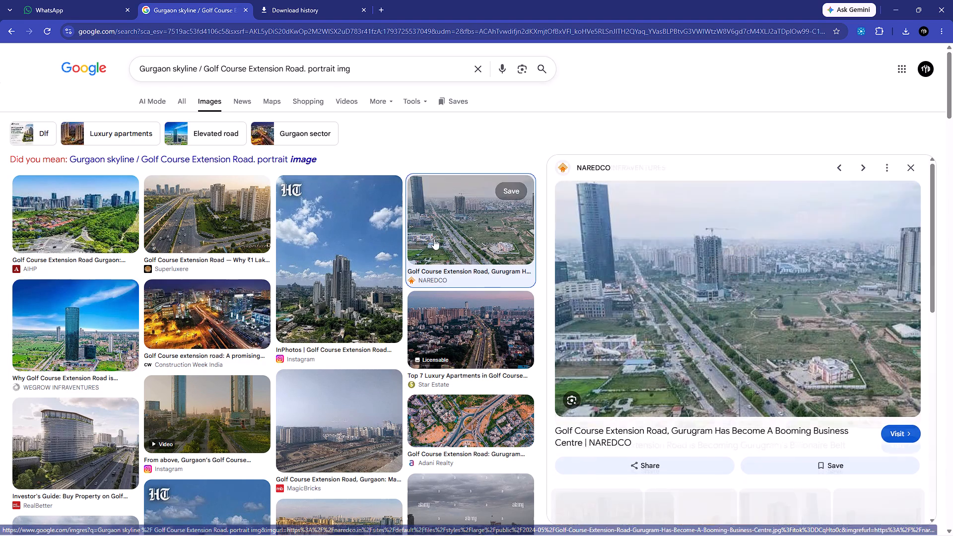
pyautogui.click(472, 333)
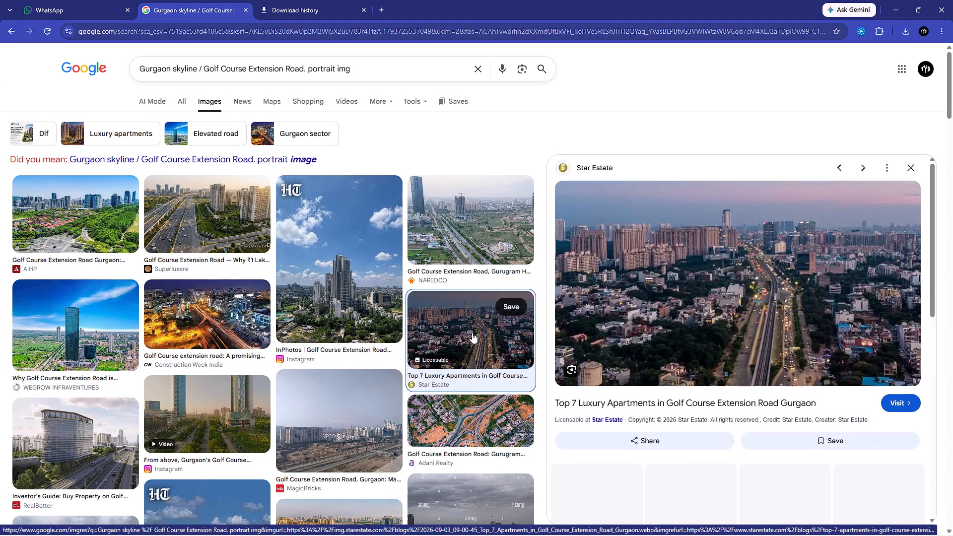
pyautogui.click(477, 429)
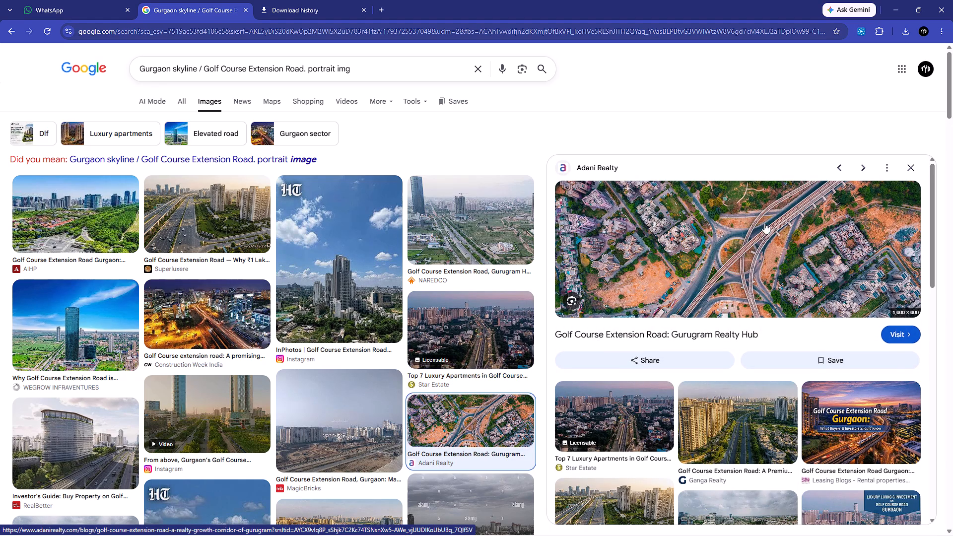
pyautogui.rightClick(590, 231)
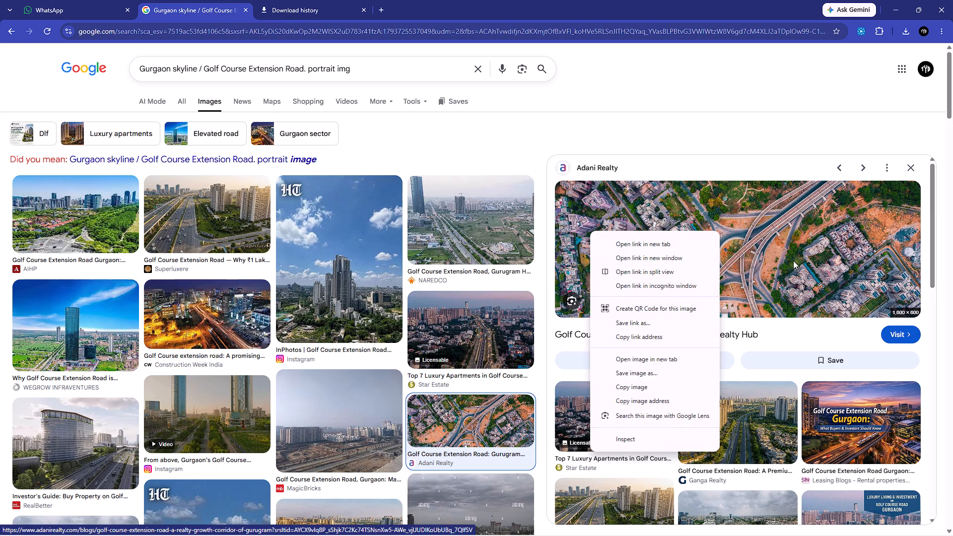
pyautogui.scroll(-4, 615, 461)
# Find Sobha City Gurgaon's image of towers, road and metro among the image results and open its source article.
pyautogui.scroll(-5, 438, 366)
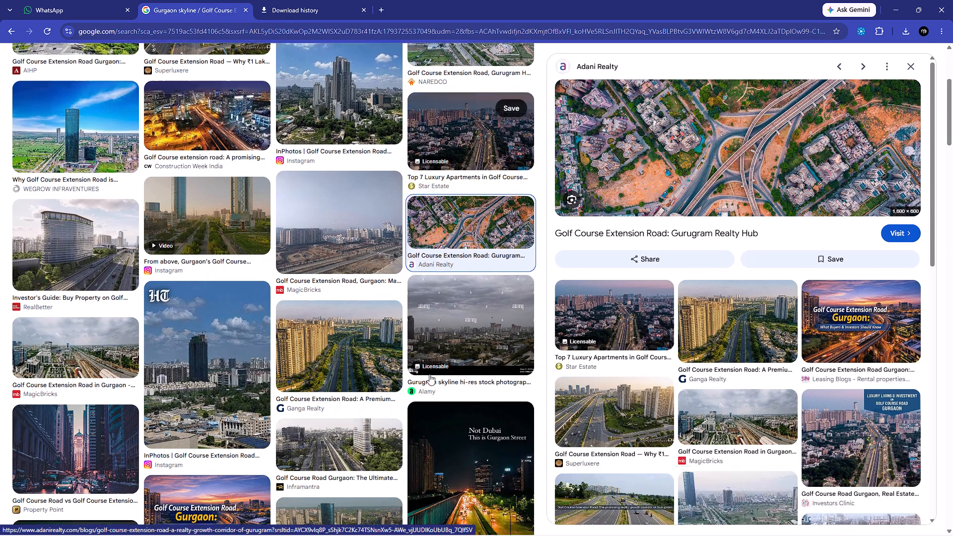
pyautogui.scroll(-3, 429, 374)
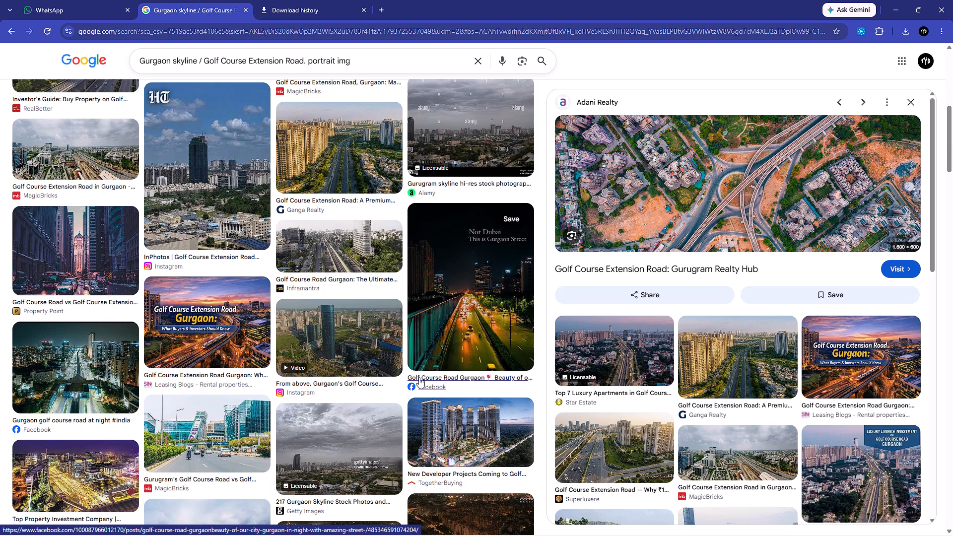
pyautogui.scroll(-10, 69, 422)
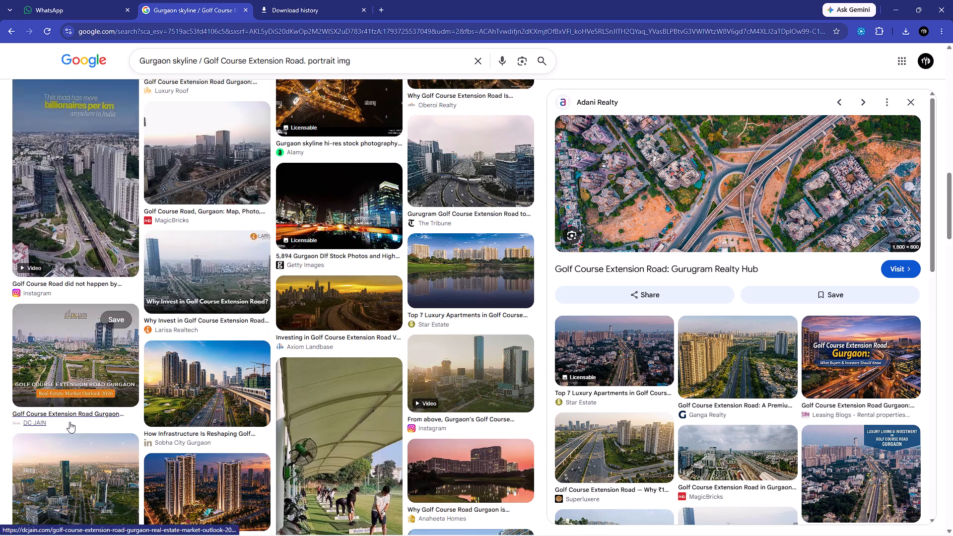
pyautogui.click(216, 398)
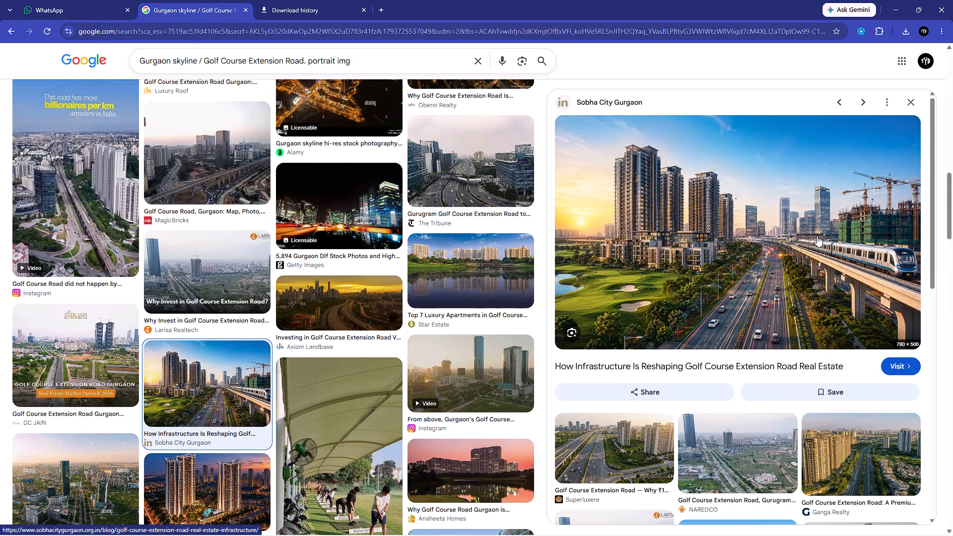
pyautogui.click(802, 234)
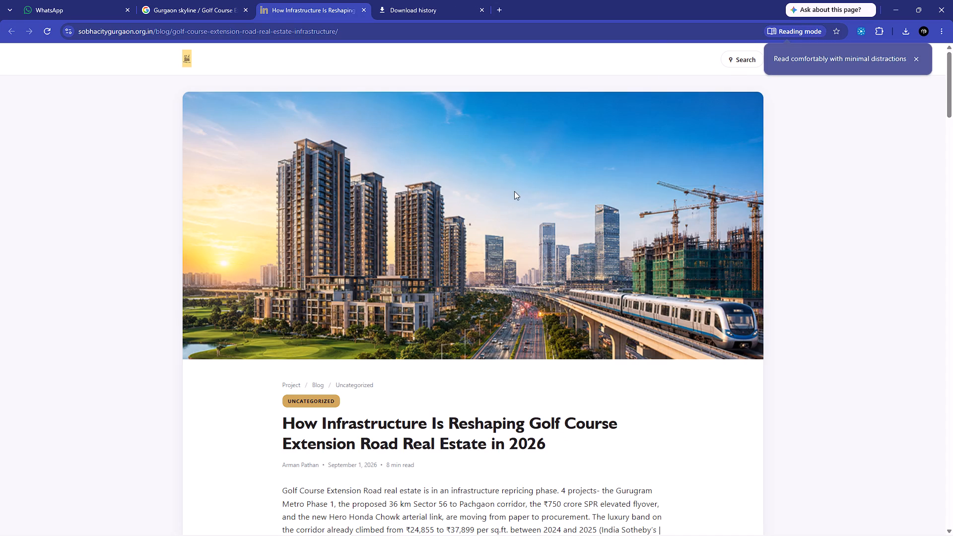
# Skim the Sobha City article and open the image options for its main skyline and metro picture.
pyautogui.scroll(-6, 488, 164)
pyautogui.scroll(4, 488, 164)
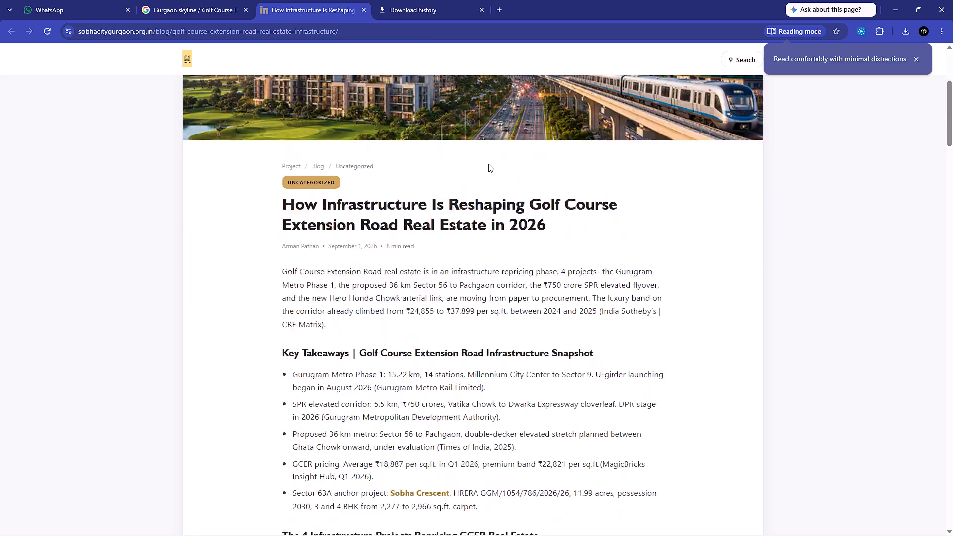
pyautogui.scroll(4, 488, 164)
pyautogui.click(488, 164)
pyautogui.rightClick(485, 220)
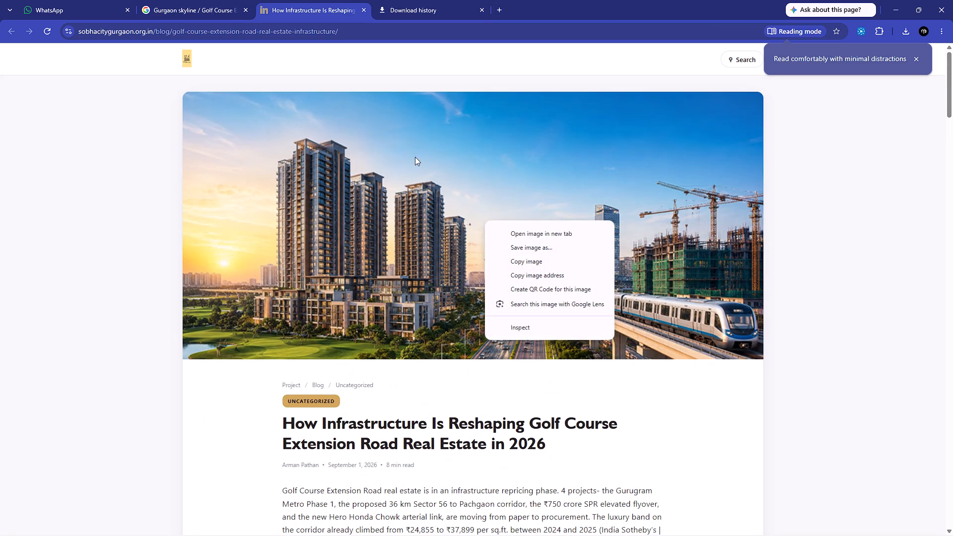
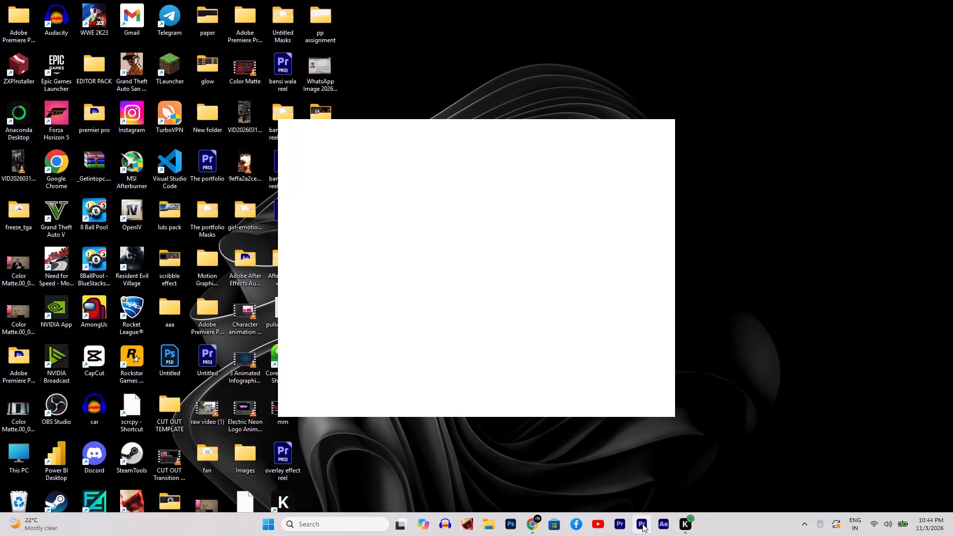
# Launch Premiere 2026, reopen the Untitled project that was open when it quit, and dismiss the recovery notice.
pyautogui.click(642, 524)
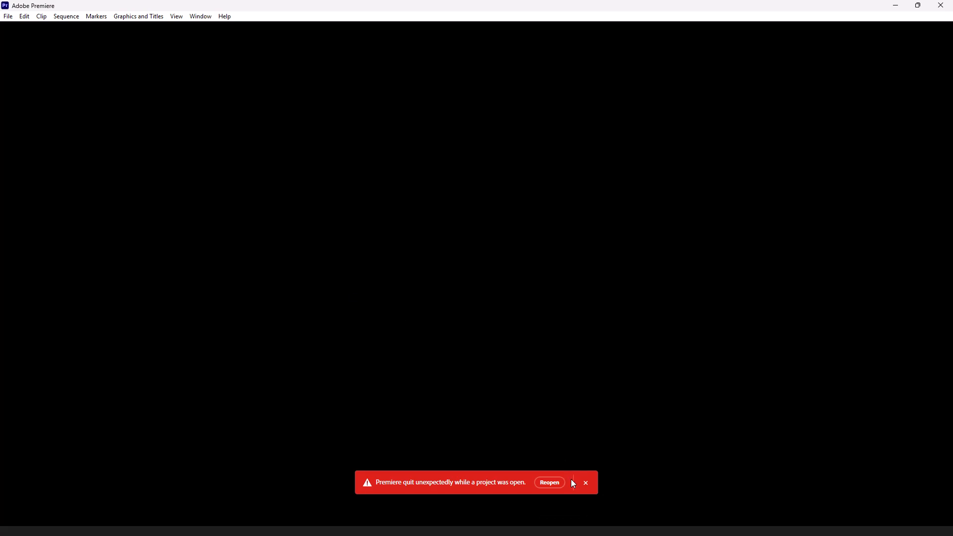
pyautogui.click(552, 483)
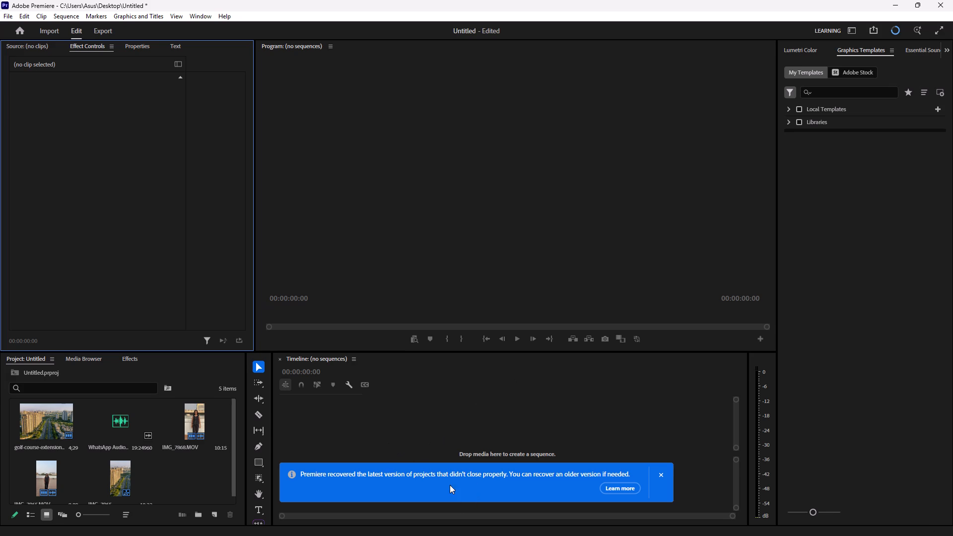
pyautogui.click(661, 474)
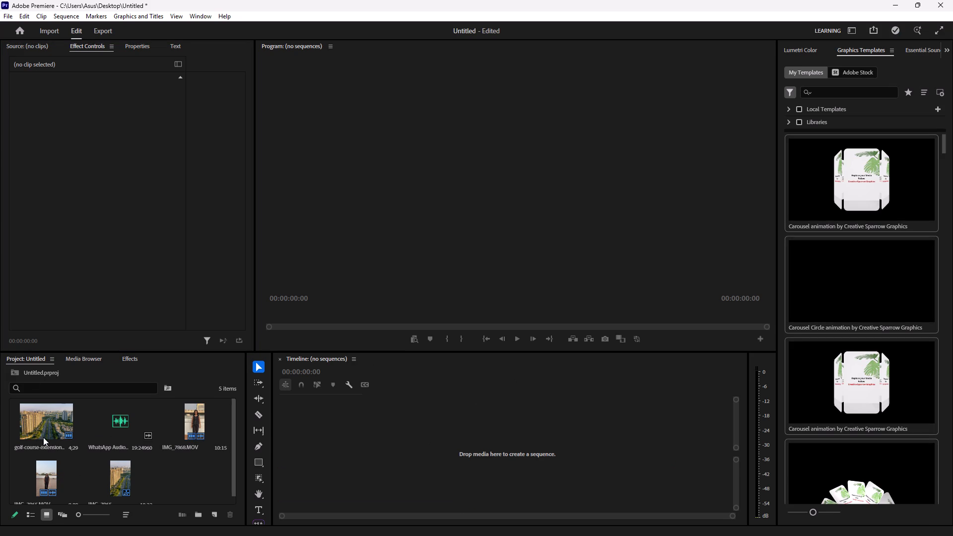
# Create a sequence from IMG_7865.MOV, append IMG_7868.MOV directly after it, and play the opening.
pyautogui.moveTo(48, 470); pyautogui.dragTo(278, 419)
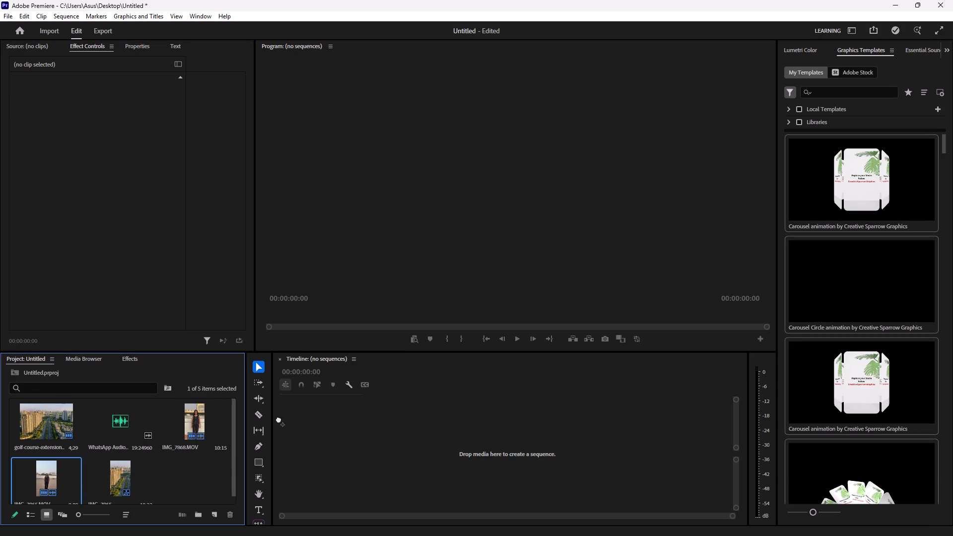
pyautogui.moveTo(278, 419); pyautogui.dragTo(335, 423)
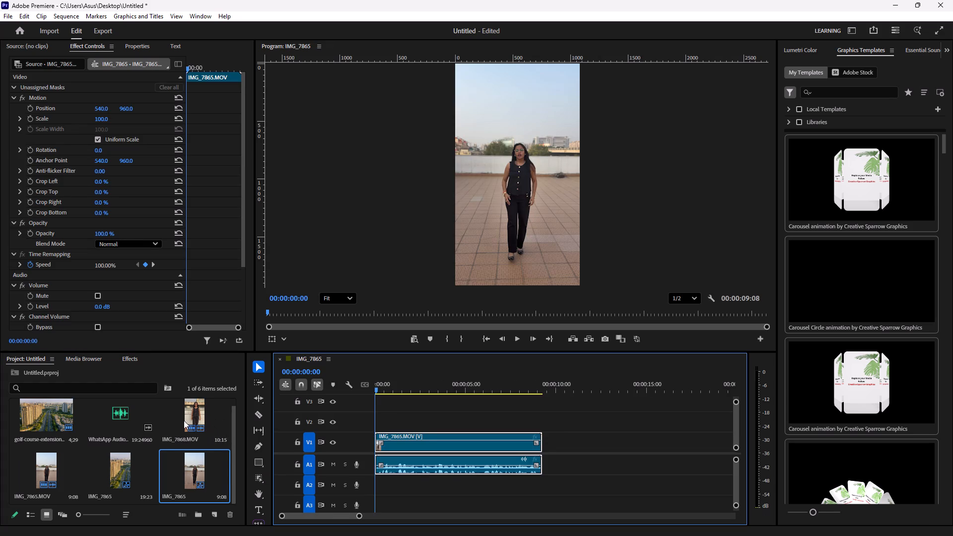
pyautogui.moveTo(183, 419); pyautogui.dragTo(539, 437)
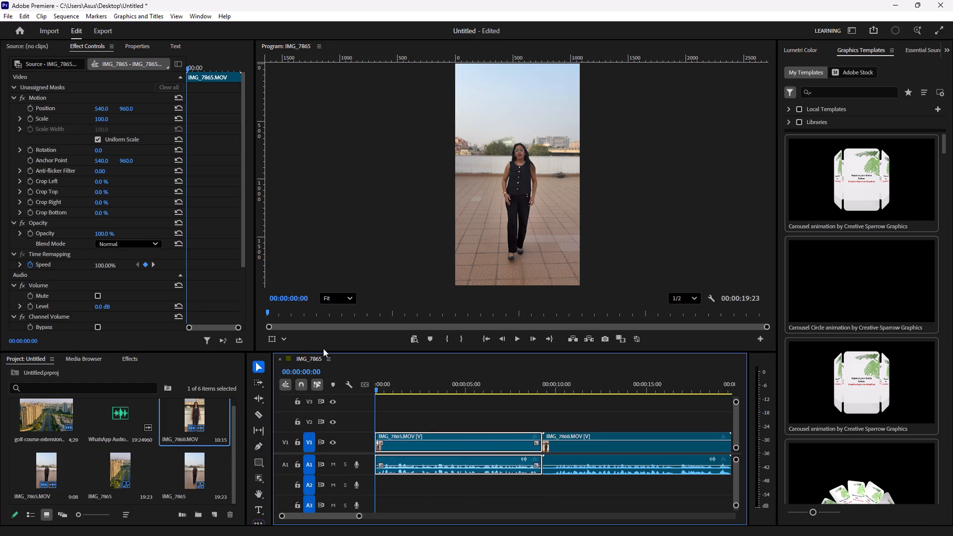
pyautogui.press('space')
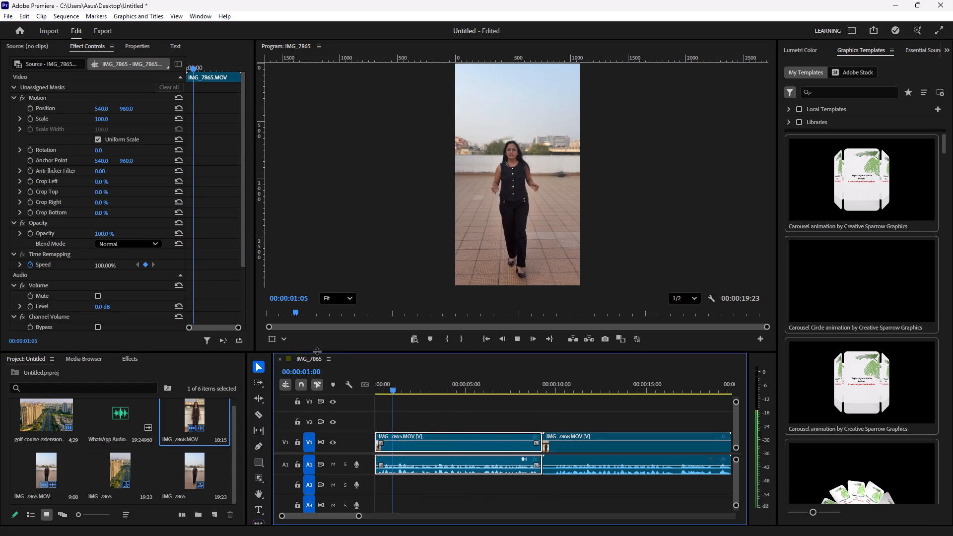
pyautogui.press('space')
pyautogui.moveTo(400, 387); pyautogui.dragTo(253, 411)
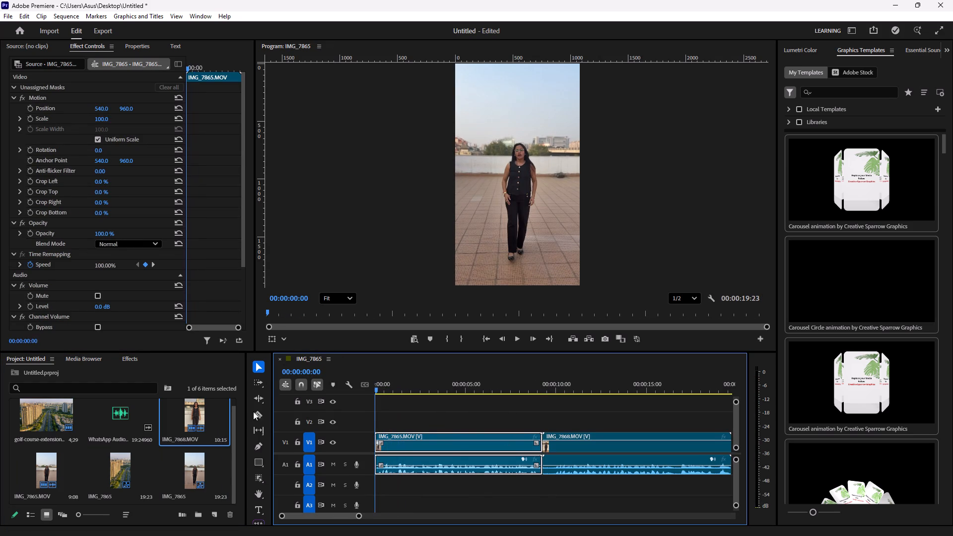
pyautogui.moveTo(253, 411); pyautogui.dragTo(227, 415)
# Place the golf-course-extension road image on V2 at the sequence start, with scale 231 and horizontal position 750.
pyautogui.moveTo(53, 415); pyautogui.dragTo(373, 421)
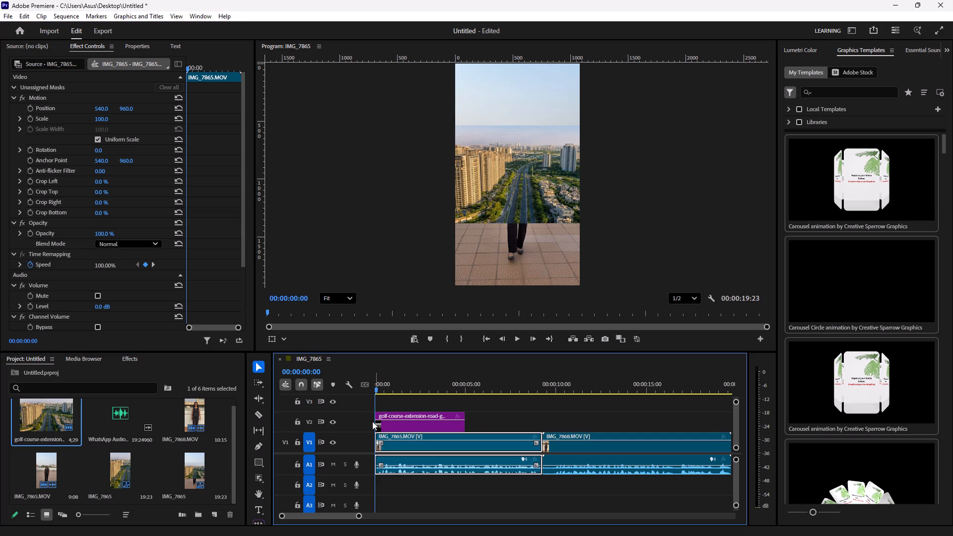
pyautogui.click(409, 426)
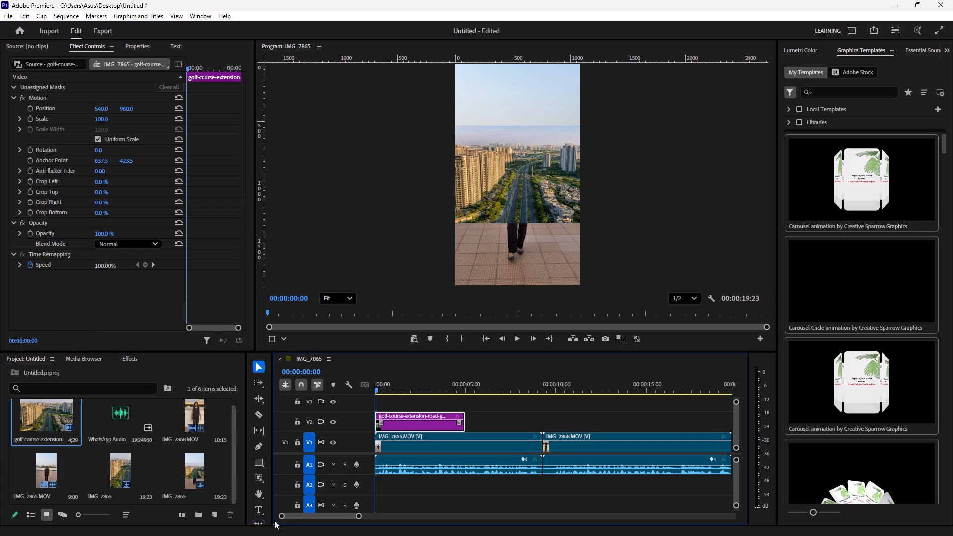
pyautogui.moveTo(100, 120); pyautogui.dragTo(99, 77)
pyautogui.rightClick(99, 77)
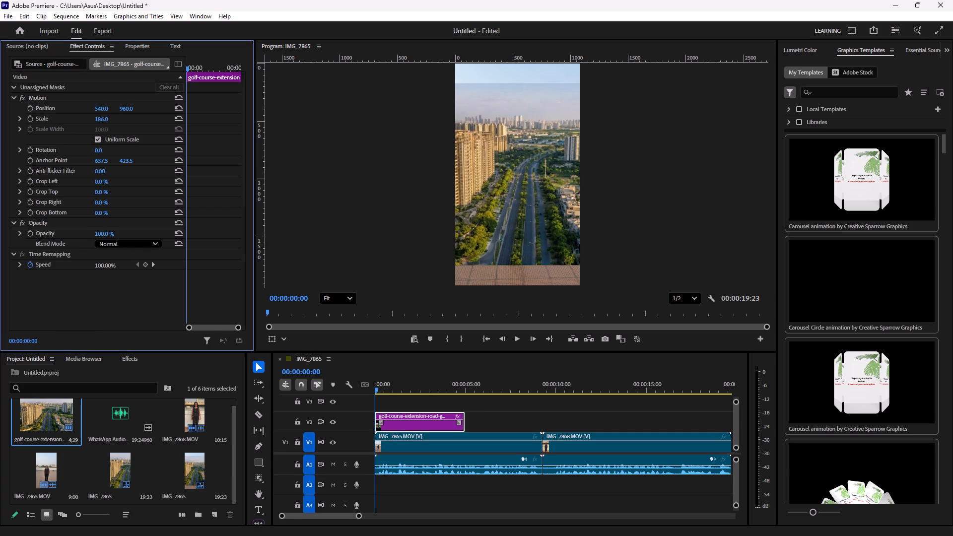
pyautogui.moveTo(99, 77); pyautogui.dragTo(104, 55)
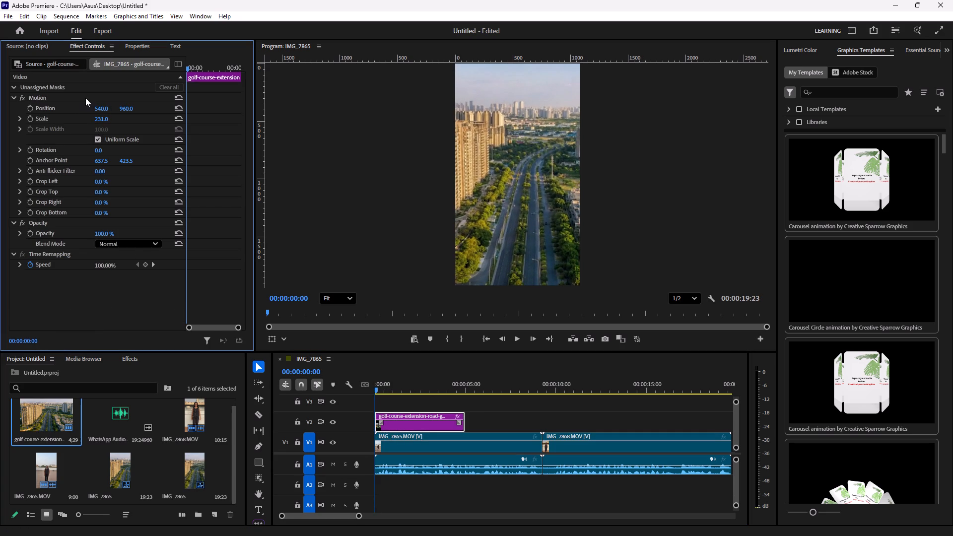
pyautogui.click(97, 105)
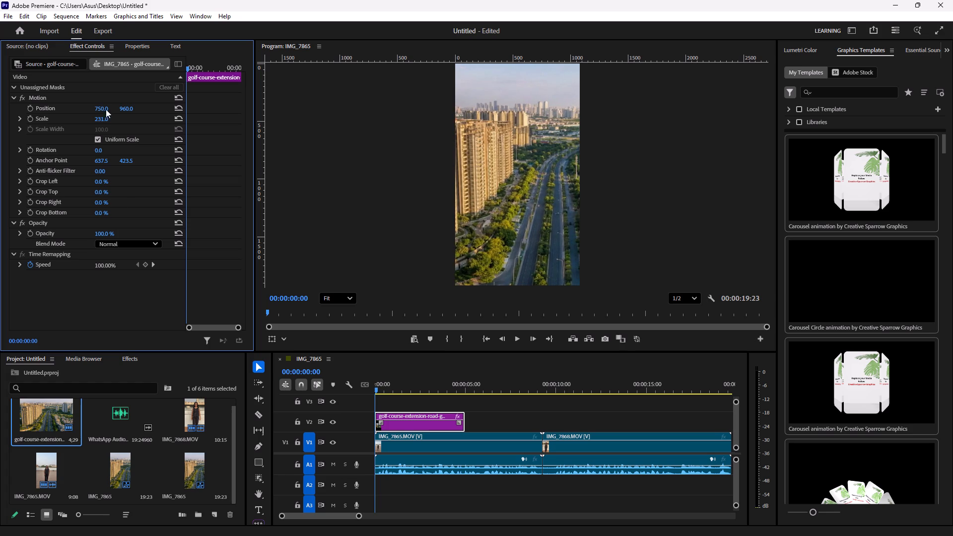
# Add an opacity keyframe of 0% to the V2 road image at 00:00:00:00.
pyautogui.click(387, 414)
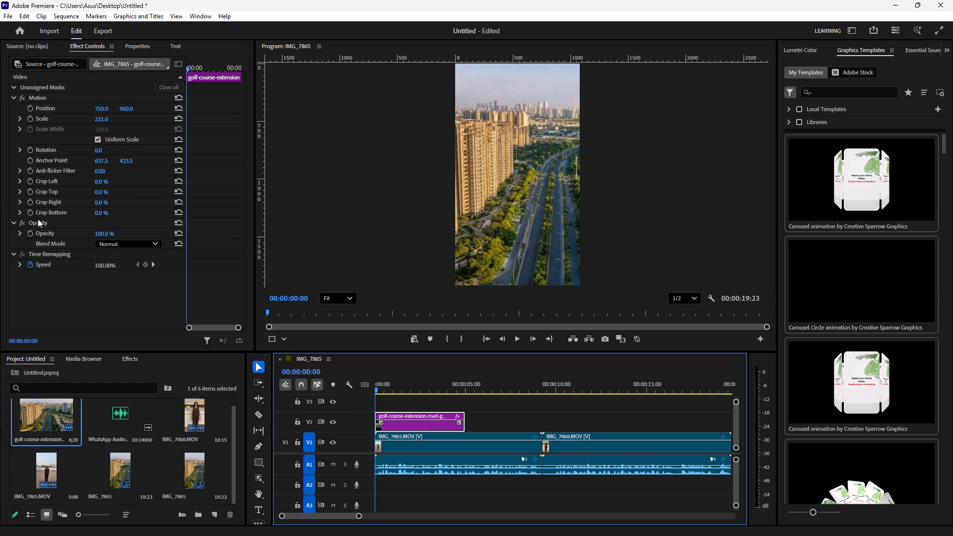
pyautogui.click(30, 235)
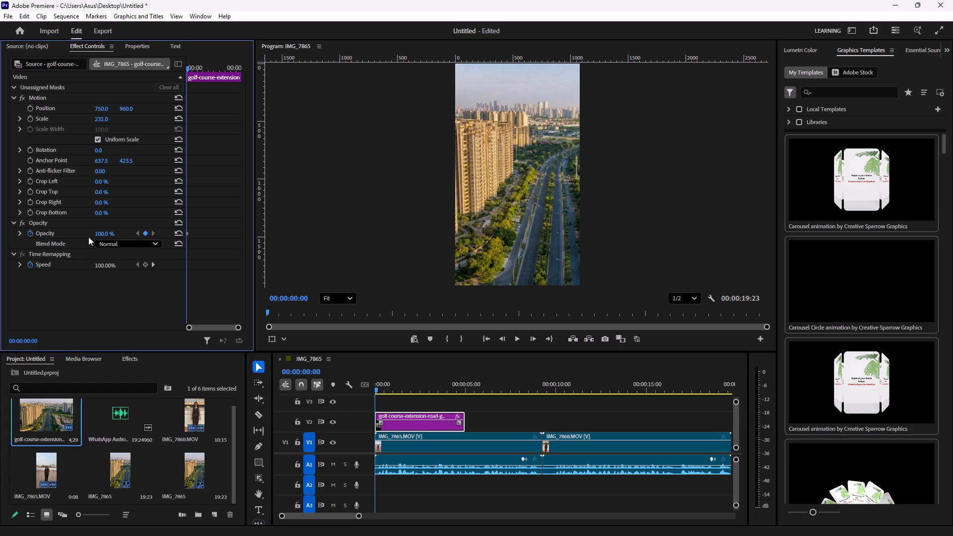
pyautogui.moveTo(99, 232); pyautogui.dragTo(123, 423)
# Keyframe the opacity of IMG_7865.MOV on V1 from 0% at 00:00:00:00 to 100% at 00:00:00:18.
pyautogui.click(396, 442)
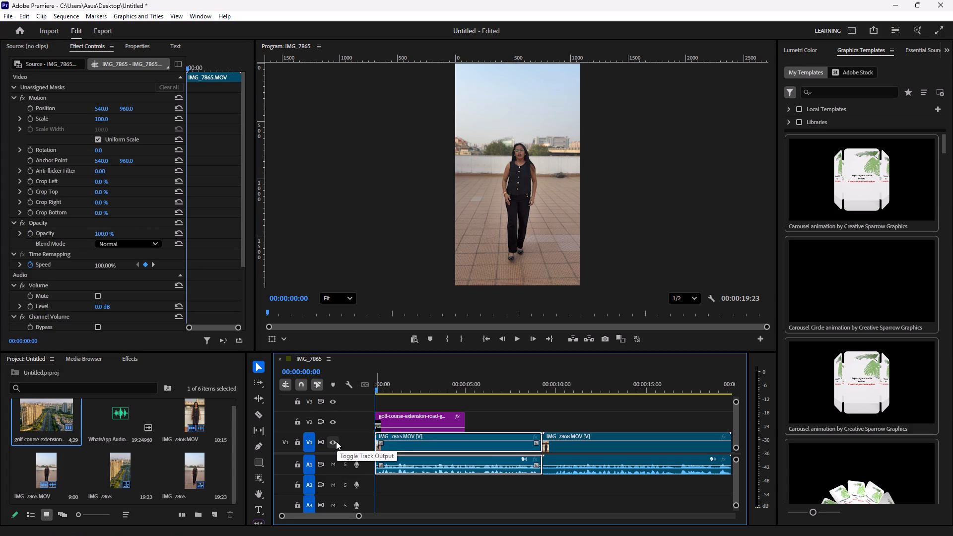
pyautogui.click(31, 234)
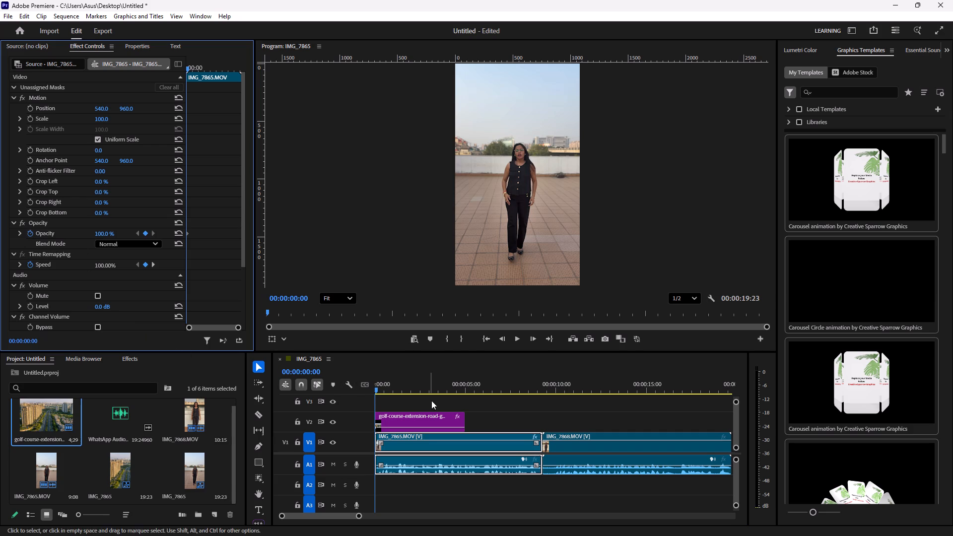
pyautogui.moveTo(376, 387); pyautogui.dragTo(390, 392)
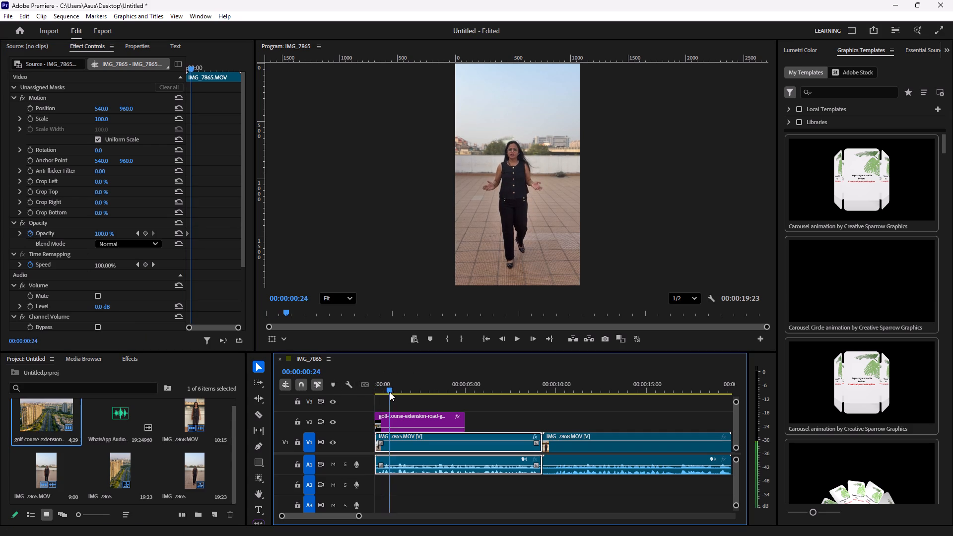
pyautogui.moveTo(390, 392); pyautogui.dragTo(387, 394)
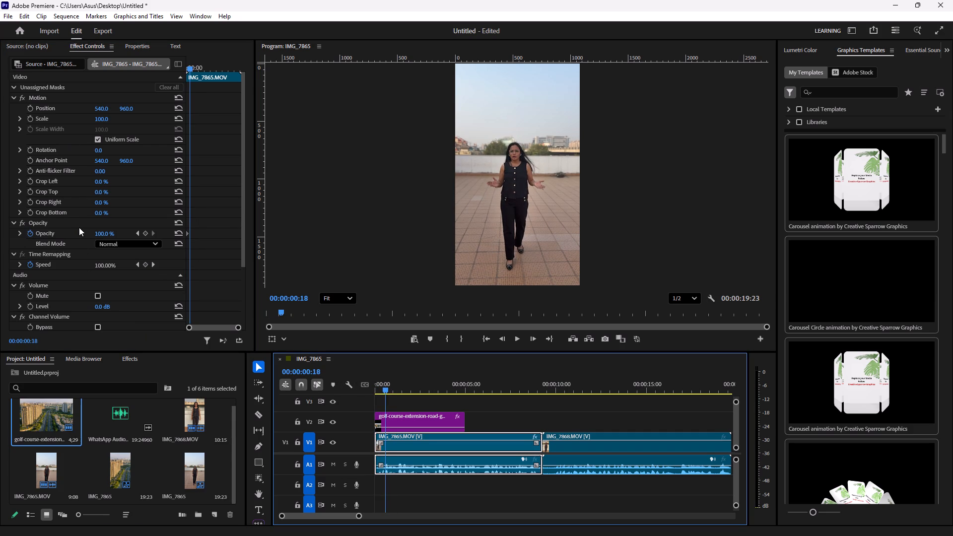
pyautogui.moveTo(384, 390); pyautogui.dragTo(338, 393)
pyautogui.moveTo(101, 235); pyautogui.dragTo(128, 424)
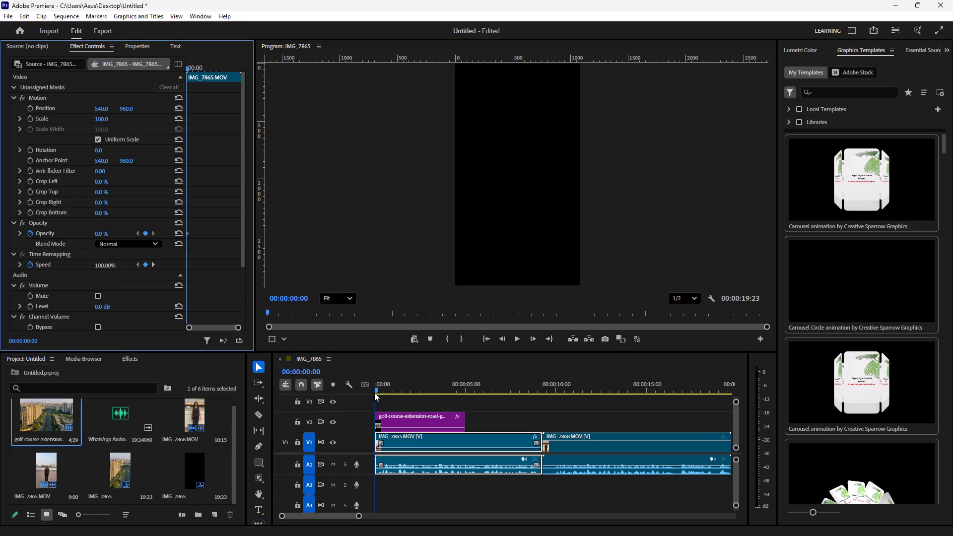
pyautogui.moveTo(375, 392); pyautogui.dragTo(386, 397)
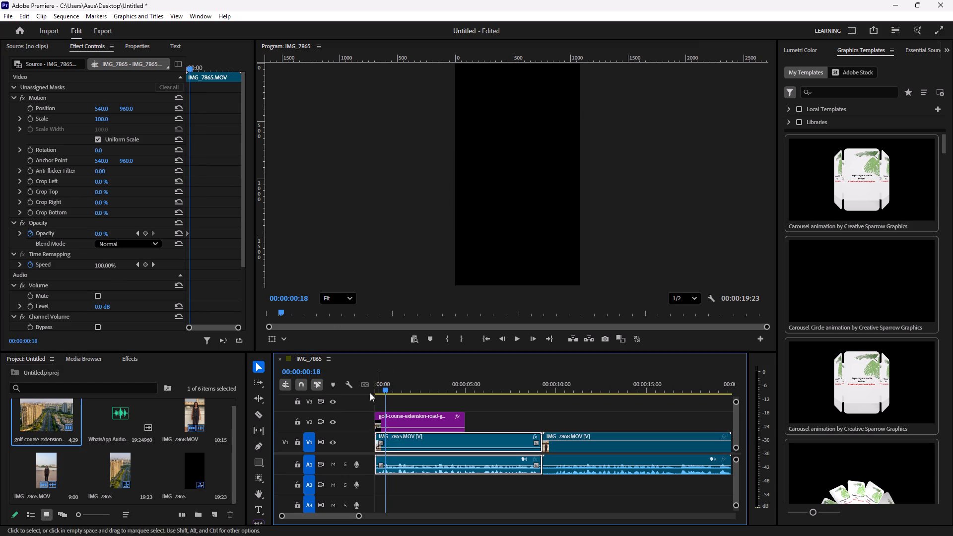
pyautogui.moveTo(102, 234); pyautogui.dragTo(96, 198)
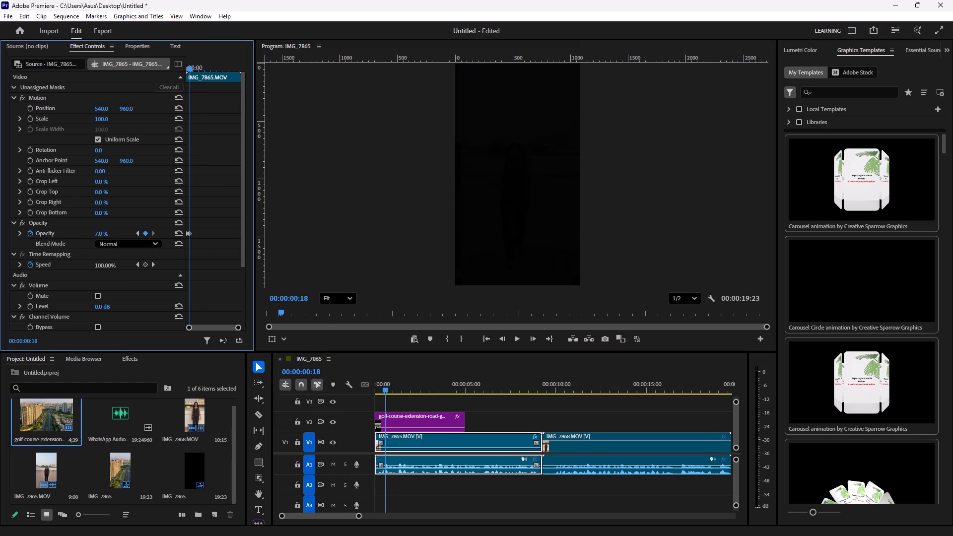
pyautogui.moveTo(96, 198); pyautogui.dragTo(96, 93)
# Add a 100% opacity keyframe to the V2 road image at 00:00:00:18 and play the fade-in.
pyautogui.click(395, 418)
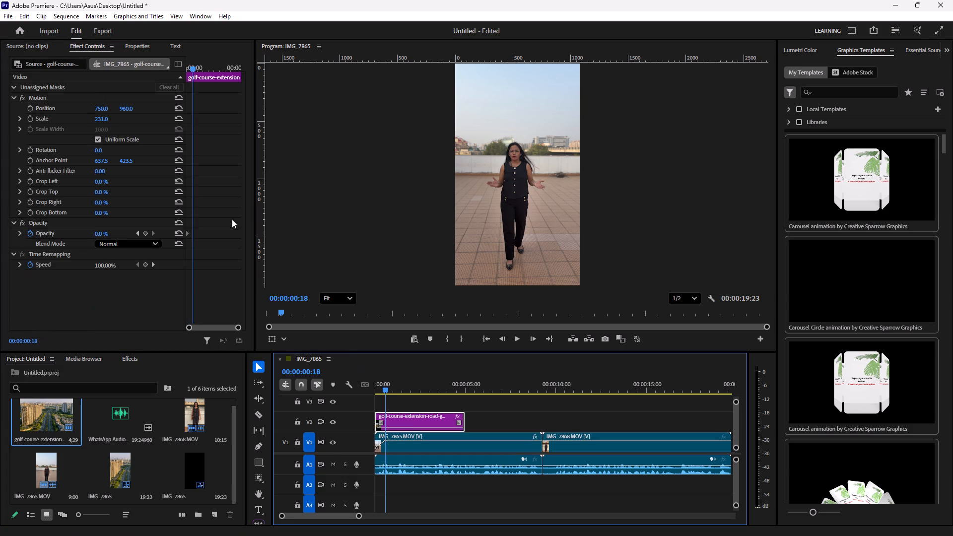
pyautogui.moveTo(100, 235); pyautogui.dragTo(107, 205)
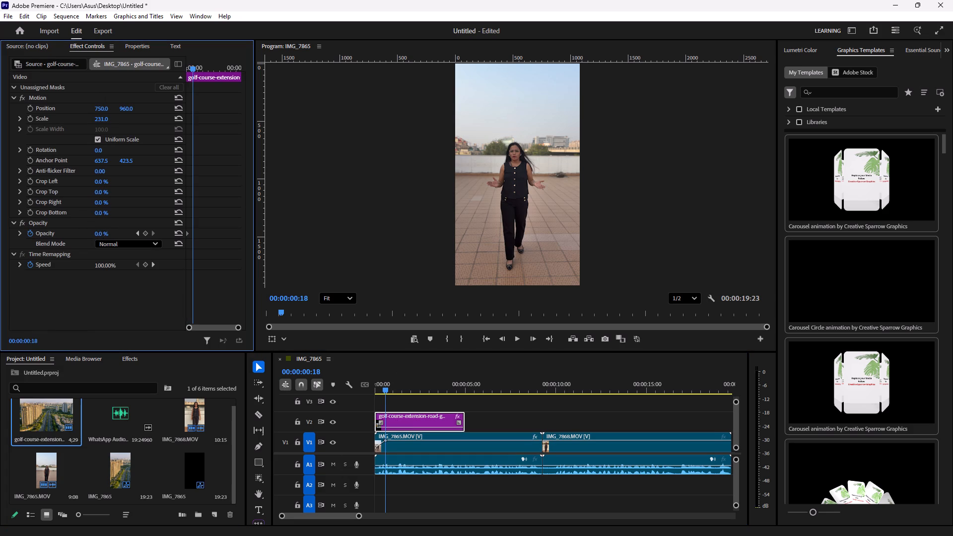
pyautogui.moveTo(107, 205); pyautogui.dragTo(111, 90)
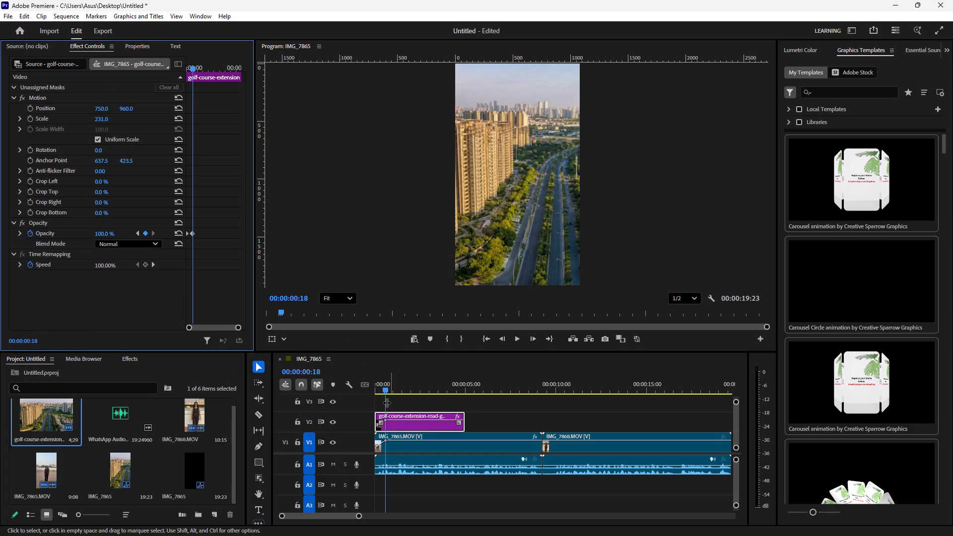
pyautogui.moveTo(387, 393); pyautogui.dragTo(322, 407)
pyautogui.press('space')
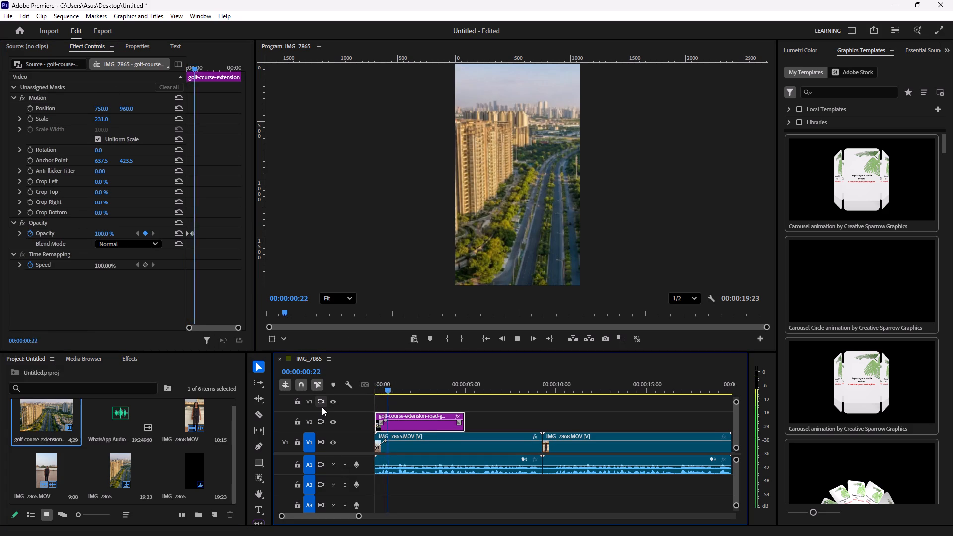
pyautogui.press('space')
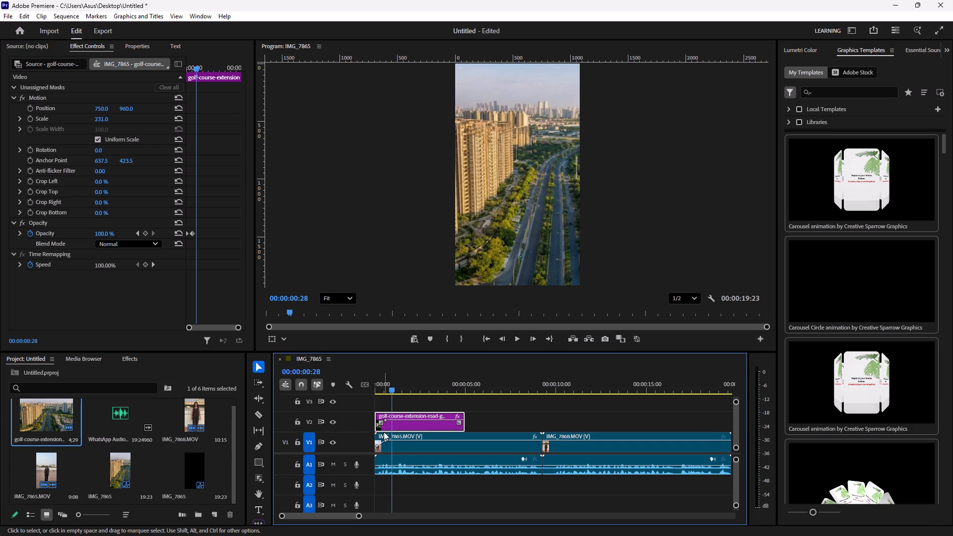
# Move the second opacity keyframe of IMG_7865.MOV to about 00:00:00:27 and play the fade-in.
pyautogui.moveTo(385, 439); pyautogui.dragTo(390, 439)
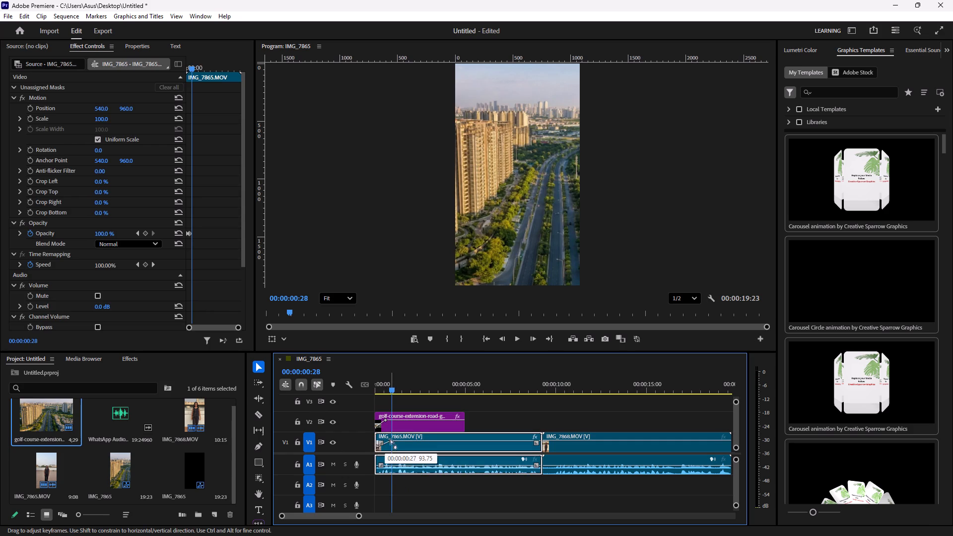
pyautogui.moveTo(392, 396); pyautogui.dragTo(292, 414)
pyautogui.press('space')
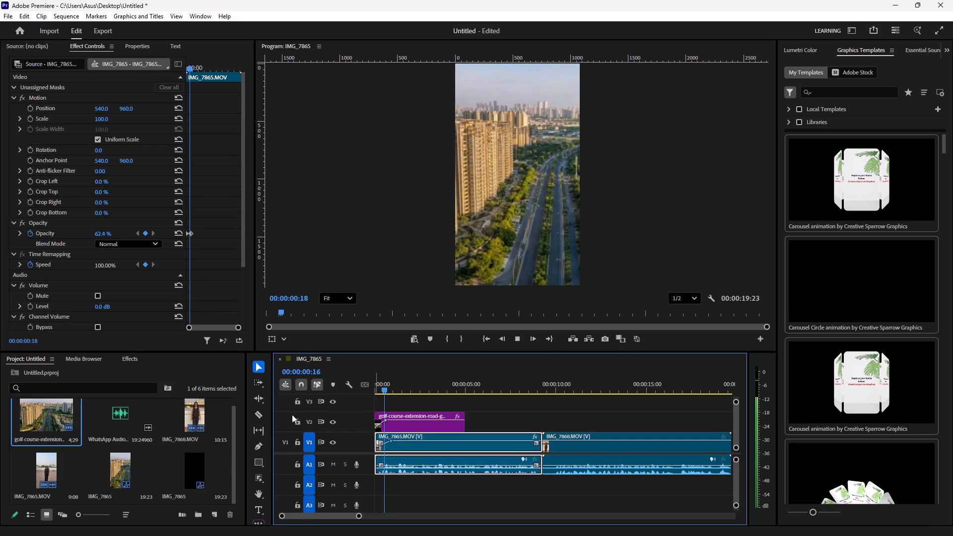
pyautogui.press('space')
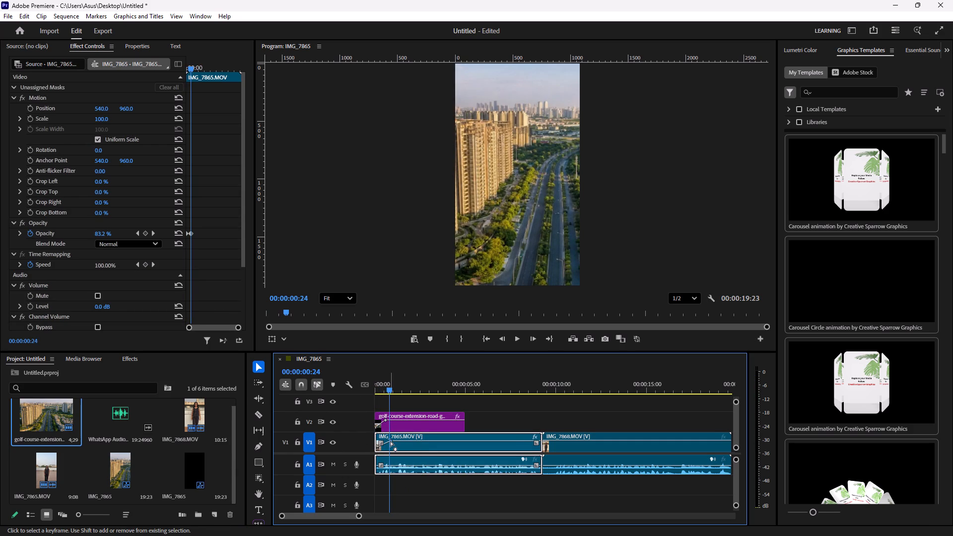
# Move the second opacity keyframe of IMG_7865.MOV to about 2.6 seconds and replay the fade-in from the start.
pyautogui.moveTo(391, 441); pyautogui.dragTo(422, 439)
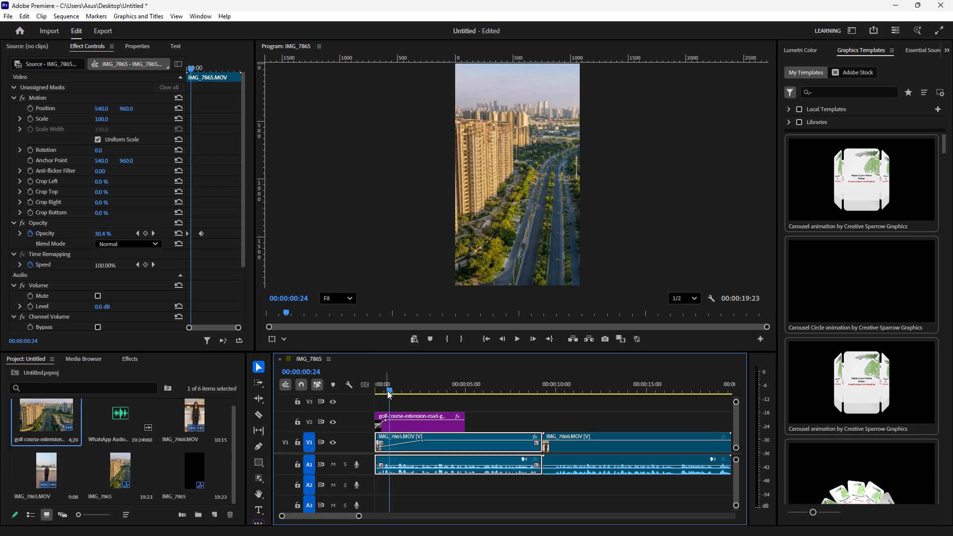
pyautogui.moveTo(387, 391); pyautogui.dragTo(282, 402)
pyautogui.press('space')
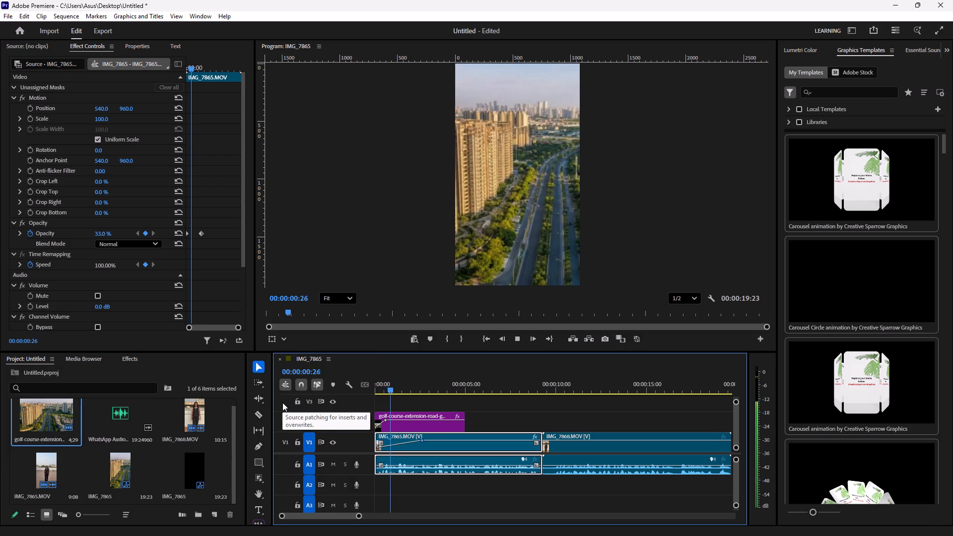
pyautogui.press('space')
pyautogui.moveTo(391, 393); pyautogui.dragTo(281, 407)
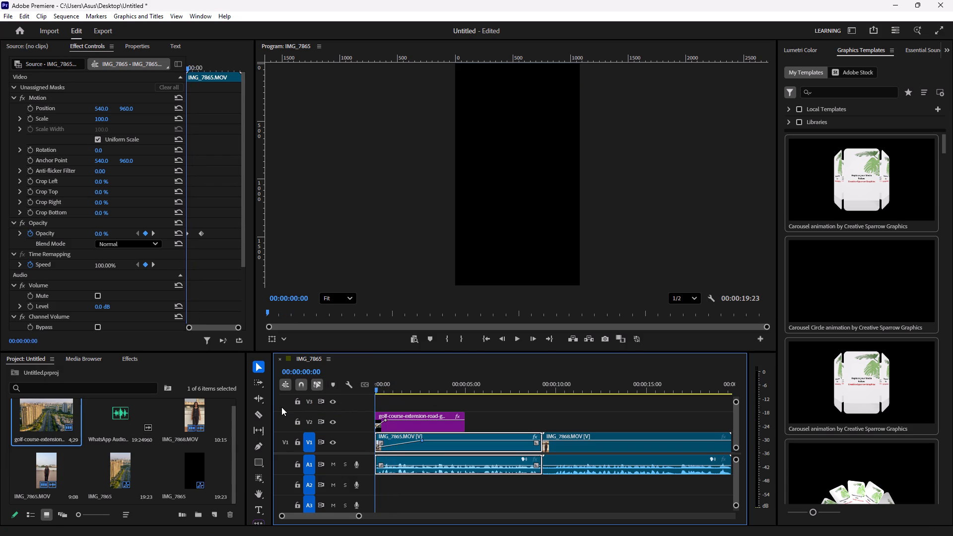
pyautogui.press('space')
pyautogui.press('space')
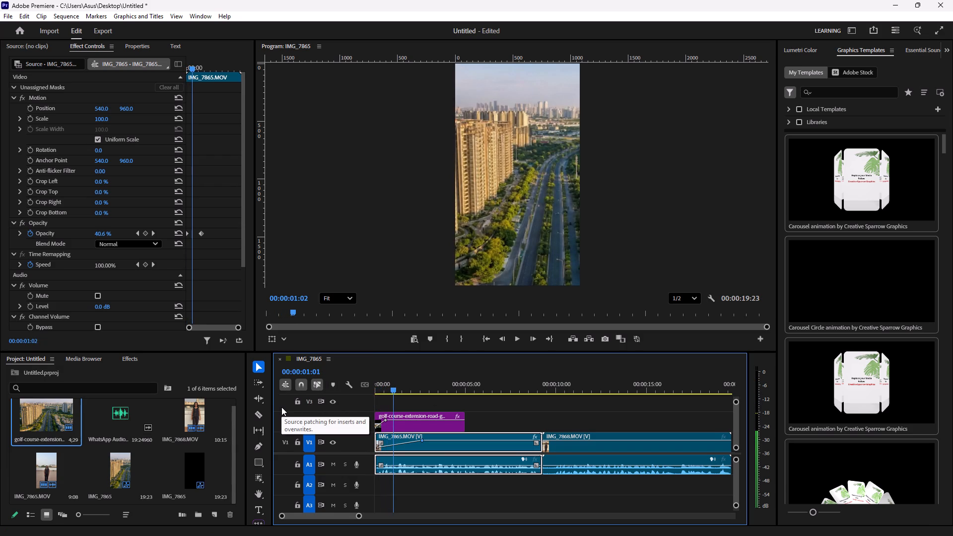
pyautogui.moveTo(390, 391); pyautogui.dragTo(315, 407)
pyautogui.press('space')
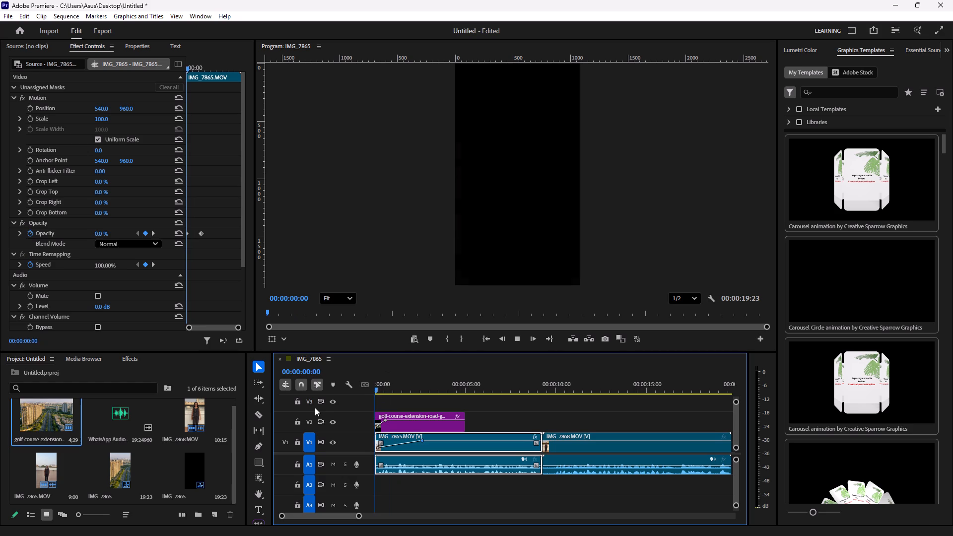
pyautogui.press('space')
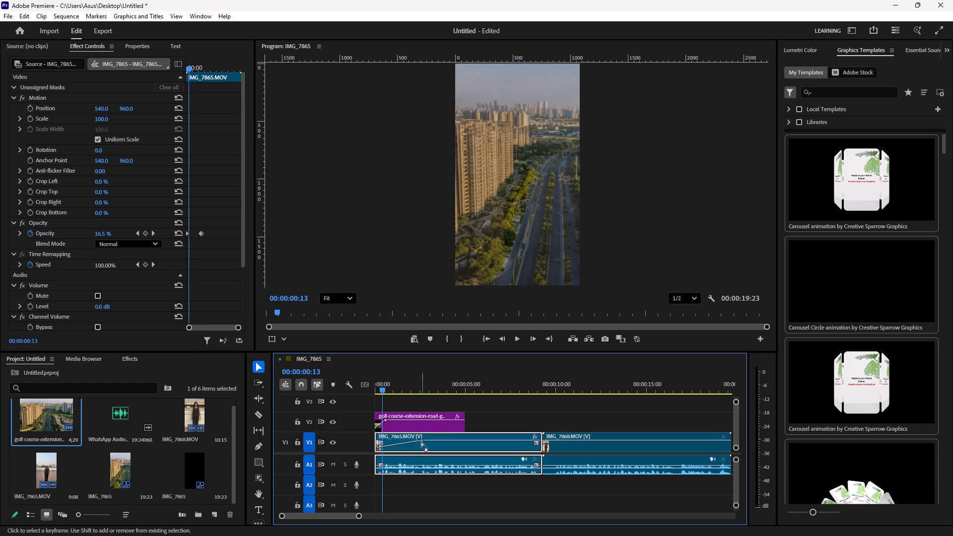
# Move the second opacity keyframe of IMG_7865.MOV to just before 5 seconds, near the road image's end, and replay the opening.
pyautogui.moveTo(422, 441); pyautogui.dragTo(461, 438)
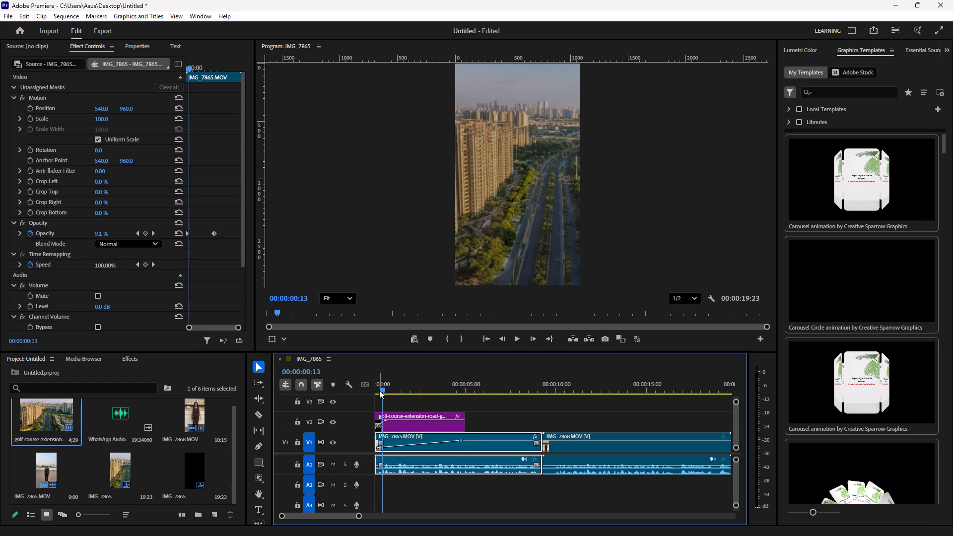
pyautogui.moveTo(379, 390); pyautogui.dragTo(232, 414)
pyautogui.press('space')
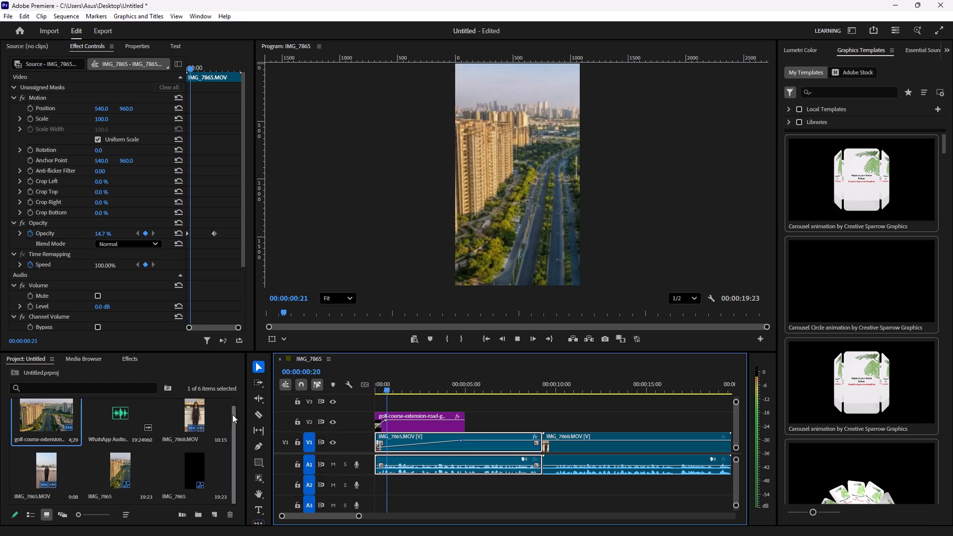
pyautogui.press('space')
pyautogui.moveTo(396, 390); pyautogui.dragTo(353, 400)
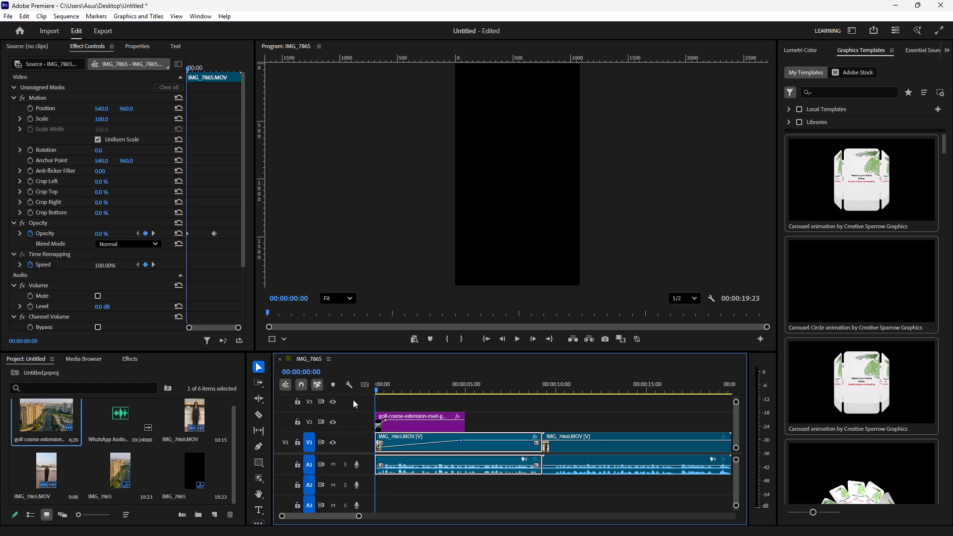
# Scrub through the opening and replay it from the start to check the fade-in from black on the road image.
pyautogui.moveTo(353, 400); pyautogui.dragTo(383, 399)
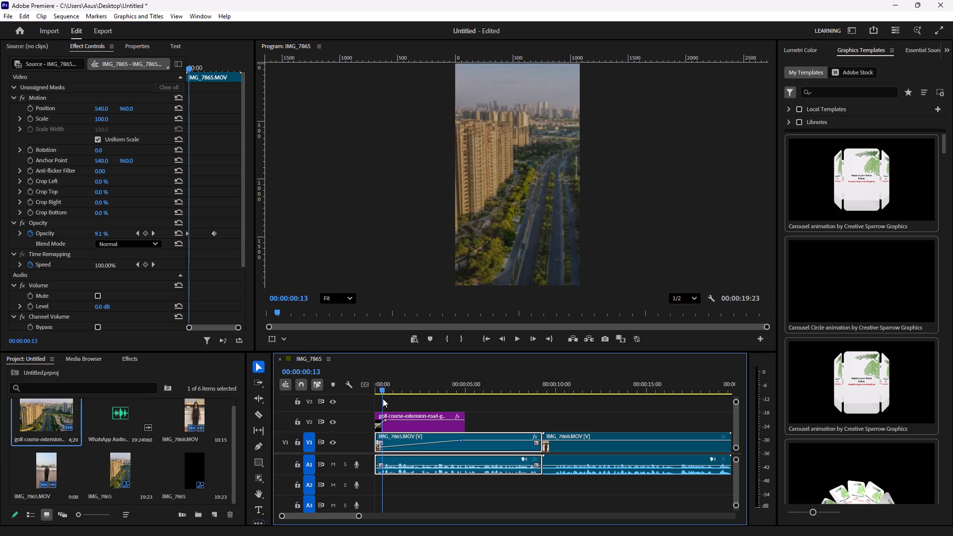
pyautogui.moveTo(383, 399); pyautogui.dragTo(369, 402)
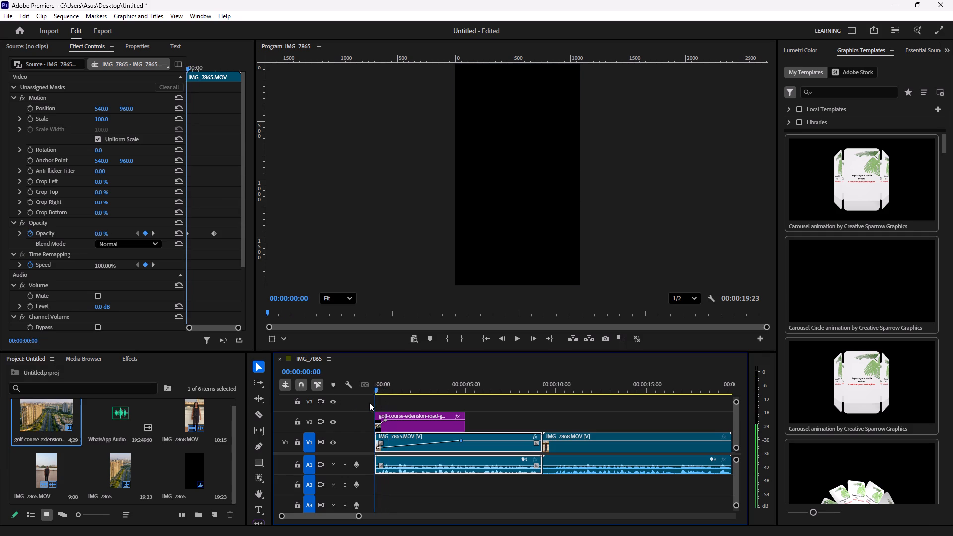
pyautogui.moveTo(369, 402); pyautogui.dragTo(363, 403)
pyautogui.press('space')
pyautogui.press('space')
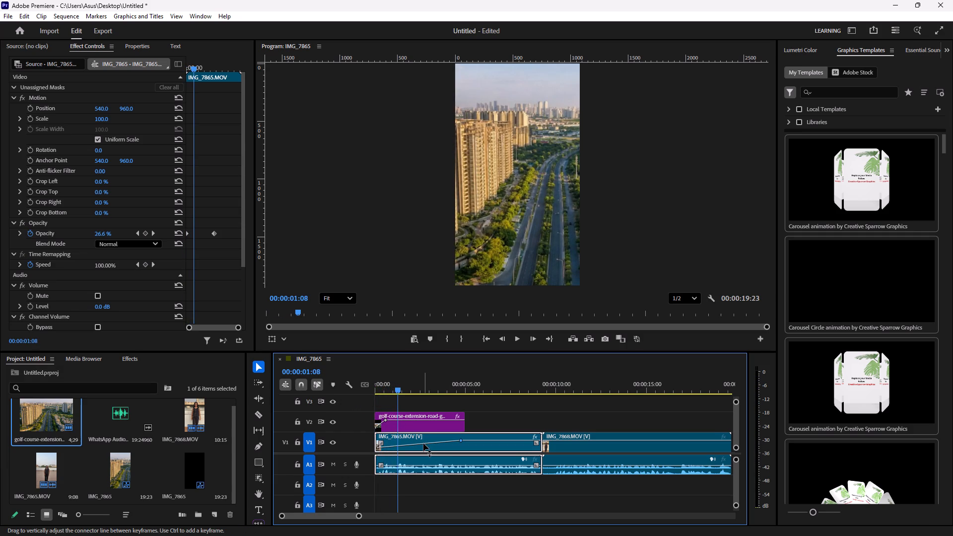
# Switch to the Chrome browser.
pyautogui.click(537, 525)
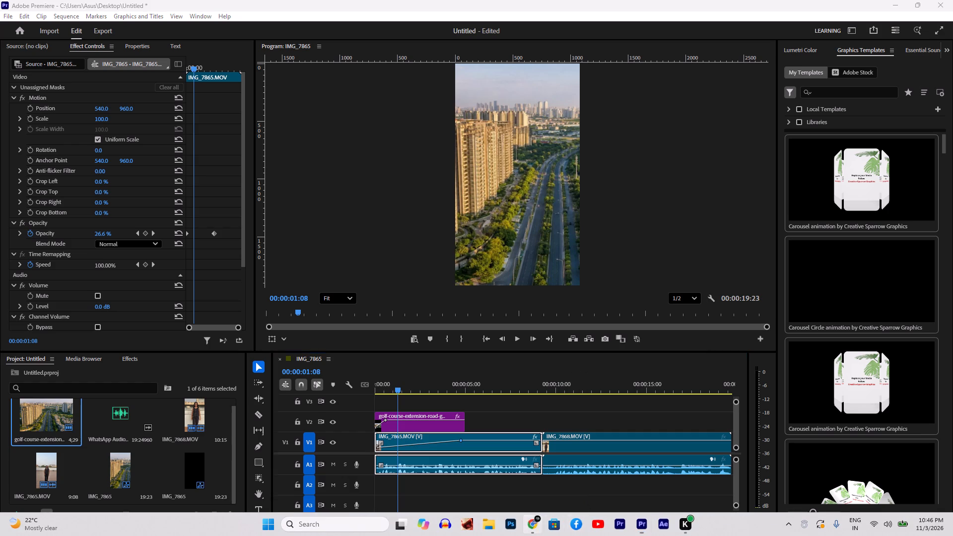
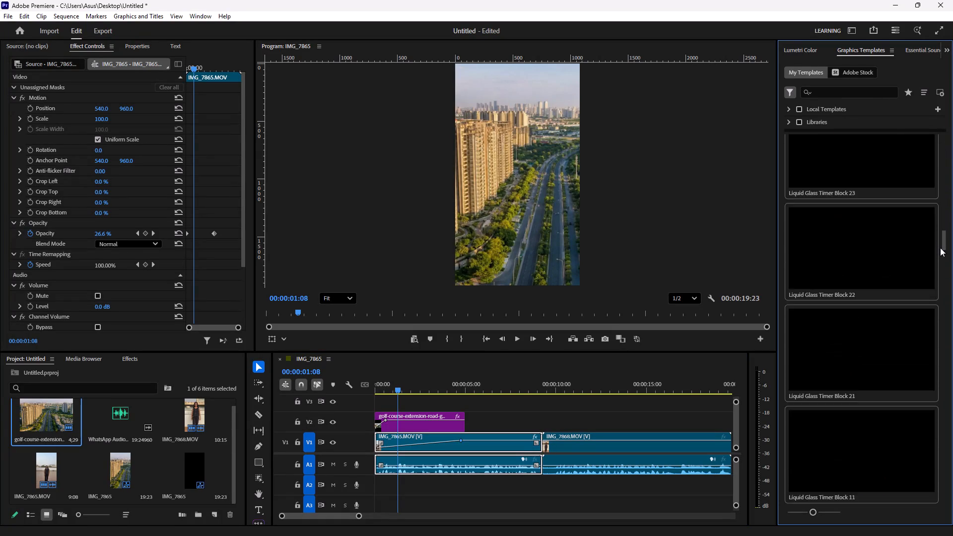
# Add the Regular Animation graphics template to V3 above the road image, starting at 00:00:01:08.
pyautogui.moveTo(940, 248); pyautogui.dragTo(943, 205)
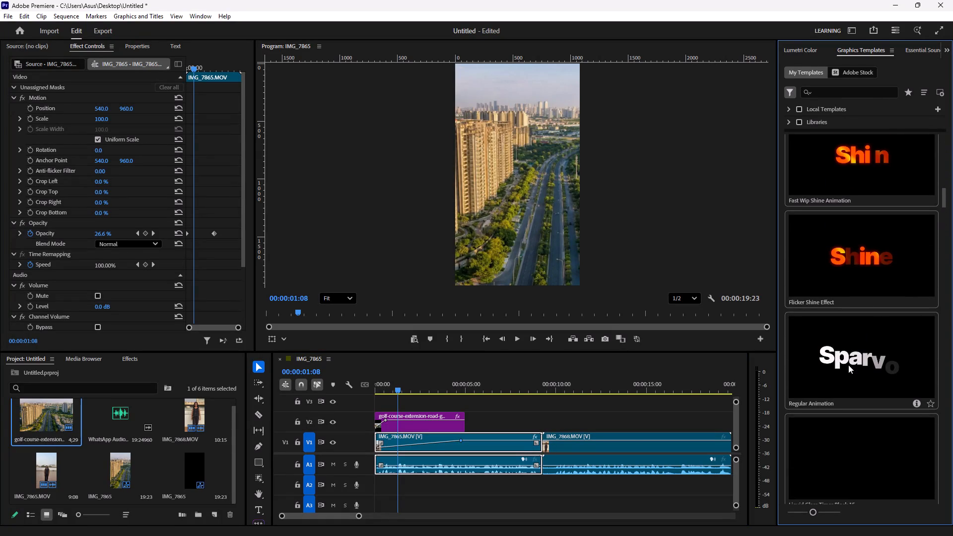
pyautogui.moveTo(848, 357); pyautogui.dragTo(394, 409)
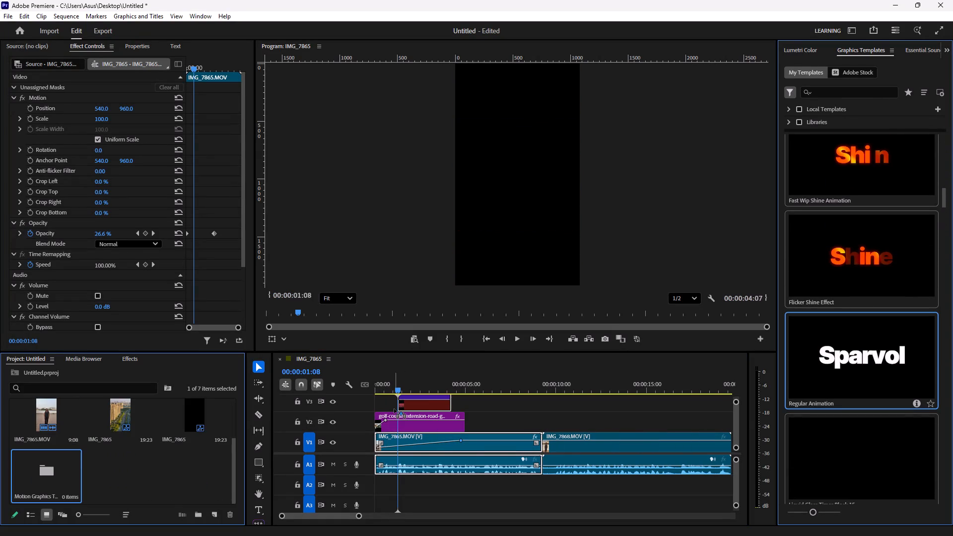
pyautogui.moveTo(394, 409); pyautogui.dragTo(397, 409)
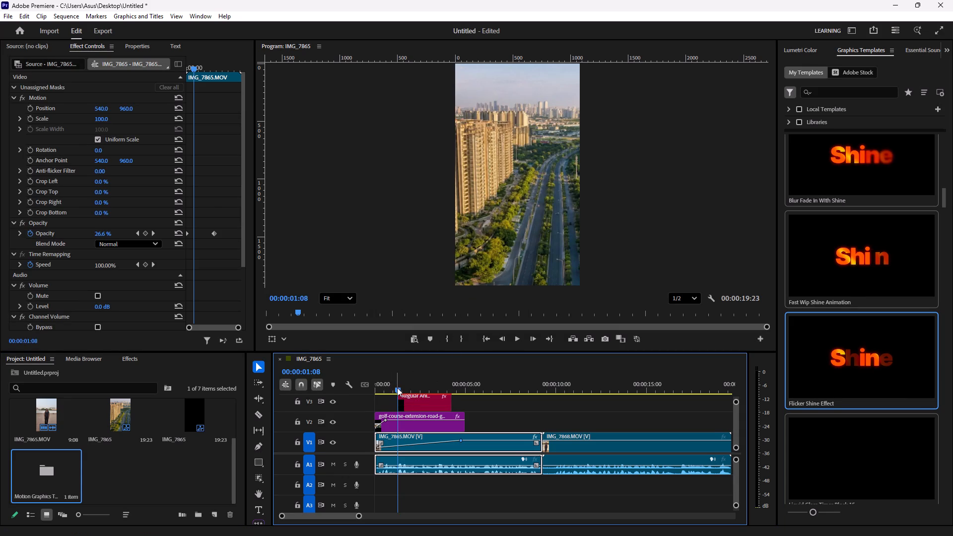
# Play the opening from the start to 00:00:00:23 and try to move the Regular Animation title on V3 earlier.
pyautogui.moveTo(397, 388); pyautogui.dragTo(275, 398)
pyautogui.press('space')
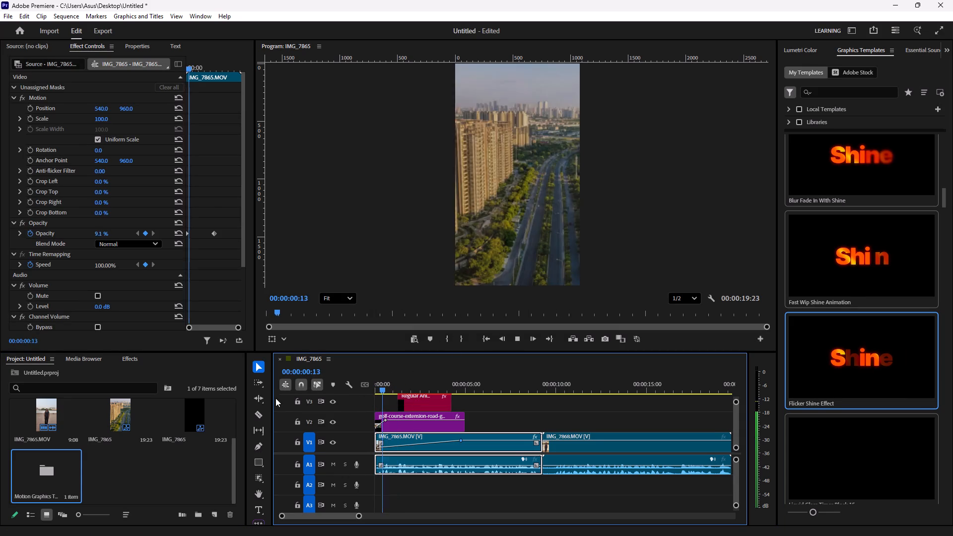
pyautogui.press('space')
pyautogui.moveTo(414, 399); pyautogui.dragTo(402, 399)
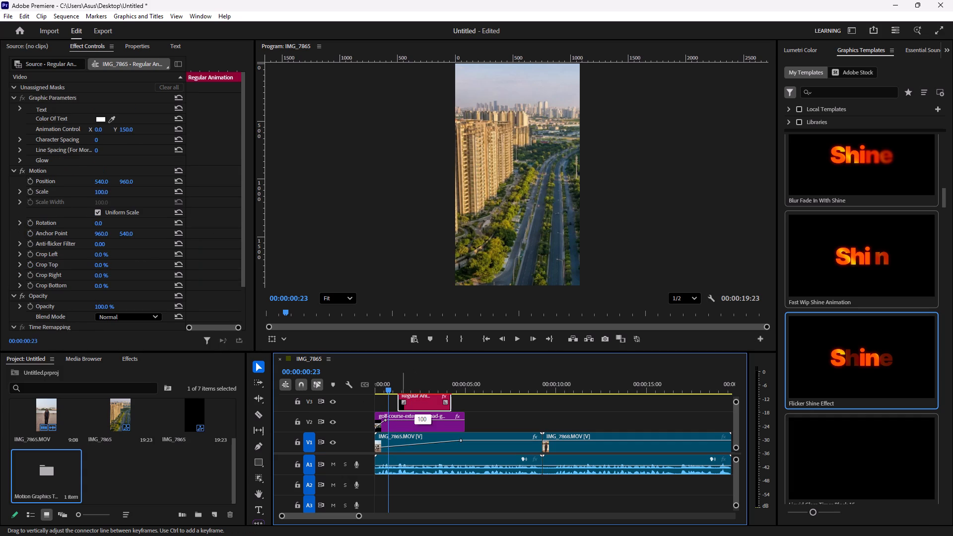
pyautogui.moveTo(402, 399); pyautogui.dragTo(413, 387)
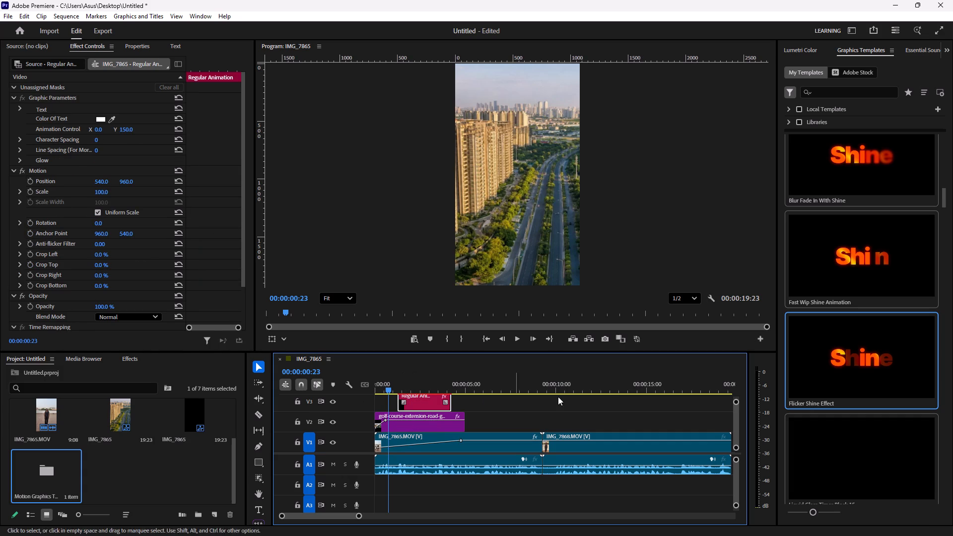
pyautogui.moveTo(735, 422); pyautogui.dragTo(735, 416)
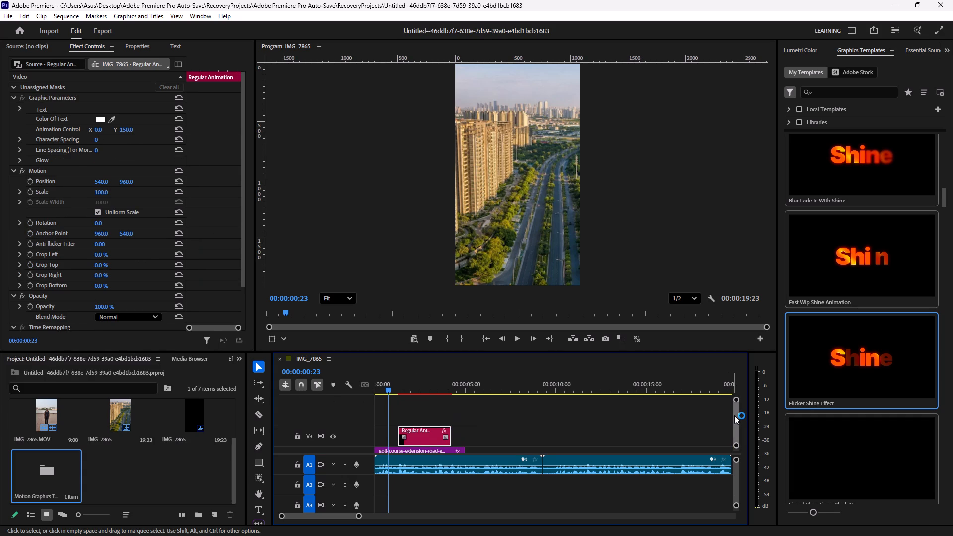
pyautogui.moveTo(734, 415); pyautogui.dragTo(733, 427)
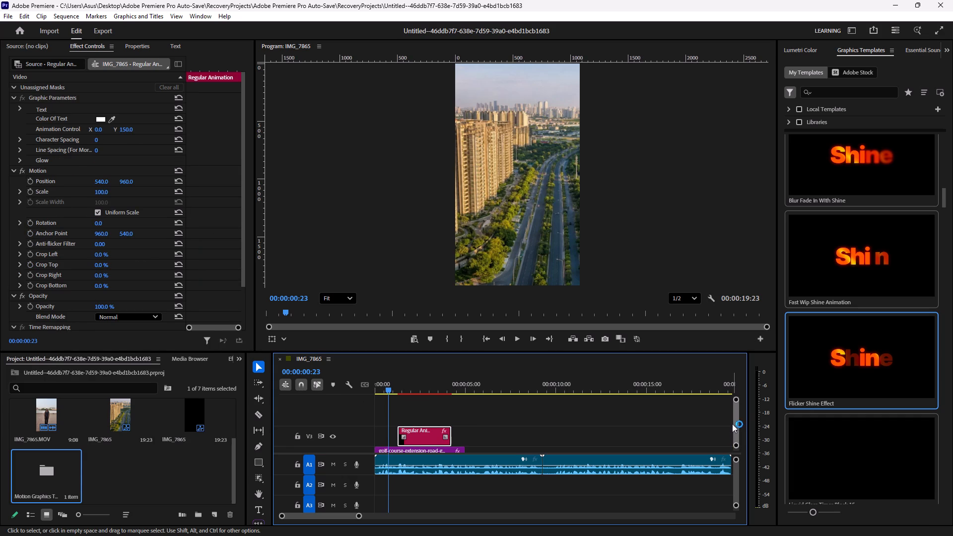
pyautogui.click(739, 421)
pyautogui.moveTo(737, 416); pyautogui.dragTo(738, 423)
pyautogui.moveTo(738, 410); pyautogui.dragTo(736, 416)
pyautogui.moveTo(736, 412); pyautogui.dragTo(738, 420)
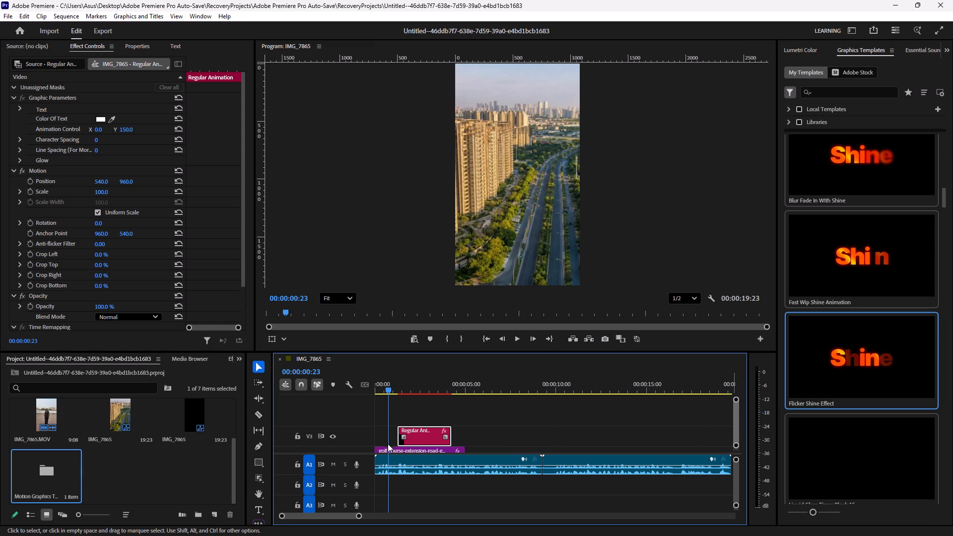
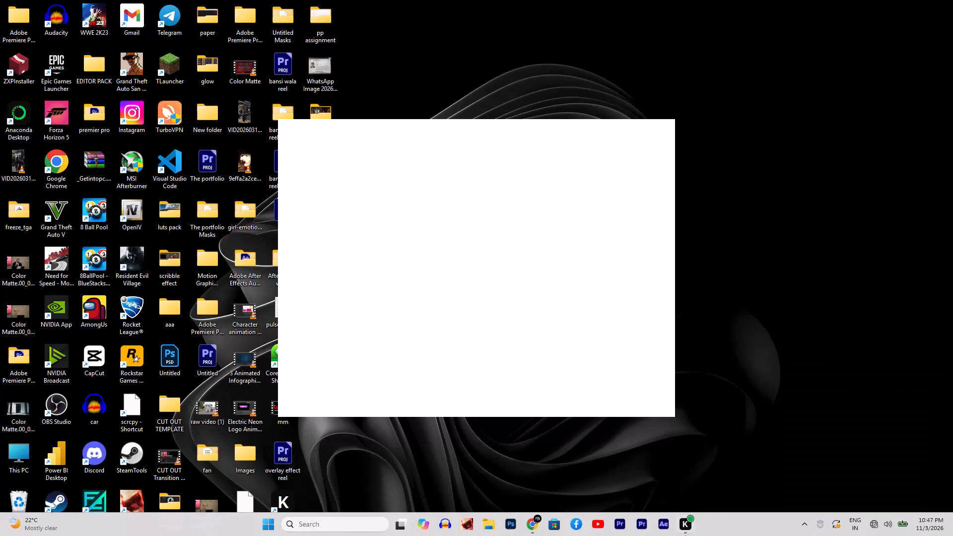
# Launch Premiere 2026, reopen the recovered Untitled project and dismiss the recovery notice.
pyautogui.click(643, 522)
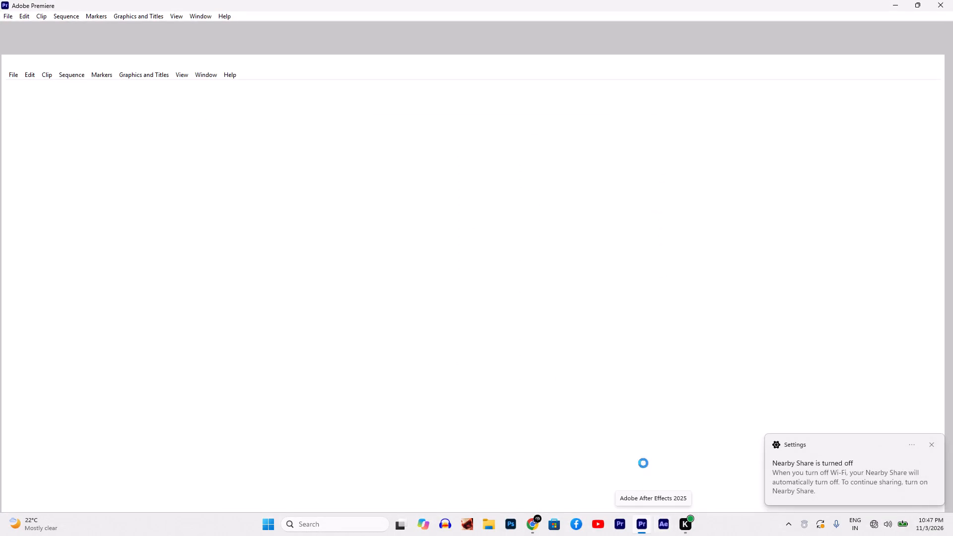
pyautogui.click(554, 484)
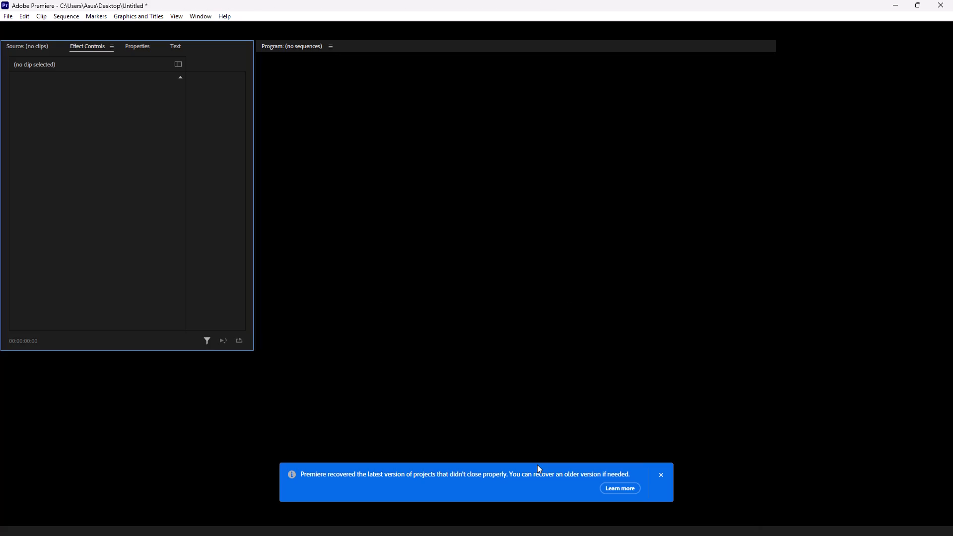
pyautogui.click(661, 474)
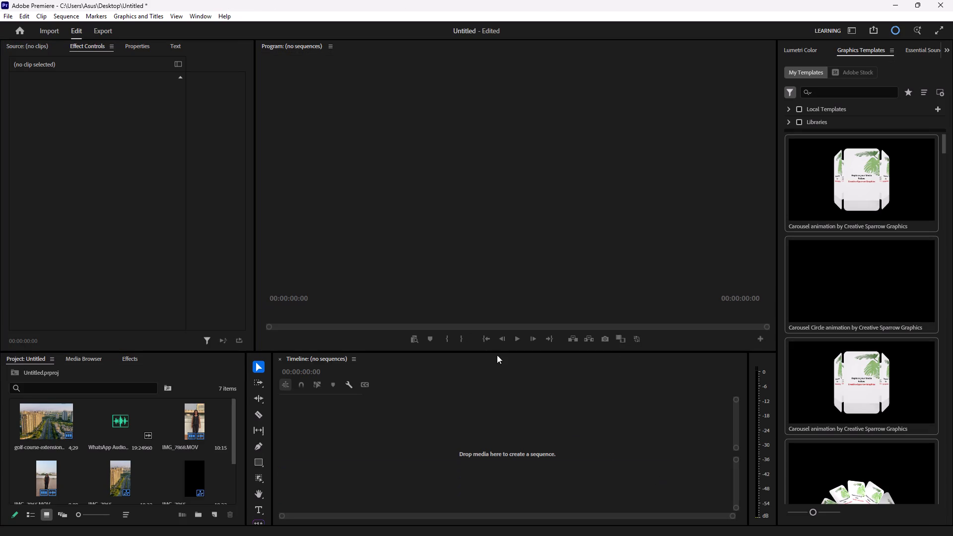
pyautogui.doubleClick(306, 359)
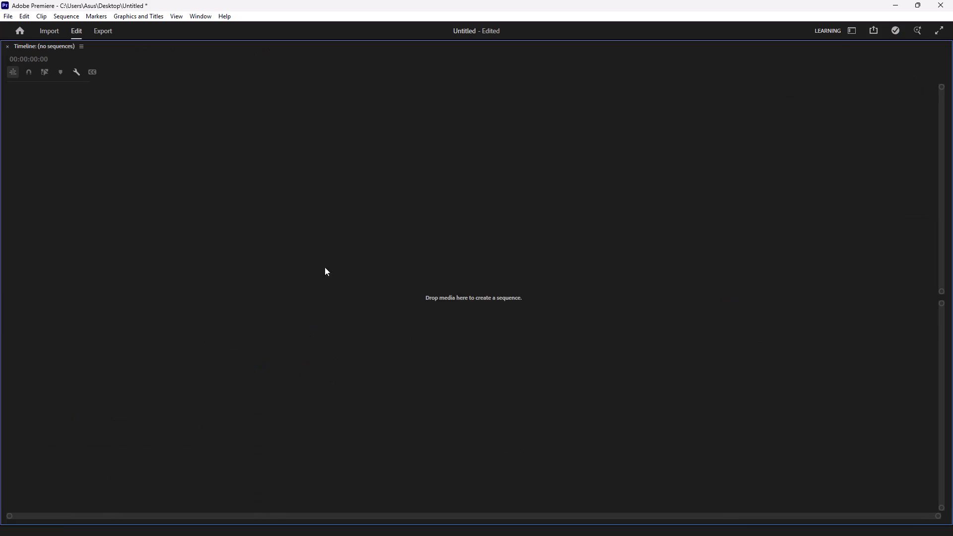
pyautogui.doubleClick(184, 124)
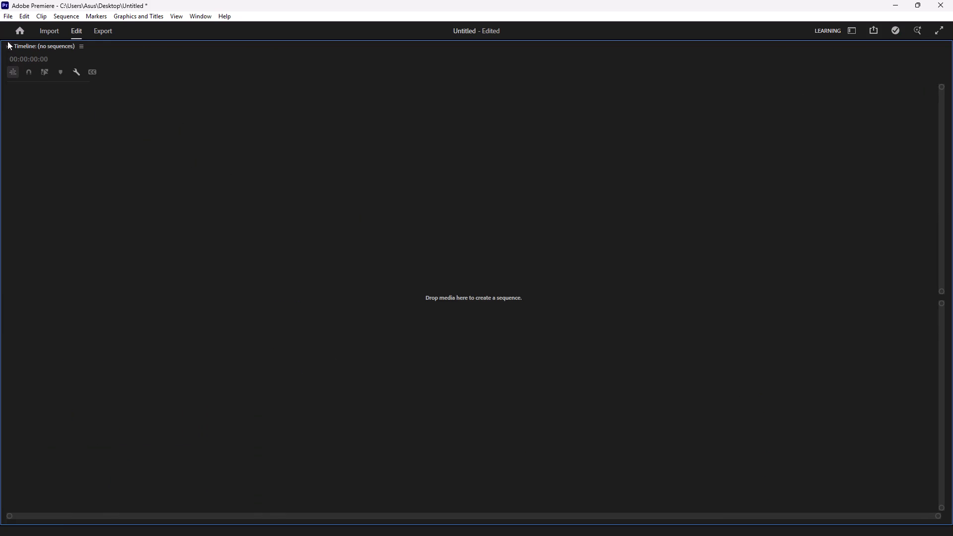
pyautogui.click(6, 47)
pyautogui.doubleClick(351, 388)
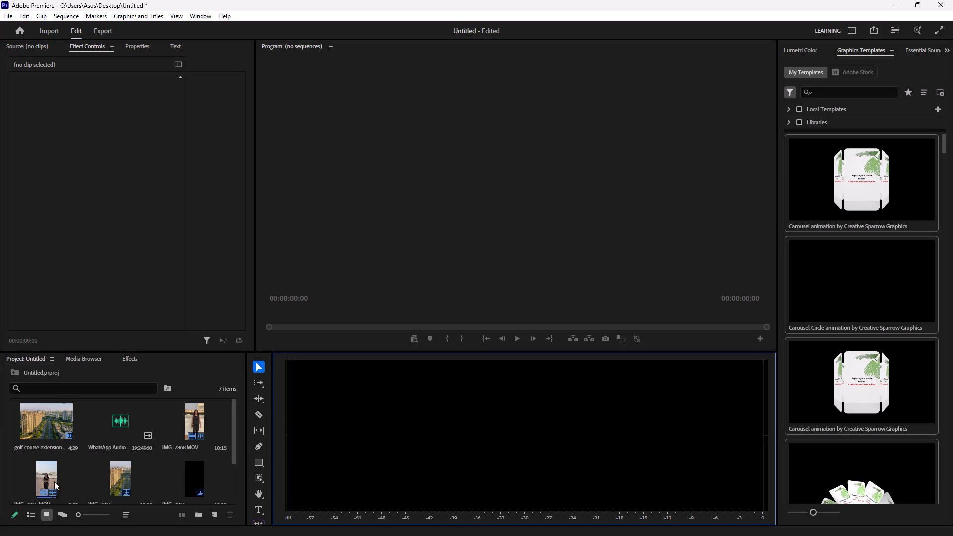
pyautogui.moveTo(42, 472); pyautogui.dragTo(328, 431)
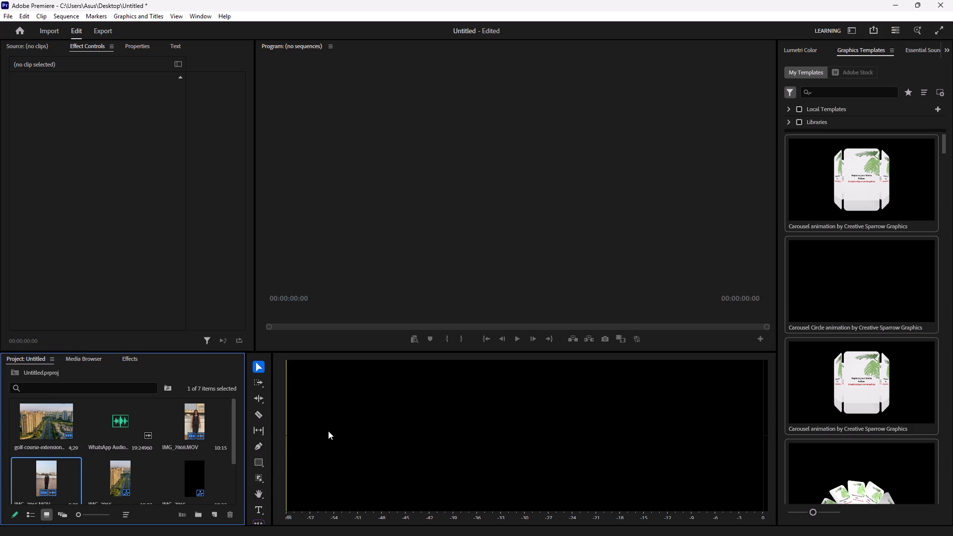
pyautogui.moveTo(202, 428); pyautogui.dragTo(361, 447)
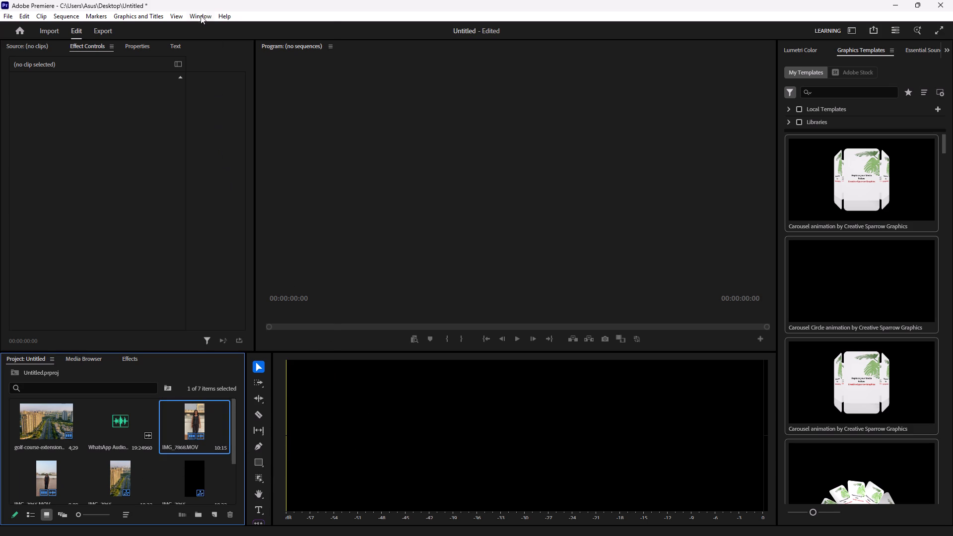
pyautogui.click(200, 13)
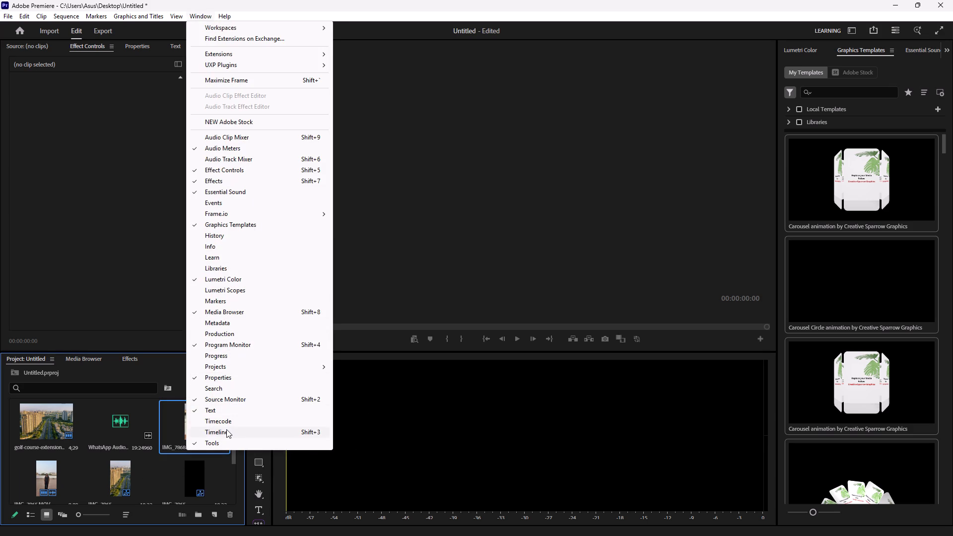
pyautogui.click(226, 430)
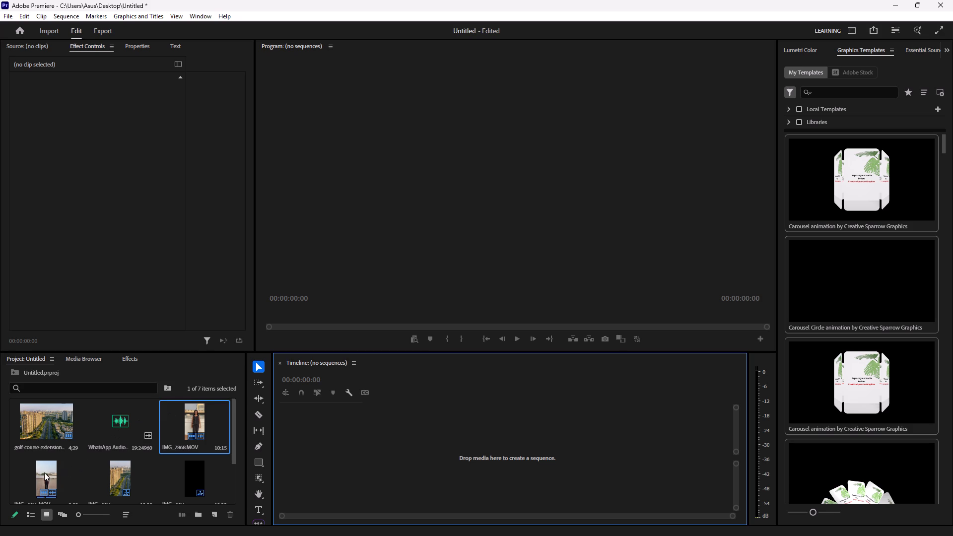
# Create a new sequence from the presenter clip IMG_7865.MOV in the empty timeline.
pyautogui.moveTo(44, 472); pyautogui.dragTo(327, 428)
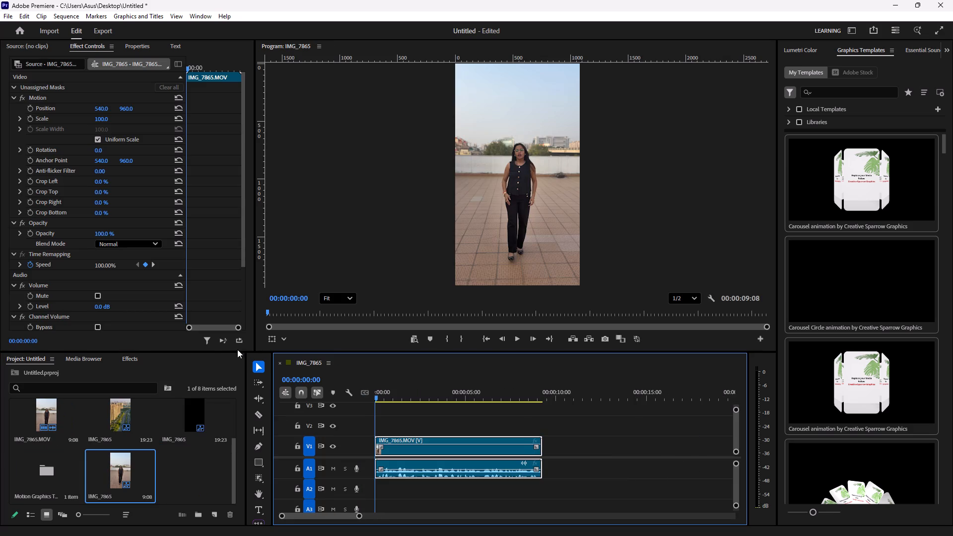
# Unlink IMG_7865.MOV's video from its audio and trim about 3 seconds off the start of the video only.
pyautogui.rightClick(419, 442)
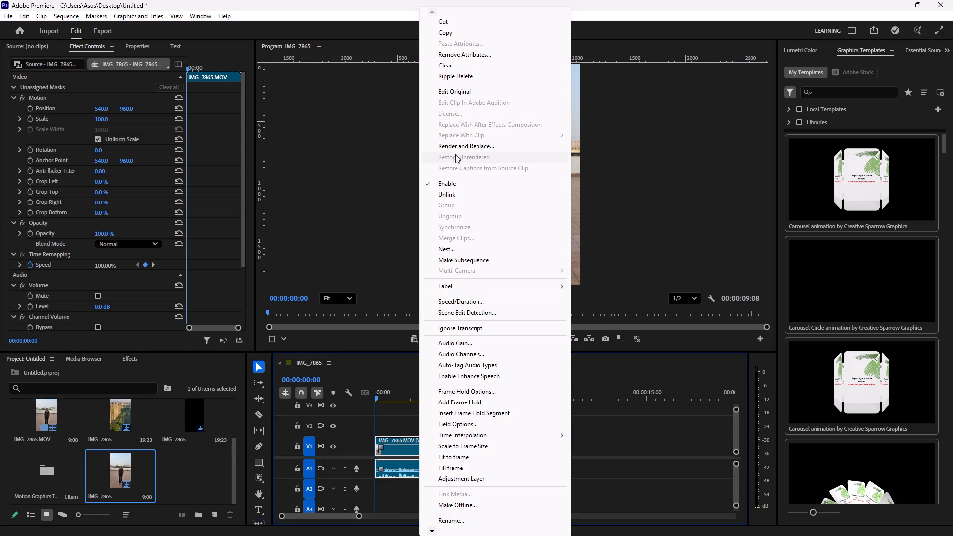
pyautogui.click(449, 193)
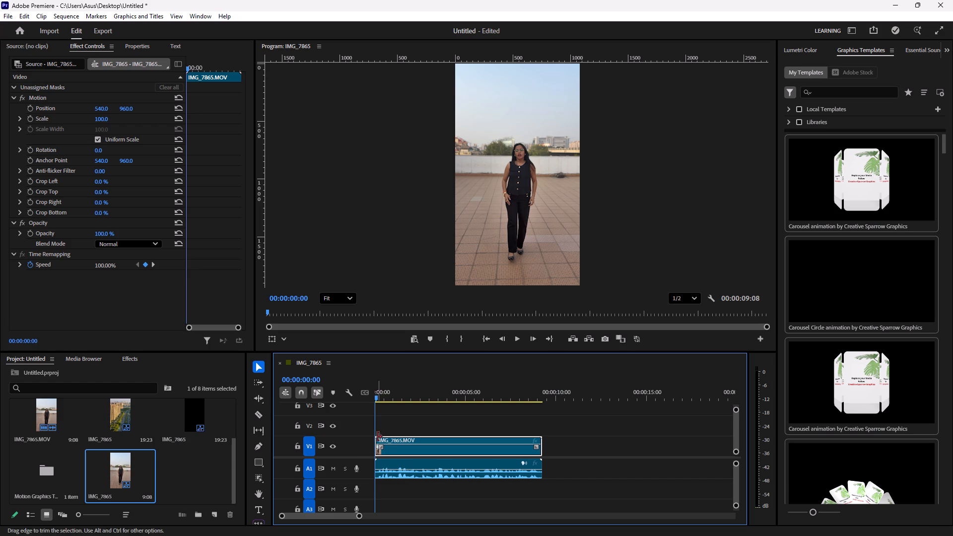
pyautogui.moveTo(377, 440); pyautogui.dragTo(436, 442)
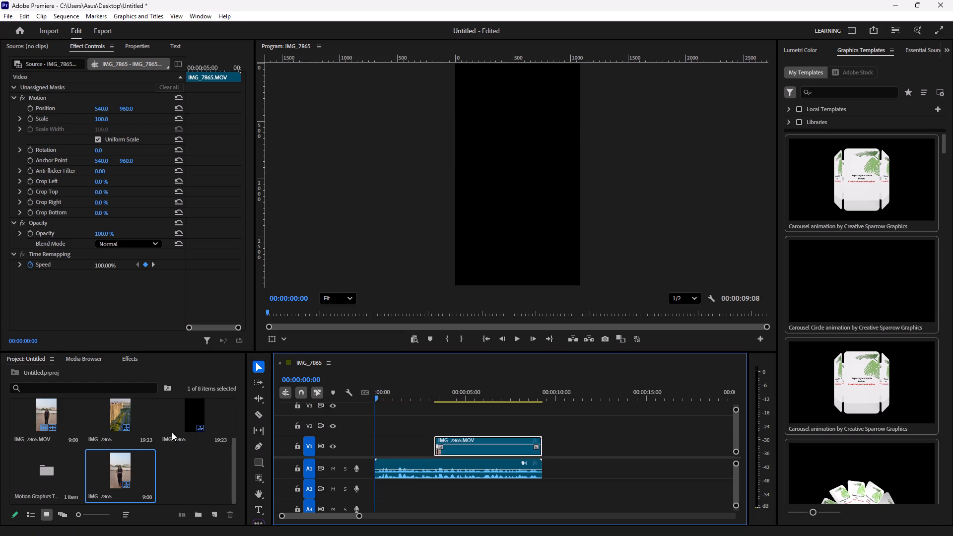
# Place the golf-course-extension skyline image on track V2 at the start of the sequence.
pyautogui.scroll(3, 174, 454)
pyautogui.moveTo(48, 415); pyautogui.dragTo(365, 444)
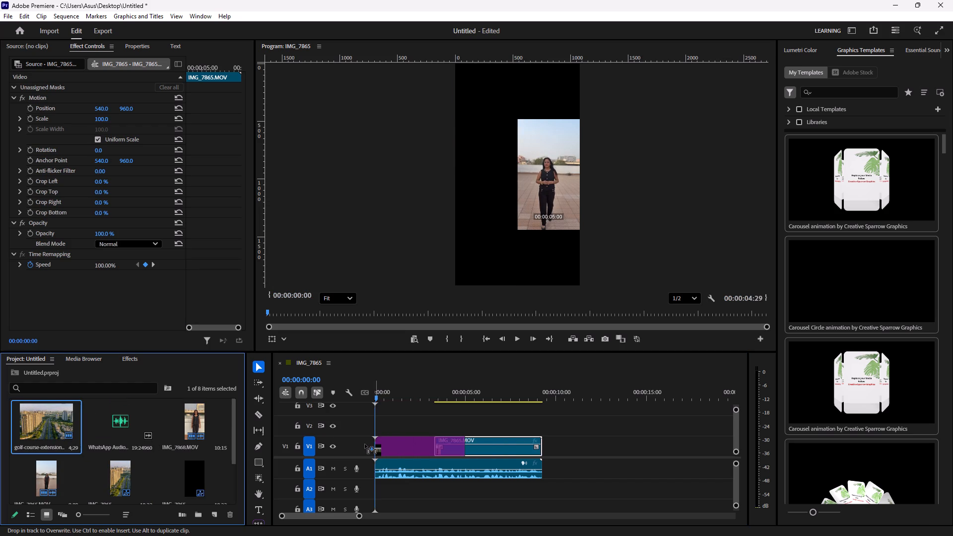
pyautogui.moveTo(365, 444); pyautogui.dragTo(368, 425)
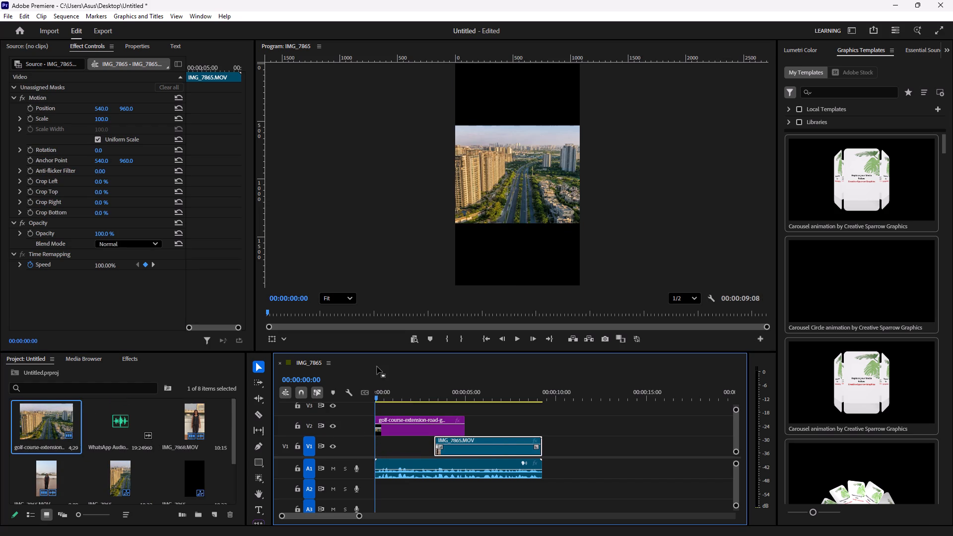
# Scale the skyline image to 227 and set its horizontal position to 695 so it fills the vertical frame.
pyautogui.click(418, 428)
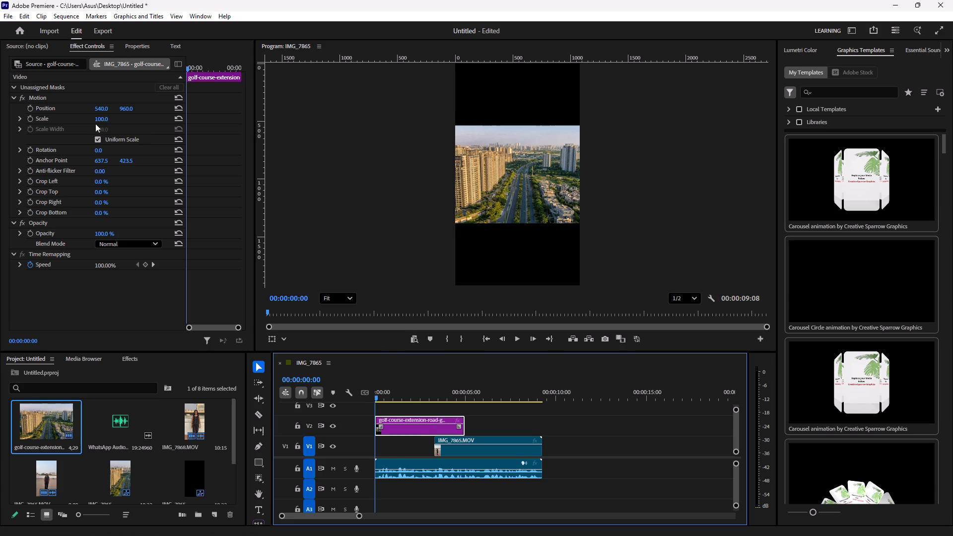
pyautogui.moveTo(98, 121); pyautogui.dragTo(107, 60)
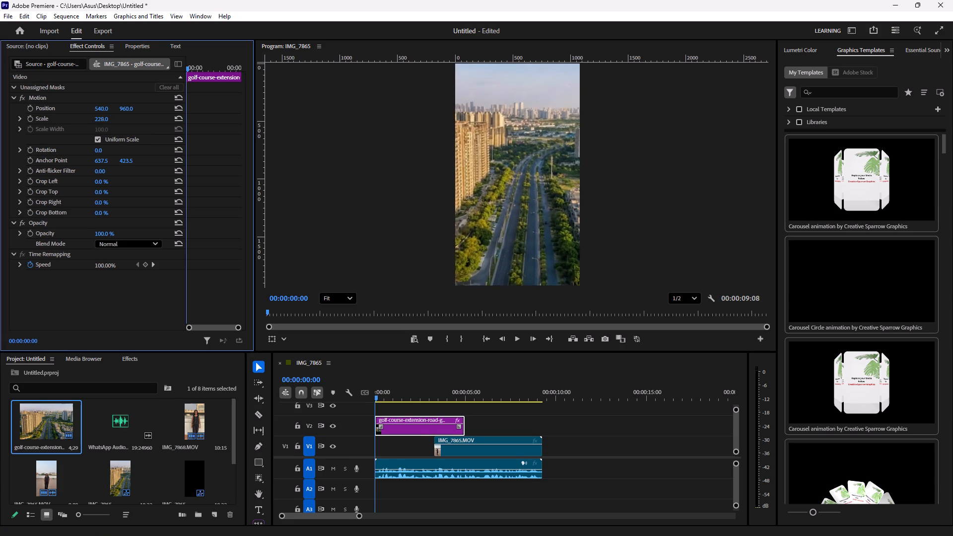
pyautogui.moveTo(107, 60); pyautogui.dragTo(107, 58)
pyautogui.moveTo(102, 110); pyautogui.dragTo(101, 80)
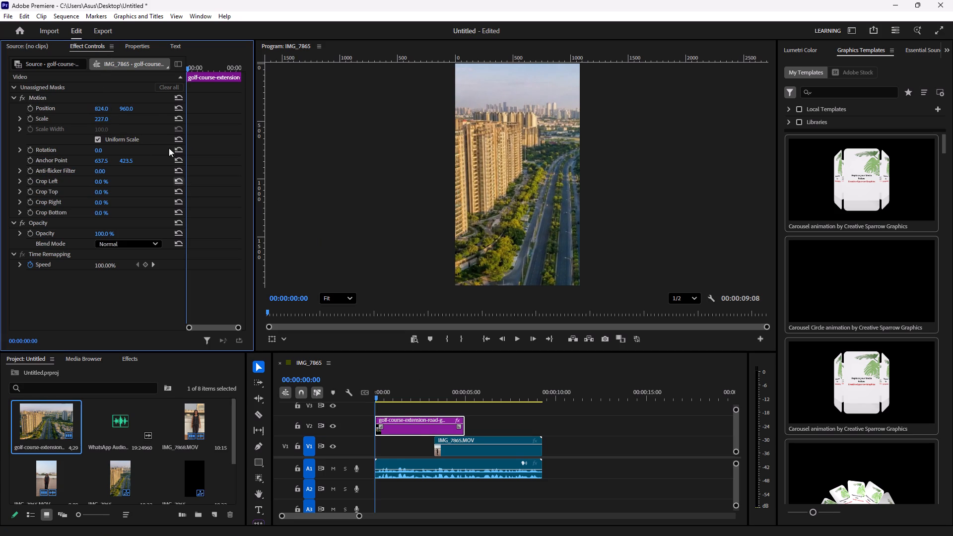
pyautogui.moveTo(104, 109); pyautogui.dragTo(106, 84)
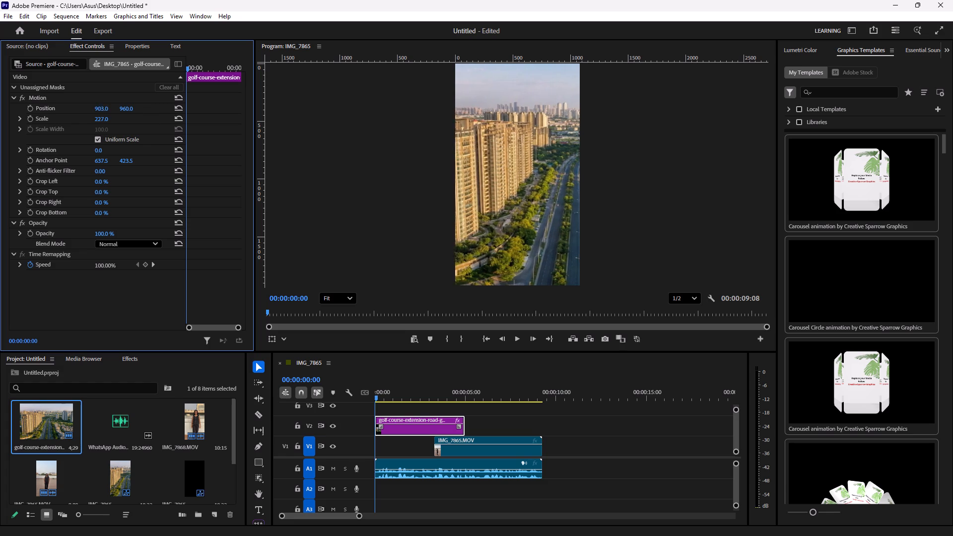
pyautogui.moveTo(106, 84); pyautogui.dragTo(129, 172)
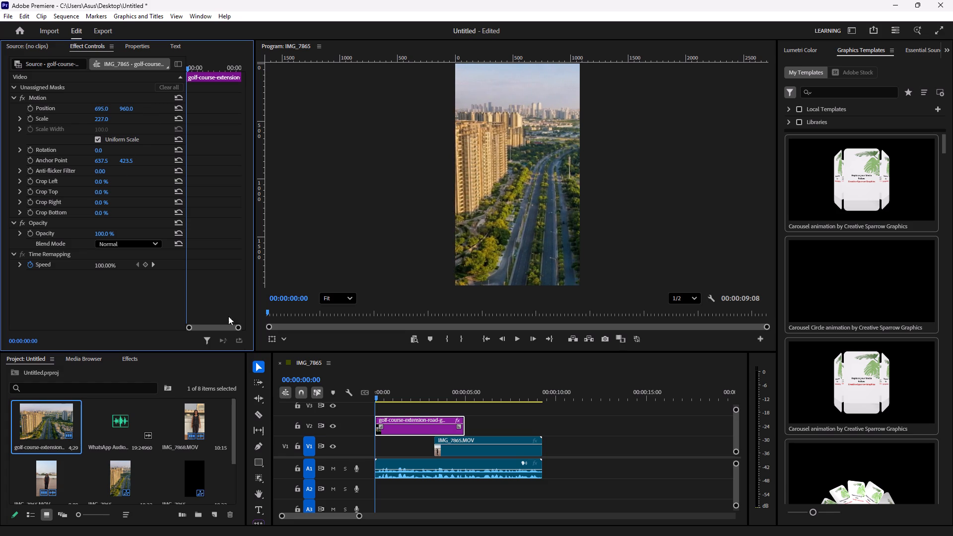
# Add an opacity keyframe of 0% to the skyline image at 00:00:00:00.
pyautogui.press('space')
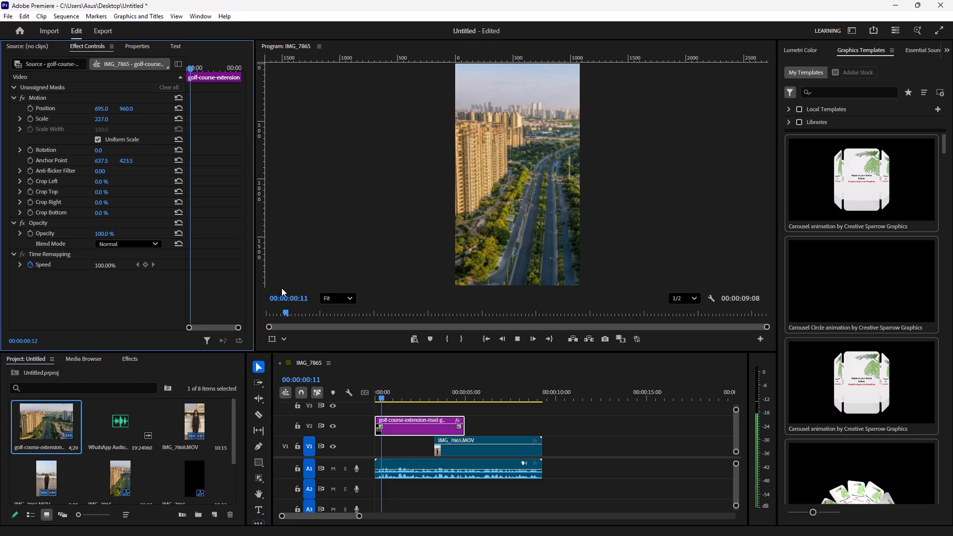
pyautogui.press('space')
pyautogui.press('space')
pyautogui.press('space')
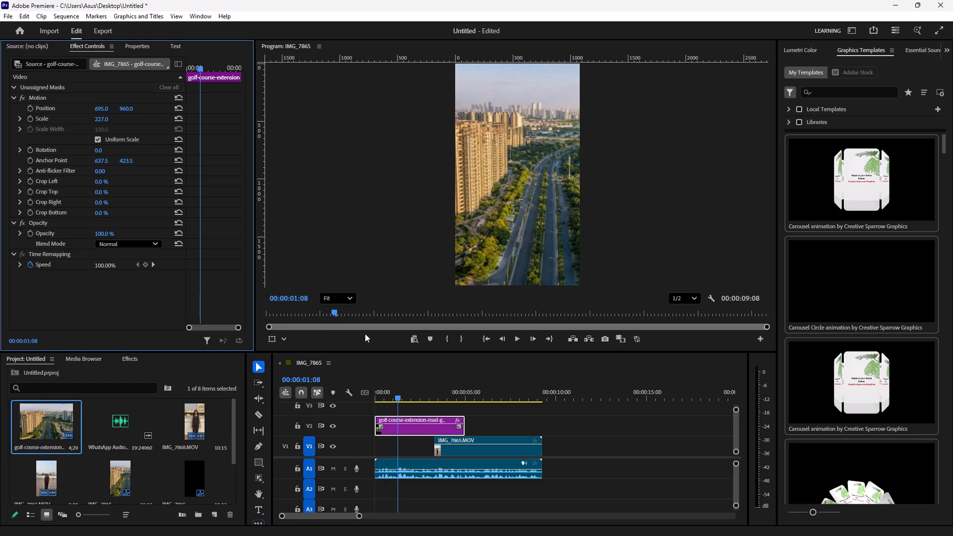
pyautogui.moveTo(399, 401); pyautogui.dragTo(274, 412)
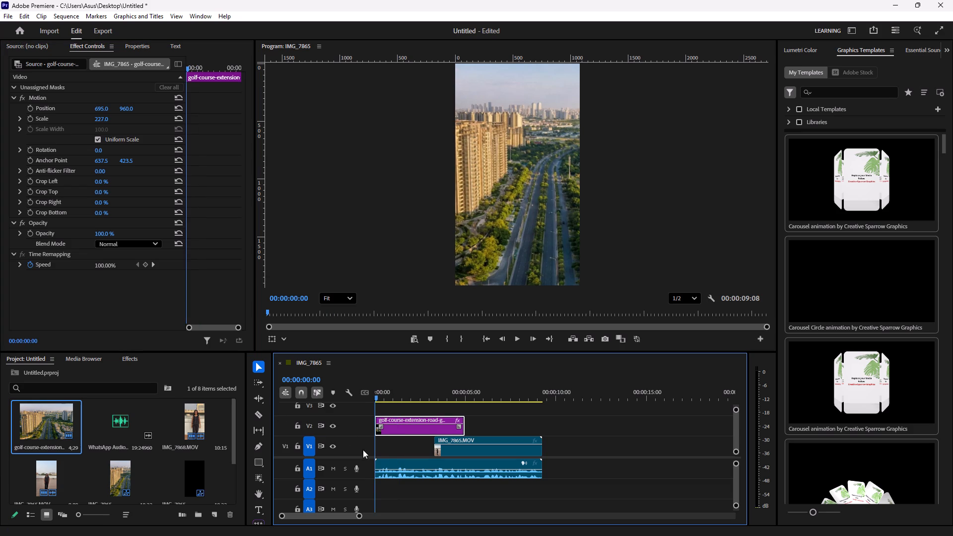
pyautogui.click(394, 430)
pyautogui.click(25, 234)
pyautogui.click(31, 236)
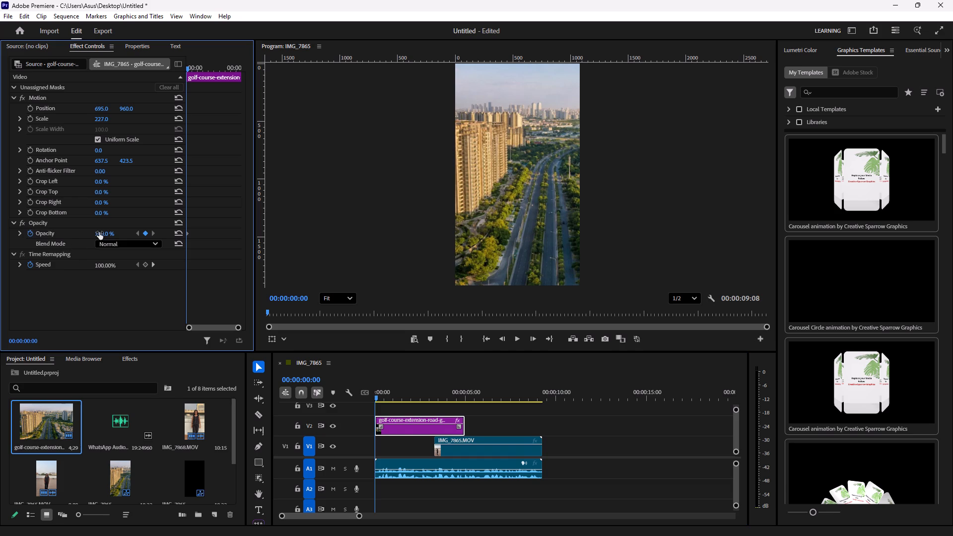
pyautogui.moveTo(99, 232); pyautogui.dragTo(121, 384)
# Add an opacity keyframe of 100% to the skyline image at 00:00:01:17.
pyautogui.press('space')
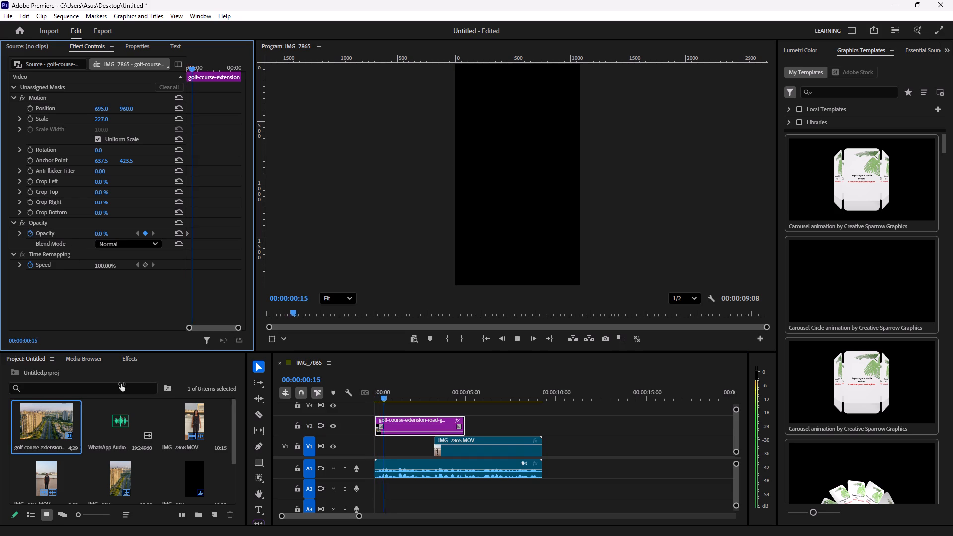
pyautogui.press('space')
pyautogui.press('space')
pyautogui.press('space')
pyautogui.press('space')
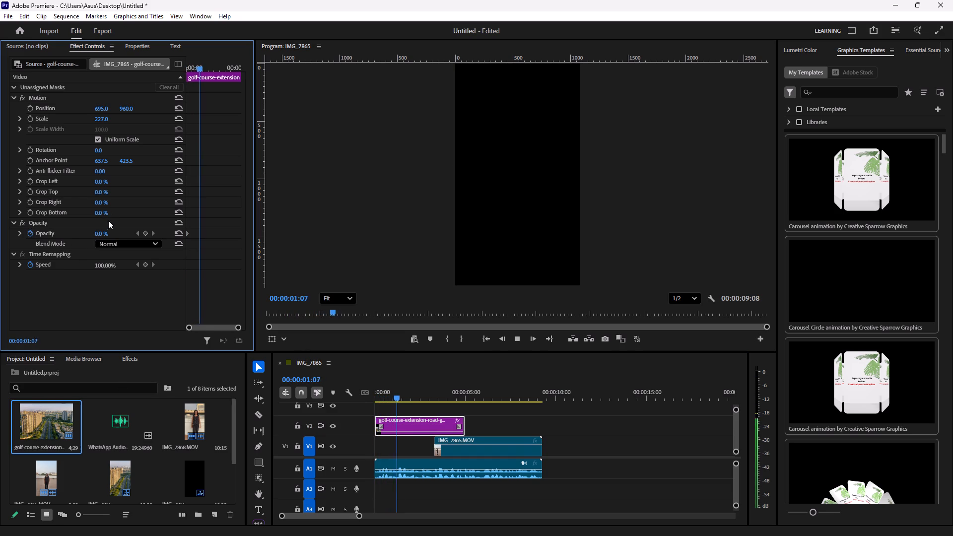
pyautogui.press('space')
pyautogui.moveTo(100, 235); pyautogui.dragTo(88, 66)
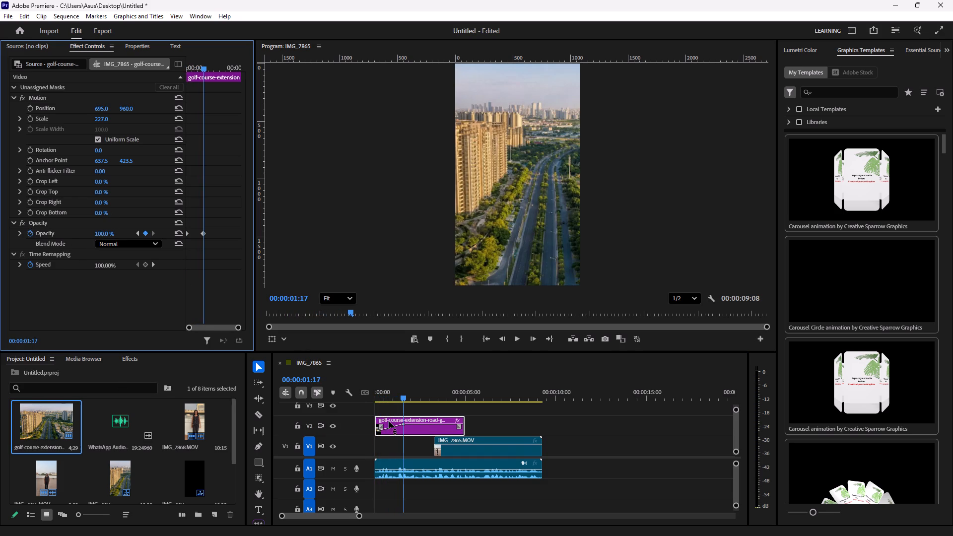
# Shorten the skyline fade-in by moving its 100% opacity keyframe to about 00:00:01:05, and play the result back.
pyautogui.moveTo(404, 404); pyautogui.dragTo(303, 408)
pyautogui.press('space')
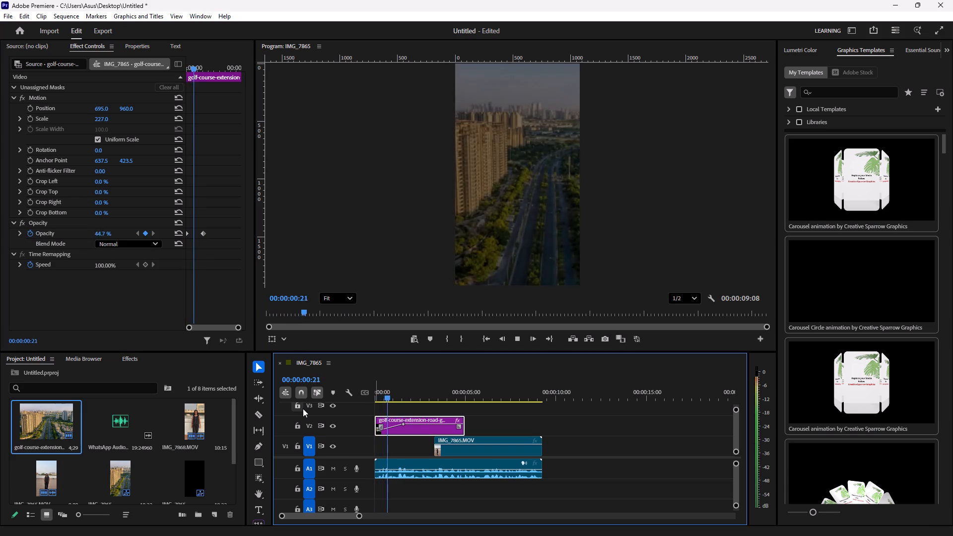
pyautogui.press('space')
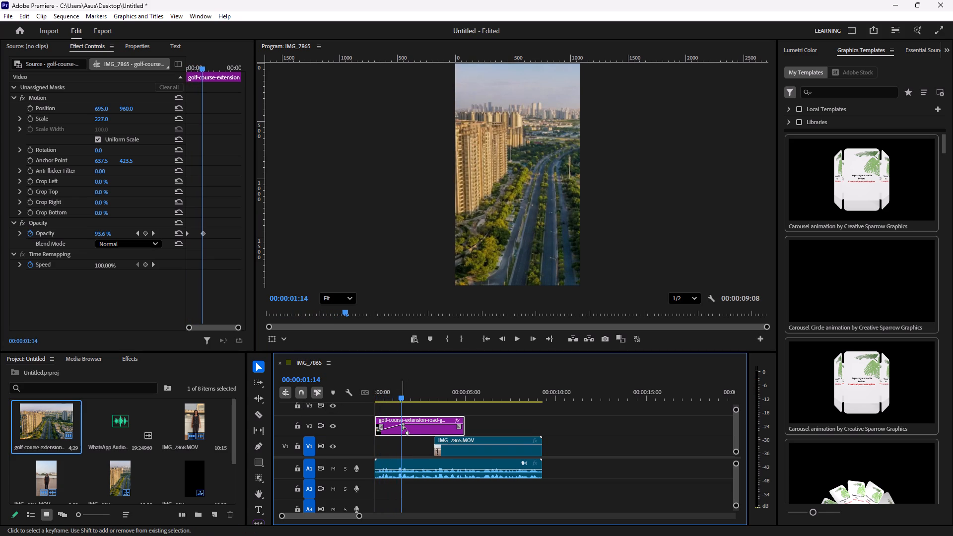
pyautogui.click(404, 423)
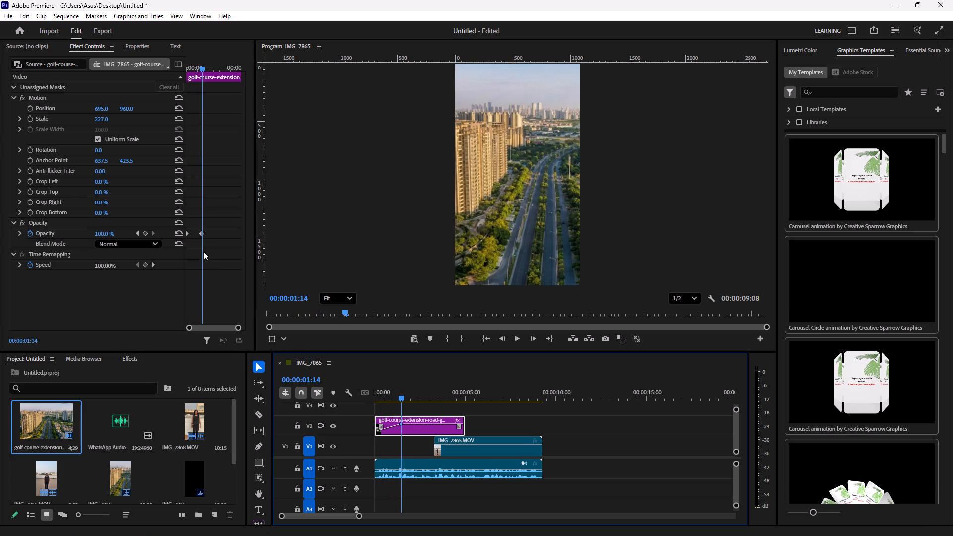
pyautogui.click(202, 235)
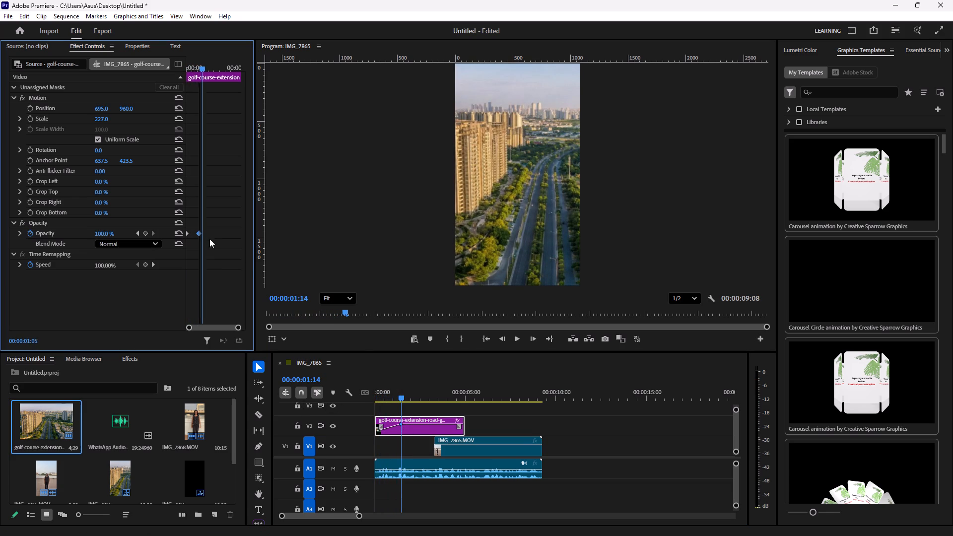
pyautogui.moveTo(397, 402); pyautogui.dragTo(315, 408)
pyautogui.moveTo(405, 401); pyautogui.dragTo(309, 401)
pyautogui.press('space')
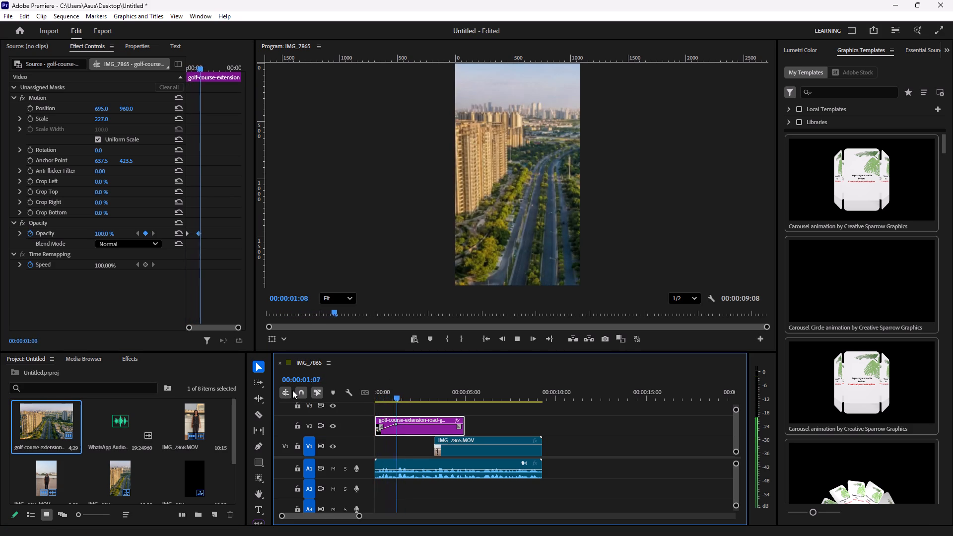
pyautogui.press('space')
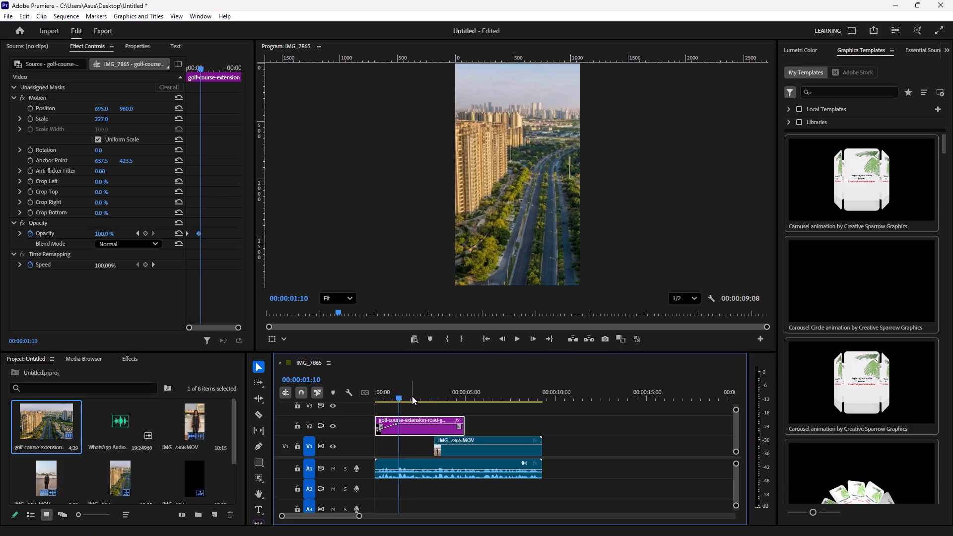
# Shorten the skyline image's fade-in by moving its 100% opacity keyframe to 00:00:01:00, and play the fade back from the start.
pyautogui.moveTo(398, 395); pyautogui.dragTo(321, 401)
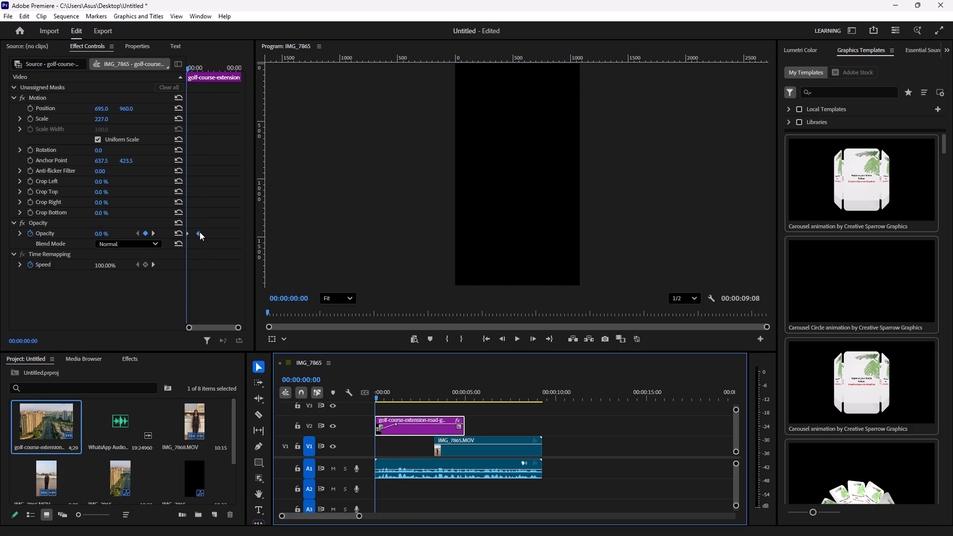
pyautogui.moveTo(200, 231); pyautogui.dragTo(195, 232)
pyautogui.press('space')
pyautogui.press('space')
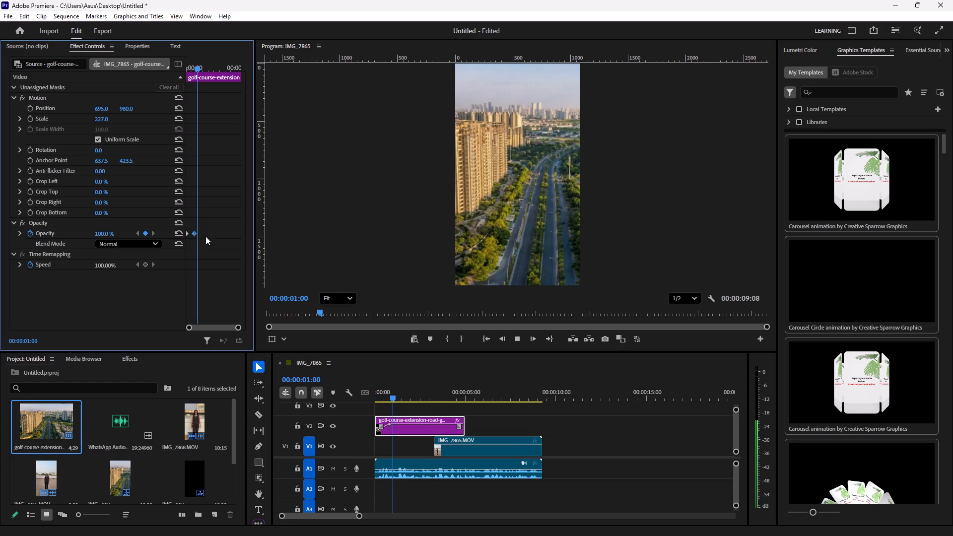
pyautogui.click(195, 233)
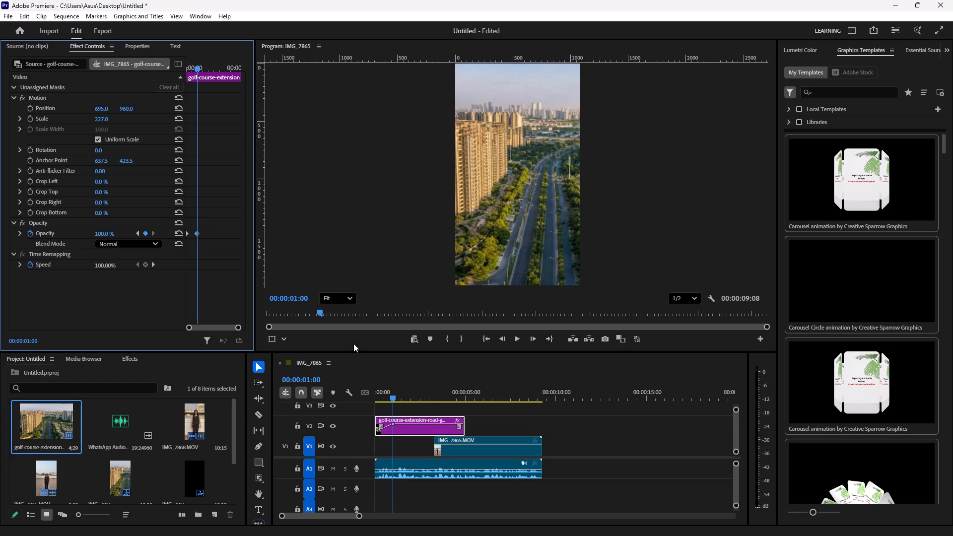
pyautogui.moveTo(391, 398); pyautogui.dragTo(294, 412)
pyautogui.press('space')
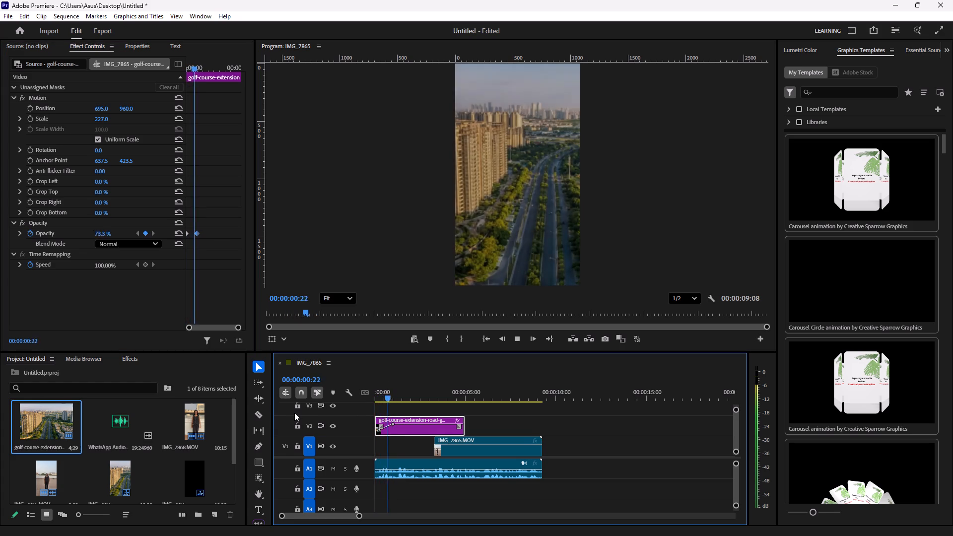
pyautogui.press('space')
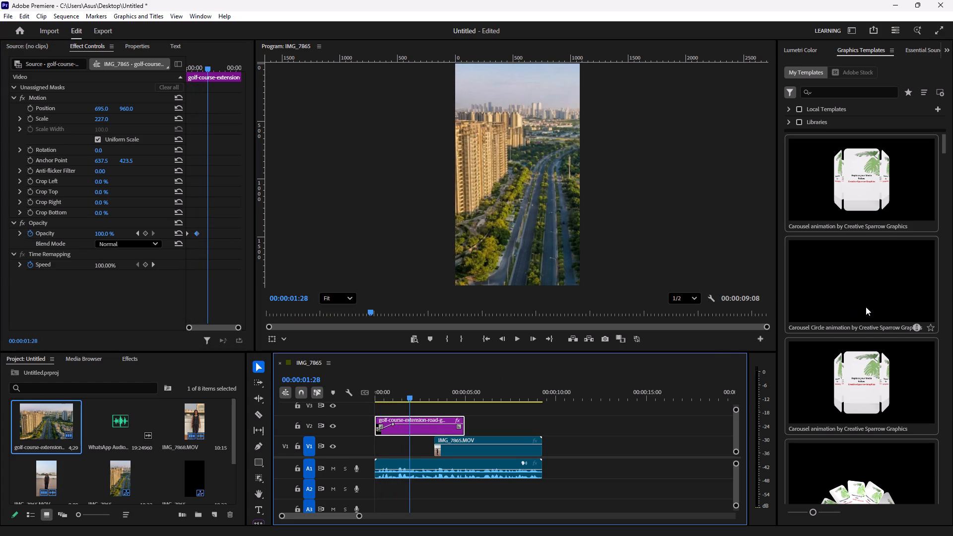
# Browse the installed graphics templates beyond the carousel animations for a title animation.
pyautogui.scroll(-20, 866, 307)
pyautogui.scroll(-5, 866, 307)
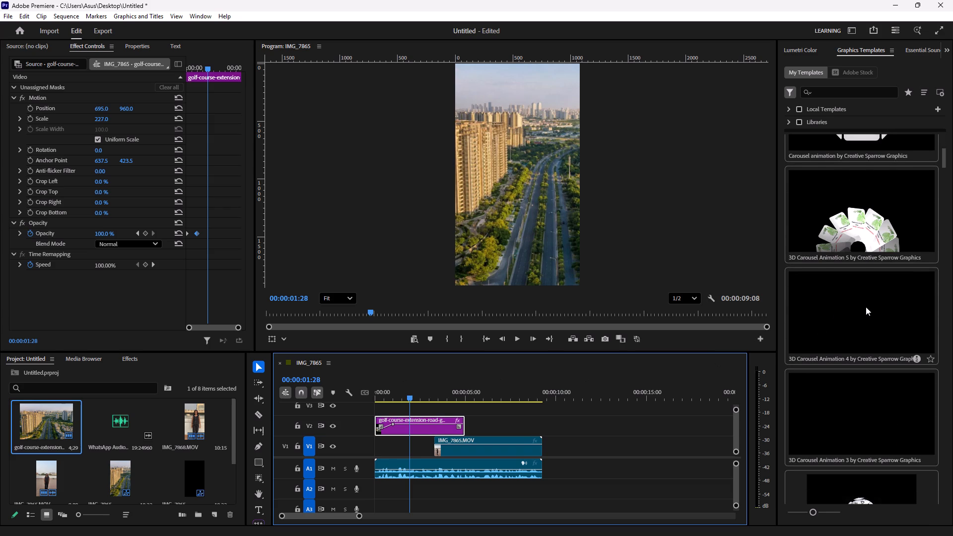
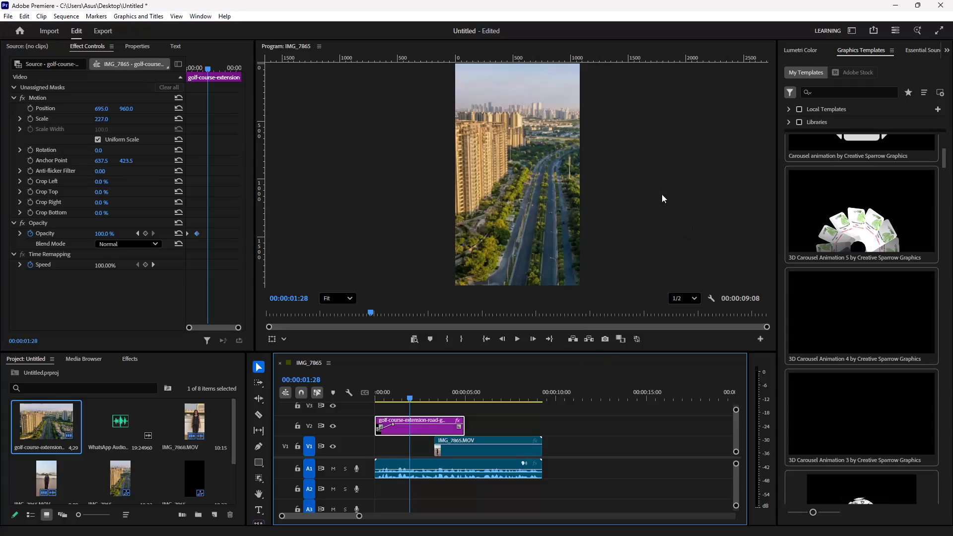
# Place the Regular Animation title template on track V3 above the skyline image, near the sequence start, and play it back.
pyautogui.scroll(-3, 863, 372)
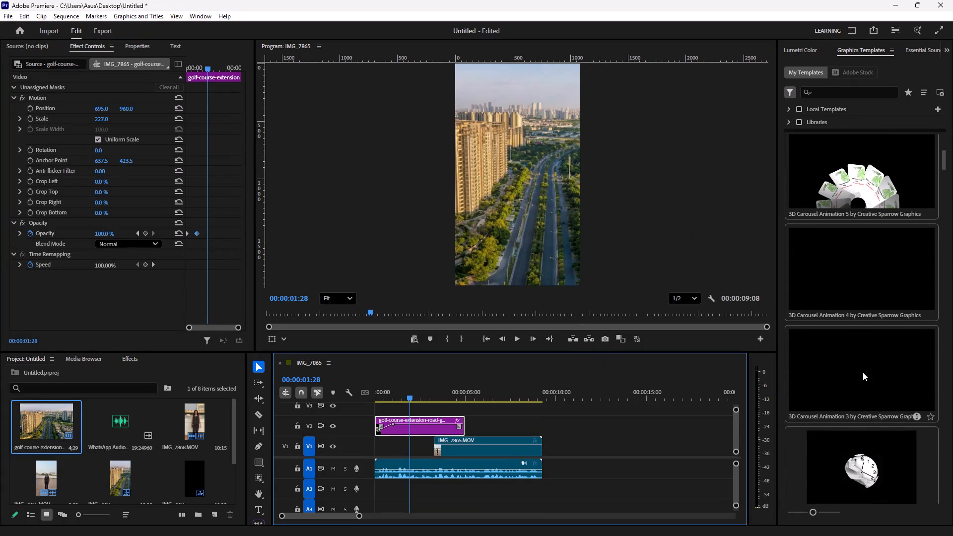
pyautogui.scroll(-15, 863, 372)
pyautogui.scroll(-5, 798, 299)
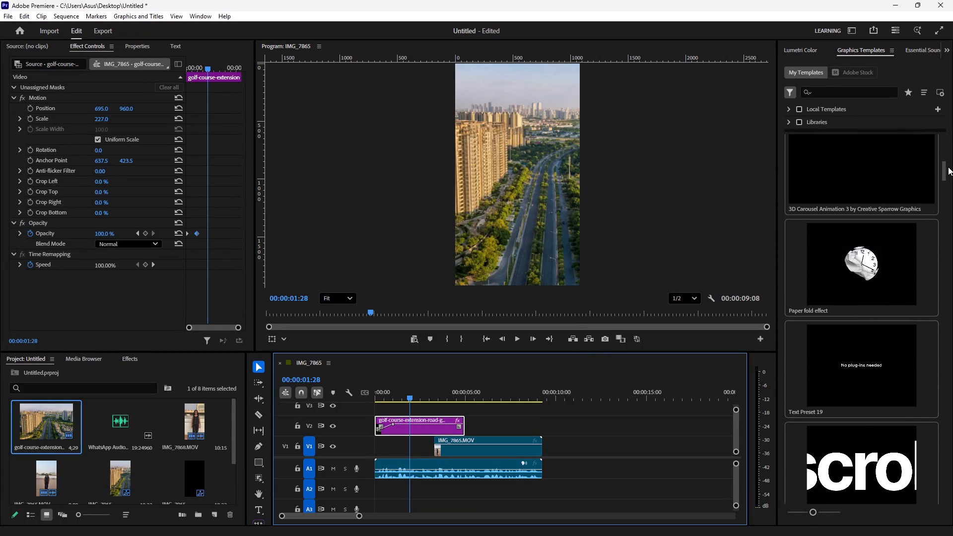
pyautogui.moveTo(946, 170); pyautogui.dragTo(946, 178)
pyautogui.moveTo(945, 176); pyautogui.dragTo(943, 197)
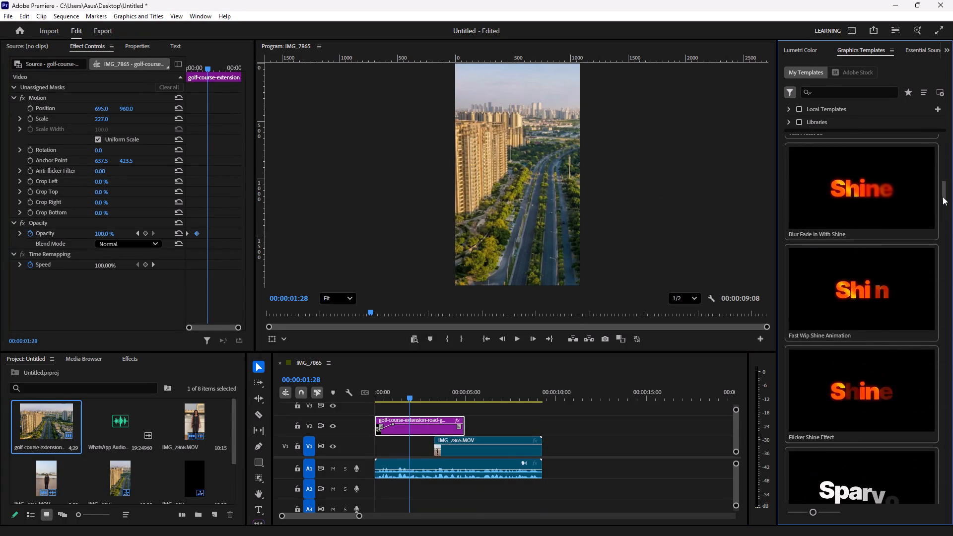
pyautogui.moveTo(943, 197); pyautogui.dragTo(939, 205)
pyautogui.moveTo(857, 303); pyautogui.dragTo(352, 406)
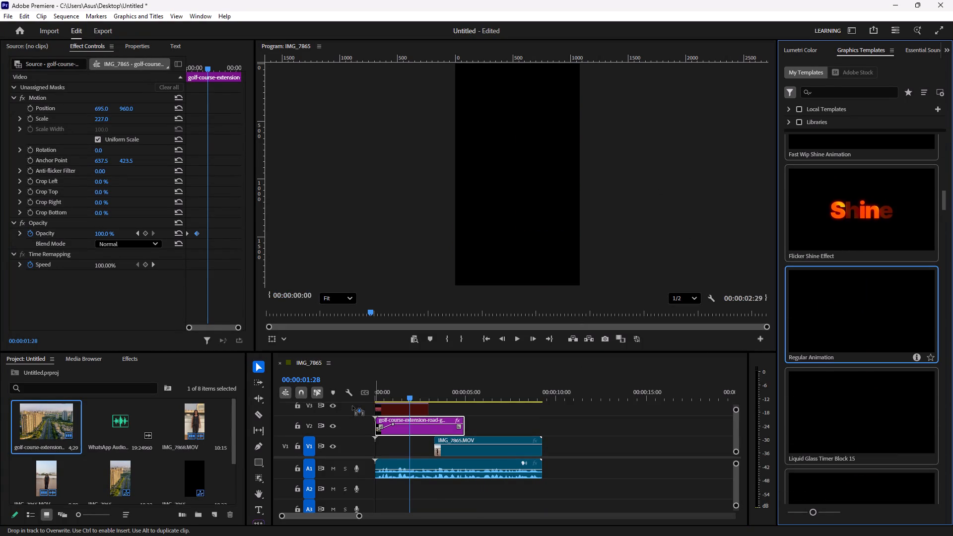
pyautogui.moveTo(352, 406); pyautogui.dragTo(379, 406)
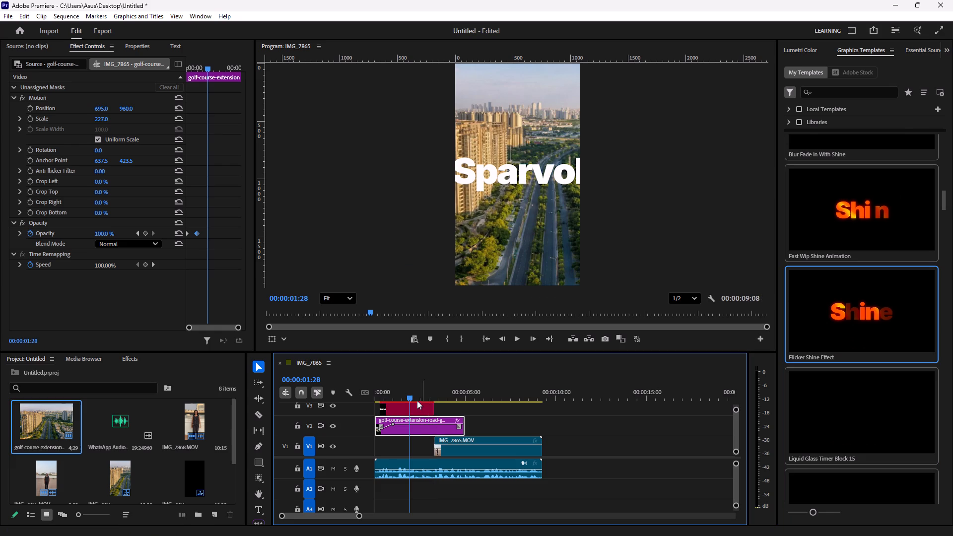
pyautogui.moveTo(410, 399); pyautogui.dragTo(327, 407)
pyautogui.press('space')
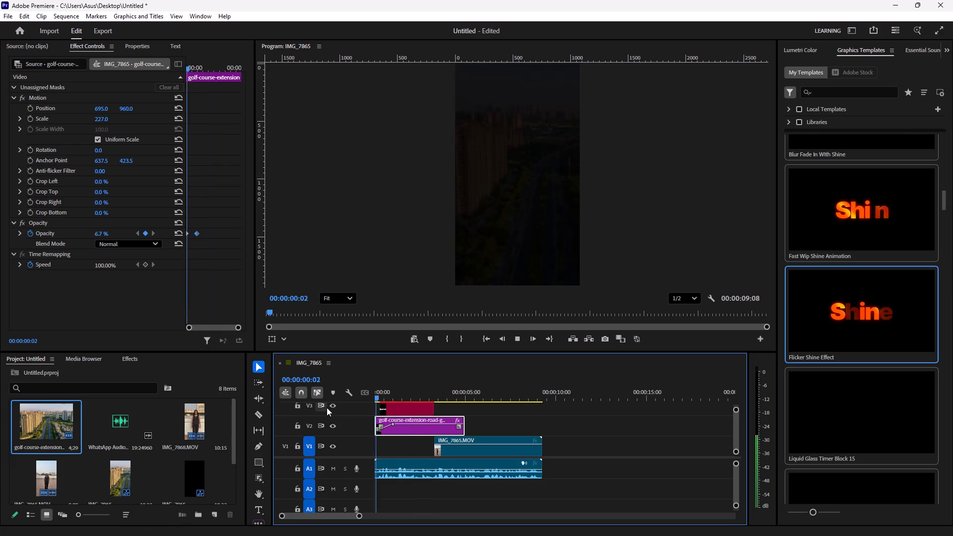
pyautogui.press('space')
pyautogui.press('space')
pyautogui.press('space')
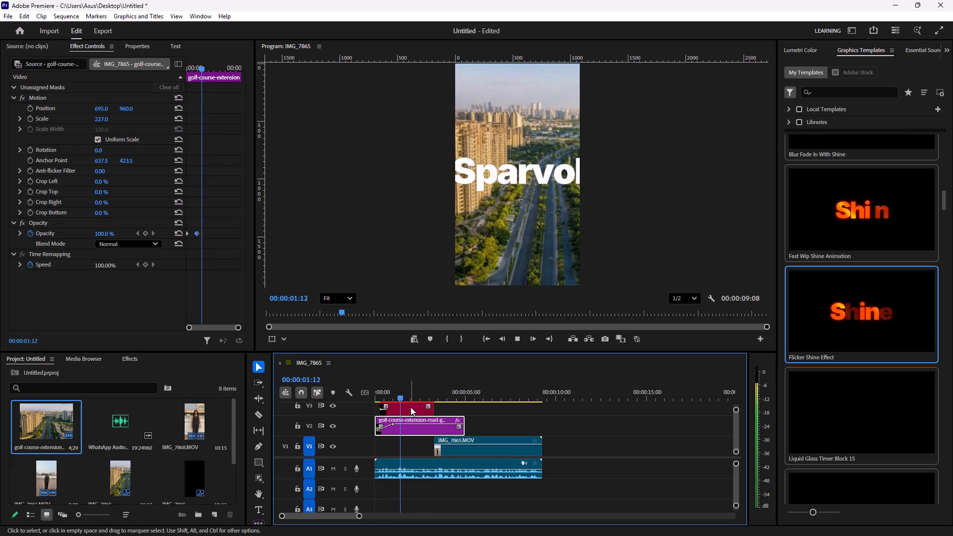
# Replace the title's placeholder text with "SOME OPPORTUNITIES...", including the quotation marks.
pyautogui.doubleClick(410, 407)
pyautogui.moveTo(68, 101); pyautogui.dragTo(0, 111)
pyautogui.hotkey('ctrl', 'v')
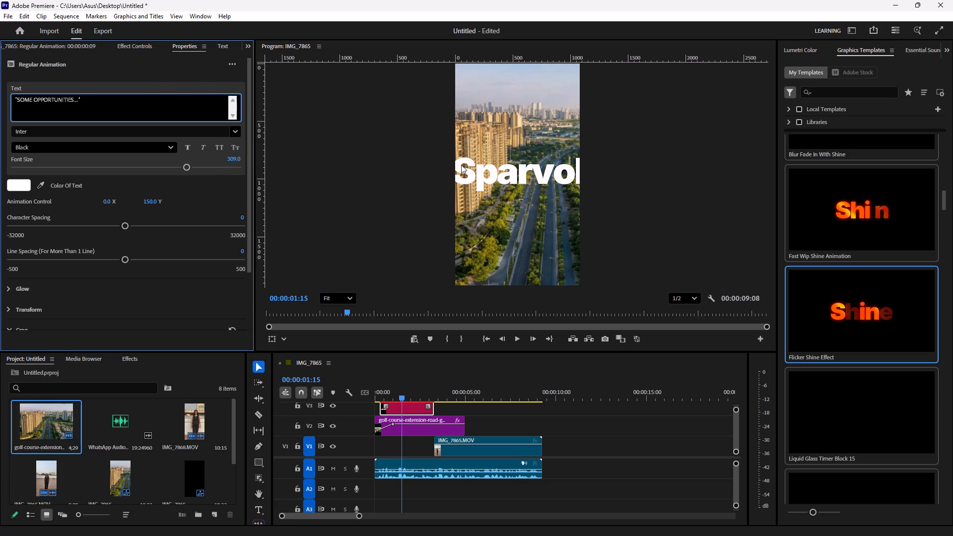
pyautogui.click(515, 416)
# Scale the title graphic down to 33.
pyautogui.click(423, 409)
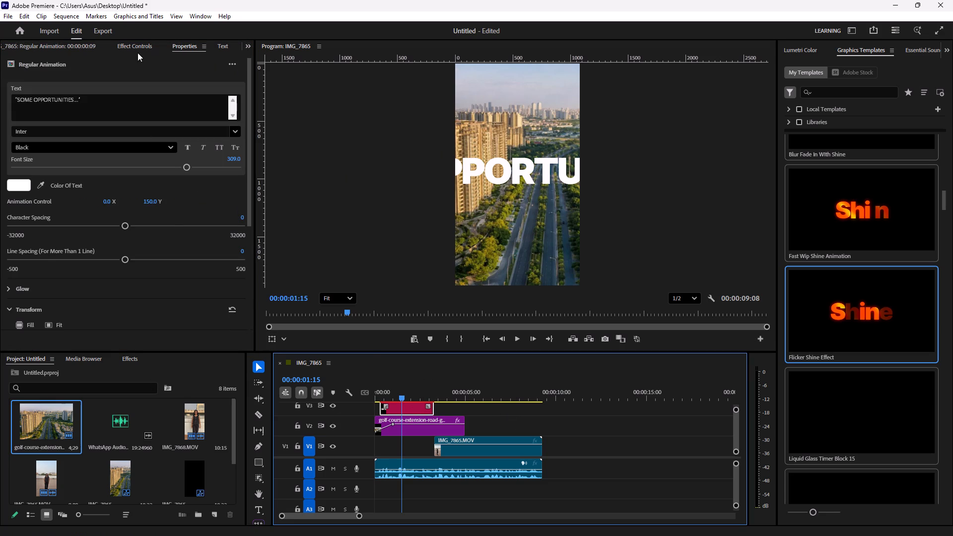
pyautogui.click(136, 47)
pyautogui.moveTo(99, 192); pyautogui.dragTo(98, 225)
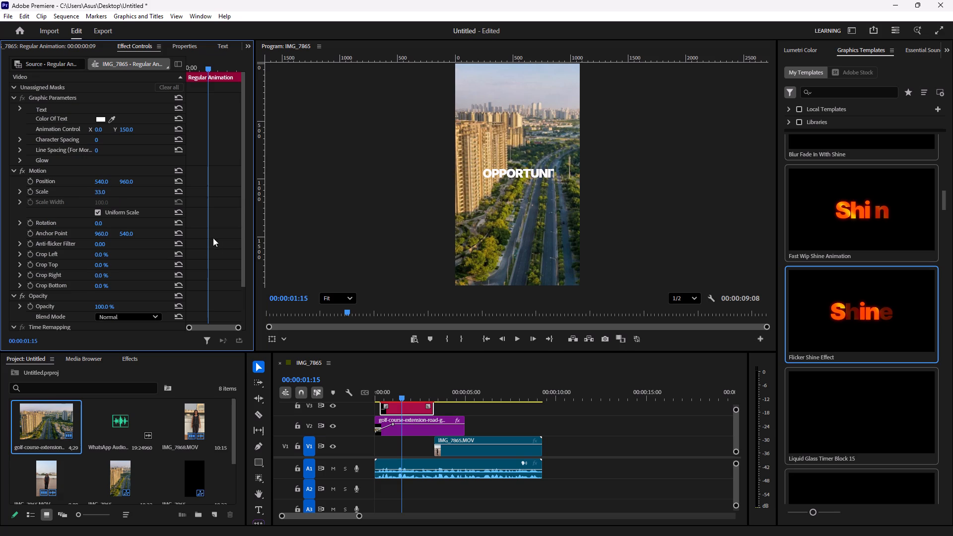
# Remove the ellipsis from the title text and add an extra closing quotation mark after SOME OPPORTUNITIES.
pyautogui.doubleClick(410, 411)
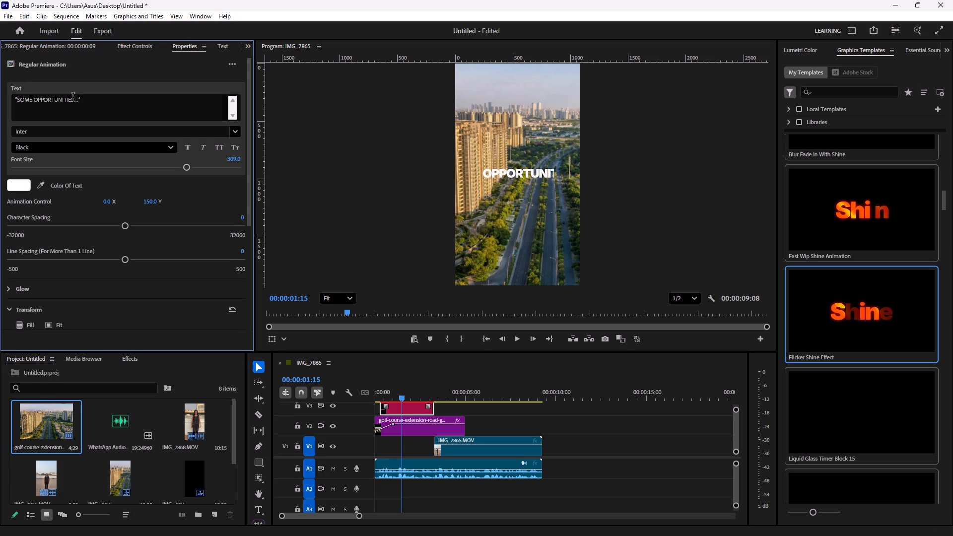
pyautogui.scroll(1, 81, 105)
pyautogui.moveTo(79, 103); pyautogui.dragTo(70, 110)
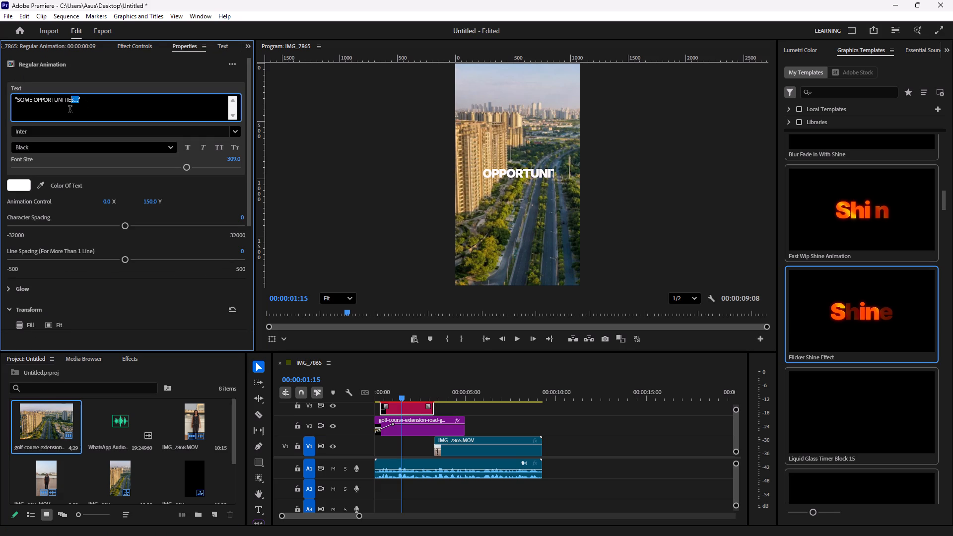
pyautogui.moveTo(70, 110); pyautogui.dragTo(77, 111)
pyautogui.moveTo(77, 111); pyautogui.dragTo(76, 112)
pyautogui.press('BackSpace')
pyautogui.click(90, 112)
pyautogui.press(',')
pyautogui.press('BackSpace')
pyautogui.hotkey('shift', '"')
pyautogui.press('BackSpace')
pyautogui.hotkey('shift', '"')
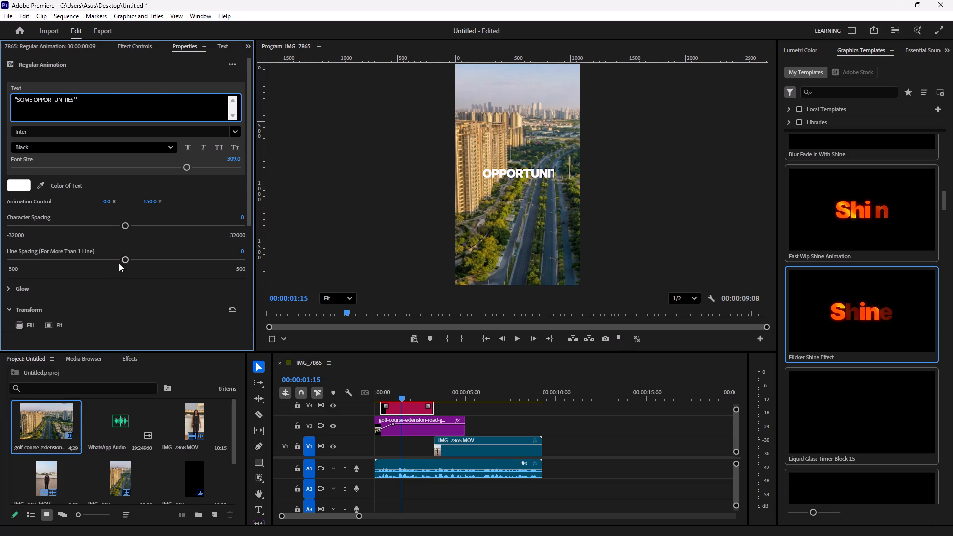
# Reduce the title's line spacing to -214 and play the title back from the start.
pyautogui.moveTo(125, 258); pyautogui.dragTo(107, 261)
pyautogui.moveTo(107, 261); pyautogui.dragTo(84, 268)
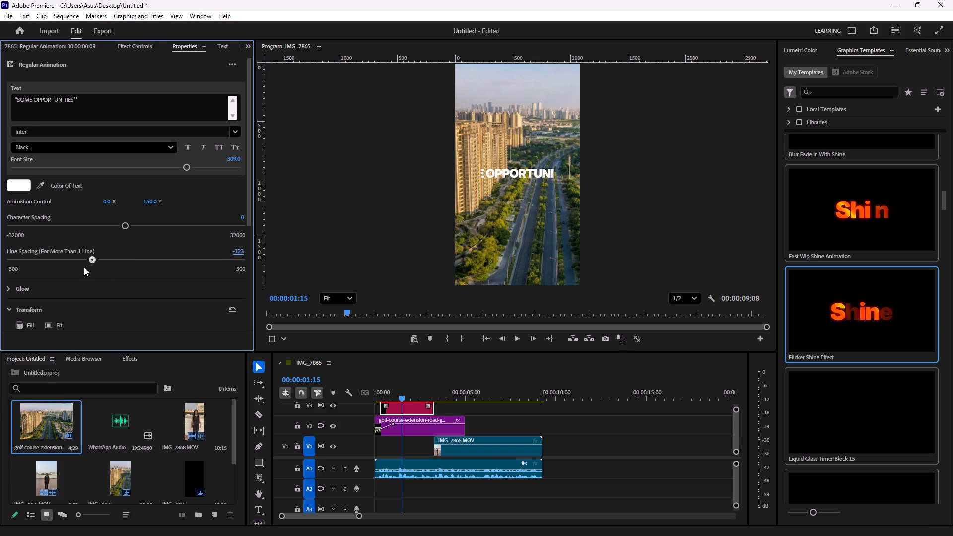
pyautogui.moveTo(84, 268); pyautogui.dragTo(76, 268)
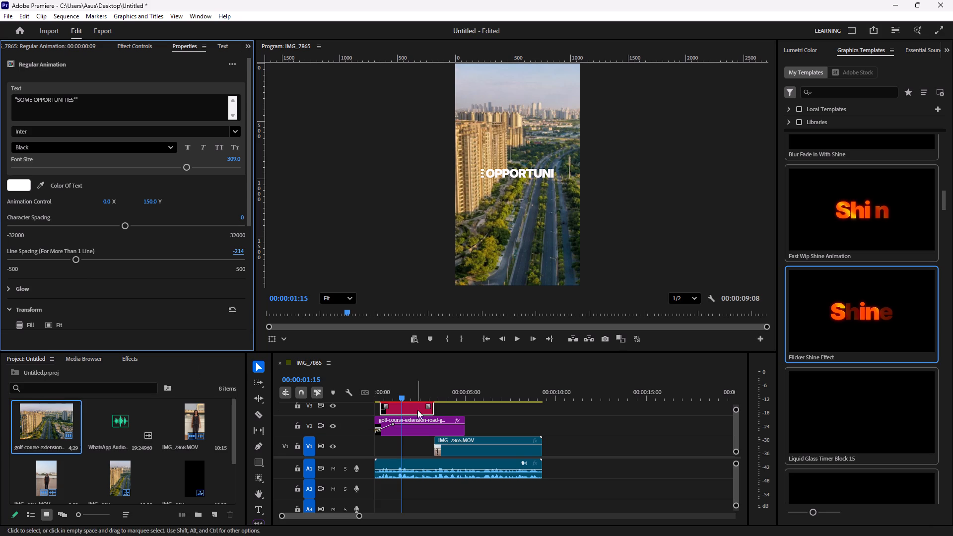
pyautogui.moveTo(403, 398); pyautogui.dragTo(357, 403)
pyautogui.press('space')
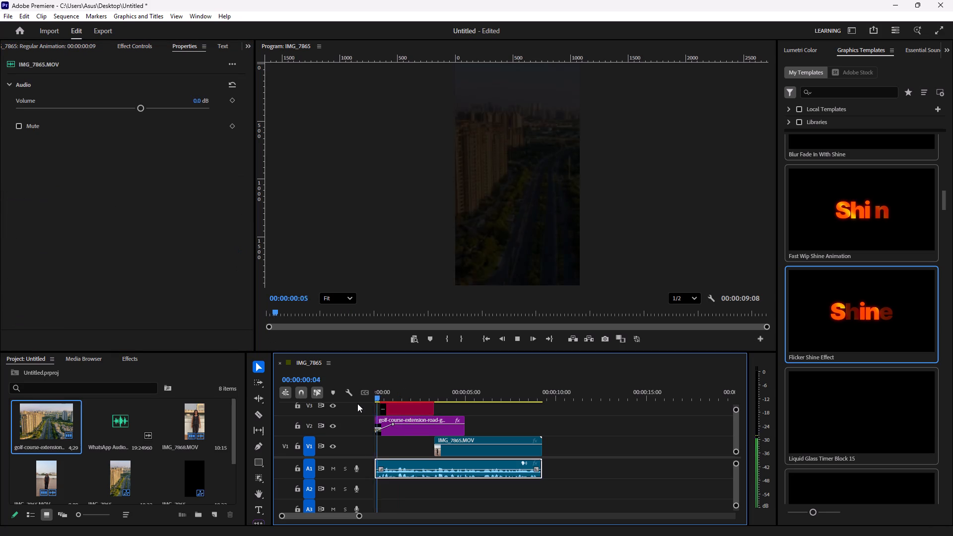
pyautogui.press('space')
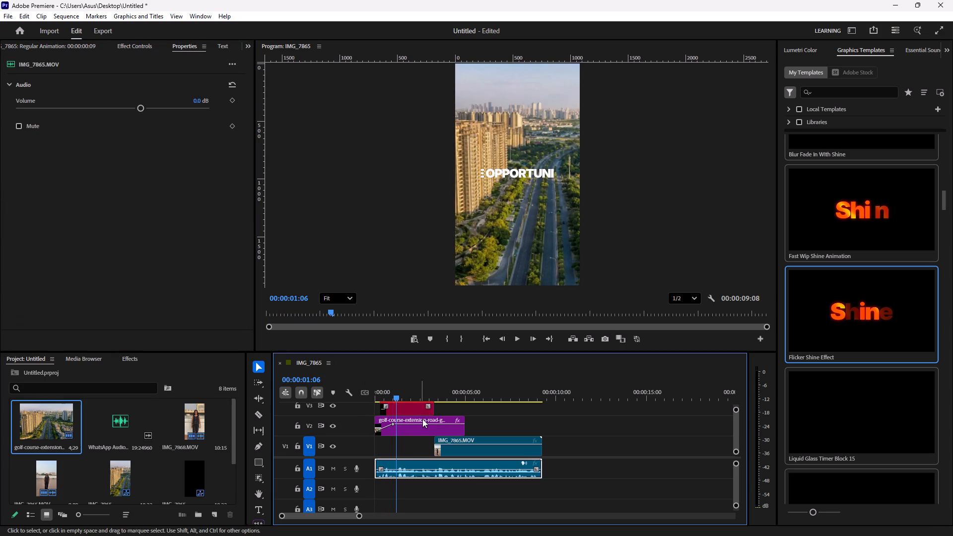
# Try lower and higher line spacing on the title, then settle on -9.
pyautogui.click(409, 411)
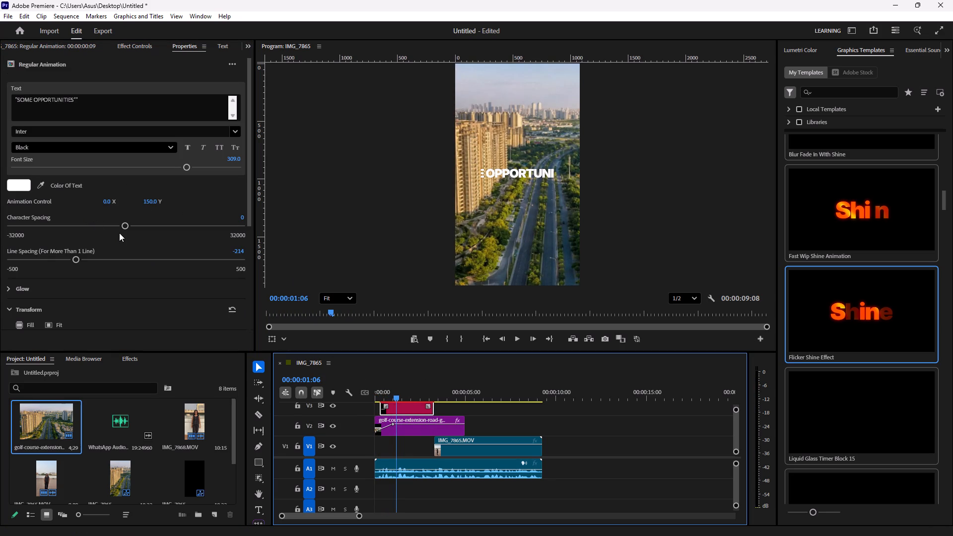
pyautogui.moveTo(70, 260); pyautogui.dragTo(41, 270)
pyautogui.moveTo(37, 263); pyautogui.dragTo(196, 266)
pyautogui.moveTo(199, 258); pyautogui.dragTo(123, 270)
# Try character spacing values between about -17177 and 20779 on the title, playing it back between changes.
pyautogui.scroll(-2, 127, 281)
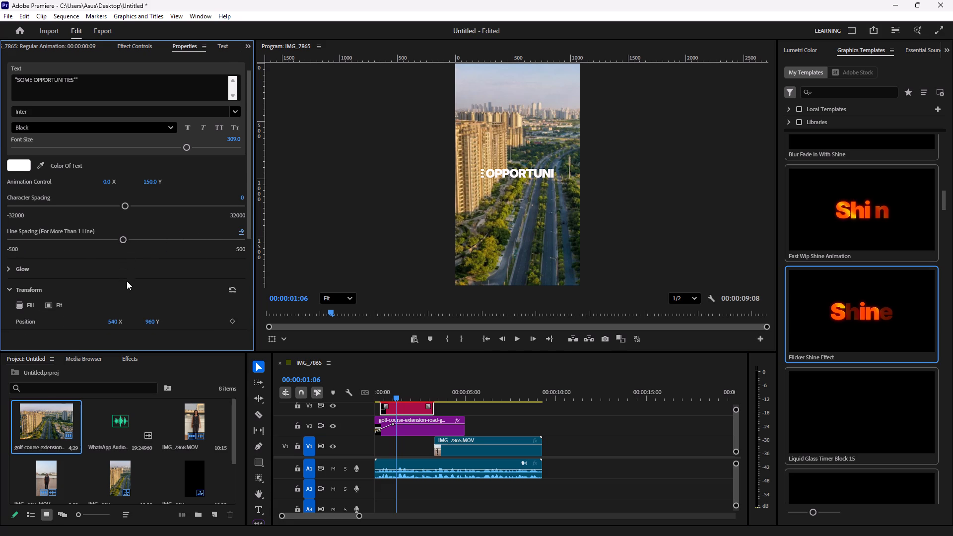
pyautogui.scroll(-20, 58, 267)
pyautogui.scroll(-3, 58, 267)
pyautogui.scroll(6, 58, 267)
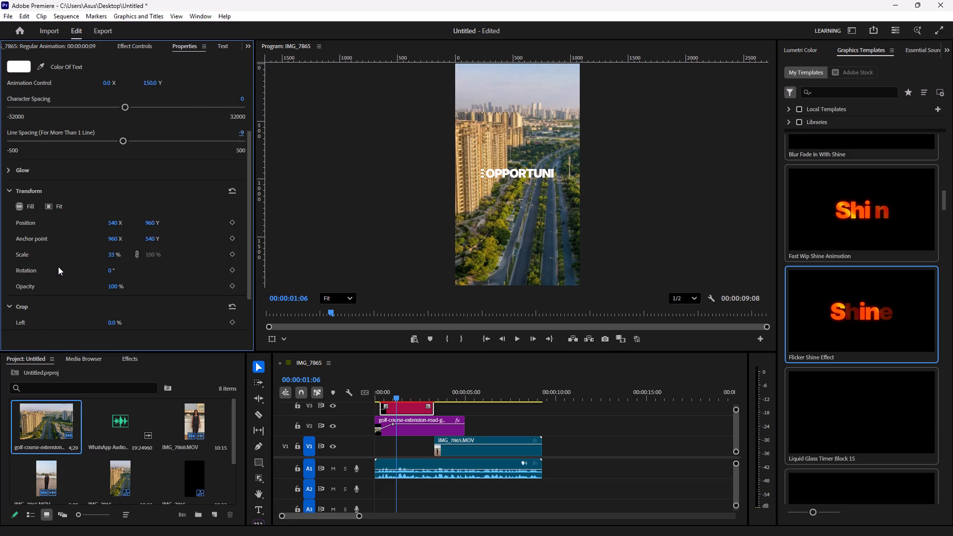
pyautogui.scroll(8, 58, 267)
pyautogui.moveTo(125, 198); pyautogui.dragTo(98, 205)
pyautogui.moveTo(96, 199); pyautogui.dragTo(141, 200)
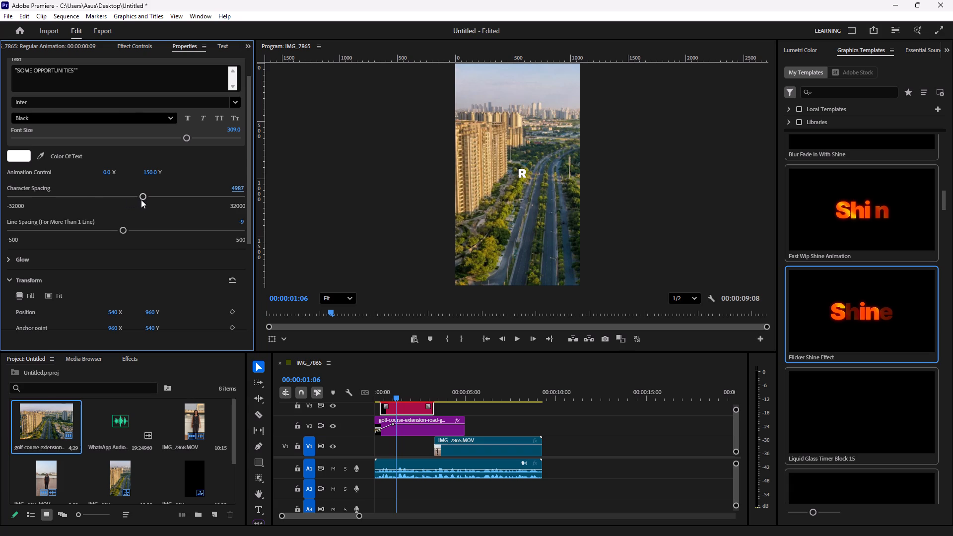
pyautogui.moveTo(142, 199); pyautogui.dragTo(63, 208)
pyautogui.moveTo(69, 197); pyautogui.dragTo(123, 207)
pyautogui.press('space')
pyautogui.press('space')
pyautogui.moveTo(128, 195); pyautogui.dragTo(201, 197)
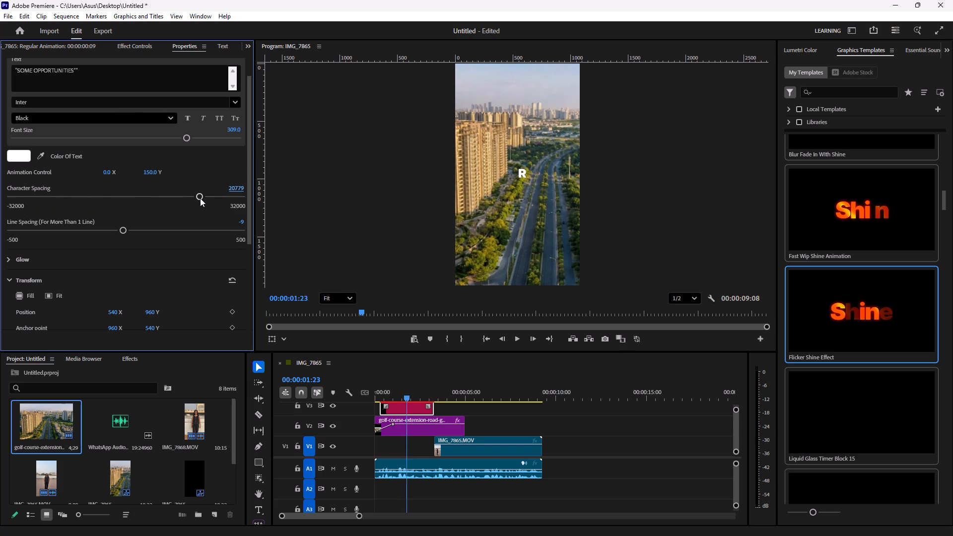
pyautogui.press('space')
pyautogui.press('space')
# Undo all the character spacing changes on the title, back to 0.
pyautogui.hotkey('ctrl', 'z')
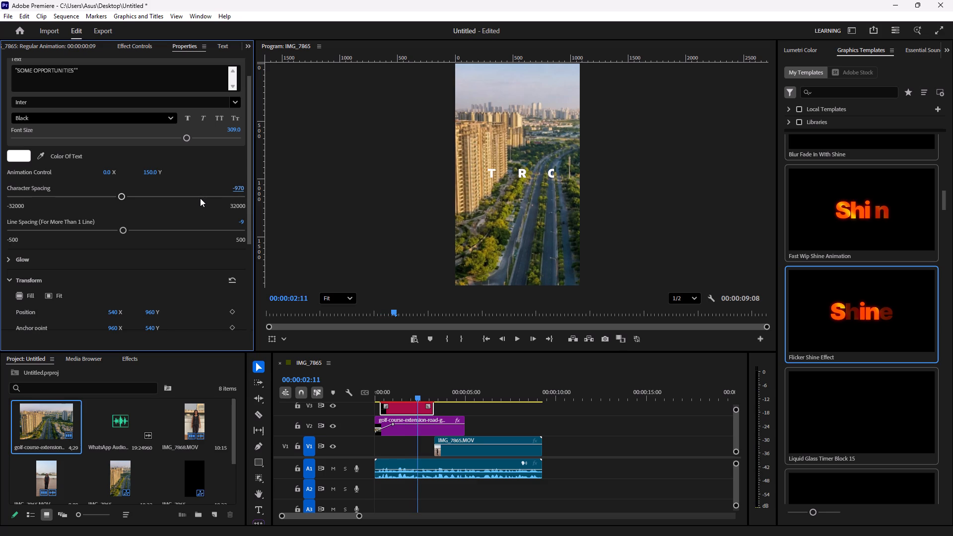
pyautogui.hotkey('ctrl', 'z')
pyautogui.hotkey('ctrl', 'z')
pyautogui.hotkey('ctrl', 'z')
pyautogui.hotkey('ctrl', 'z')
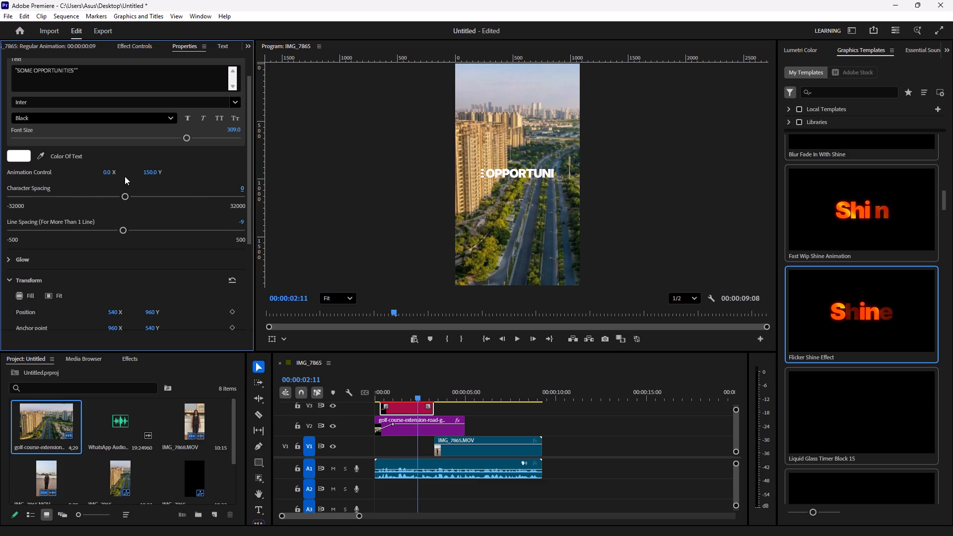
# Play the sequence from the start to check the title animation over the skyline image.
pyautogui.press('Return')
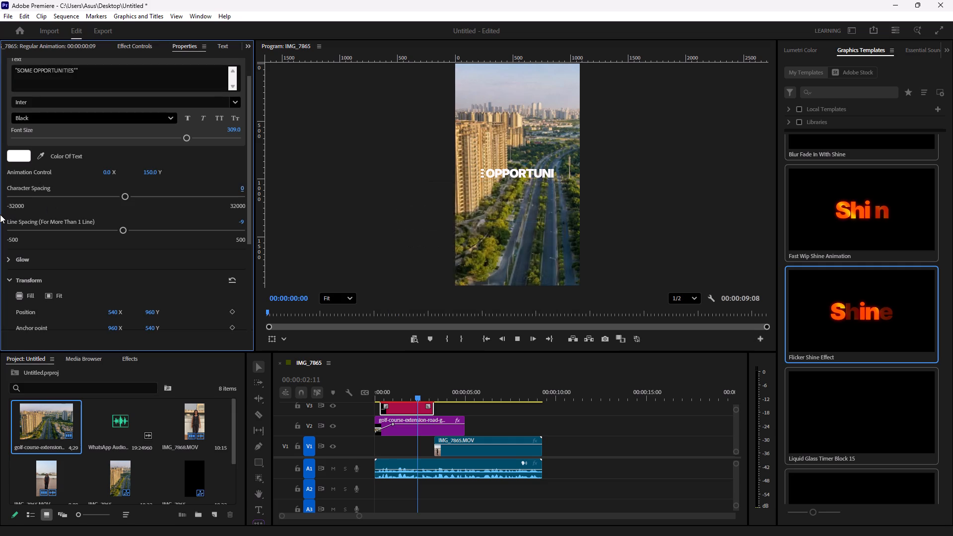
pyautogui.press('space')
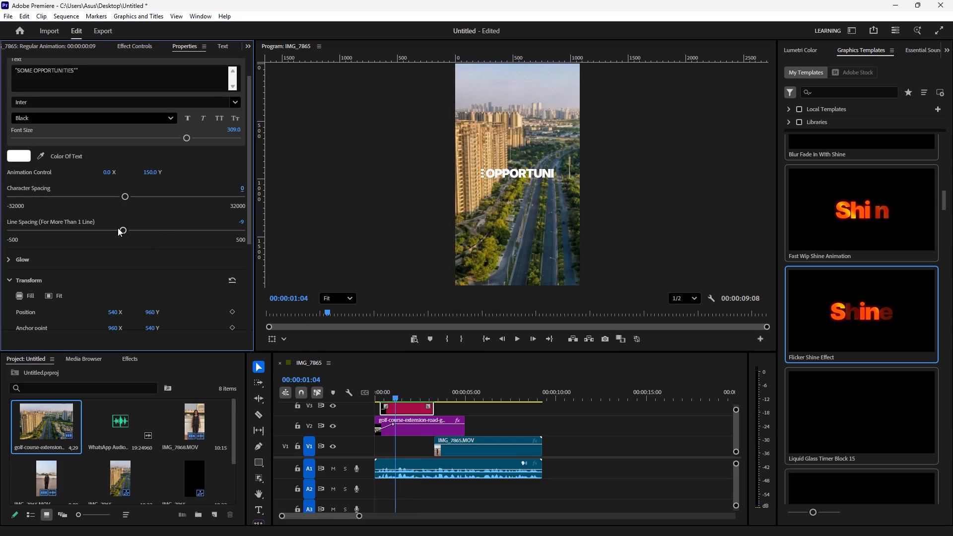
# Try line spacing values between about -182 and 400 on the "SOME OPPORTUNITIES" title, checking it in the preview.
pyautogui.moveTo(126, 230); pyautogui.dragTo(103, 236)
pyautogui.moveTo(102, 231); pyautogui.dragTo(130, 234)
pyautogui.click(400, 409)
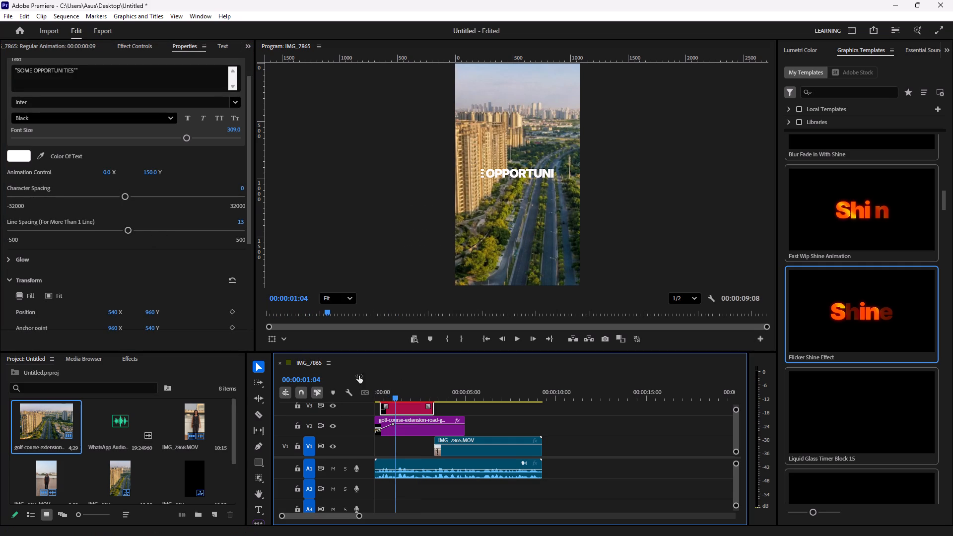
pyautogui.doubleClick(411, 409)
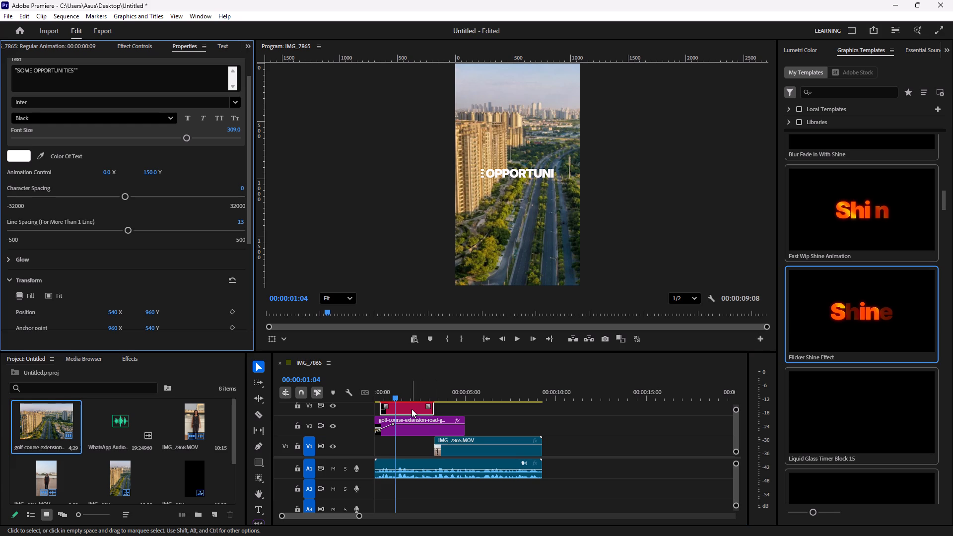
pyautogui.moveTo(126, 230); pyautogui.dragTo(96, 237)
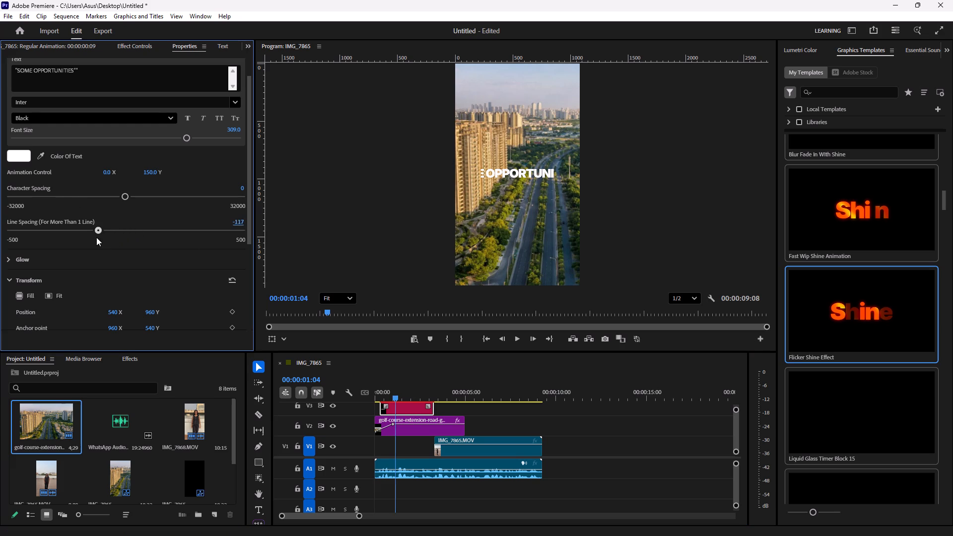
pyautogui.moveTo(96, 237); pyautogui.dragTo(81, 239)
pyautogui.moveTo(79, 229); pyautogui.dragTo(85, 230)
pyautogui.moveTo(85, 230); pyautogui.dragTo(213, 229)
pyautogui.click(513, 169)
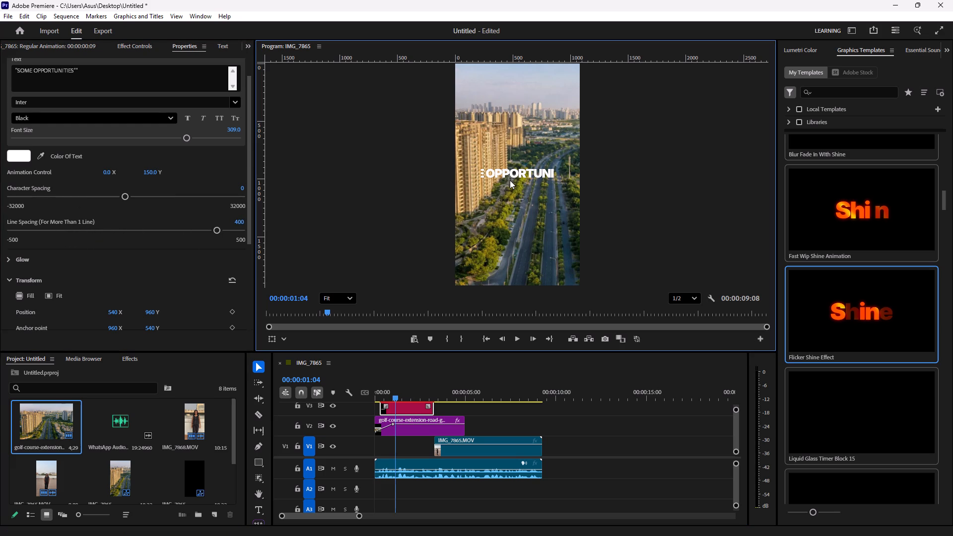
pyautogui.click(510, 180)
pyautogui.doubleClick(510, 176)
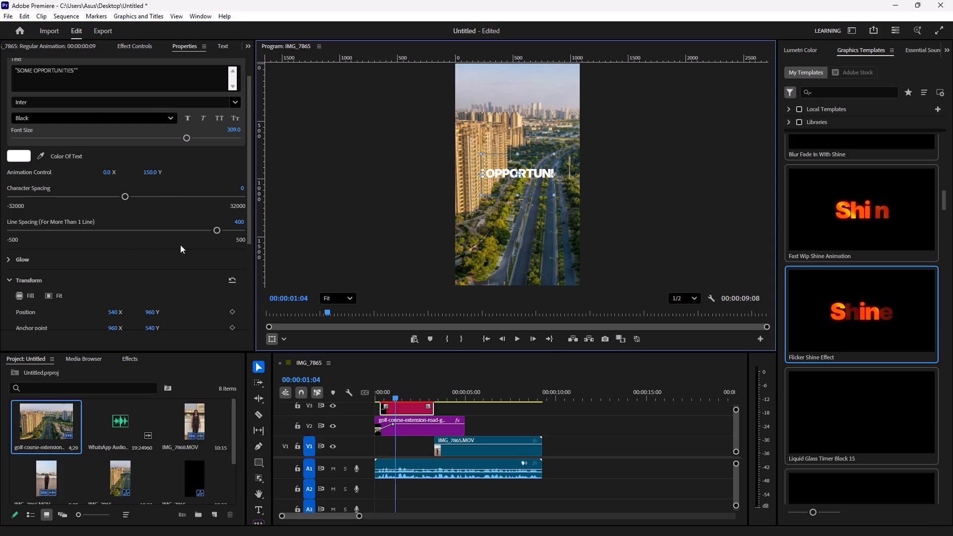
# Try line spacing across the range down to -500 on the title, then settle on -325.
pyautogui.moveTo(217, 229); pyautogui.dragTo(134, 242)
pyautogui.moveTo(136, 231); pyautogui.dragTo(54, 240)
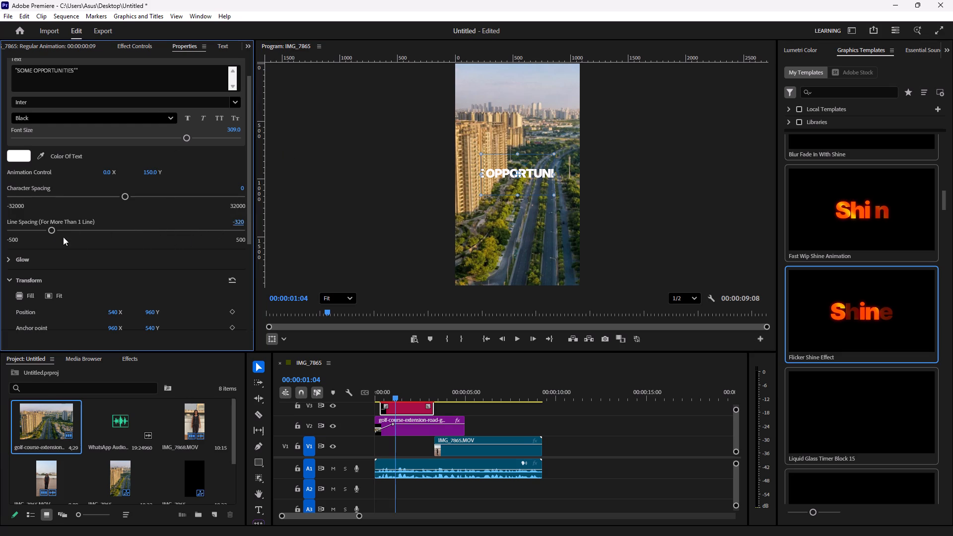
pyautogui.moveTo(59, 226); pyautogui.dragTo(0, 239)
pyautogui.moveTo(71, 232); pyautogui.dragTo(184, 231)
pyautogui.moveTo(184, 231); pyautogui.dragTo(0, 256)
pyautogui.moveTo(39, 231); pyautogui.dragTo(52, 229)
# Play the sequence from the start to check the title over the skyline image.
pyautogui.click(474, 408)
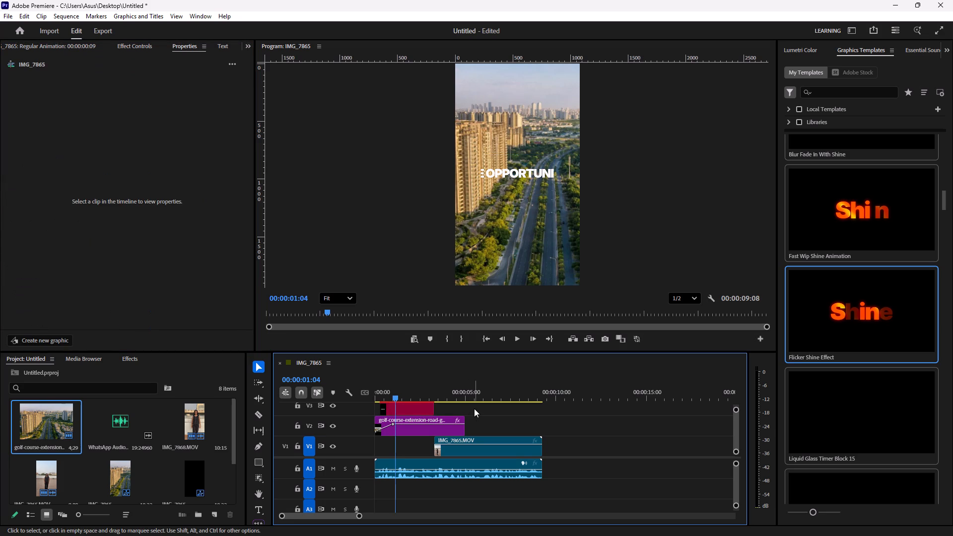
pyautogui.press('space')
pyautogui.press('space')
pyautogui.moveTo(403, 398); pyautogui.dragTo(311, 412)
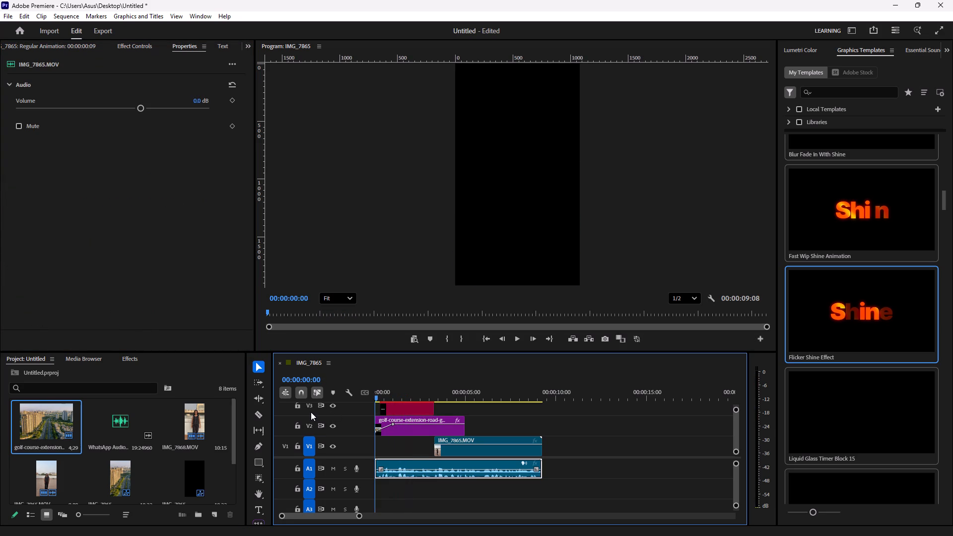
pyautogui.press('space')
pyautogui.press('space')
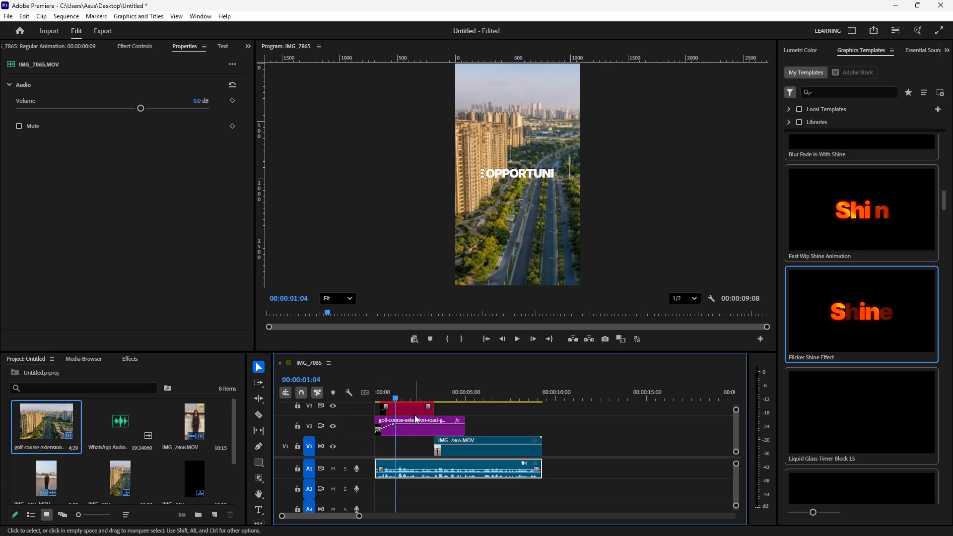
# Reduce the title's font size to 116.6.
pyautogui.doubleClick(415, 409)
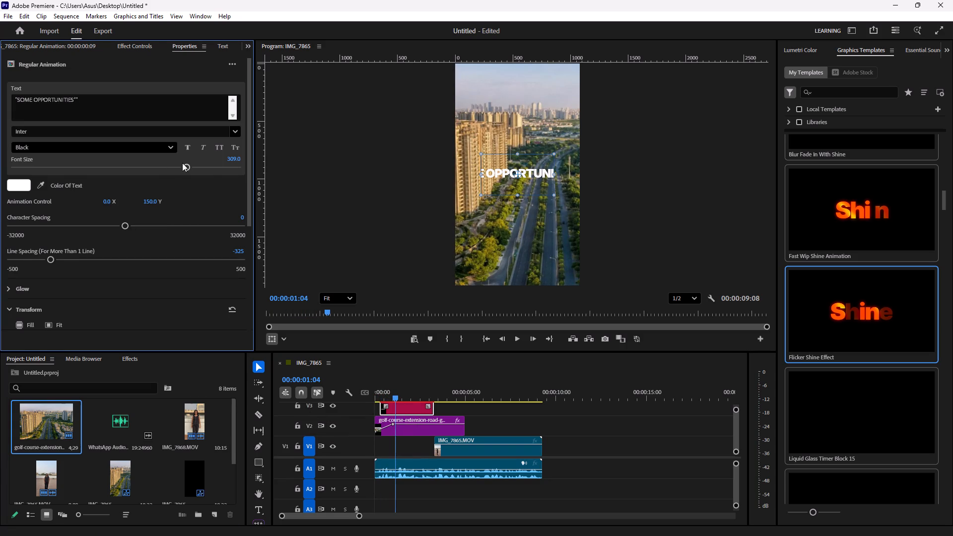
pyautogui.moveTo(183, 166); pyautogui.dragTo(104, 190)
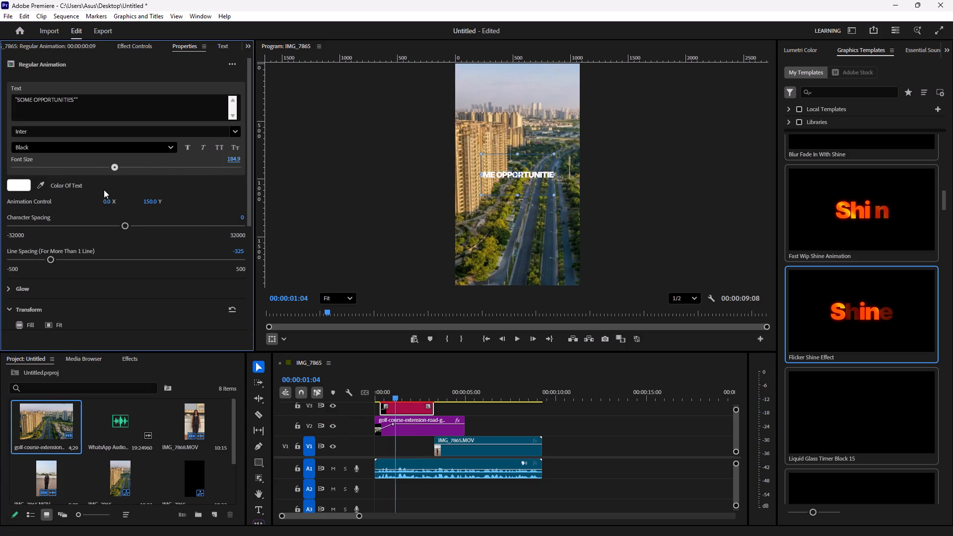
pyautogui.moveTo(104, 190); pyautogui.dragTo(75, 195)
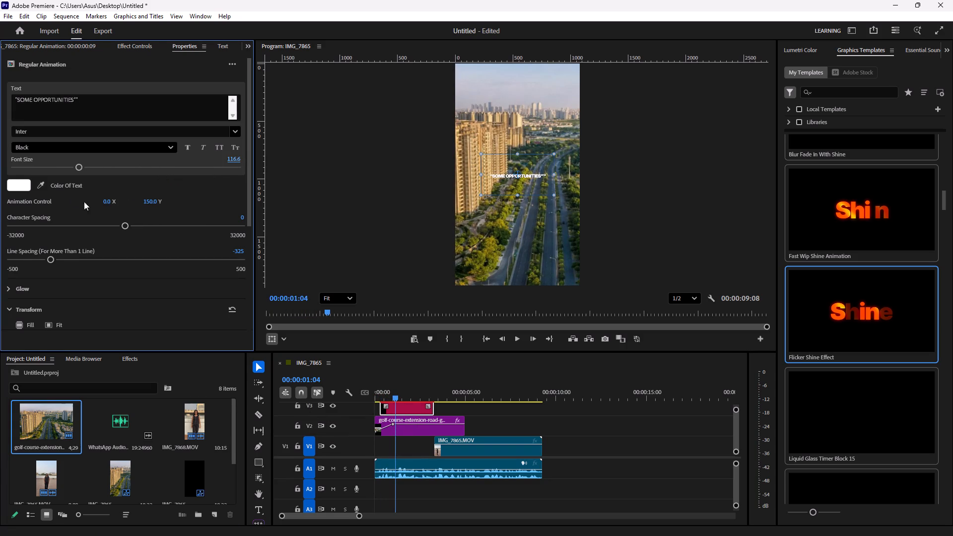
# Play the resized title, then replay the sequence from the start to check its animation.
pyautogui.press('space')
pyautogui.press('space')
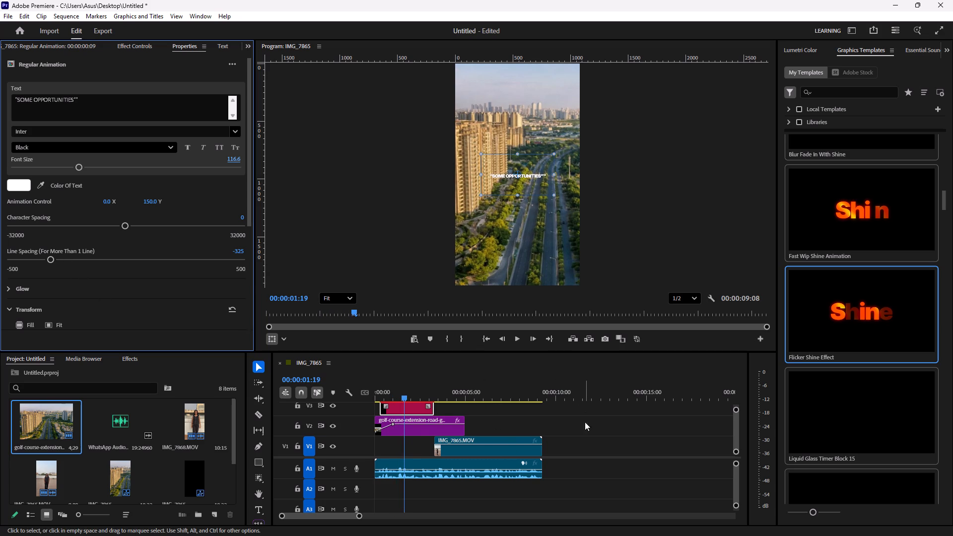
pyautogui.click(586, 447)
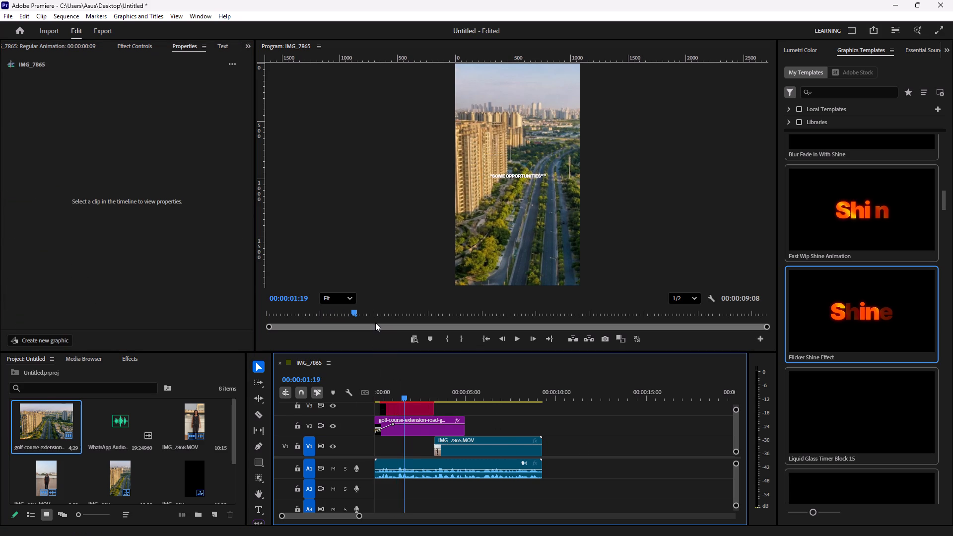
pyautogui.click(138, 42)
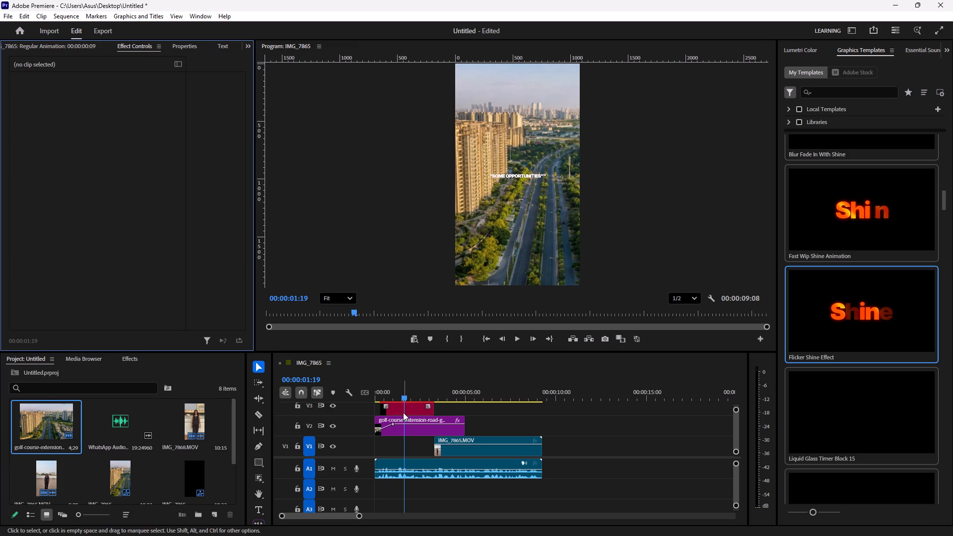
pyautogui.moveTo(405, 398); pyautogui.dragTo(354, 404)
pyautogui.press('space')
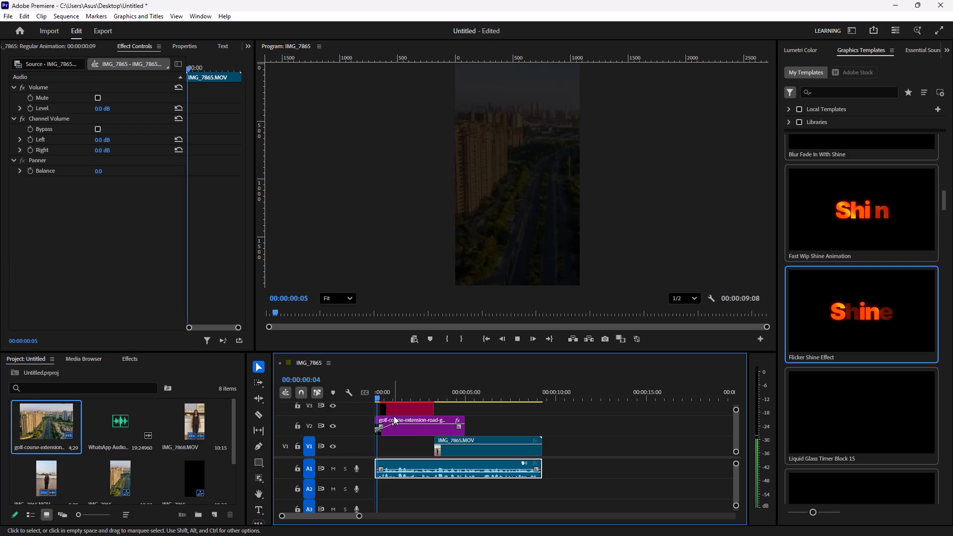
pyautogui.press('space')
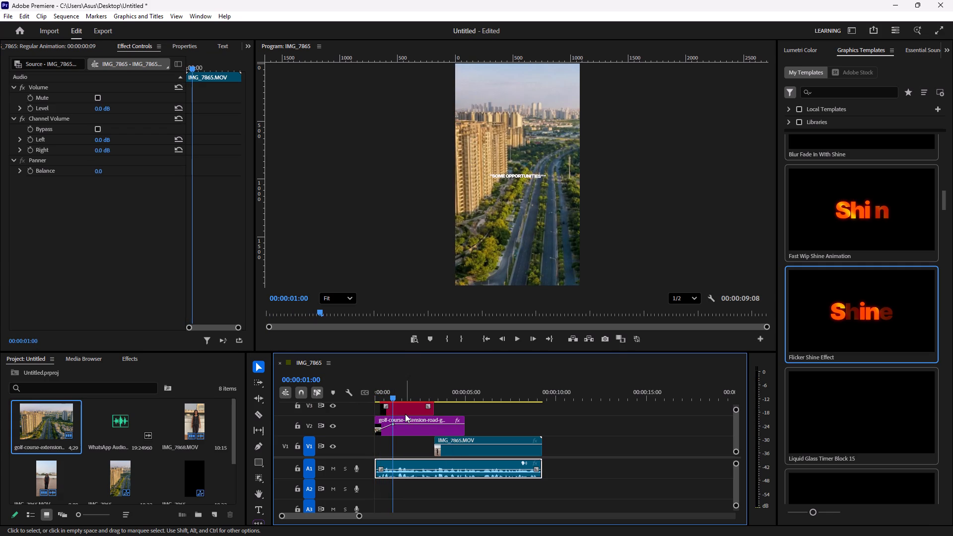
# Render the sequence's video previews and stop the playback about one second in.
pyautogui.press('Return')
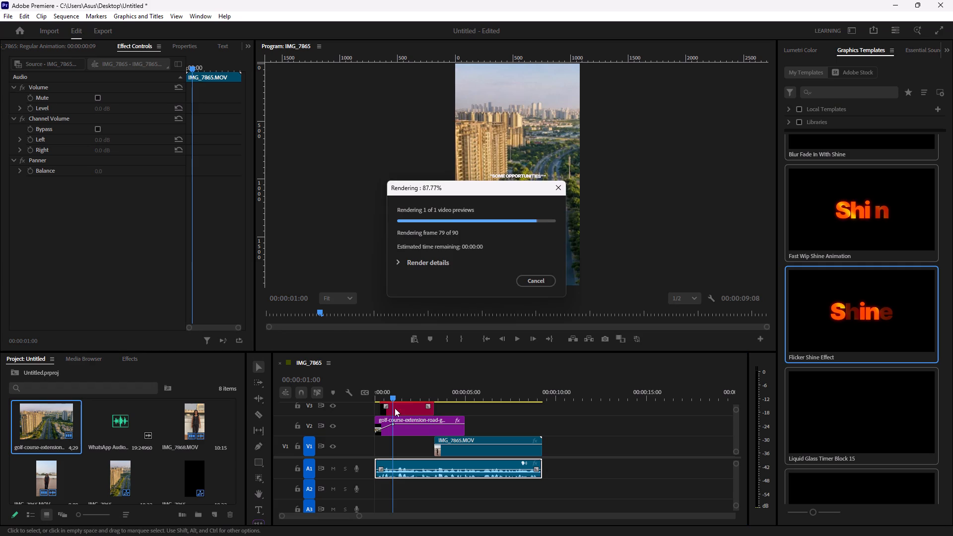
pyautogui.press('space')
# Scale the title graphic up to 71 in its Motion settings.
pyautogui.click(408, 413)
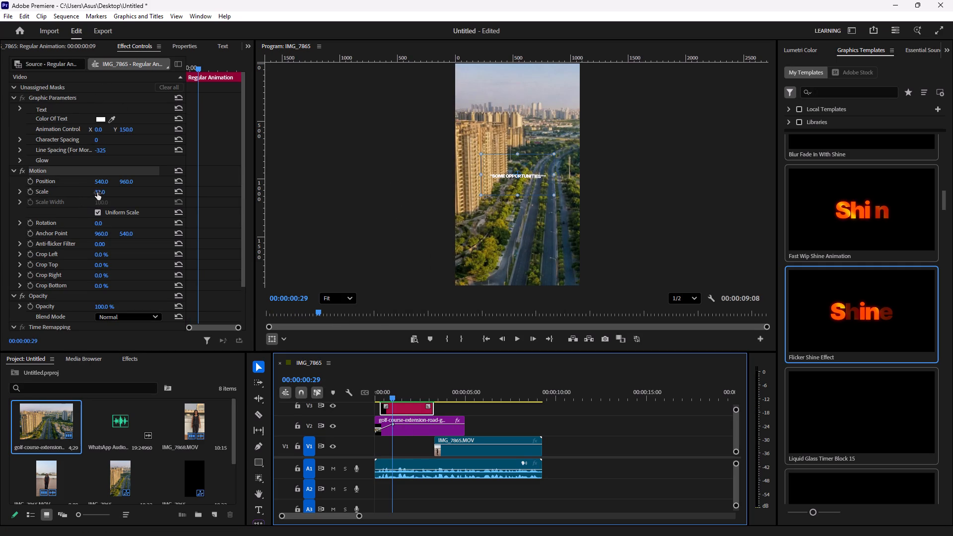
pyautogui.moveTo(97, 193); pyautogui.dragTo(97, 185)
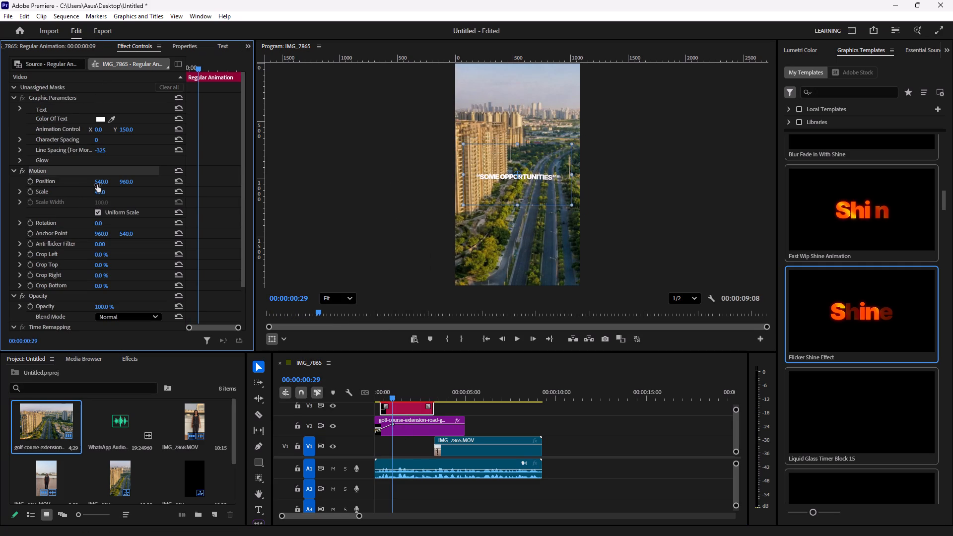
pyautogui.moveTo(108, 190); pyautogui.dragTo(110, 186)
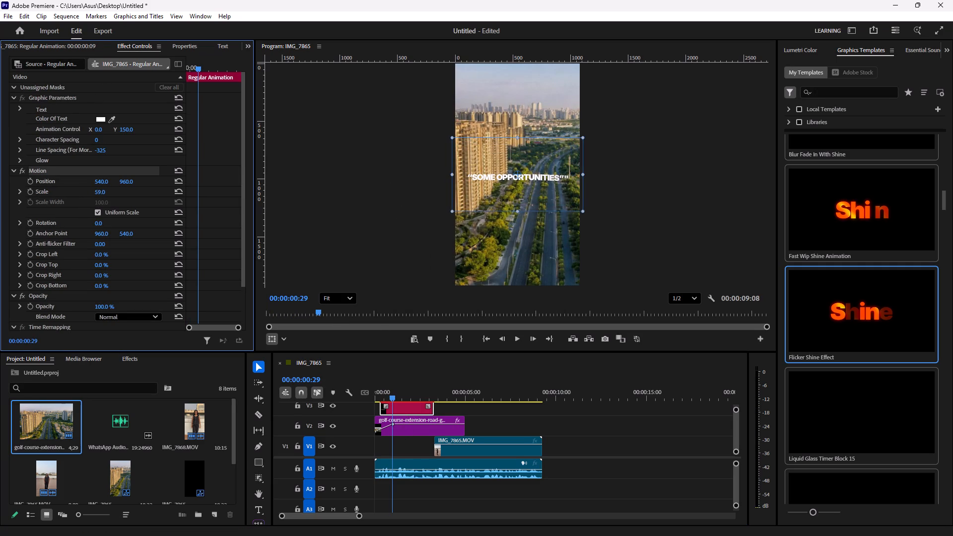
pyautogui.moveTo(110, 186); pyautogui.dragTo(112, 180)
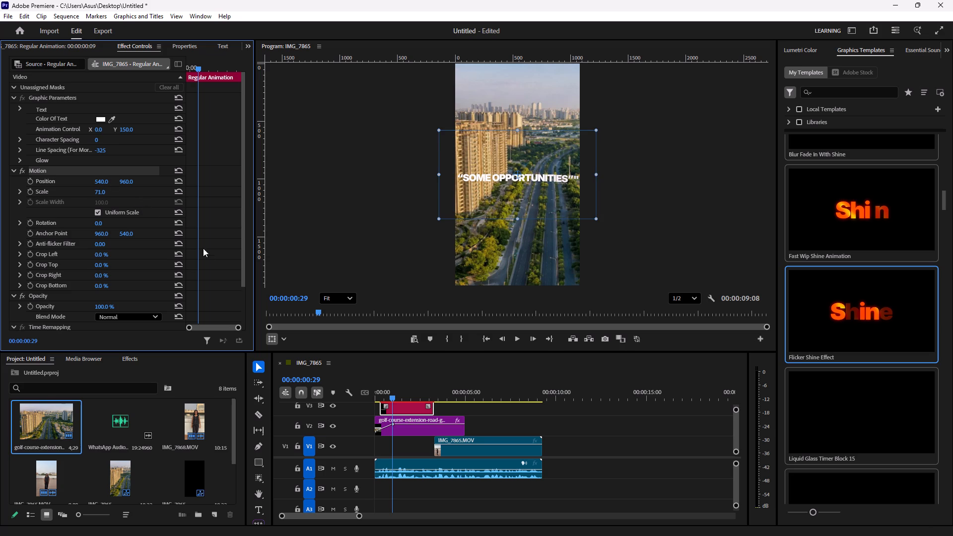
# Break the title text into two lines, placing "OPPORTUNITIES" on the second line with three leading spaces.
pyautogui.doubleClick(408, 413)
pyautogui.click(33, 102)
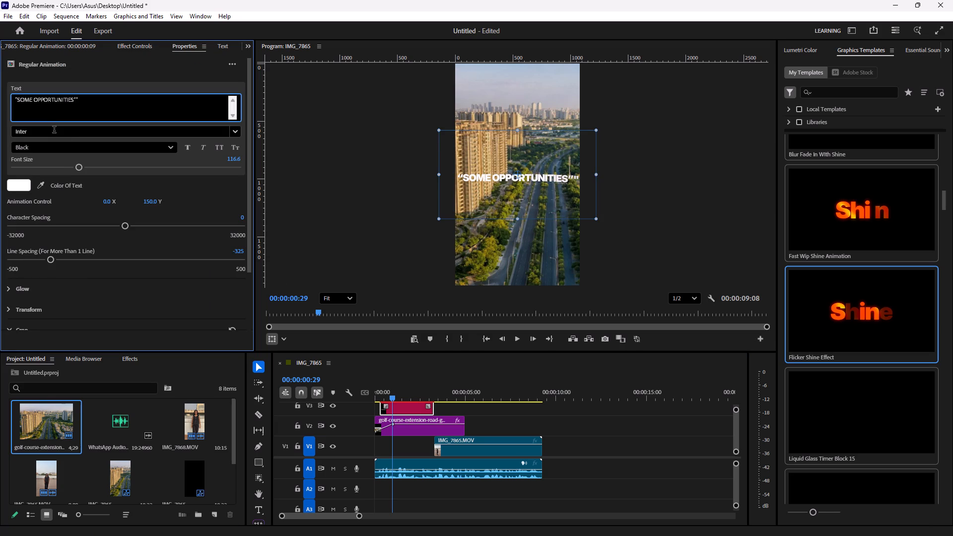
pyautogui.press('Return')
pyautogui.press('space')
pyautogui.press('space')
pyautogui.press('space')
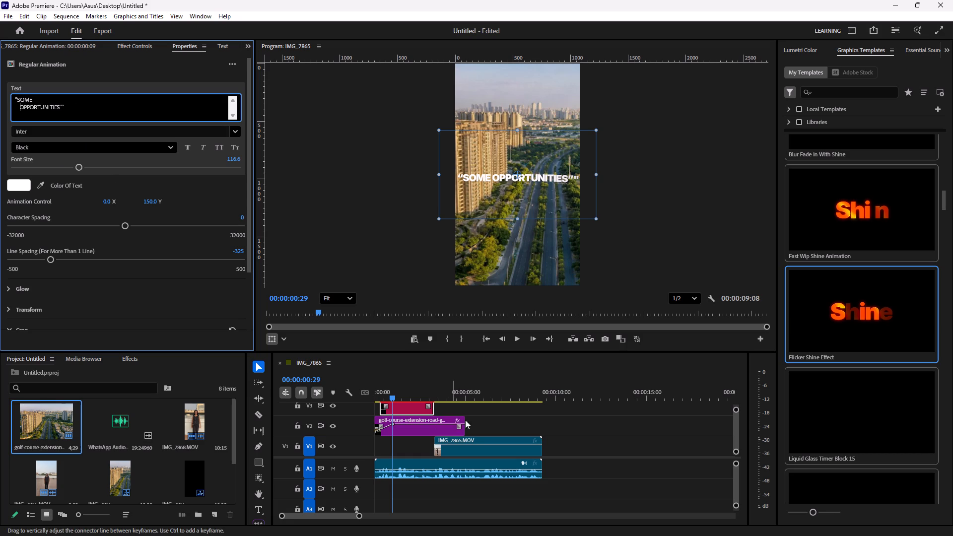
pyautogui.click(545, 425)
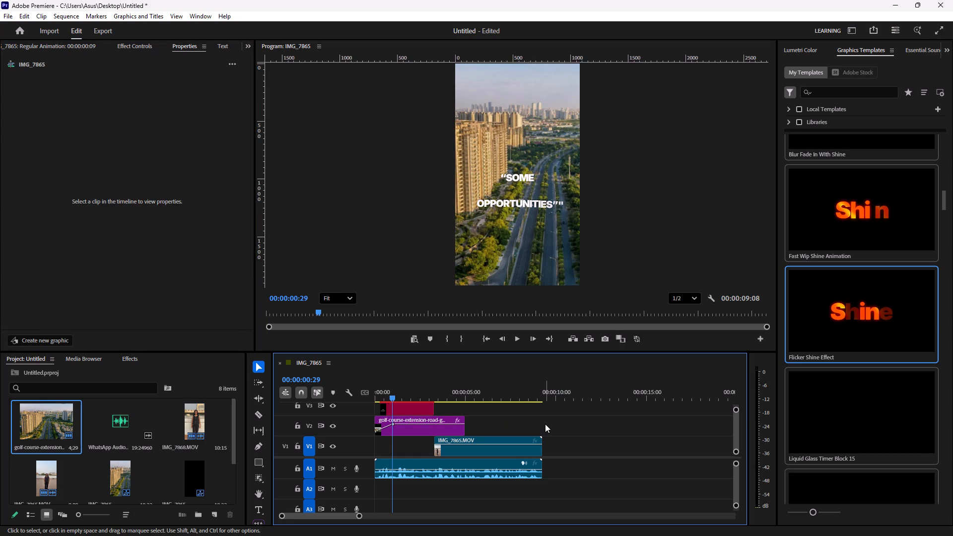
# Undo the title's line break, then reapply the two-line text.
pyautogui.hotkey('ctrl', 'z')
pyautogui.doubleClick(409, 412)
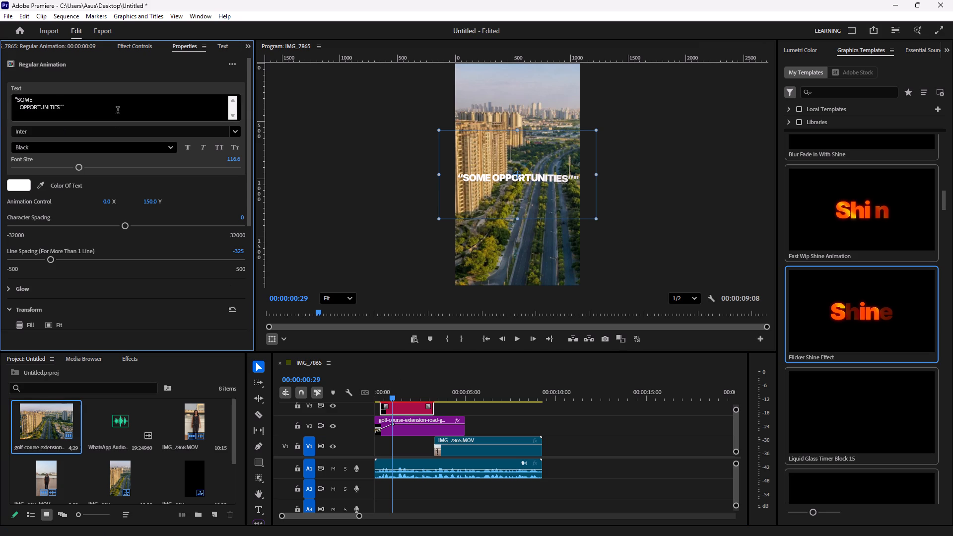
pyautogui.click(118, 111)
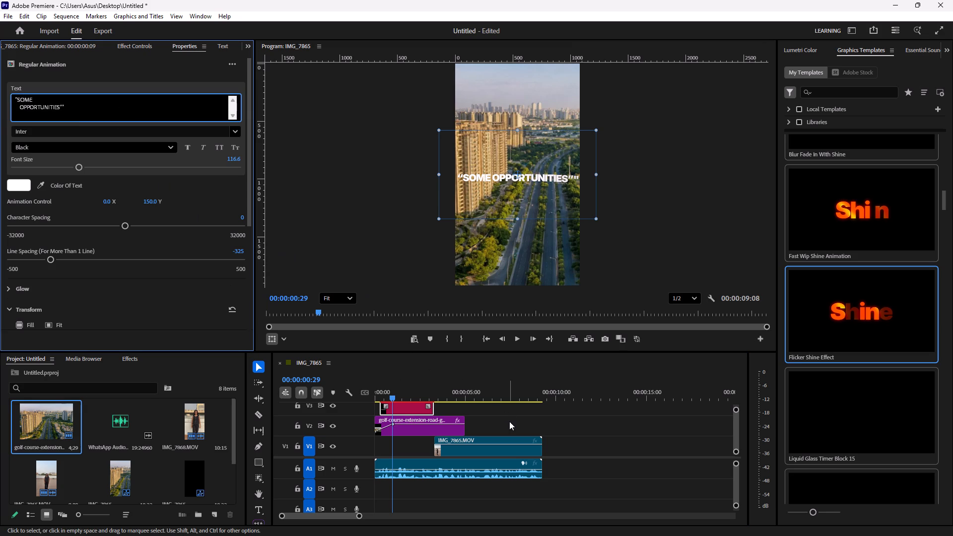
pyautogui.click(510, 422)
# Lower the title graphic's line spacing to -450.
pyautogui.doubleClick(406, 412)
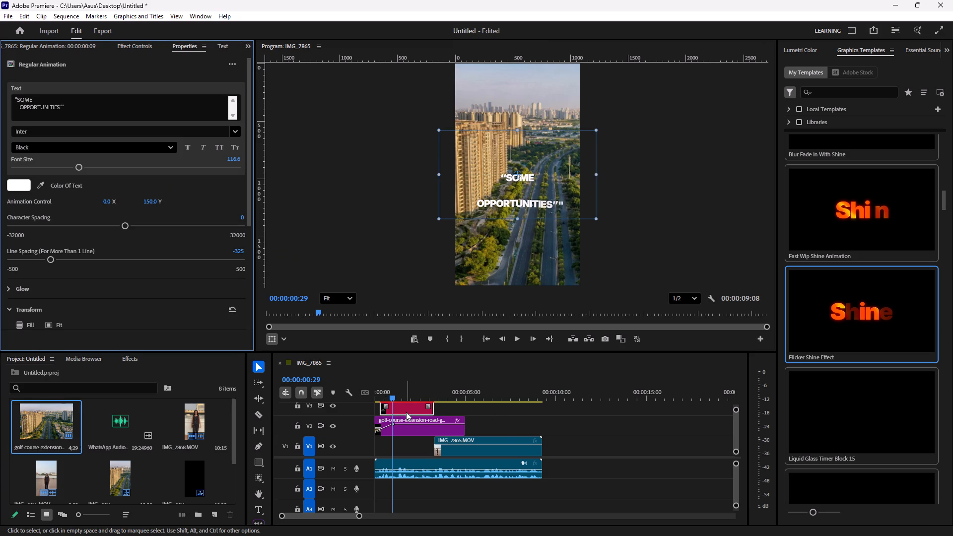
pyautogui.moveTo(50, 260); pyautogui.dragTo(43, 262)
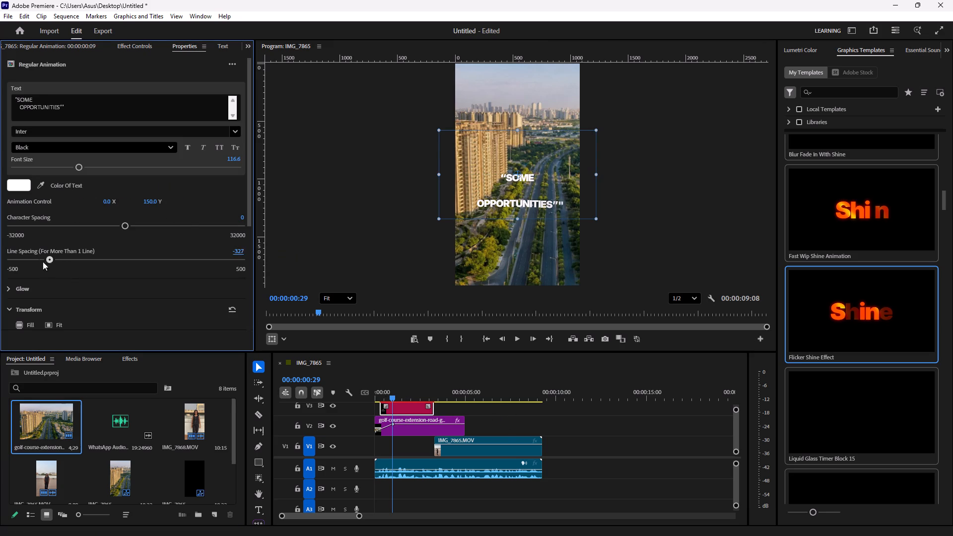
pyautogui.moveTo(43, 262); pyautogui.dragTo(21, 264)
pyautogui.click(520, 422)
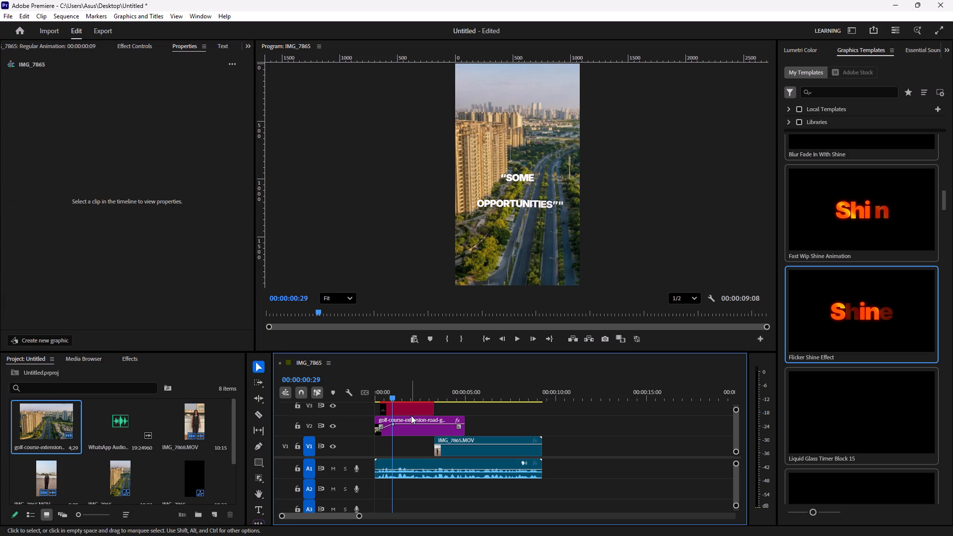
# Set the title graphic's line spacing to 221.
pyautogui.doubleClick(411, 413)
pyautogui.click(177, 261)
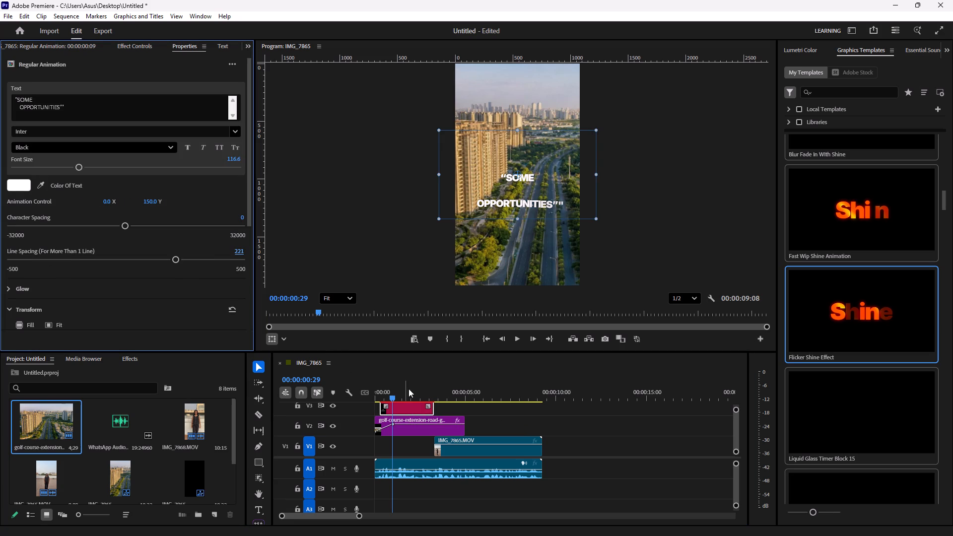
pyautogui.doubleClick(484, 419)
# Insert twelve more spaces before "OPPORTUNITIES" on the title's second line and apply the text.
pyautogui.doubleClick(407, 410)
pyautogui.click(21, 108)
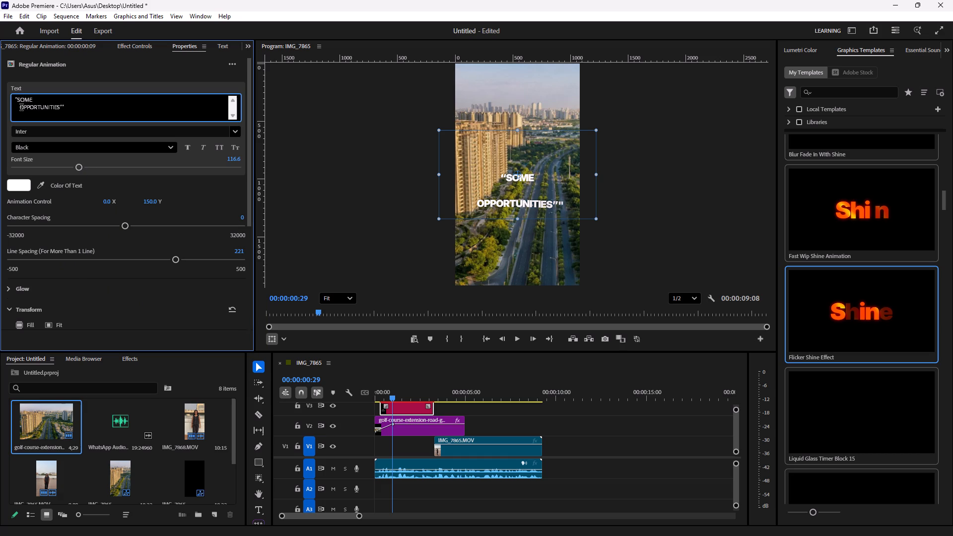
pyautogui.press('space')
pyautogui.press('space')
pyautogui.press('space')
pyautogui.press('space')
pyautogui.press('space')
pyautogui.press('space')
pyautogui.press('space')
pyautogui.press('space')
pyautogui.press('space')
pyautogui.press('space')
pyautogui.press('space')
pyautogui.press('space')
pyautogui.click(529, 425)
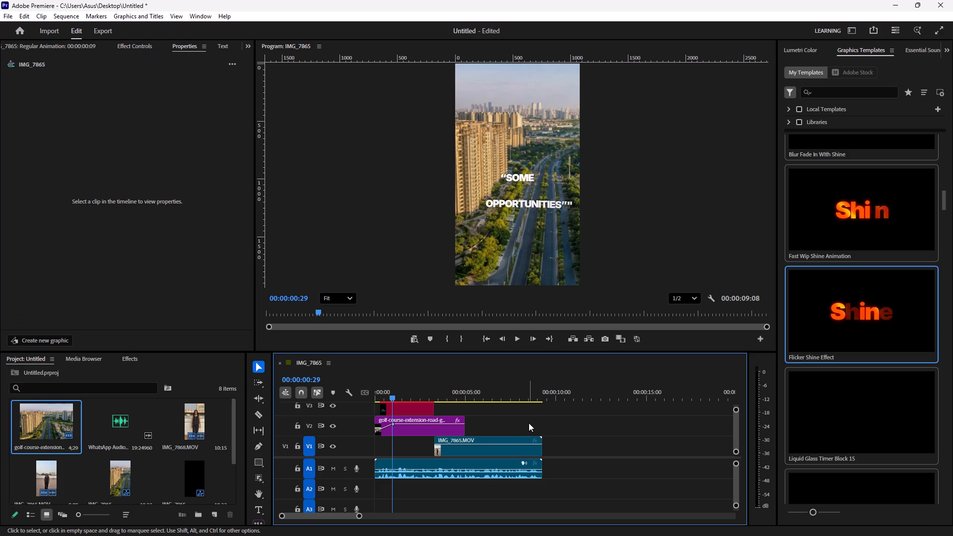
# Remove the leading spaces and the line break so the title reads "SOME OPPORTUNITIES" on a single line.
pyautogui.doubleClick(410, 411)
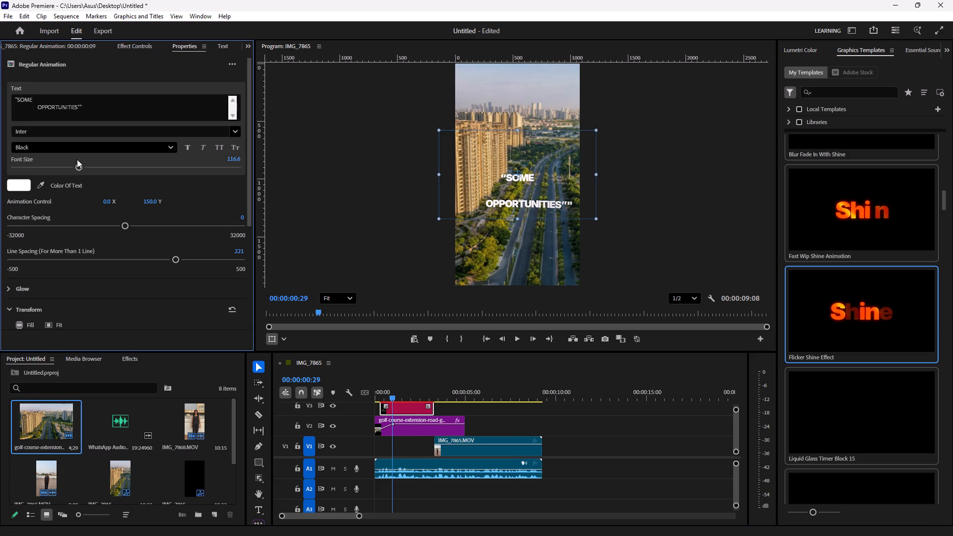
pyautogui.moveTo(38, 109); pyautogui.dragTo(22, 113)
pyautogui.press('BackSpace')
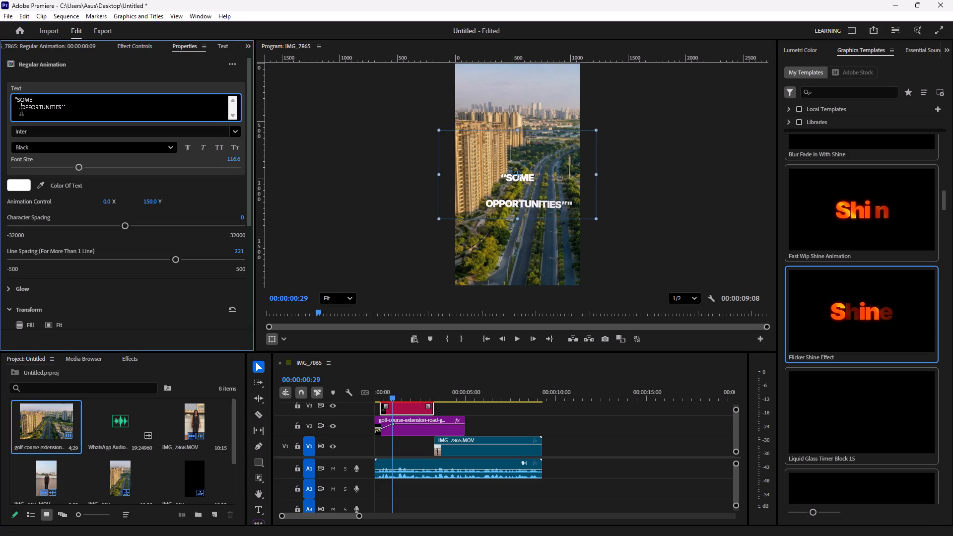
pyautogui.click(21, 113)
pyautogui.press('BackSpace')
pyautogui.press('BackSpace')
pyautogui.press('BackSpace')
pyautogui.press('BackSpace')
pyautogui.press('BackSpace')
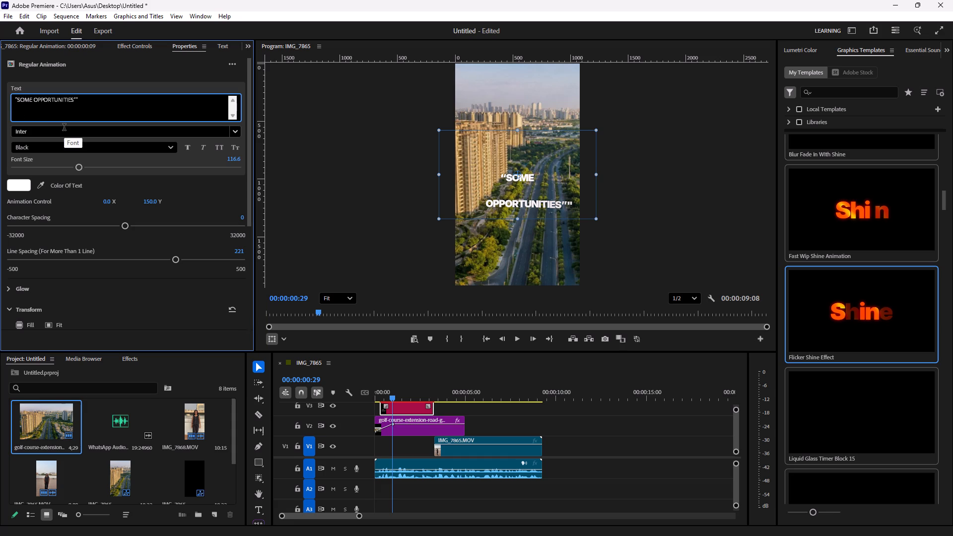
pyautogui.click(550, 426)
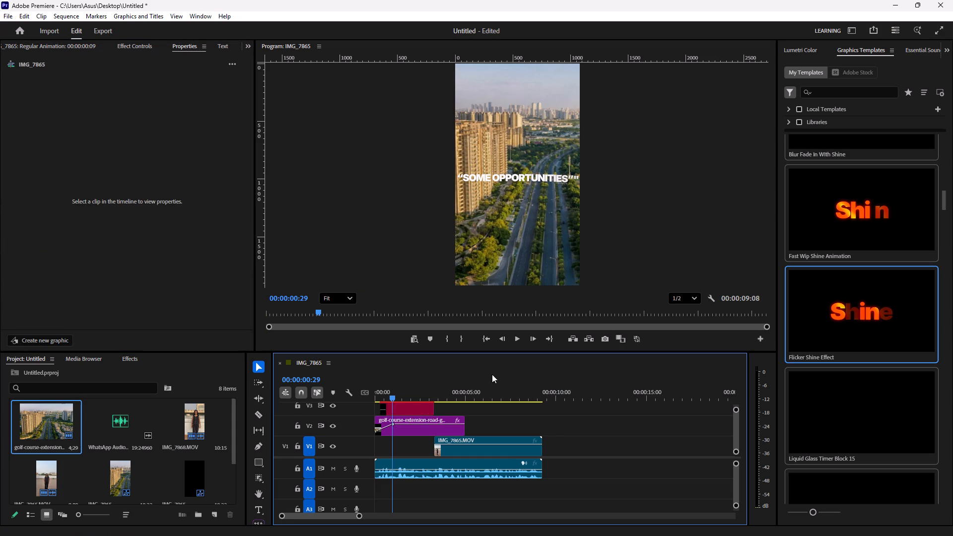
# Cut the word "OPPORTUNITIES" with its closing quotes from the title text, leaving only "SOME, and apply the text.
pyautogui.doubleClick(412, 408)
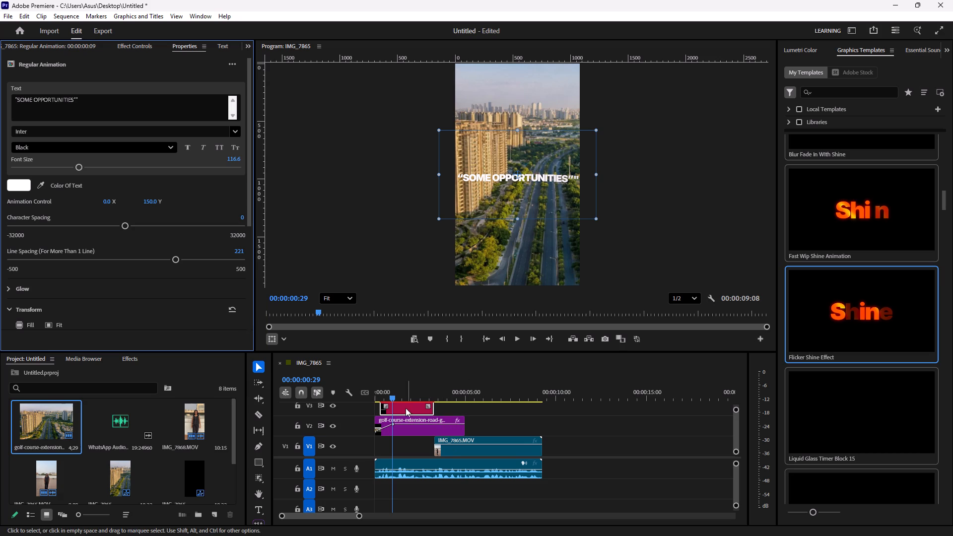
pyautogui.click(630, 423)
pyautogui.click(390, 412)
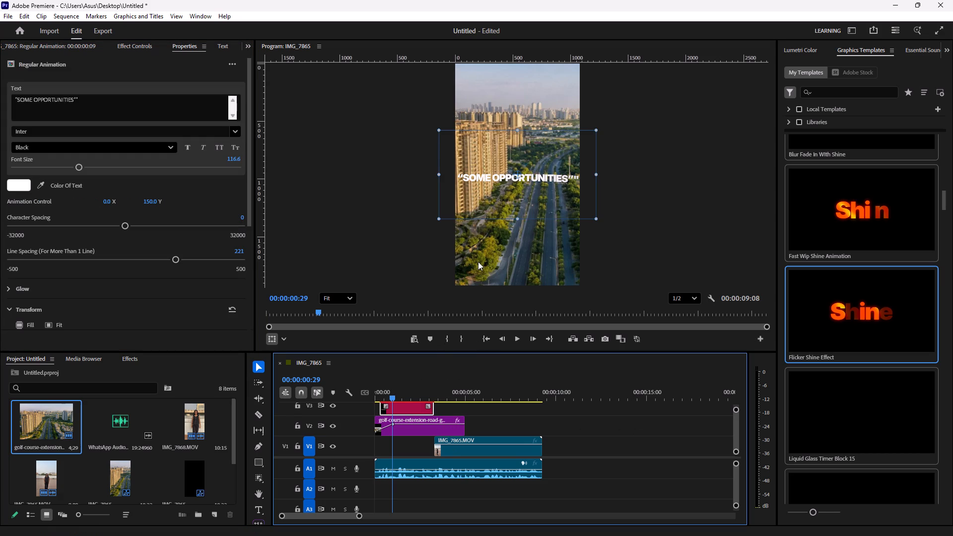
pyautogui.click(404, 411)
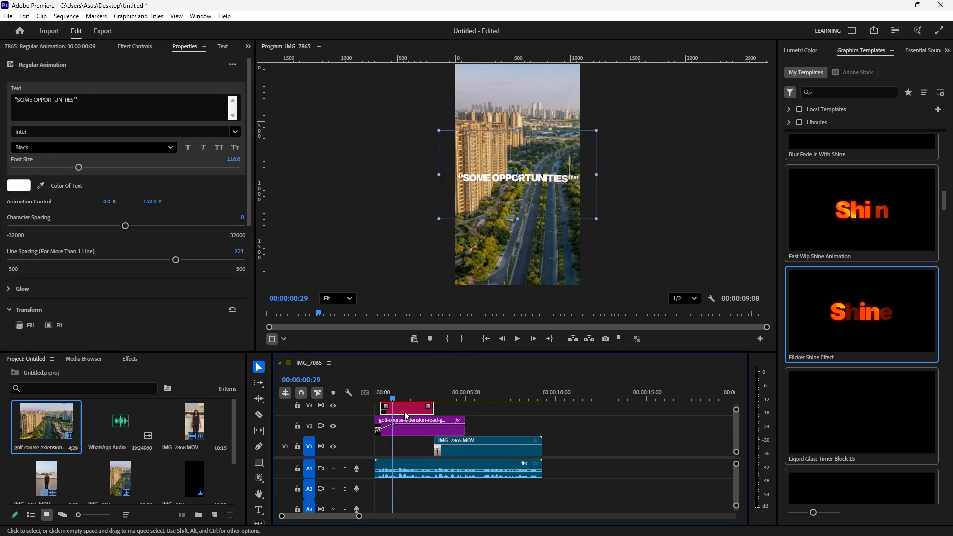
pyautogui.moveTo(86, 95); pyautogui.dragTo(70, 101)
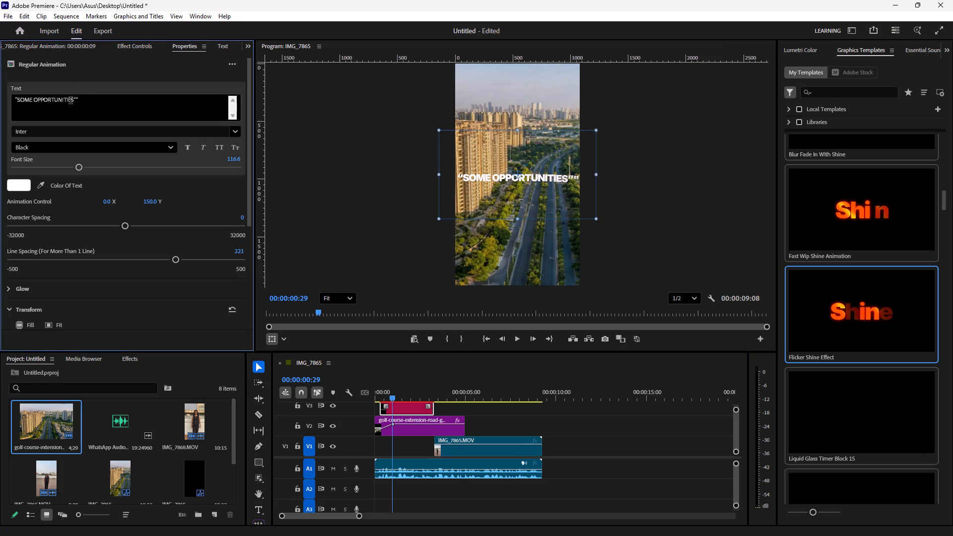
pyautogui.moveTo(70, 101); pyautogui.dragTo(71, 102)
pyautogui.moveTo(92, 104); pyautogui.dragTo(36, 115)
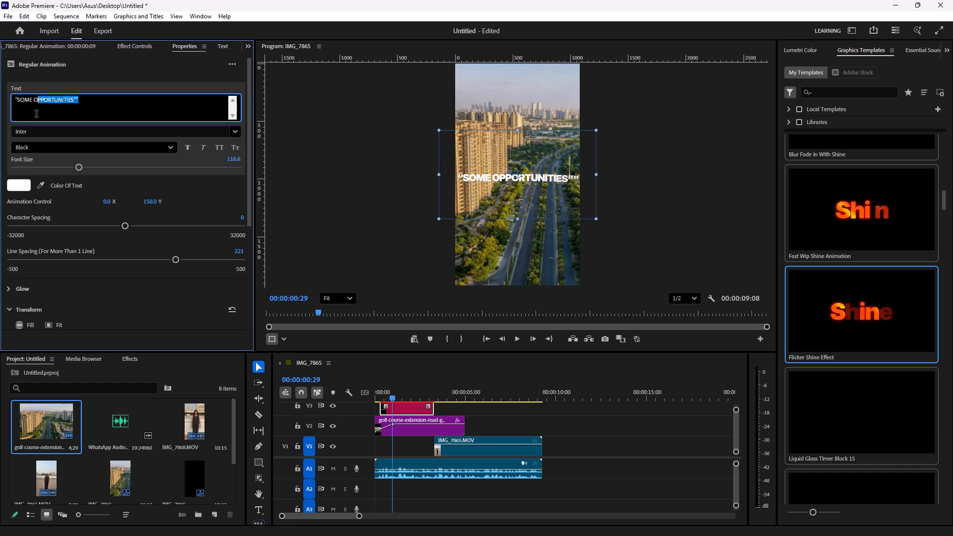
pyautogui.moveTo(36, 115); pyautogui.dragTo(34, 116)
pyautogui.rightClick(44, 100)
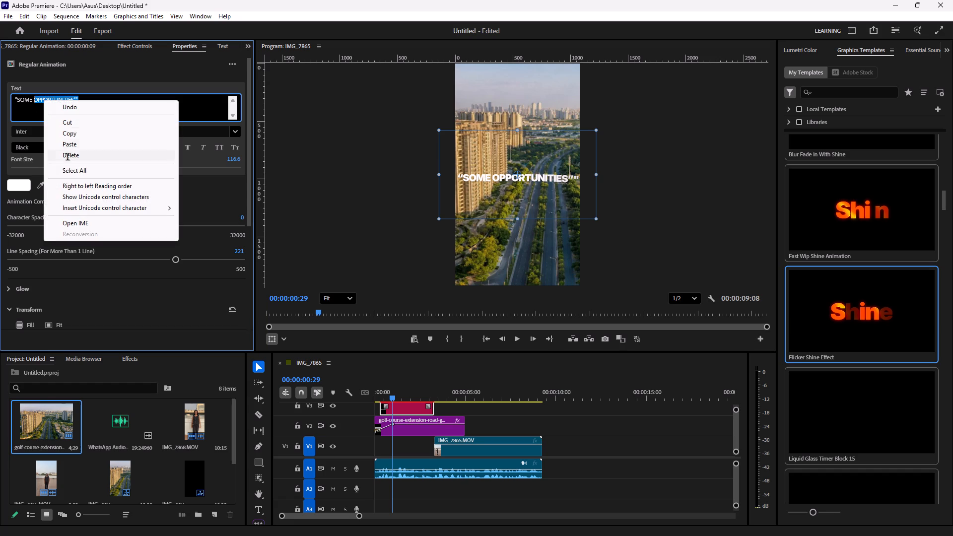
pyautogui.click(71, 125)
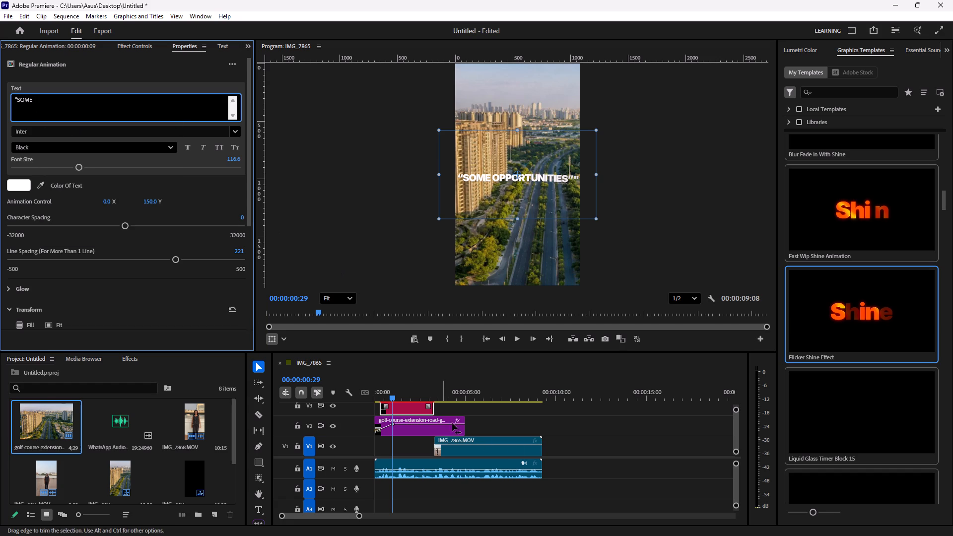
pyautogui.click(546, 416)
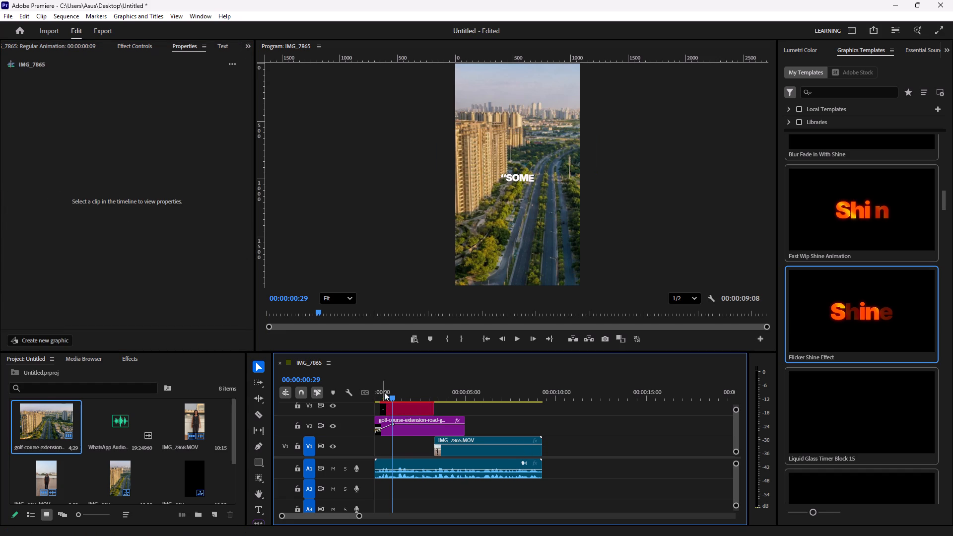
# Play the sequence from the beginning through roughly its first second.
pyautogui.moveTo(388, 392); pyautogui.dragTo(316, 403)
pyautogui.press('space')
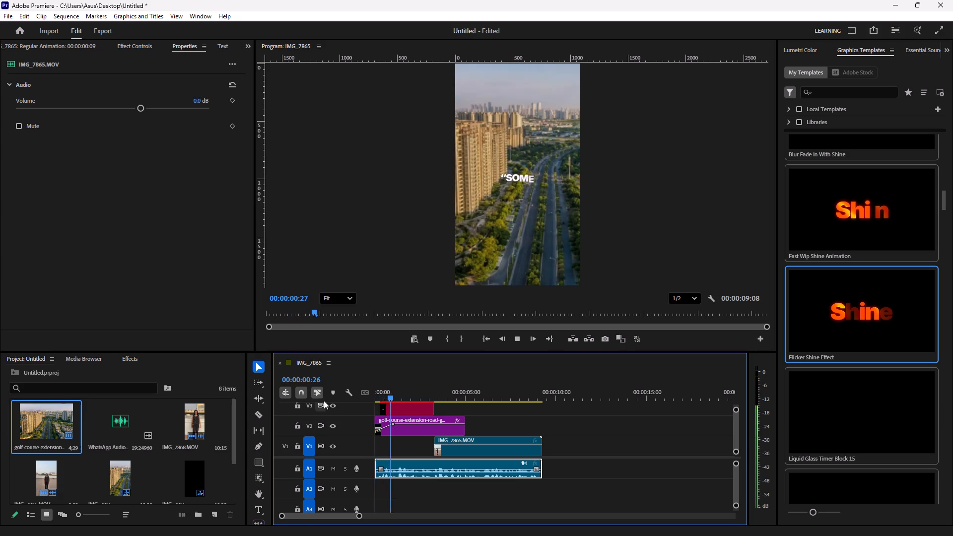
pyautogui.press('space')
# Move the "SOME title up and to the left in the frame, toward the apartment buildings.
pyautogui.click(417, 412)
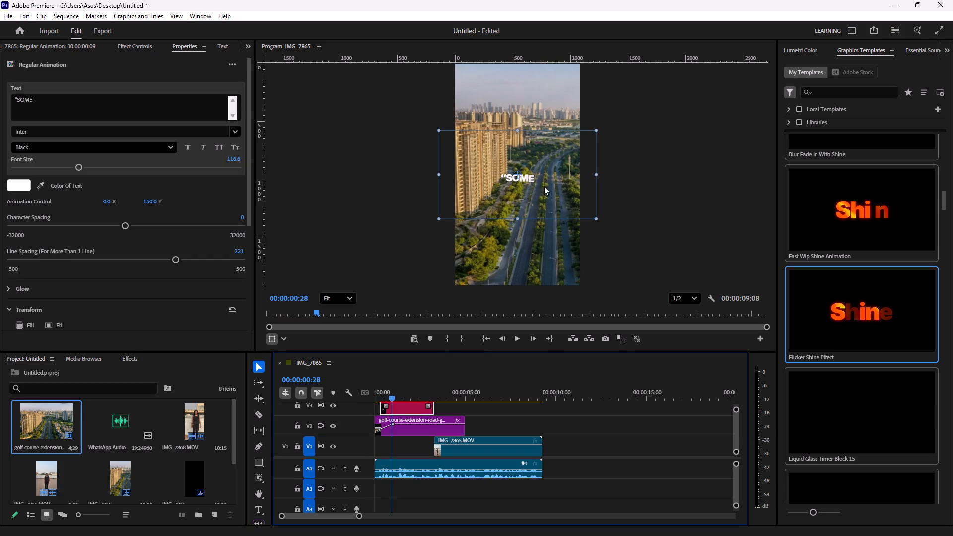
pyautogui.moveTo(546, 192); pyautogui.dragTo(521, 183)
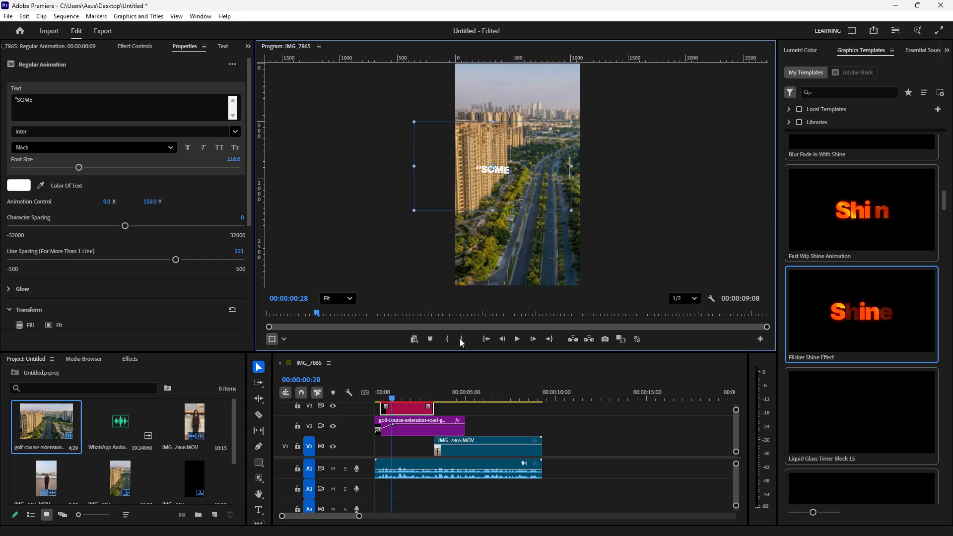
# Copy the "SOME title clip and paste the duplicate on track V3 at 00:00:00:28.
pyautogui.rightClick(408, 403)
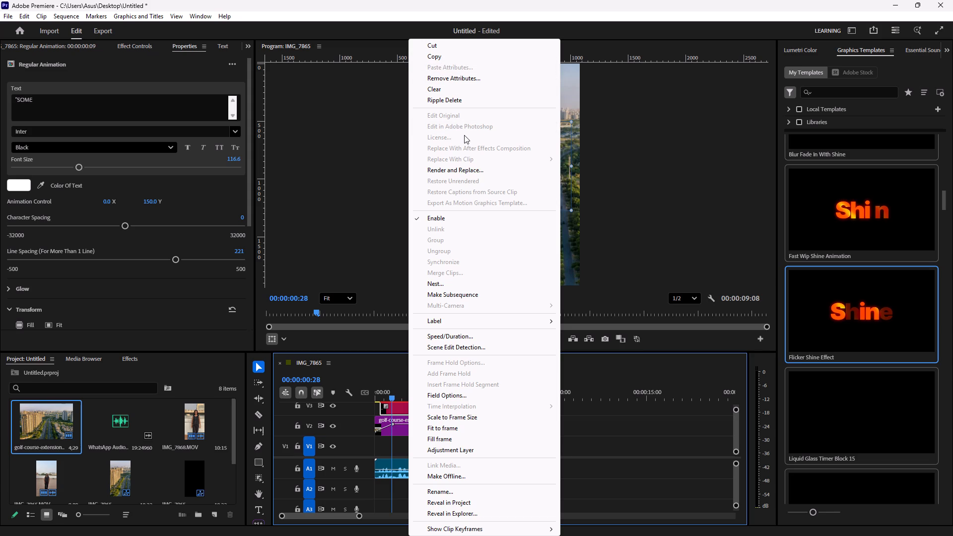
pyautogui.scroll(-5, 479, 344)
pyautogui.click(445, 57)
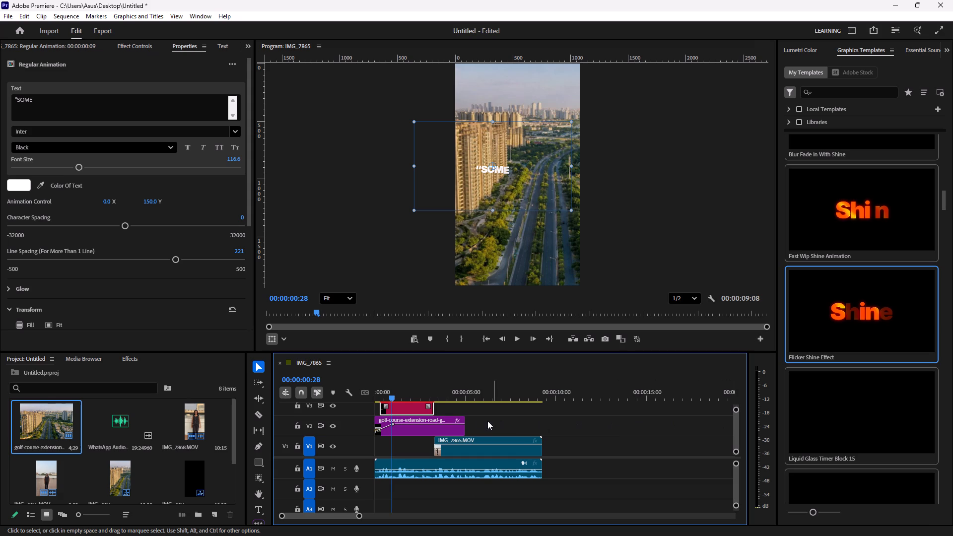
pyautogui.hotkey('ctrl', 'v')
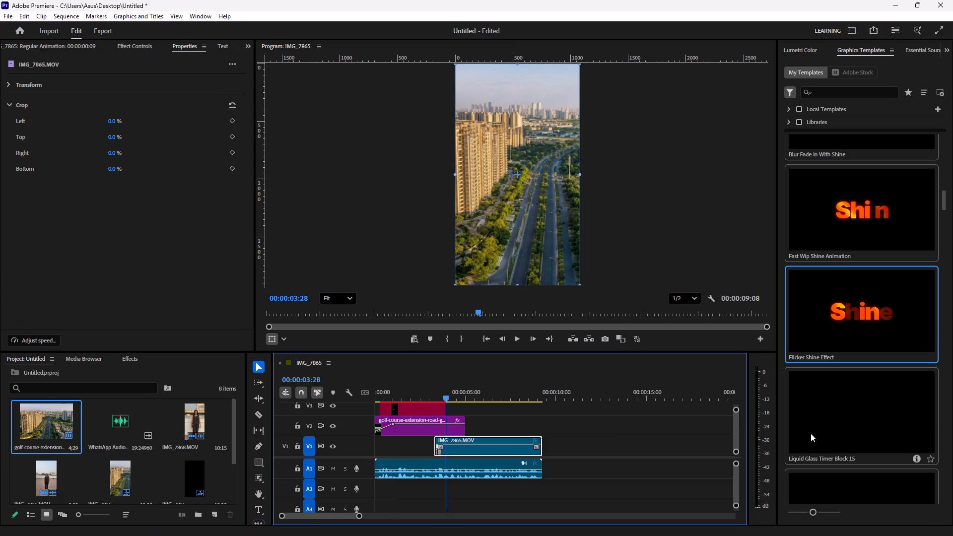
# Move the pasted title copy from V3 up to the video track above it.
pyautogui.moveTo(737, 426); pyautogui.dragTo(733, 417)
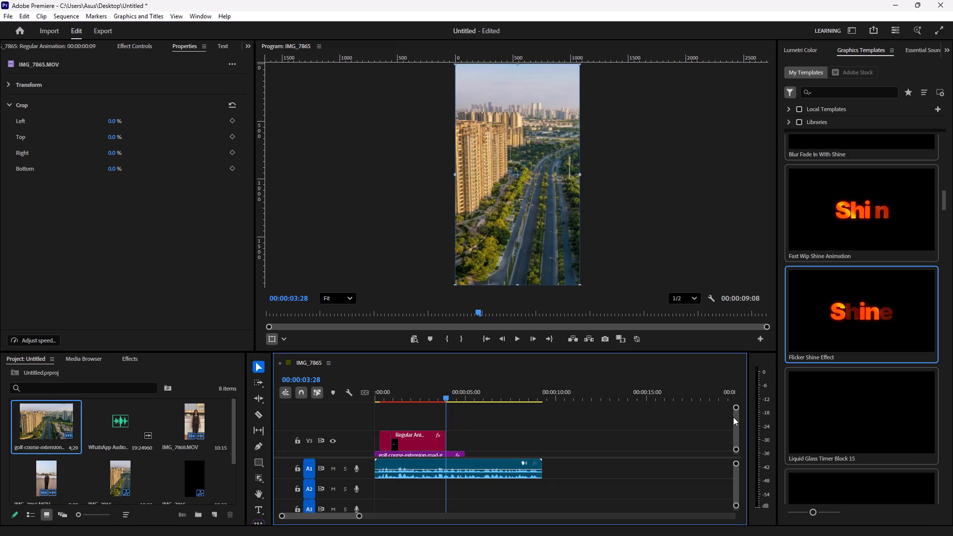
pyautogui.moveTo(733, 417); pyautogui.dragTo(733, 421)
pyautogui.moveTo(414, 439); pyautogui.dragTo(504, 412)
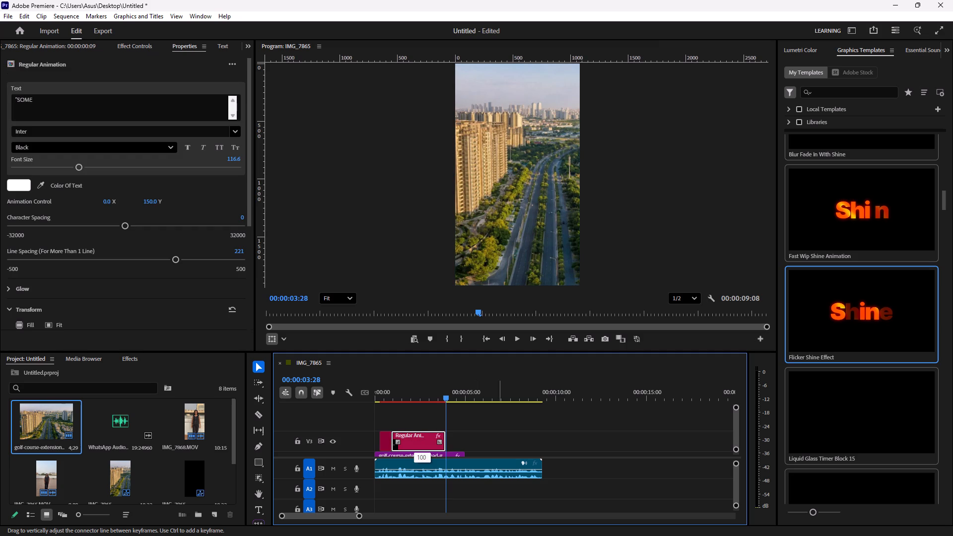
pyautogui.moveTo(504, 412); pyautogui.dragTo(548, 412)
pyautogui.moveTo(398, 433); pyautogui.dragTo(404, 435)
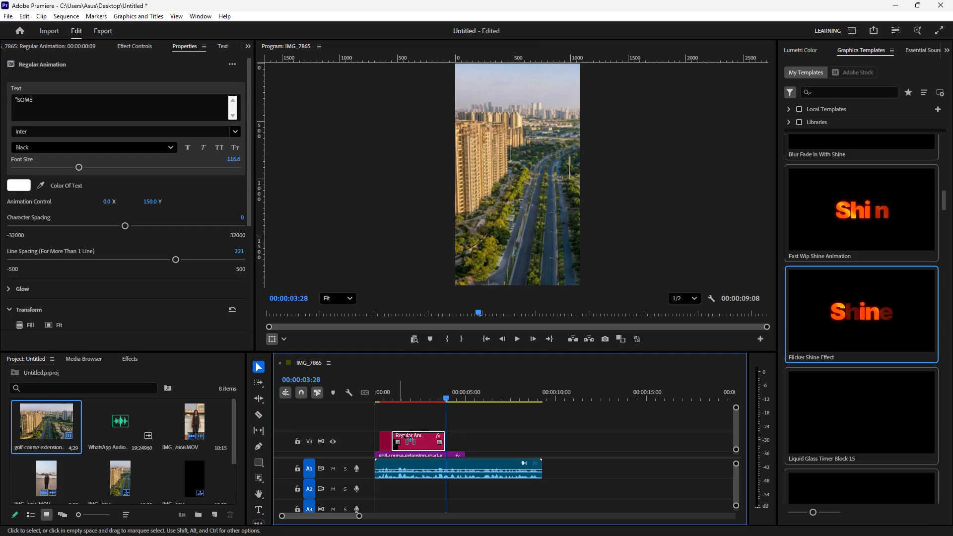
pyautogui.moveTo(404, 435); pyautogui.dragTo(411, 421)
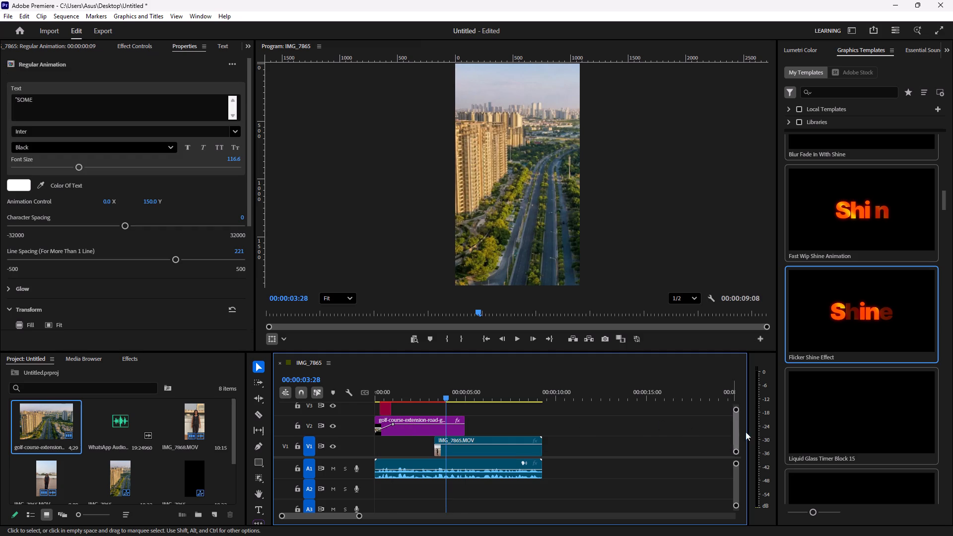
pyautogui.moveTo(734, 426); pyautogui.dragTo(738, 429)
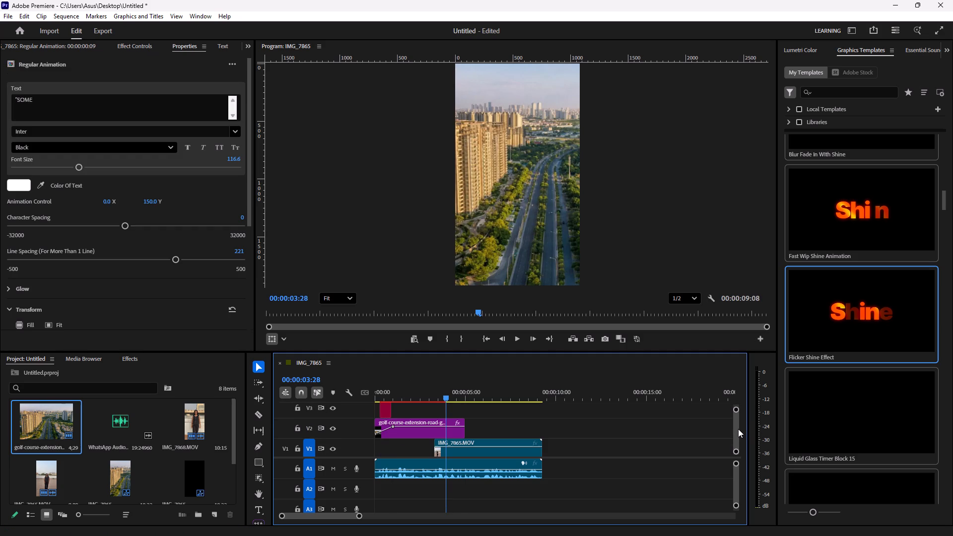
pyautogui.moveTo(738, 429); pyautogui.dragTo(739, 426)
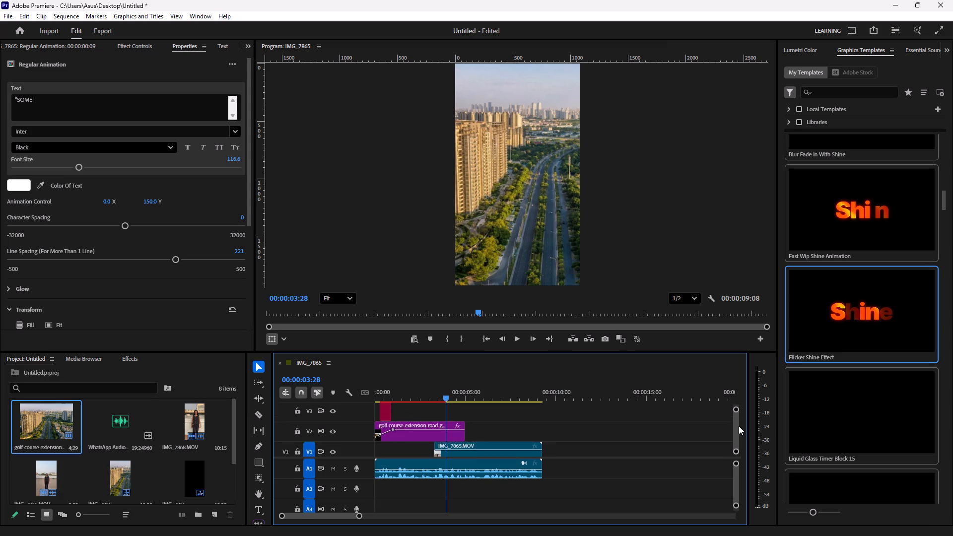
# Extend the end of the original "SOME title clip on V3 to about the midpoint of the title copy on V4.
pyautogui.moveTo(739, 426); pyautogui.dragTo(739, 425)
pyautogui.click(384, 430)
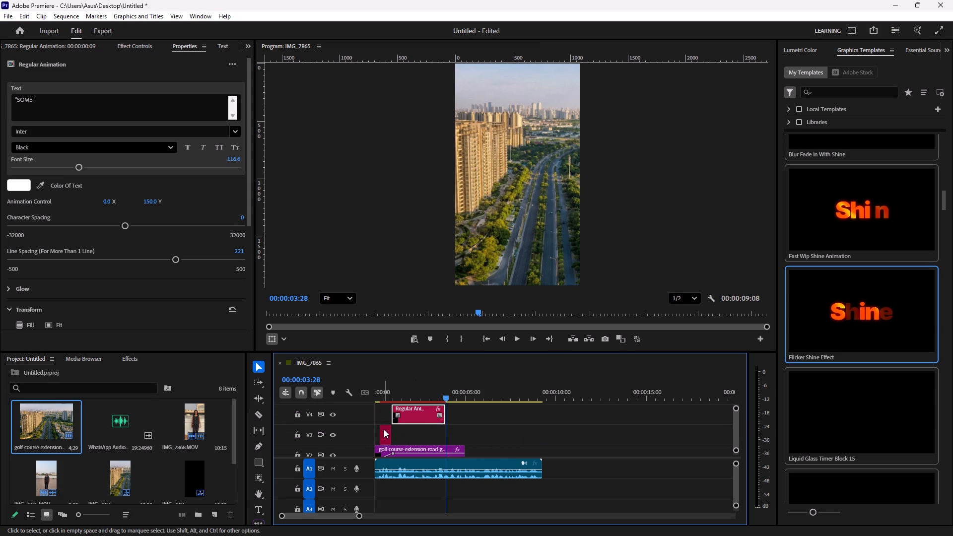
pyautogui.moveTo(392, 433); pyautogui.dragTo(422, 437)
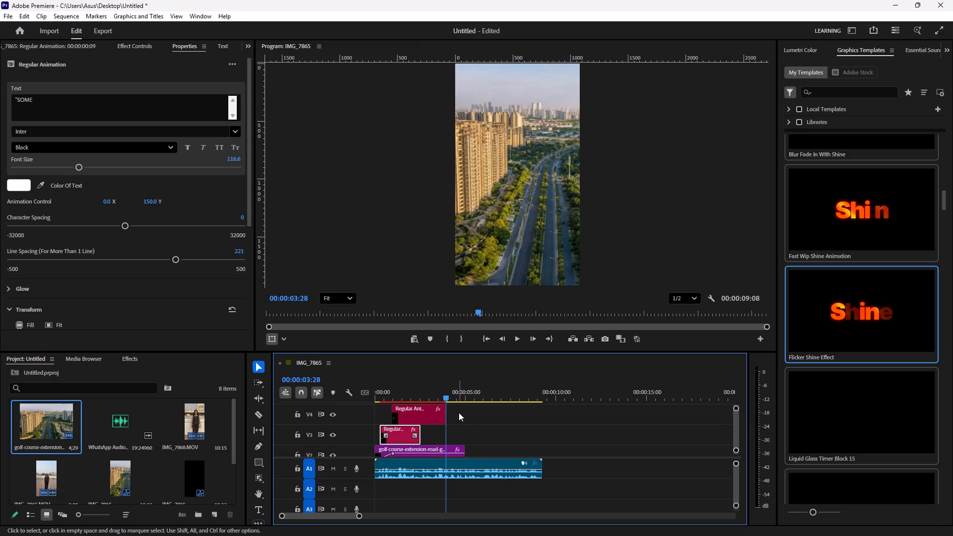
# Replace the text of the title copy on V4 with "Opportunit".
pyautogui.doubleClick(405, 419)
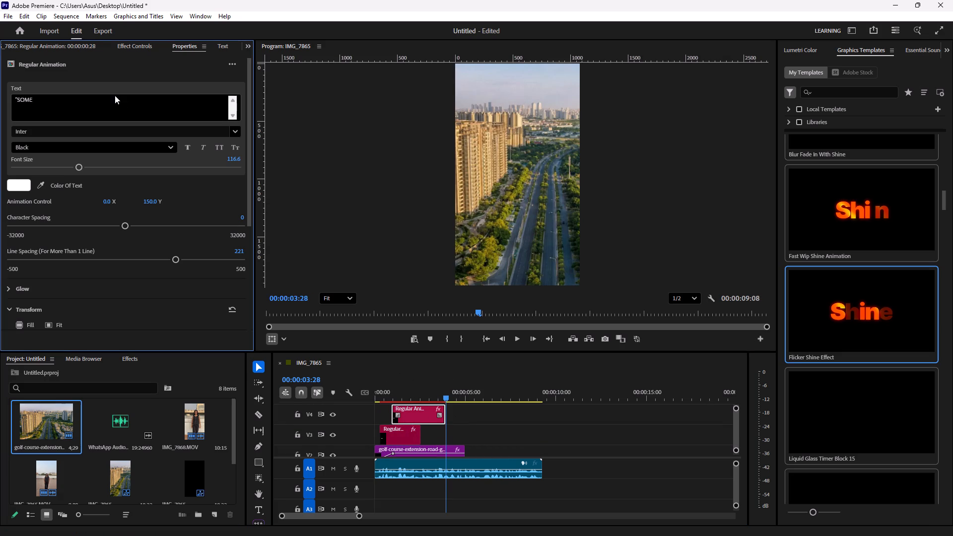
pyautogui.moveTo(115, 95); pyautogui.dragTo(0, 109)
pyautogui.moveTo(45, 103); pyautogui.dragTo(0, 110)
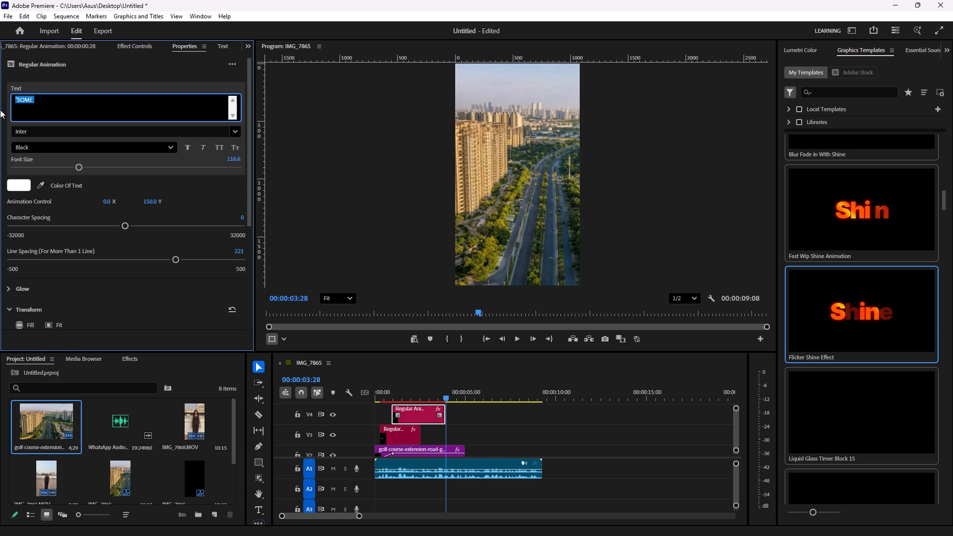
pyautogui.hotkey('ctrl', 'v')
pyautogui.click(61, 109)
pyautogui.moveTo(61, 109); pyautogui.dragTo(9, 113)
pyautogui.hotkey('ctrl', 'v')
pyautogui.hotkey('ctrl', 'v')
pyautogui.hotkey('ctrl', 'v')
pyautogui.write('Opportunit')
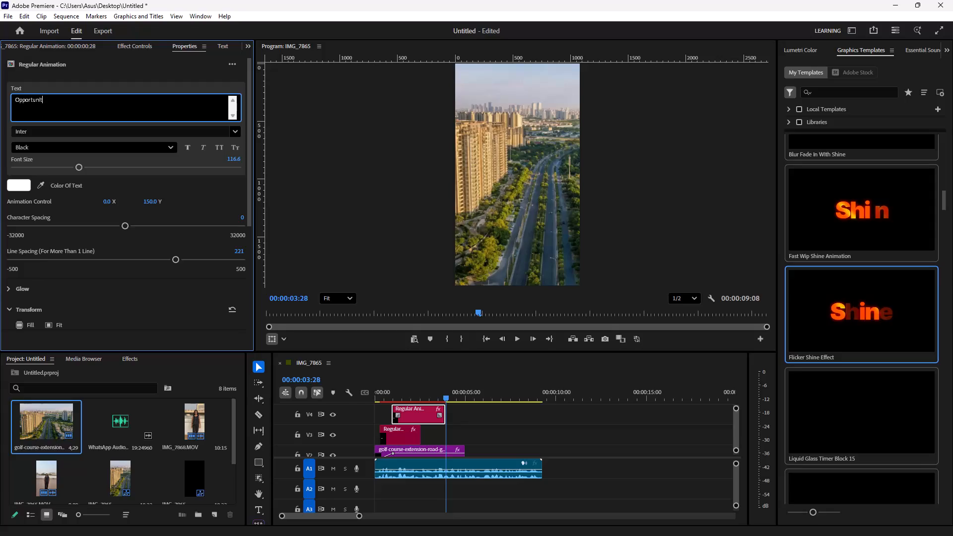
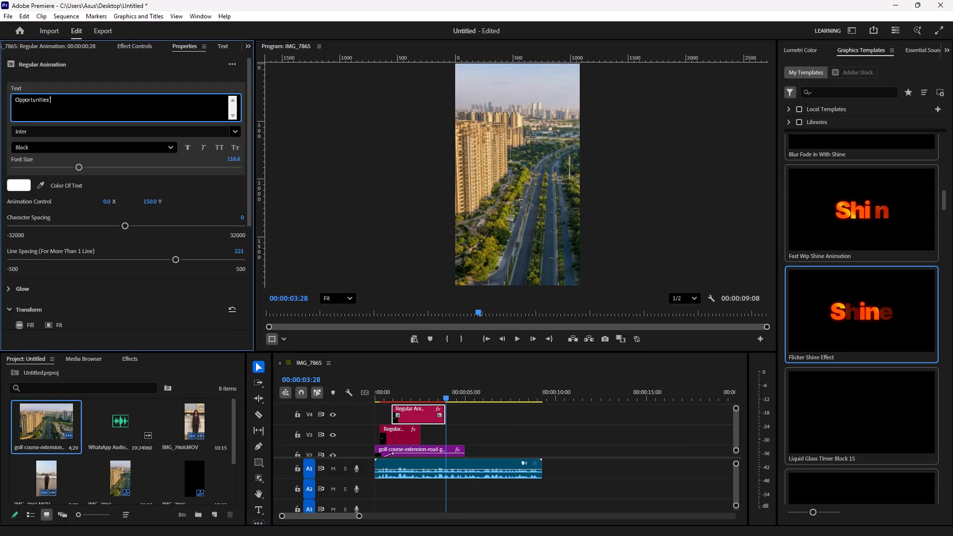
# Finish the V4 title text with a closing quotation mark made of two apostrophes, so it reads Opportunities''.
pyautogui.press('BackSpace')
pyautogui.hotkey('shift', '"')
pyautogui.press('BackSpace')
pyautogui.hotkey('shift', '"')
pyautogui.hotkey('shift', 'BackSpace')
pyautogui.press("'")
pyautogui.press('BackSpace')
pyautogui.press(';')
pyautogui.press('BackSpace')
pyautogui.hotkey('shift', '"')
pyautogui.hotkey('shift', '"')
pyautogui.press('BackSpace')
pyautogui.press('BackSpace')
pyautogui.hotkey('ctrl', "'")
pyautogui.hotkey('ctrl', "'")
pyautogui.write("''''")
pyautogui.press('BackSpace')
pyautogui.press('BackSpace')
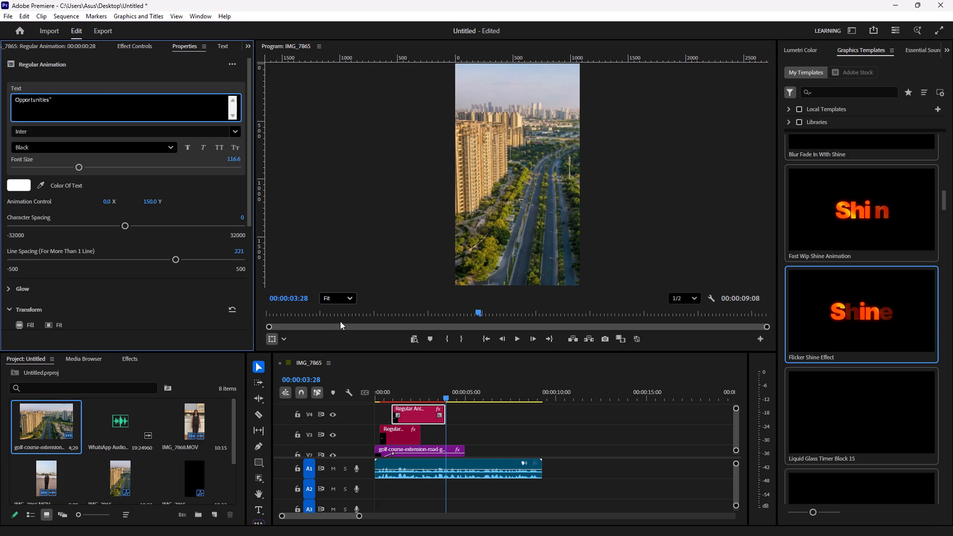
# Shift the Opportunities'' clip on V4 to start at 00:00:00:27 and place its text just below and right of "SOME.
pyautogui.moveTo(445, 396); pyautogui.dragTo(339, 404)
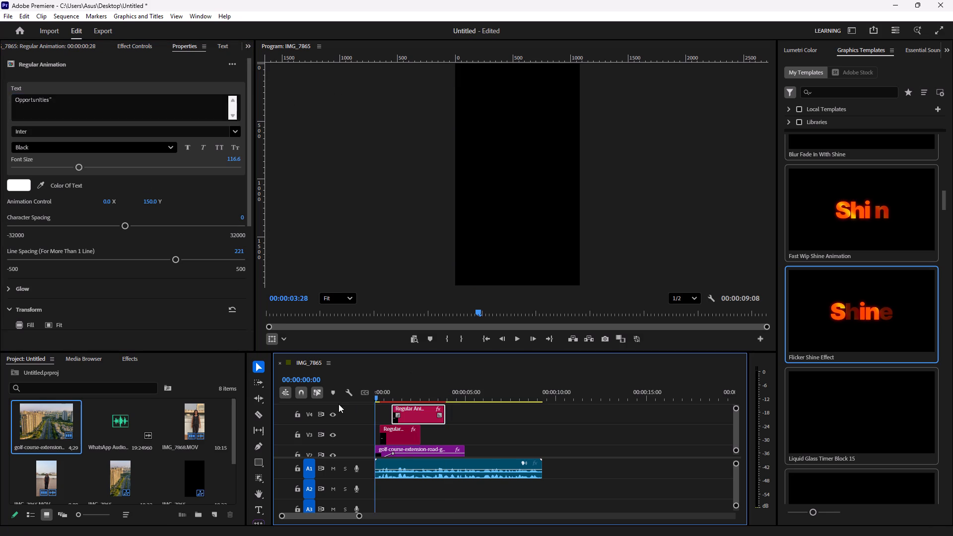
pyautogui.moveTo(339, 404); pyautogui.dragTo(332, 404)
pyautogui.press('space')
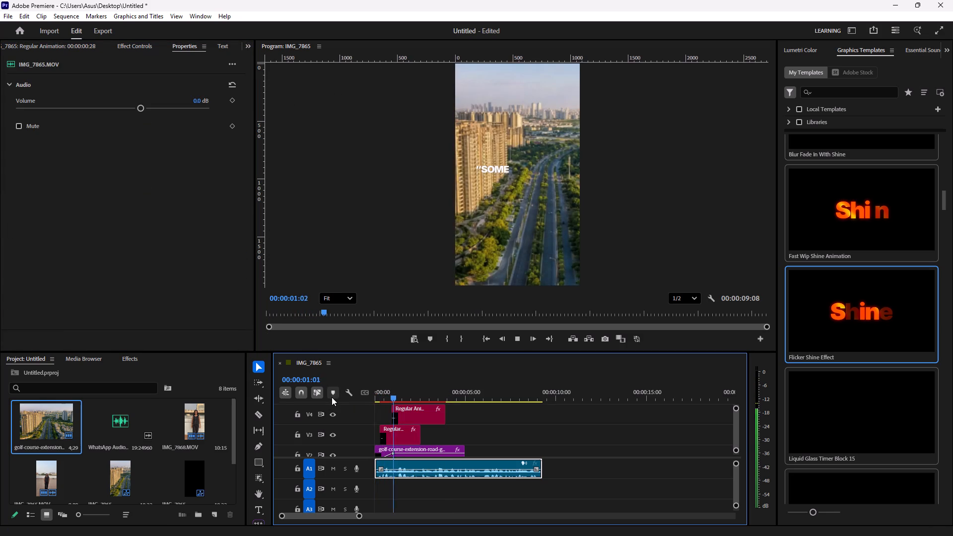
pyautogui.press('space')
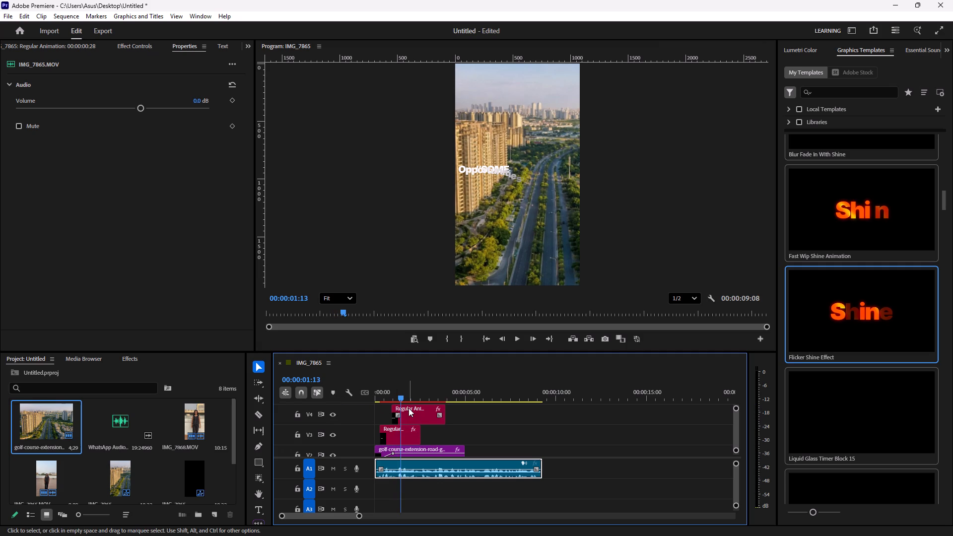
pyautogui.click(408, 407)
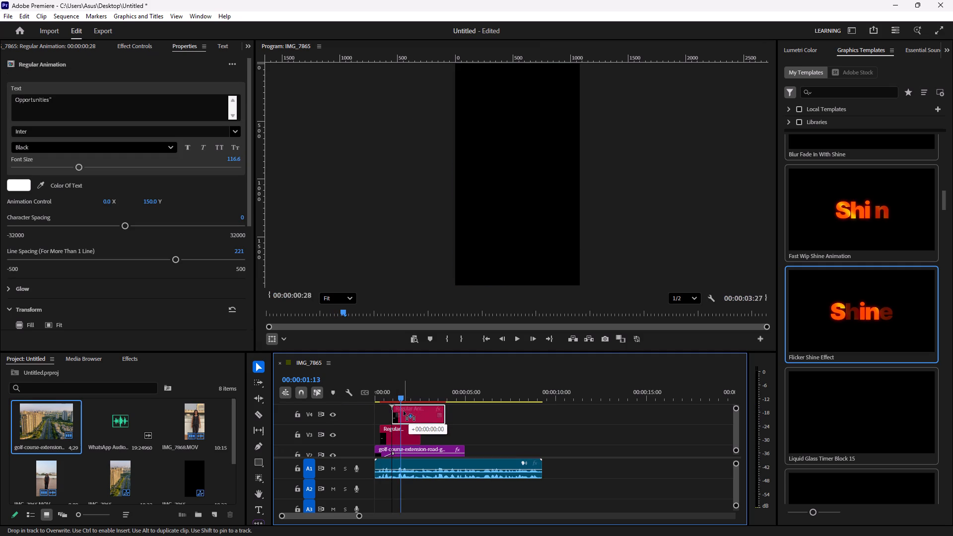
pyautogui.moveTo(395, 409); pyautogui.dragTo(395, 414)
pyautogui.moveTo(506, 196); pyautogui.dragTo(535, 206)
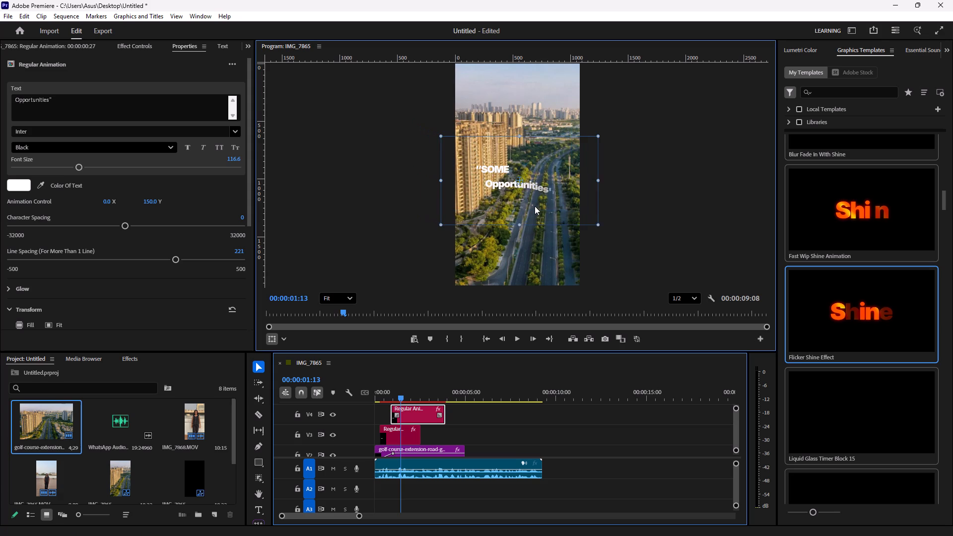
pyautogui.moveTo(535, 206); pyautogui.dragTo(538, 206)
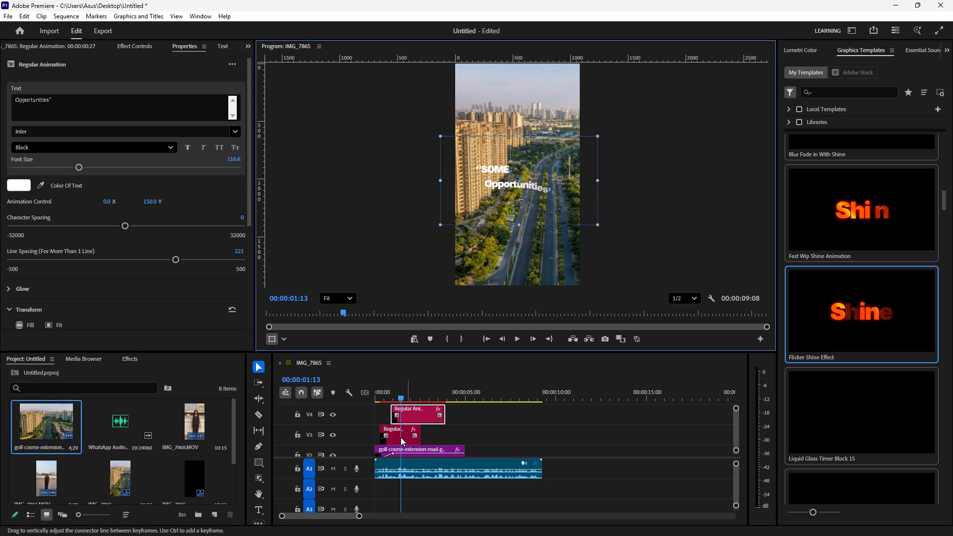
# Move the "SOME title on V3 slightly left in the frame.
pyautogui.click(398, 437)
pyautogui.moveTo(512, 189); pyautogui.dragTo(502, 189)
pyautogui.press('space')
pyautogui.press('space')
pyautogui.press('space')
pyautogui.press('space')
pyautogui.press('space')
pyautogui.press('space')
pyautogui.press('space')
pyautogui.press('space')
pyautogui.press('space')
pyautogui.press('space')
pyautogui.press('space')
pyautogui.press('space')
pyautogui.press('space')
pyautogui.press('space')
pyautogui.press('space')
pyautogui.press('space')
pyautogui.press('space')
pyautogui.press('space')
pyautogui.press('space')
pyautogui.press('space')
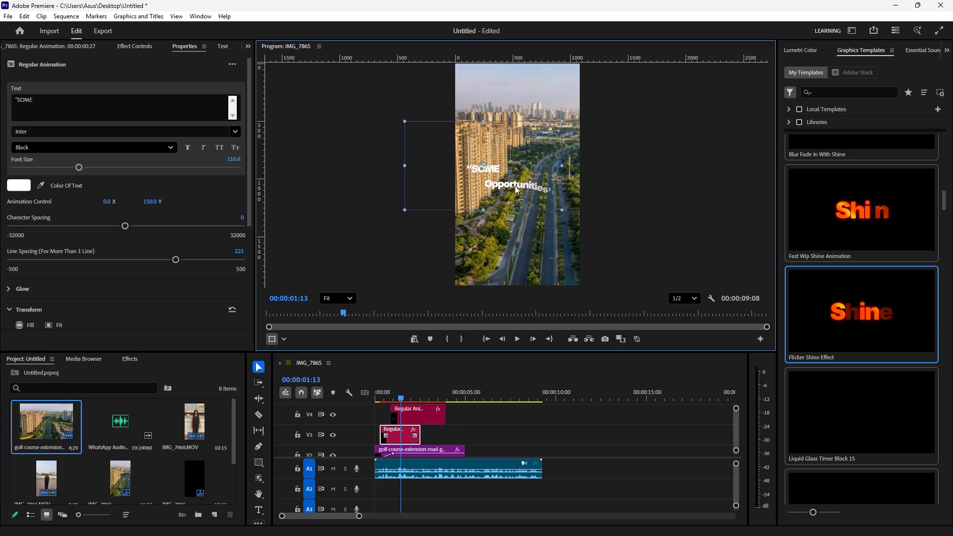
# Scale the "SOME title up by about a third, keeping it centred in place, and preview it to 00:00:02:01.
pyautogui.click(564, 211)
pyautogui.click(561, 209)
pyautogui.moveTo(565, 212); pyautogui.dragTo(578, 226)
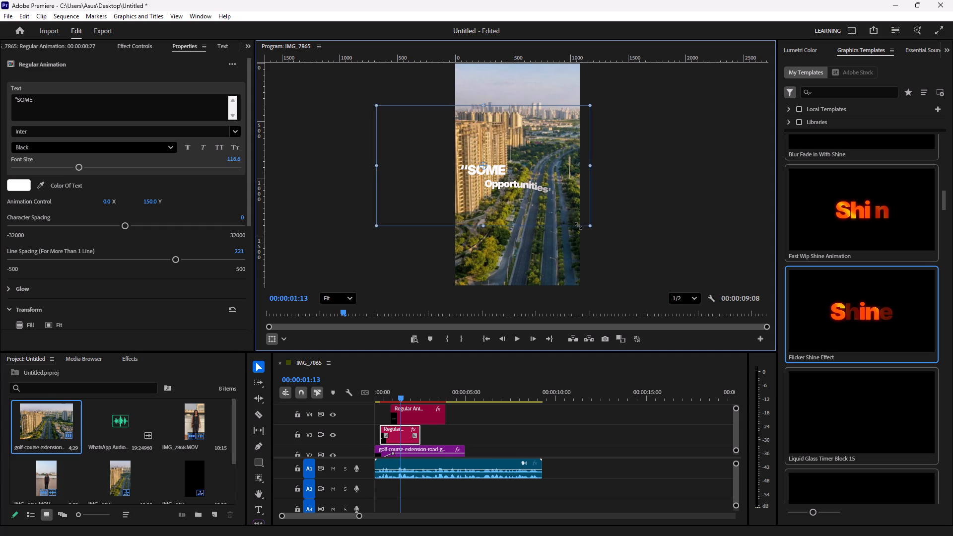
pyautogui.moveTo(578, 226); pyautogui.dragTo(559, 225)
pyautogui.press('space')
pyautogui.press('space')
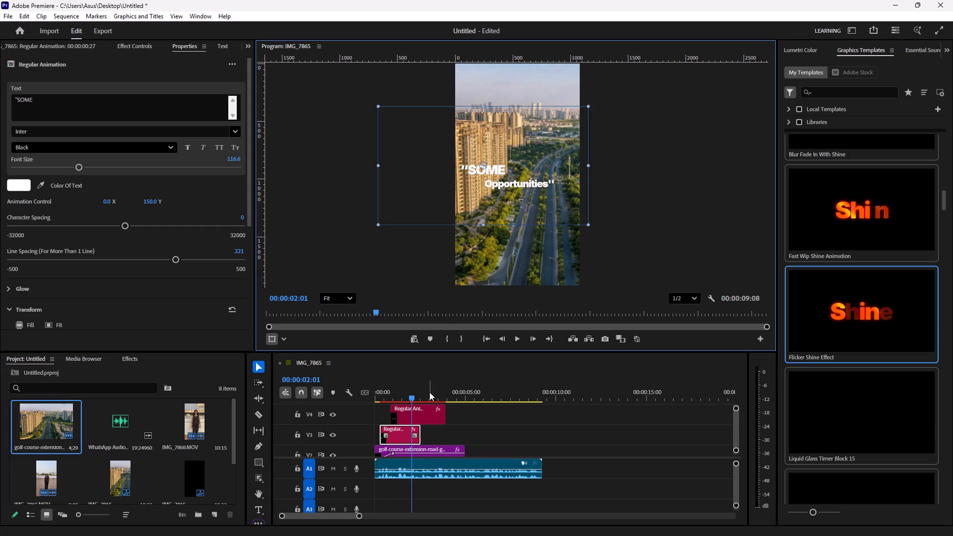
# Enlarge the Opportunities'' title by about a fifth and place it close beneath "SOME, ending near the frame's right edge.
pyautogui.click(429, 419)
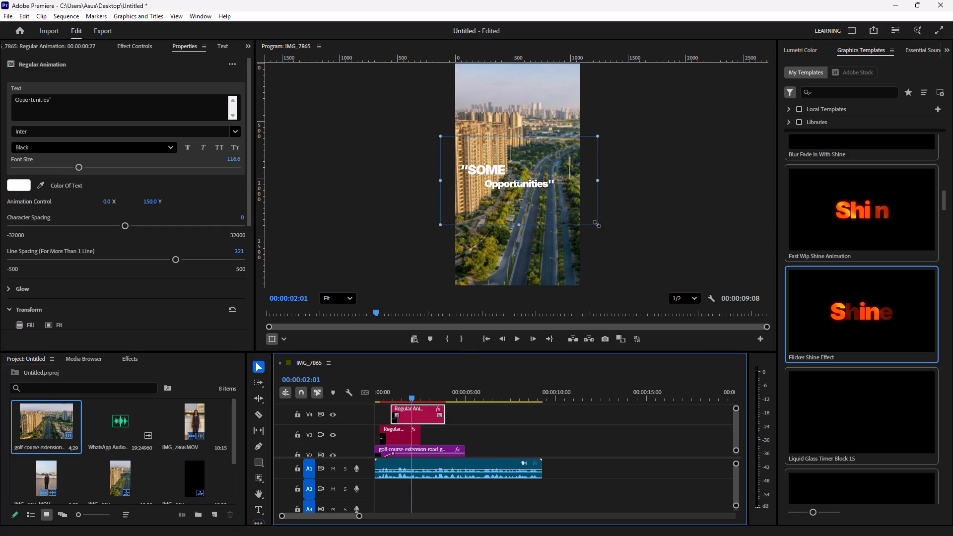
pyautogui.moveTo(598, 225); pyautogui.dragTo(620, 237)
pyautogui.moveTo(561, 213); pyautogui.dragTo(582, 212)
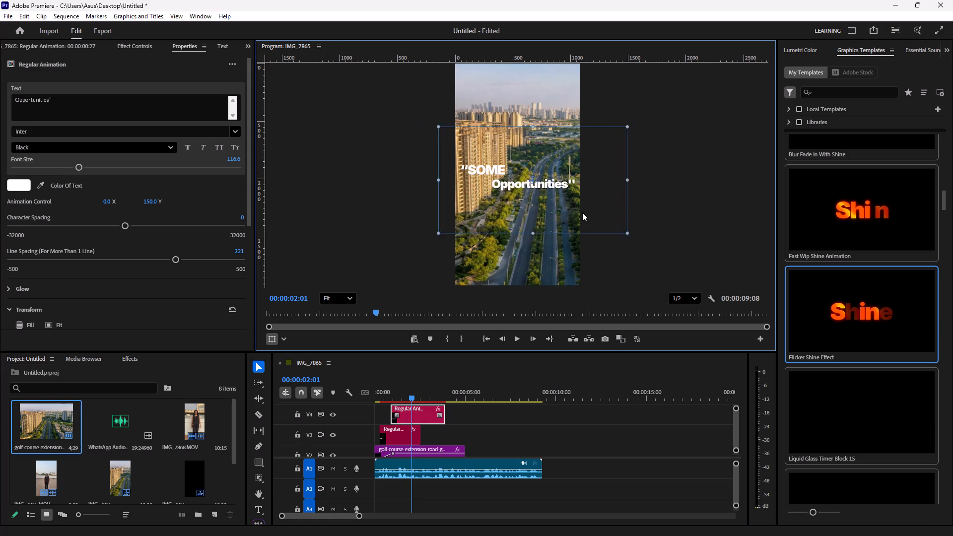
pyautogui.moveTo(582, 212); pyautogui.dragTo(567, 212)
pyautogui.moveTo(619, 180); pyautogui.dragTo(629, 181)
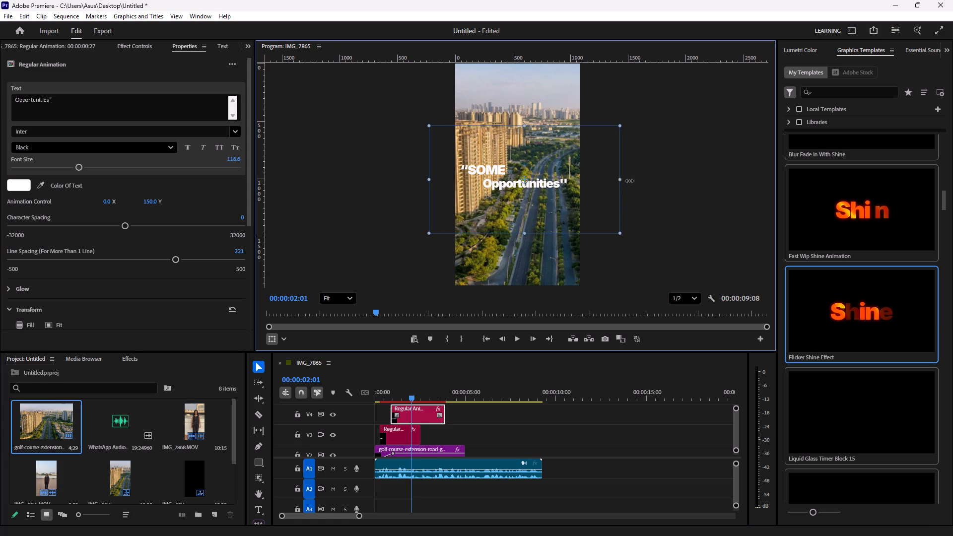
pyautogui.moveTo(629, 181); pyautogui.dragTo(626, 183)
pyautogui.moveTo(561, 205); pyautogui.dragTo(570, 202)
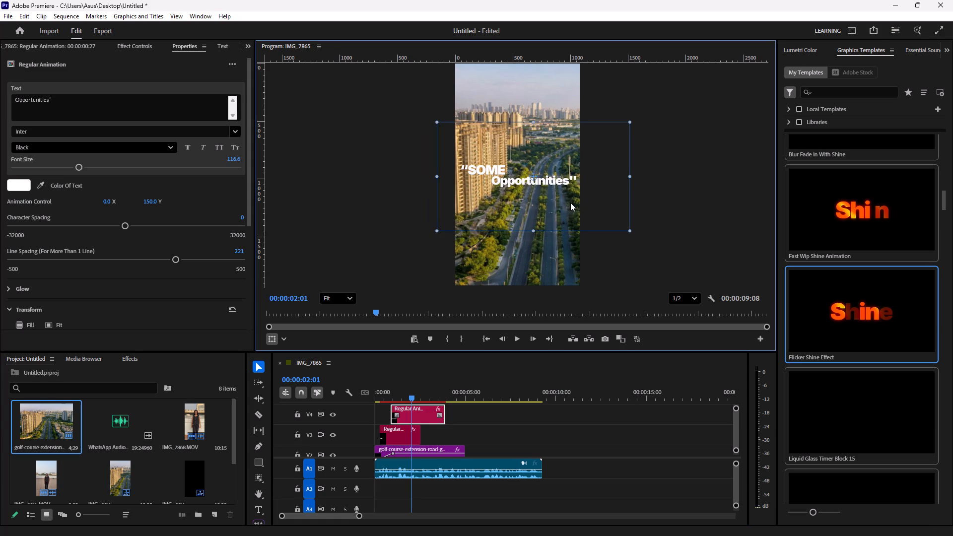
pyautogui.moveTo(570, 202); pyautogui.dragTo(572, 203)
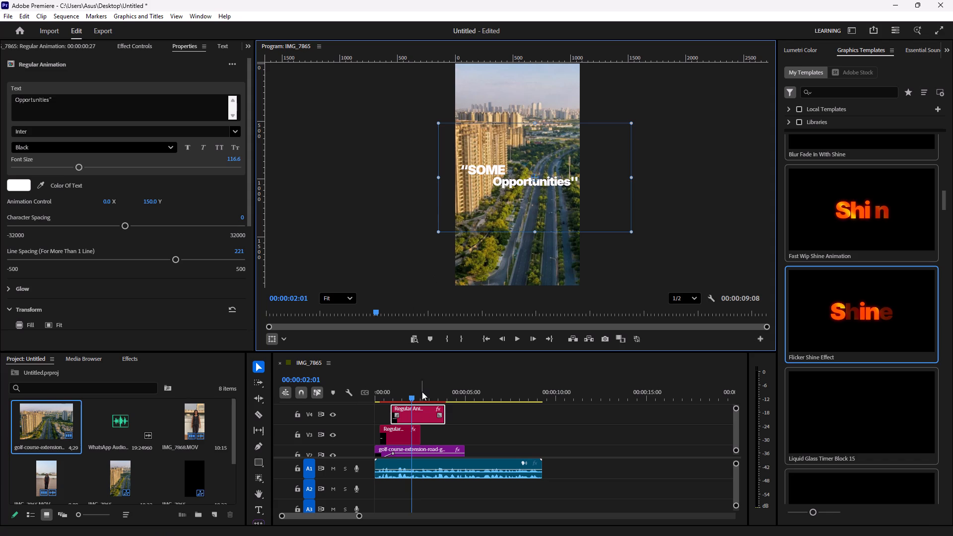
# Play the opening repeatedly from the start to check the timing and layout of the "SOME and Opportunities'' titles.
pyautogui.moveTo(413, 397); pyautogui.dragTo(320, 405)
pyautogui.press('space')
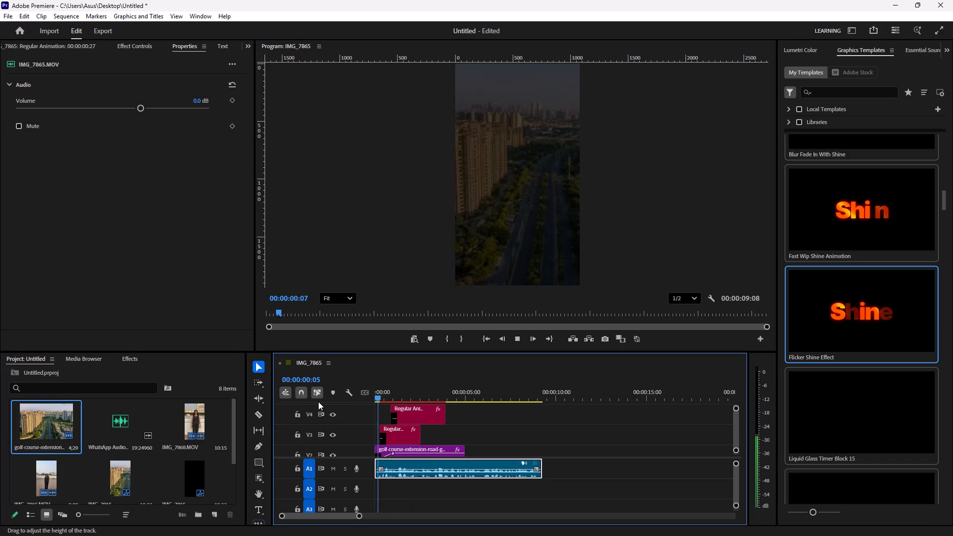
pyautogui.press('space')
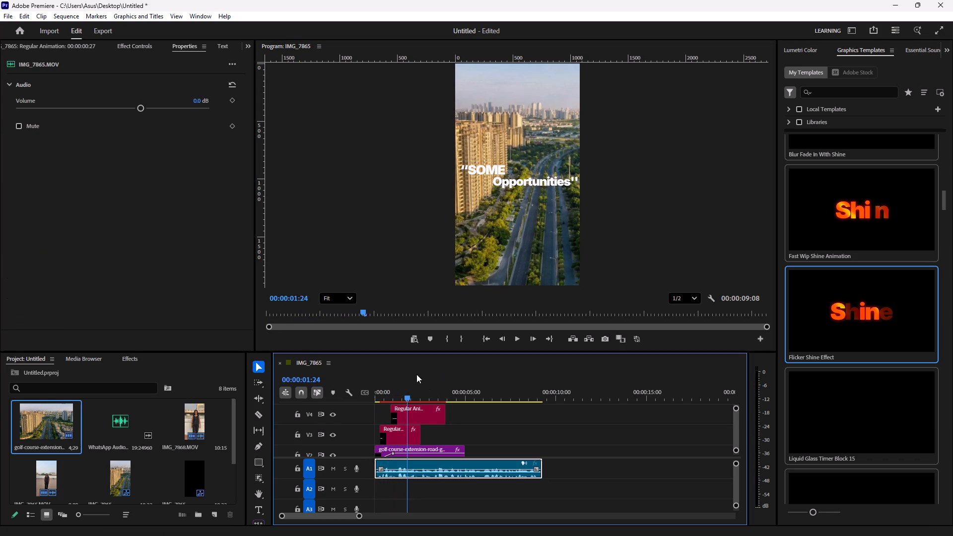
pyautogui.moveTo(406, 396); pyautogui.dragTo(329, 403)
pyautogui.press('space')
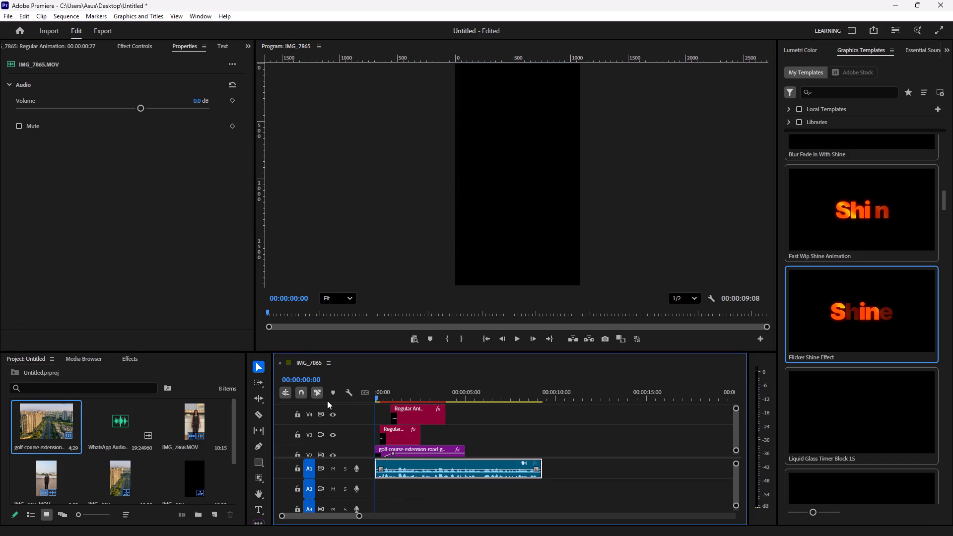
pyautogui.press('space')
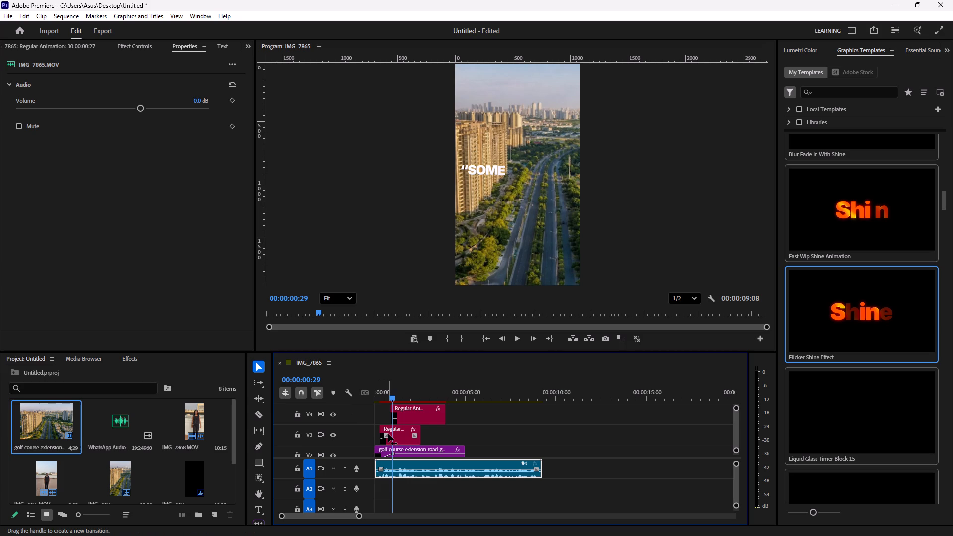
pyautogui.click(390, 427)
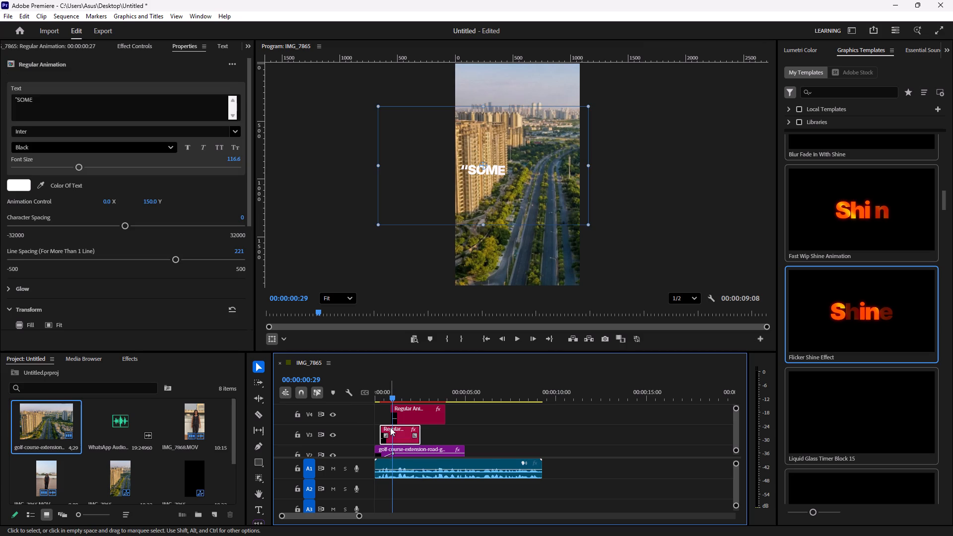
pyautogui.click(385, 427)
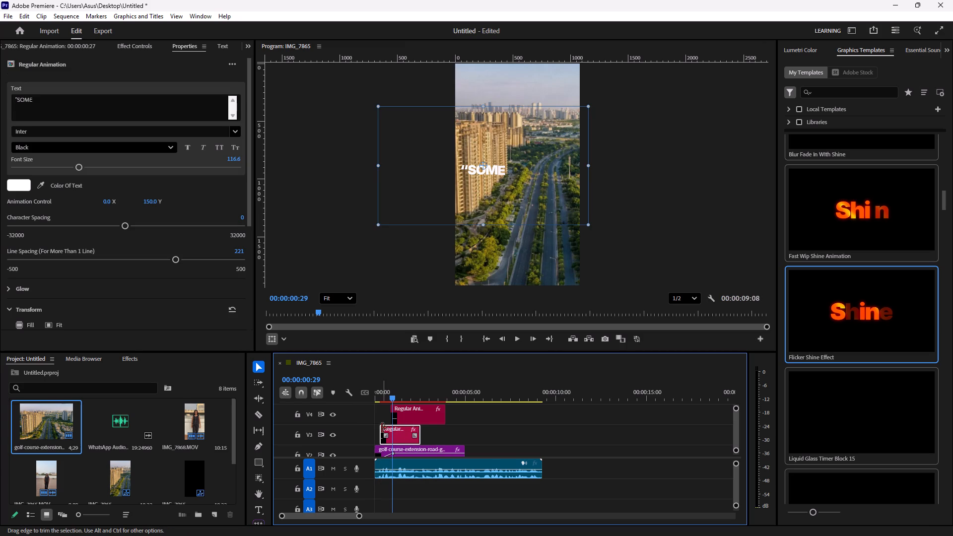
pyautogui.click(381, 428)
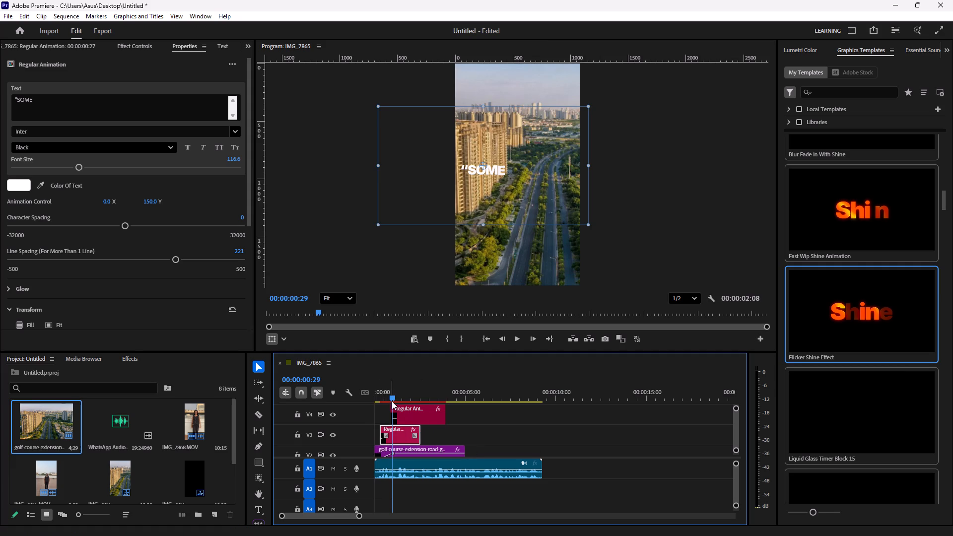
pyautogui.moveTo(392, 401); pyautogui.dragTo(327, 412)
pyautogui.press('space')
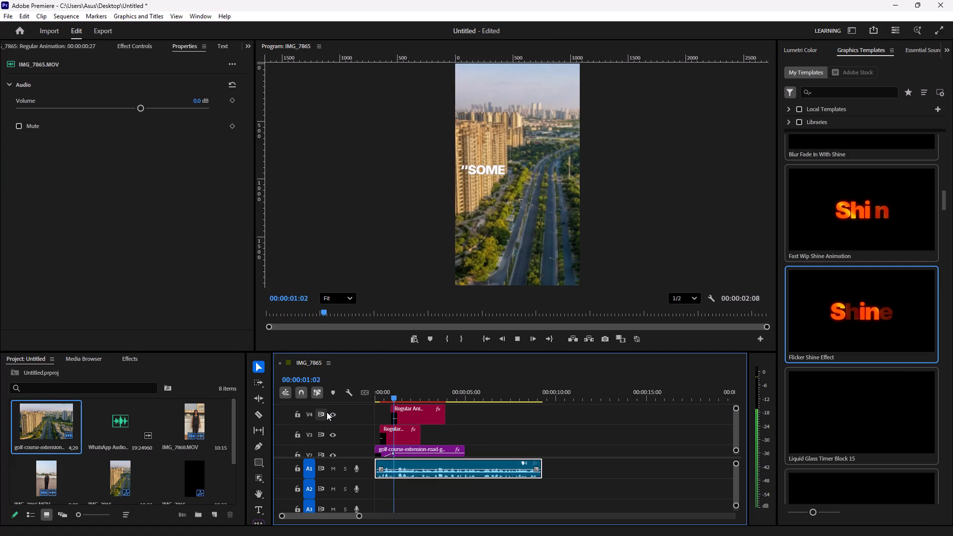
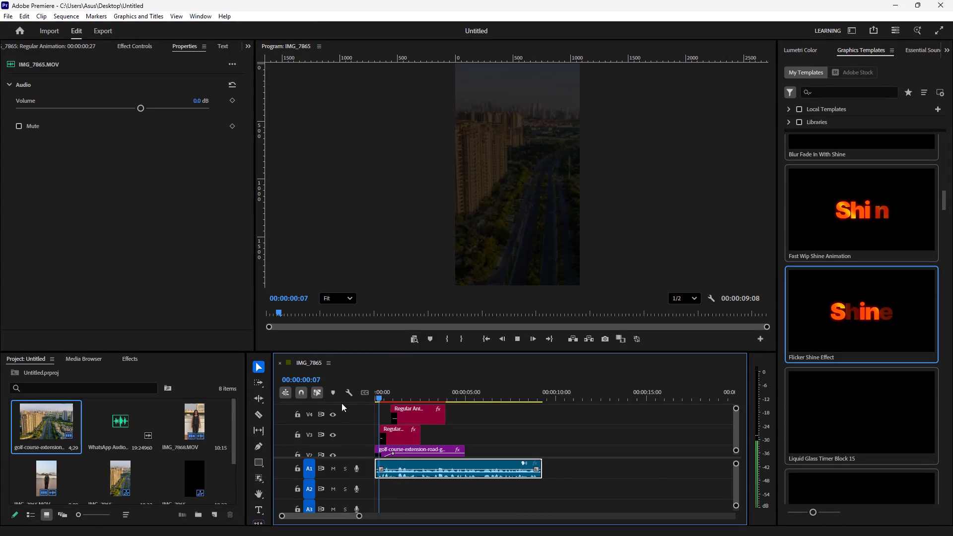
# Extend the start of the "SOME title on V3 back to 00:00:00:00 and preview it to 00:00:00:28.
pyautogui.press('space')
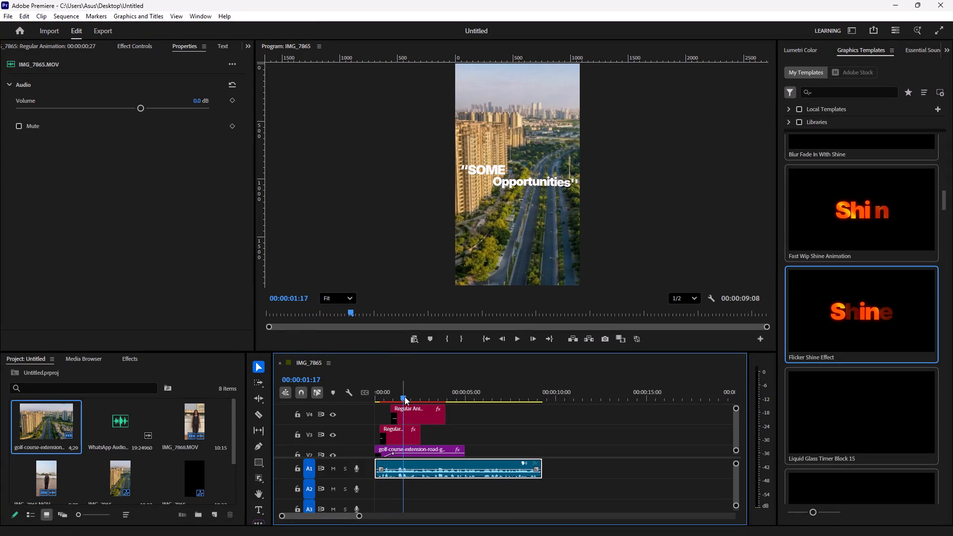
pyautogui.moveTo(406, 396); pyautogui.dragTo(348, 408)
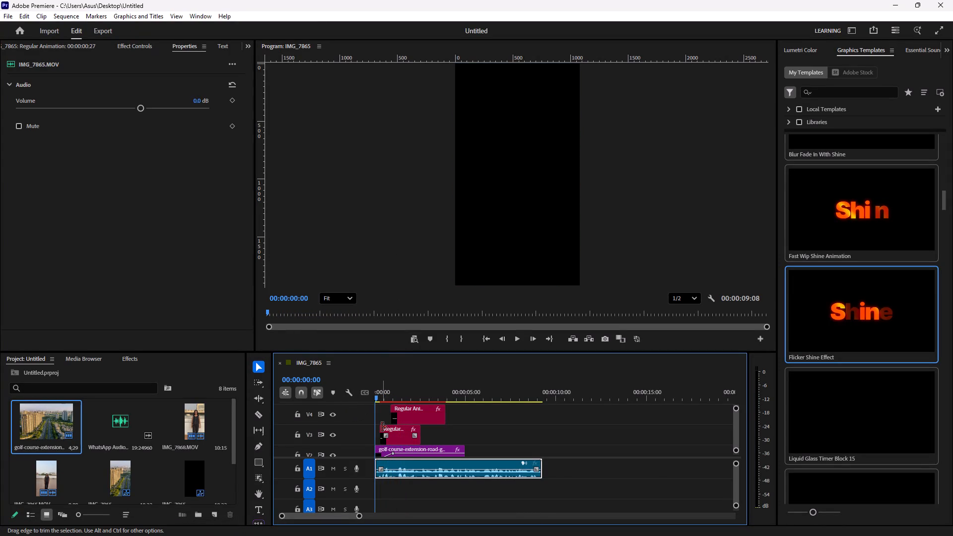
pyautogui.click(382, 427)
pyautogui.press('space')
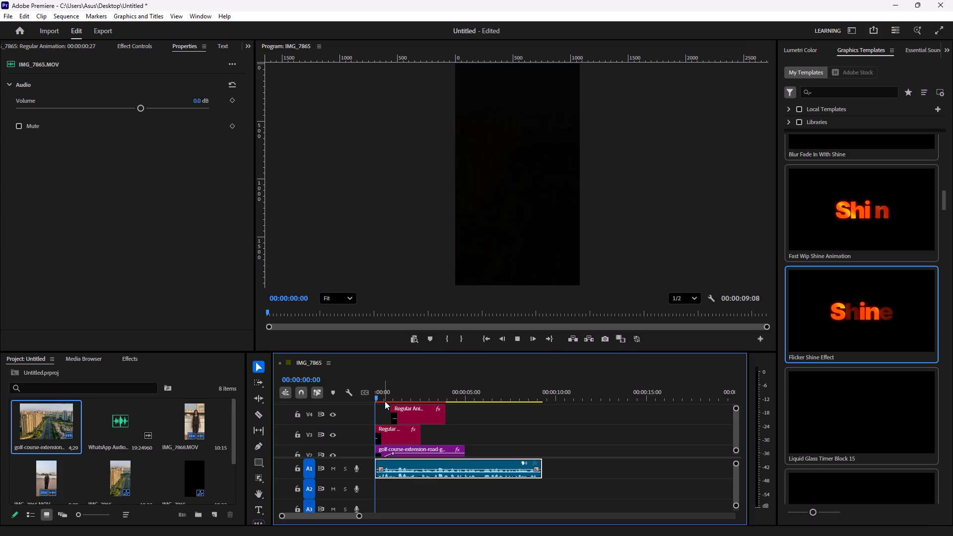
pyautogui.press('space')
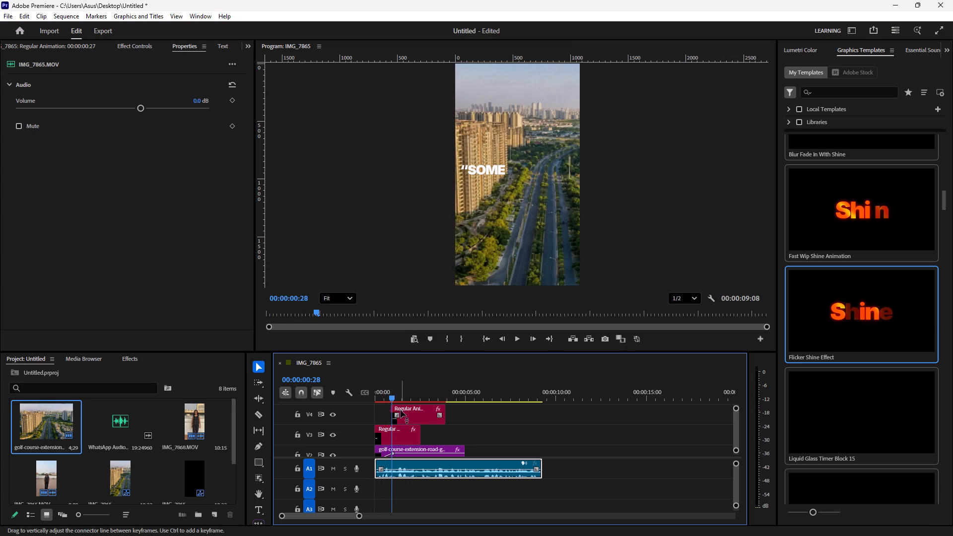
# Extend the start of the Opportunities'' title on V4 back to about 00:00:00:20.
pyautogui.moveTo(391, 398); pyautogui.dragTo(379, 405)
pyautogui.moveTo(392, 406); pyautogui.dragTo(390, 407)
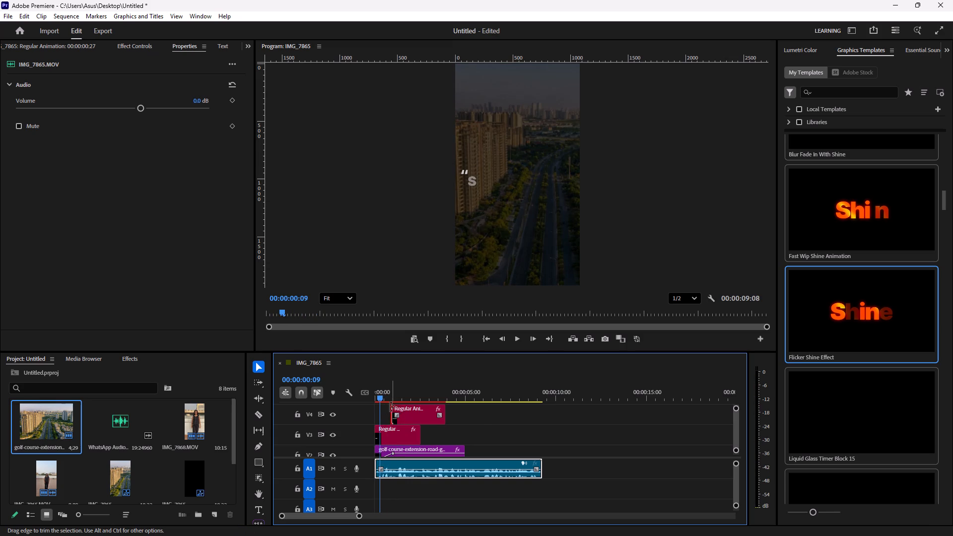
pyautogui.moveTo(390, 407); pyautogui.dragTo(387, 408)
# Replay the opening repeatedly to check the retimed "SOME and Opportunities'' titles, stopping at 00:00:01:11.
pyautogui.press('space')
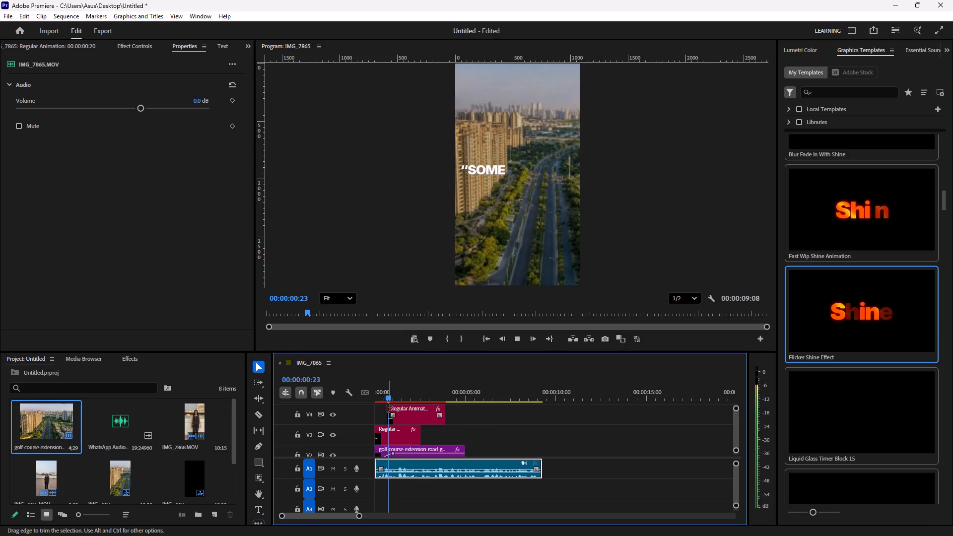
pyautogui.press('space')
pyautogui.press('space')
pyautogui.press('space')
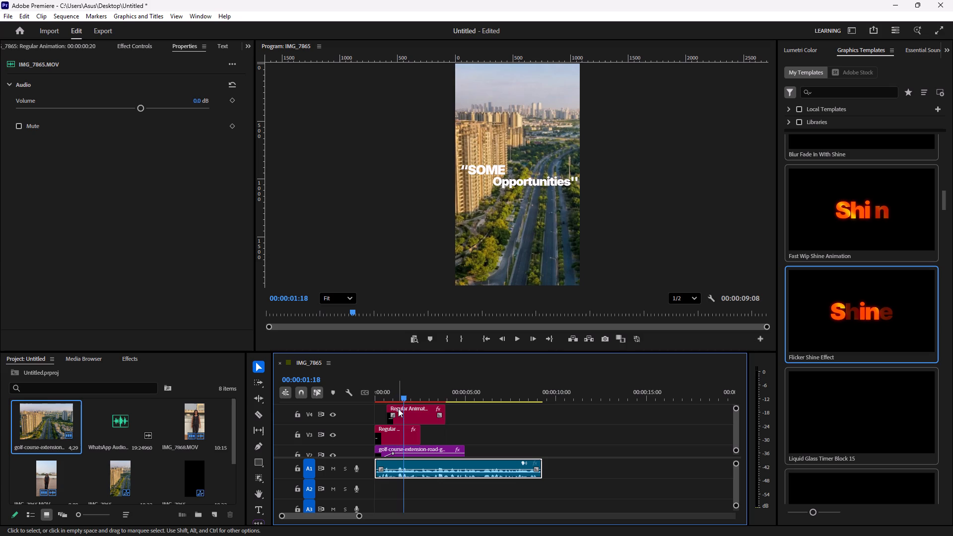
pyautogui.moveTo(405, 398); pyautogui.dragTo(357, 410)
pyautogui.press('space')
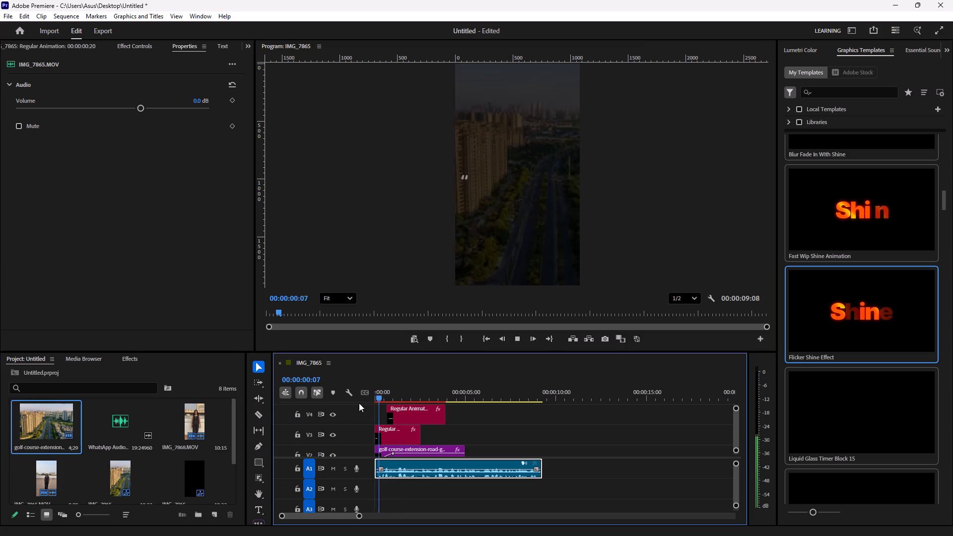
pyautogui.press('space')
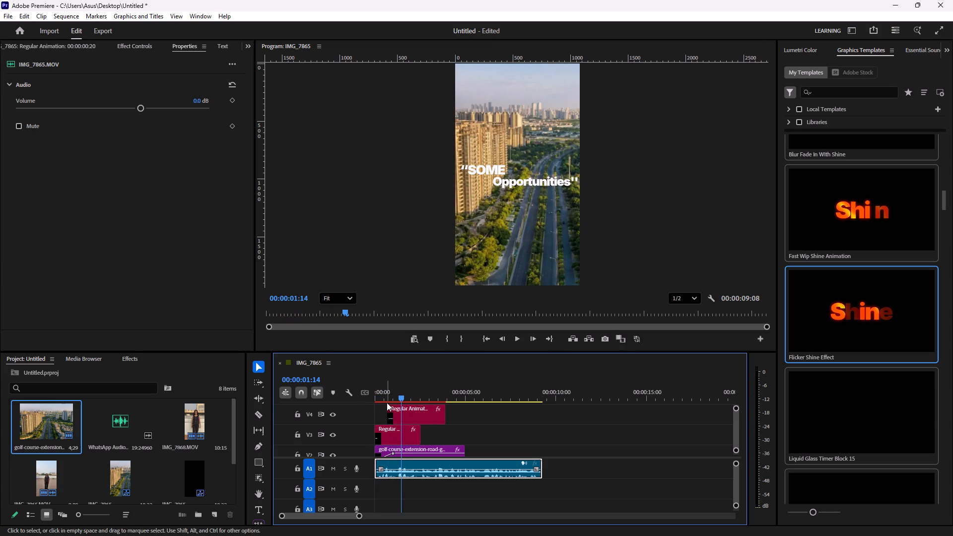
pyautogui.moveTo(403, 397); pyautogui.dragTo(370, 404)
pyautogui.press('space')
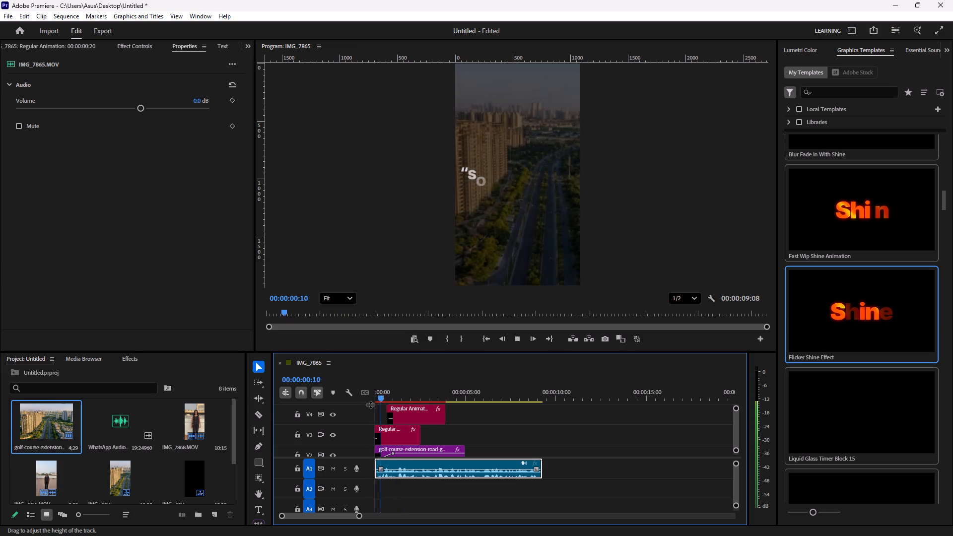
pyautogui.press('space')
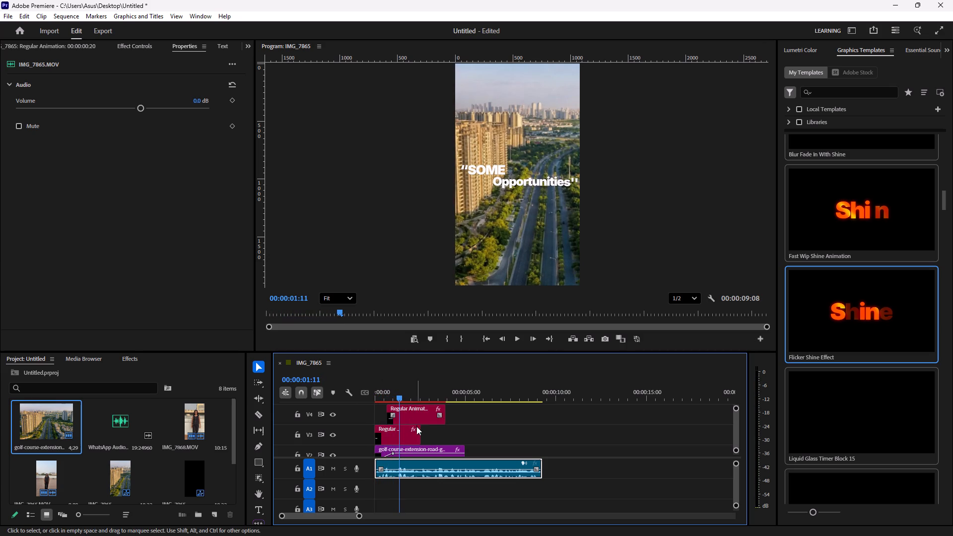
# Split the V4 Opportunities'' title and the V3 "SOME title at 00:00:01:11 with the Razor tool.
pyautogui.click(407, 413)
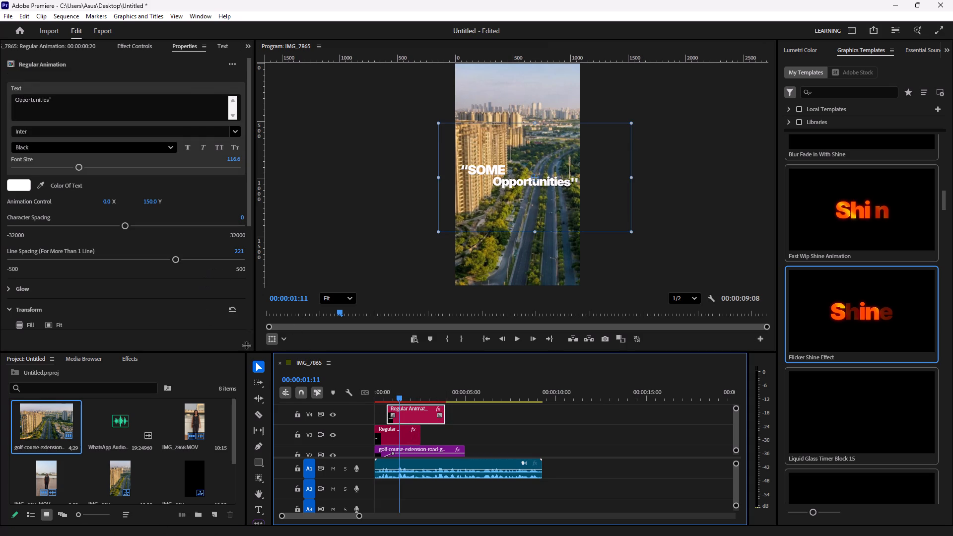
pyautogui.click(259, 413)
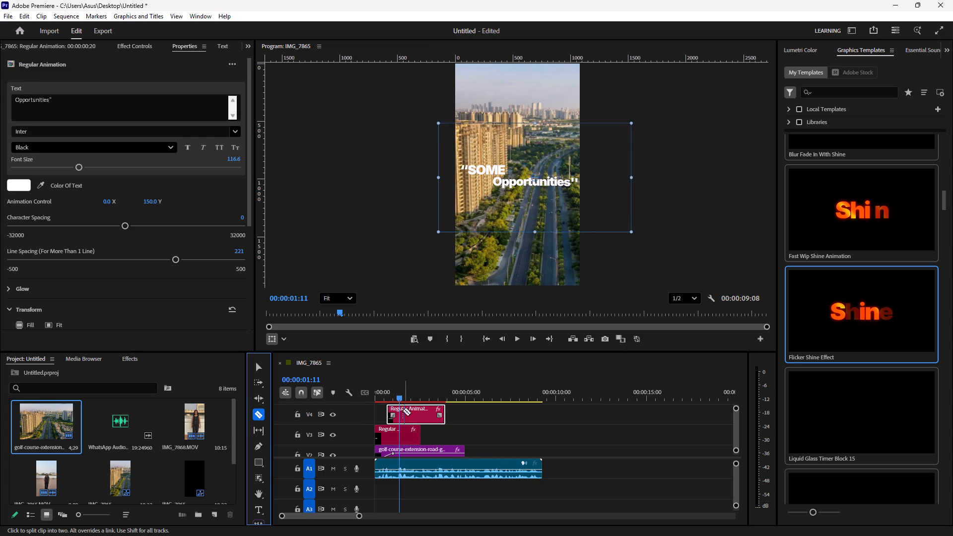
pyautogui.click(401, 411)
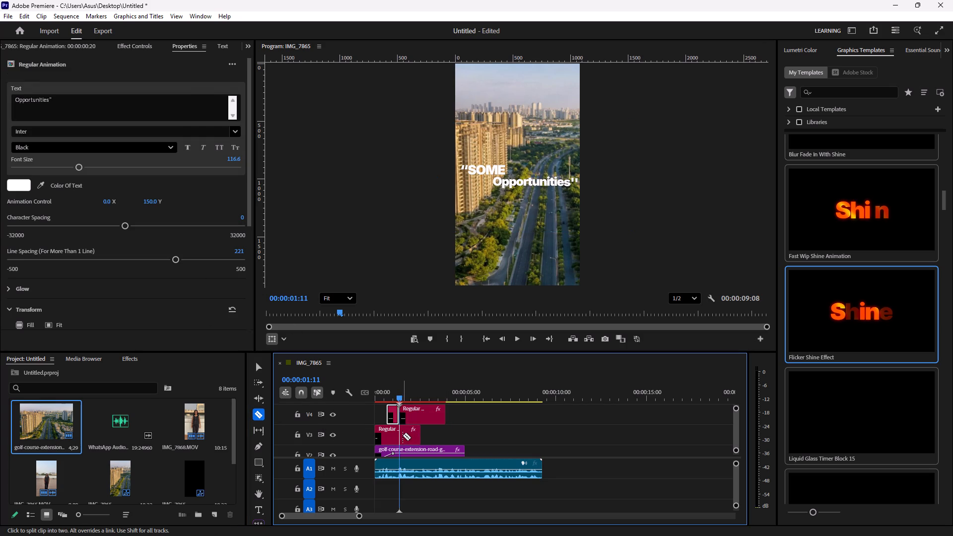
pyautogui.click(401, 434)
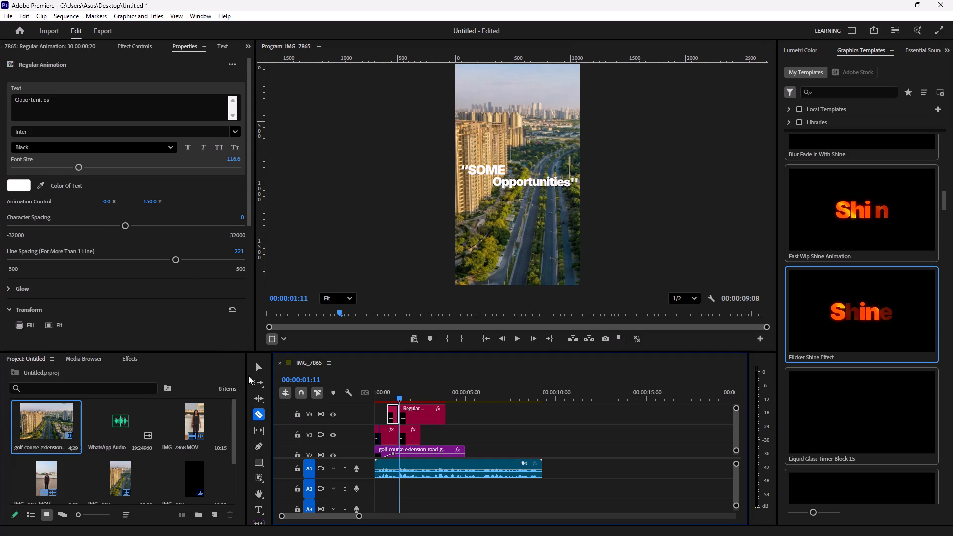
pyautogui.click(254, 365)
# Replace the text of the second V3 title segment with DON'T, keeping only that word from the pasted phrase.
pyautogui.click(412, 433)
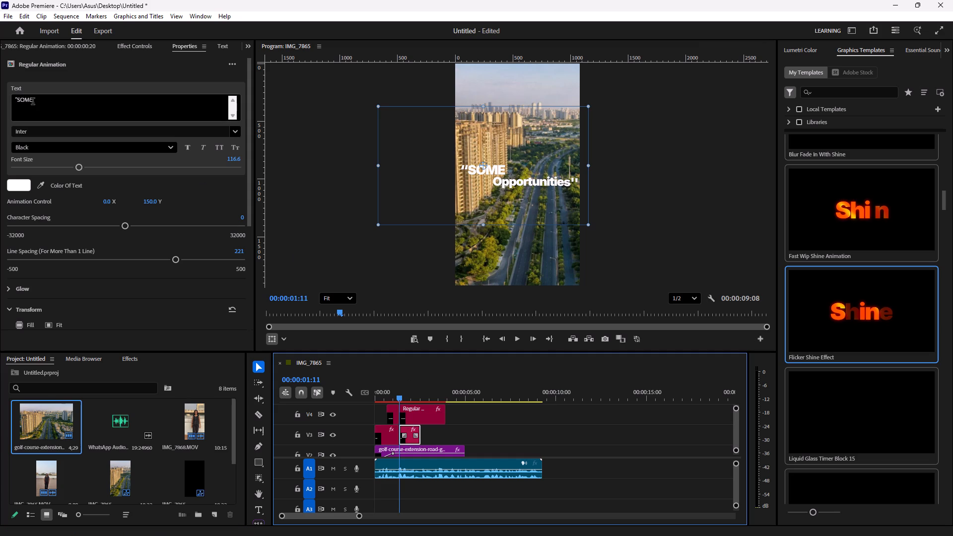
pyautogui.moveTo(33, 102); pyautogui.dragTo(0, 105)
pyautogui.hotkey('ctrl', 'v')
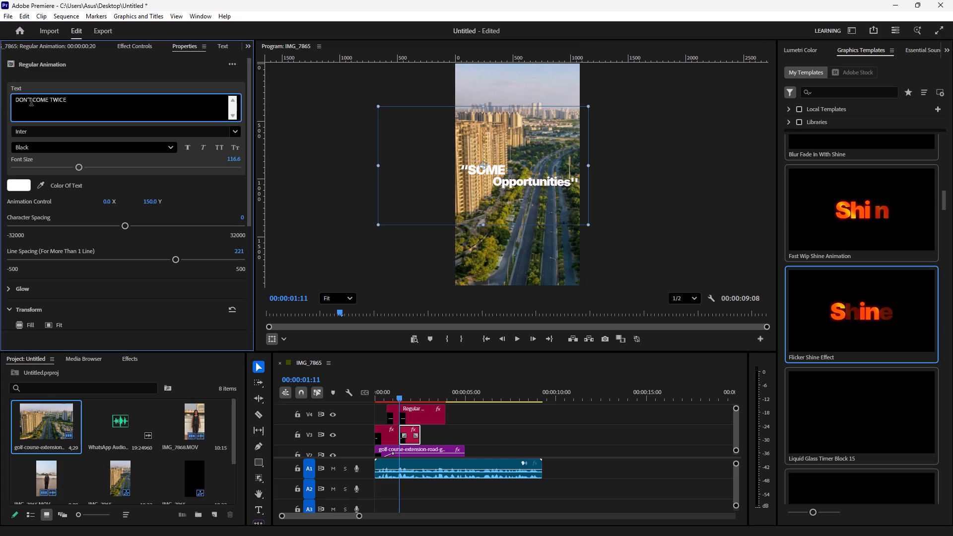
pyautogui.moveTo(33, 104); pyautogui.dragTo(82, 115)
pyautogui.press('BackSpace')
pyautogui.click(494, 439)
# Replace the text of the second V4 title segment with COME TWICE from the pasted phrase.
pyautogui.click(424, 414)
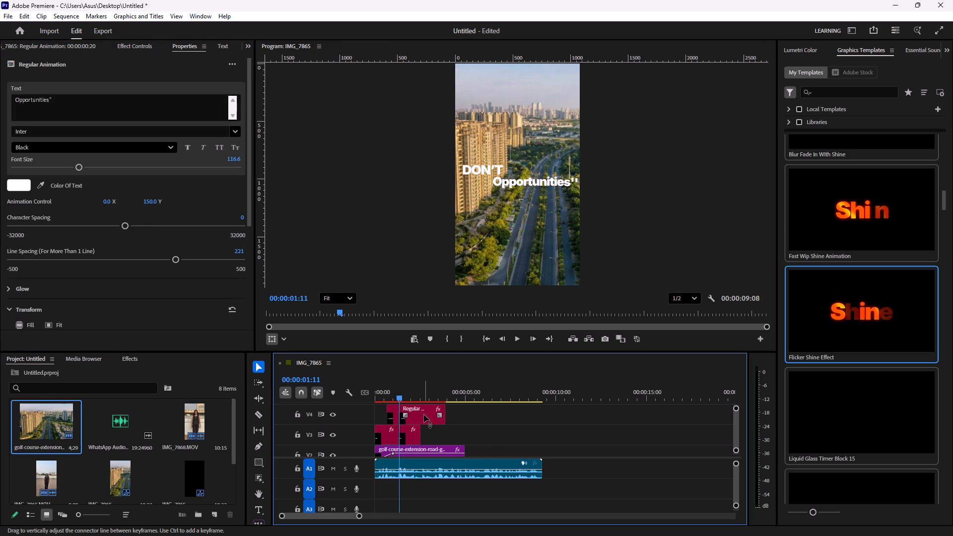
pyautogui.moveTo(66, 108); pyautogui.dragTo(0, 114)
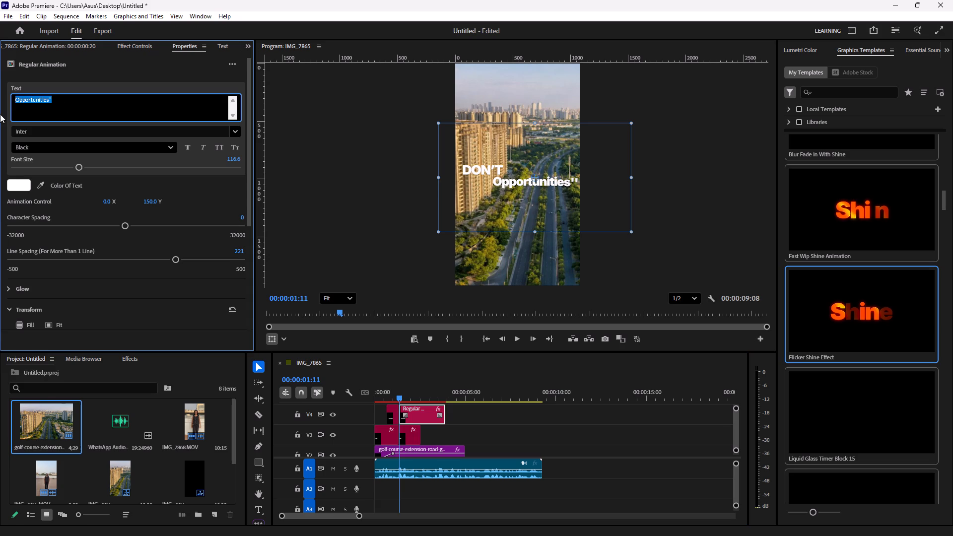
pyautogui.hotkey('ctrl', 'v')
pyautogui.moveTo(32, 106); pyautogui.dragTo(0, 116)
pyautogui.press('BackSpace')
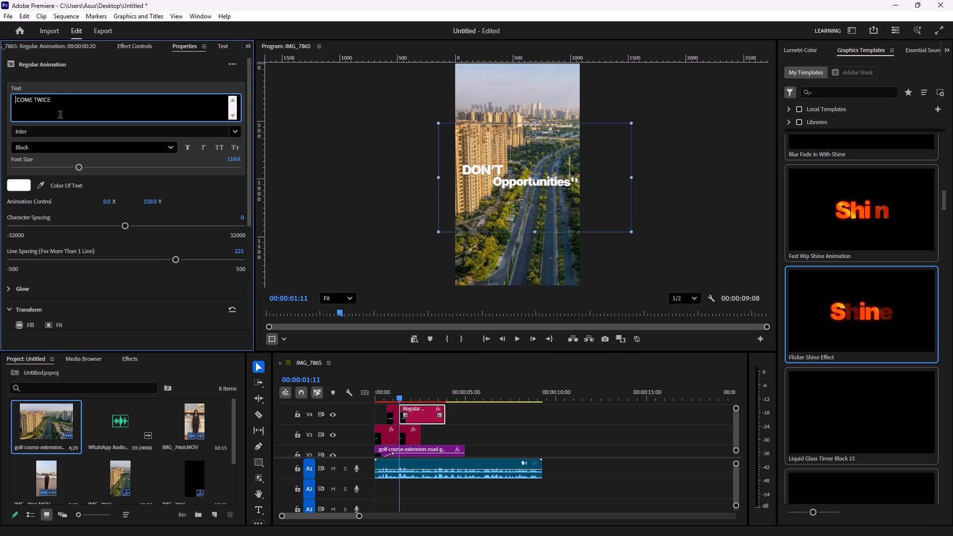
pyautogui.click(514, 434)
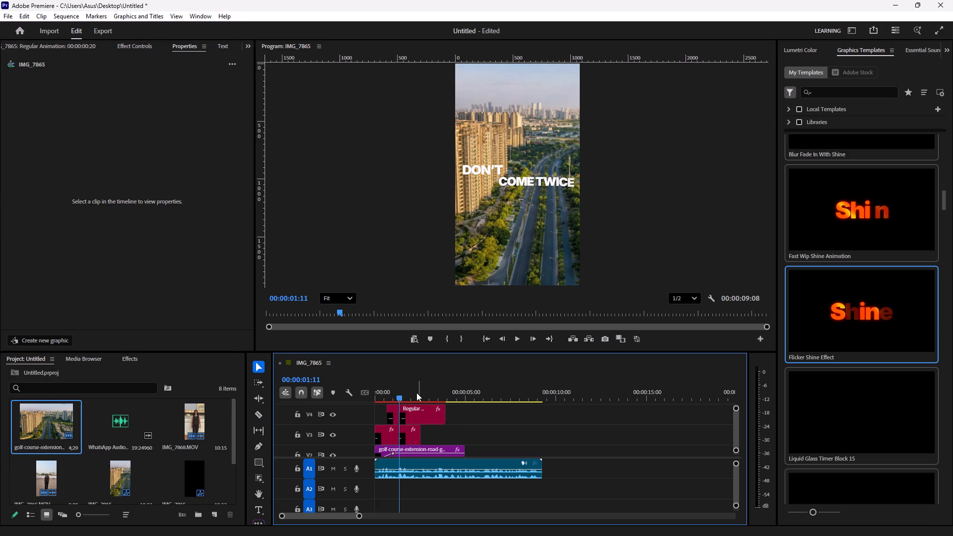
# Preview the titles from the start to 00:00:02:07 and add an Opacity keyframe of 100% there on the DON'T title.
pyautogui.moveTo(401, 400); pyautogui.dragTo(271, 405)
pyautogui.press('space')
pyautogui.write('n')
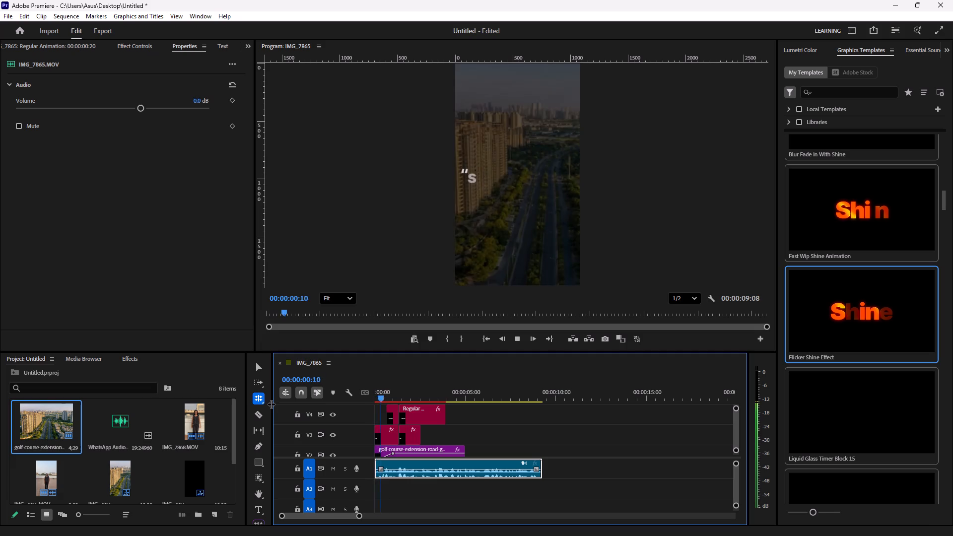
pyautogui.press('space')
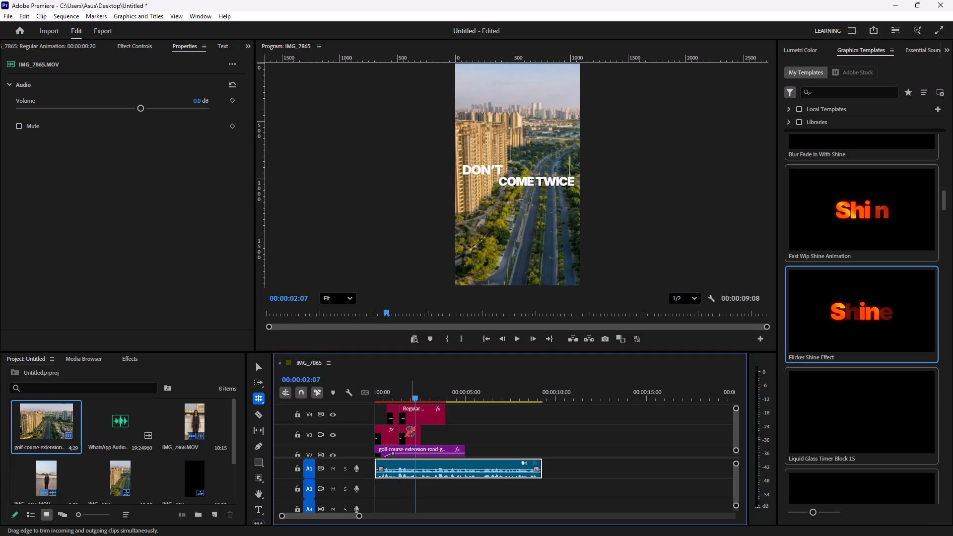
pyautogui.click(258, 363)
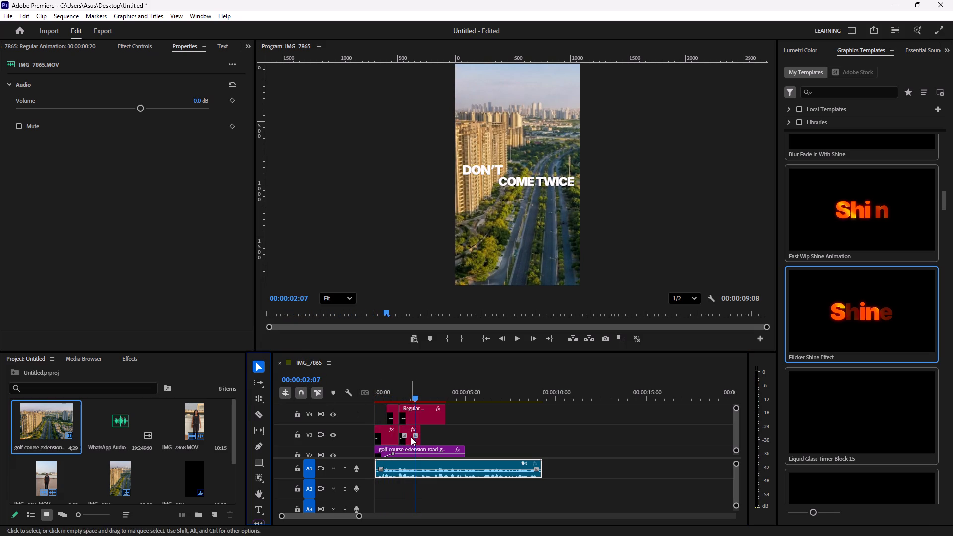
pyautogui.click(411, 434)
pyautogui.scroll(-6, 93, 303)
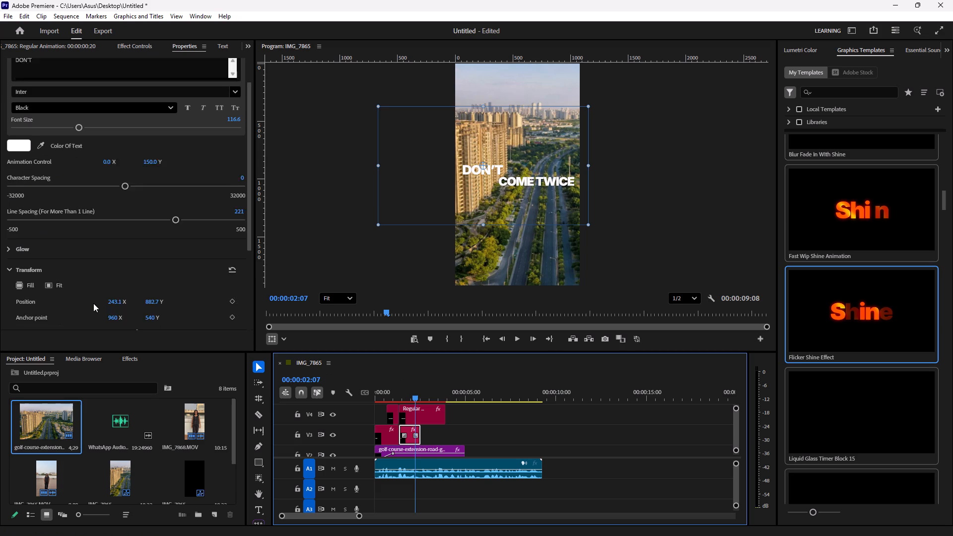
pyautogui.scroll(-8, 93, 303)
pyautogui.scroll(12, 93, 303)
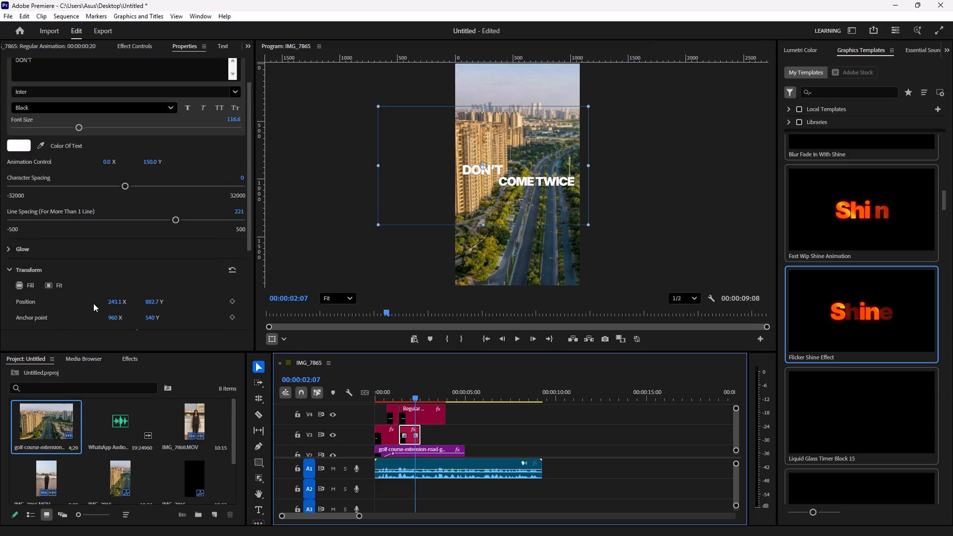
pyautogui.scroll(10, 93, 303)
pyautogui.click(146, 44)
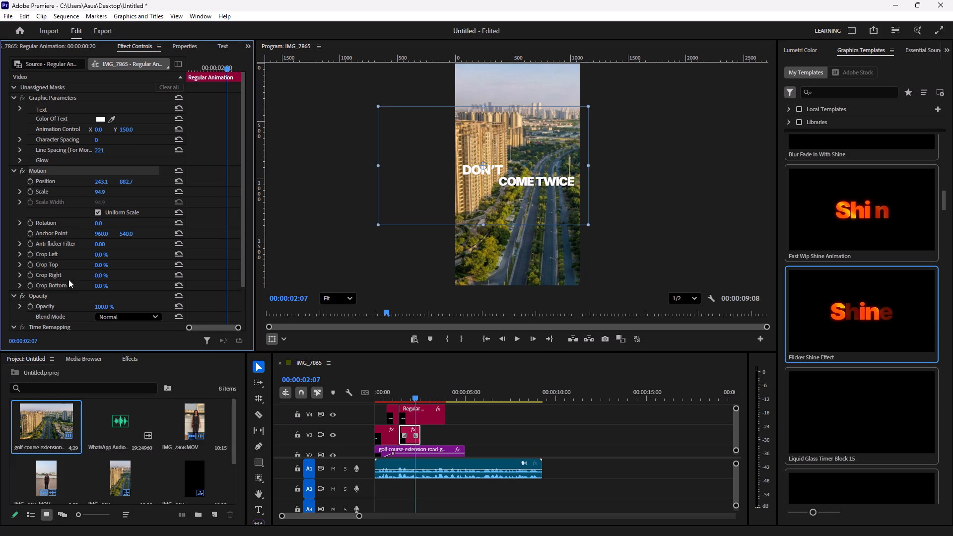
pyautogui.click(30, 308)
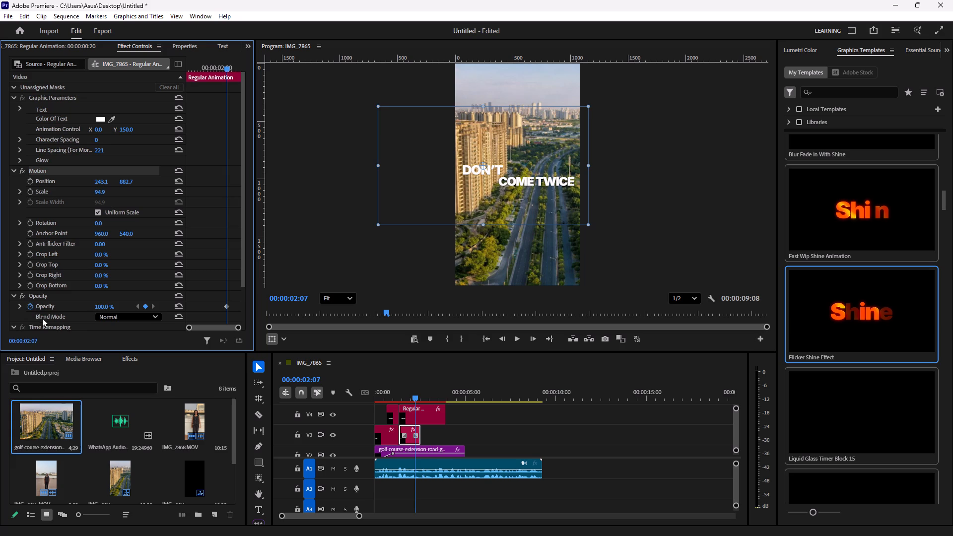
# Set the DON'T title's opacity to 0% at 00:00:01:14, keyframing a fade-in.
pyautogui.moveTo(416, 399); pyautogui.dragTo(399, 402)
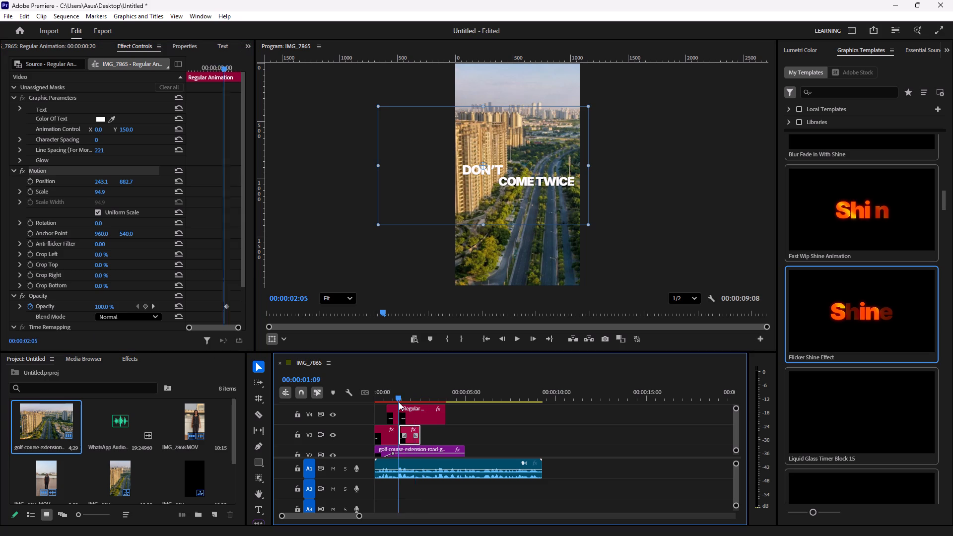
pyautogui.moveTo(399, 402); pyautogui.dragTo(404, 404)
pyautogui.click(408, 431)
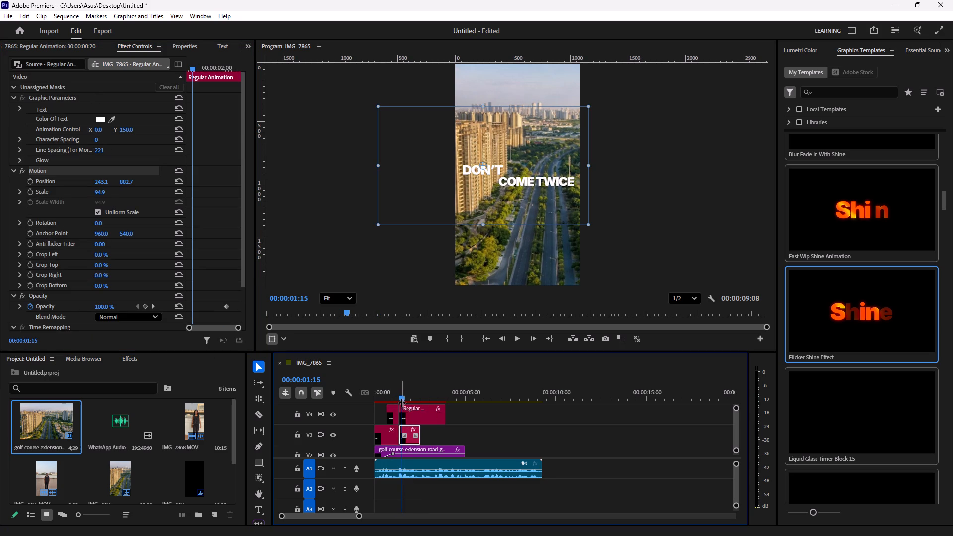
pyautogui.click(403, 400)
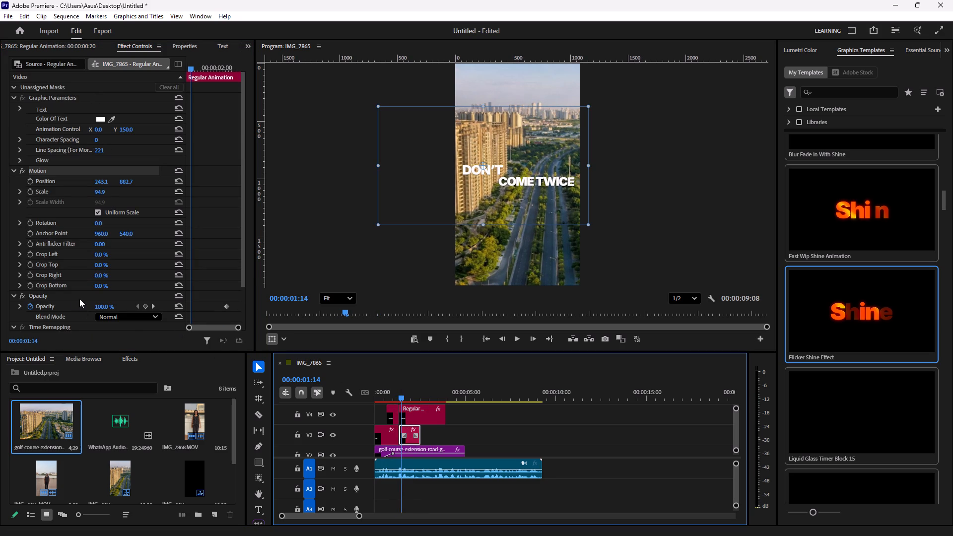
pyautogui.moveTo(101, 305); pyautogui.dragTo(120, 406)
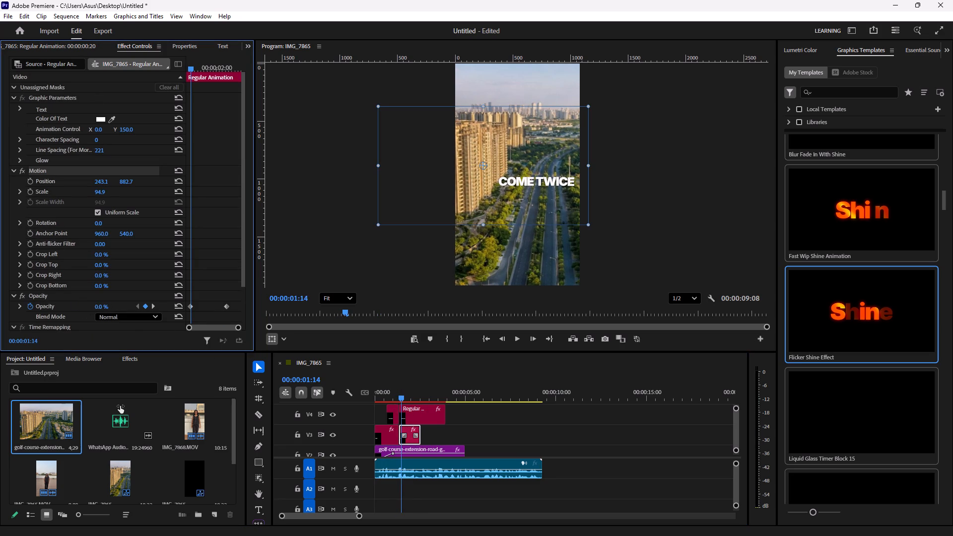
# Play forward to 00:00:02:02 and set the DON'T title's opacity to 100% there.
pyautogui.press('space')
pyautogui.press('space')
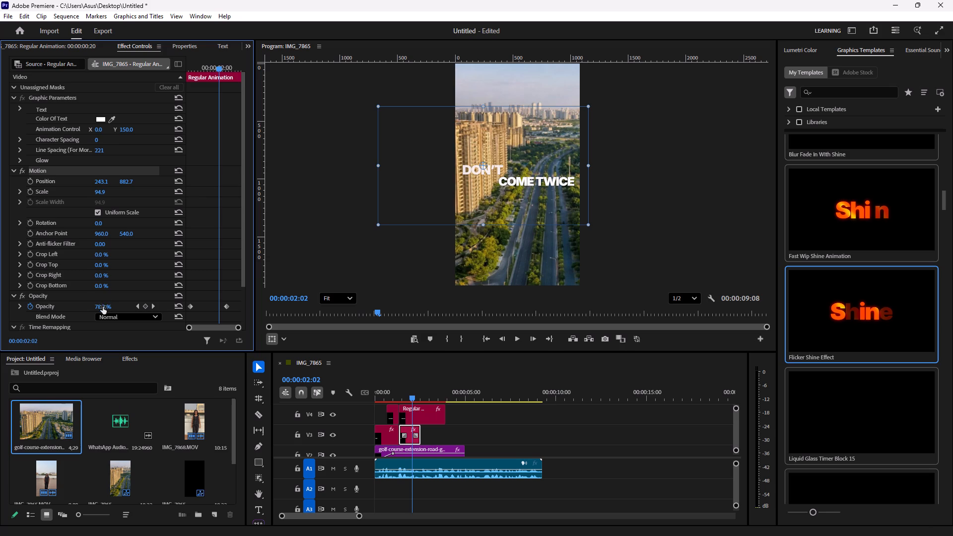
pyautogui.moveTo(103, 307); pyautogui.dragTo(107, 295)
# Select the COME TWICE title on V4 and keyframe its opacity at 0% at 00:00:01:15.
pyautogui.moveTo(414, 397); pyautogui.dragTo(402, 398)
pyautogui.press('space')
pyautogui.press('space')
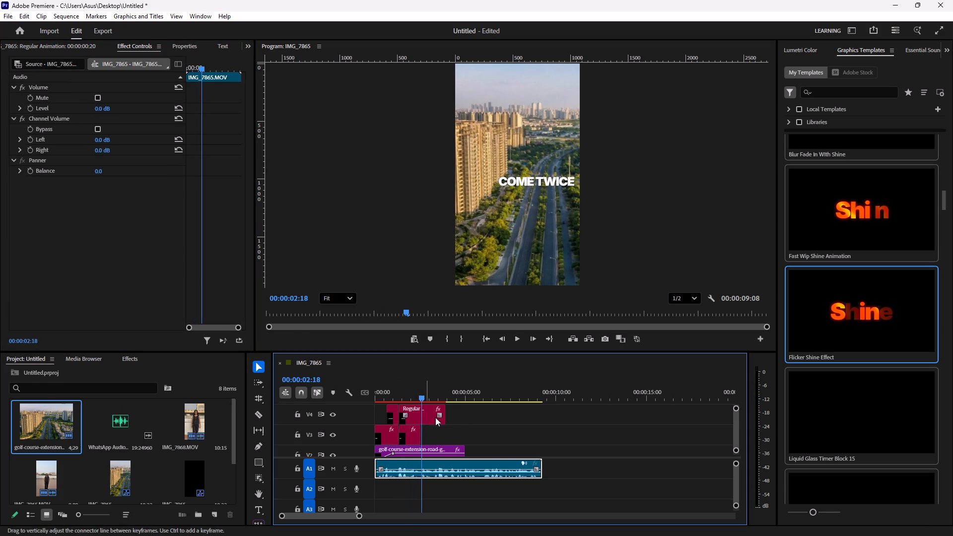
pyautogui.click(416, 414)
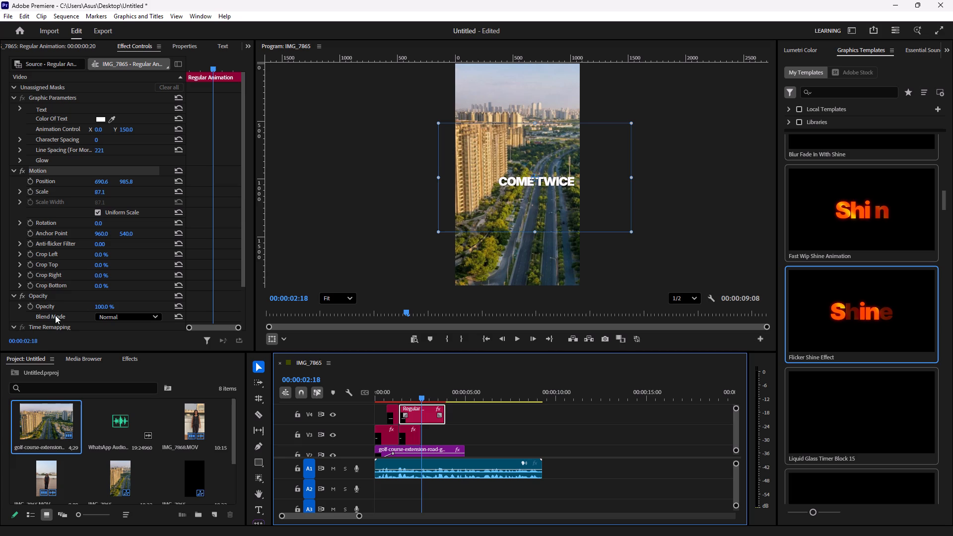
pyautogui.moveTo(419, 400); pyautogui.dragTo(401, 402)
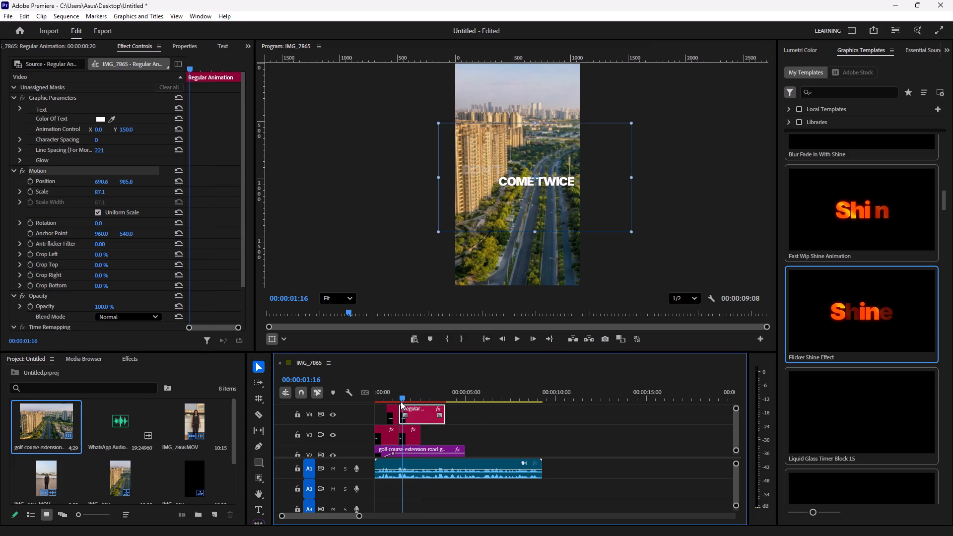
pyautogui.moveTo(401, 402); pyautogui.dragTo(400, 402)
pyautogui.click(29, 308)
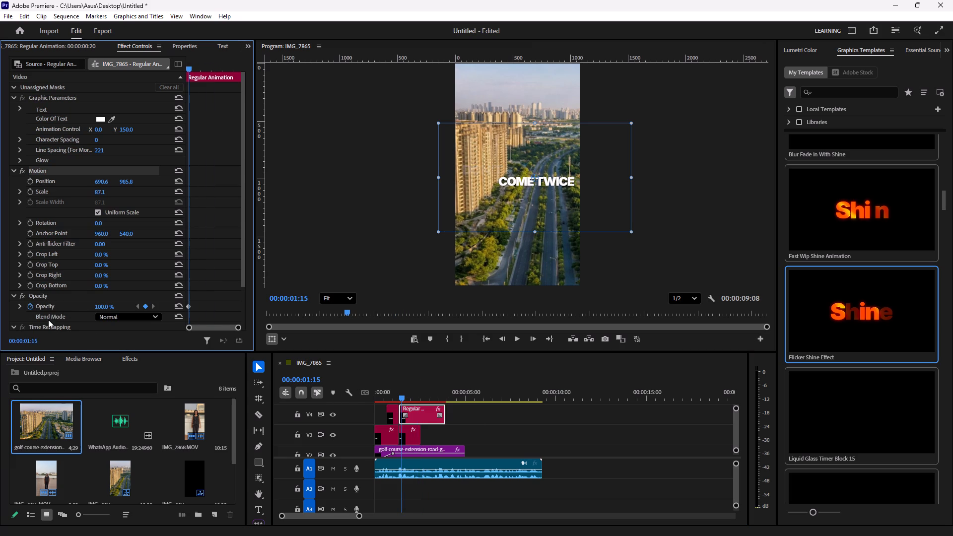
pyautogui.press('space')
pyautogui.press('space')
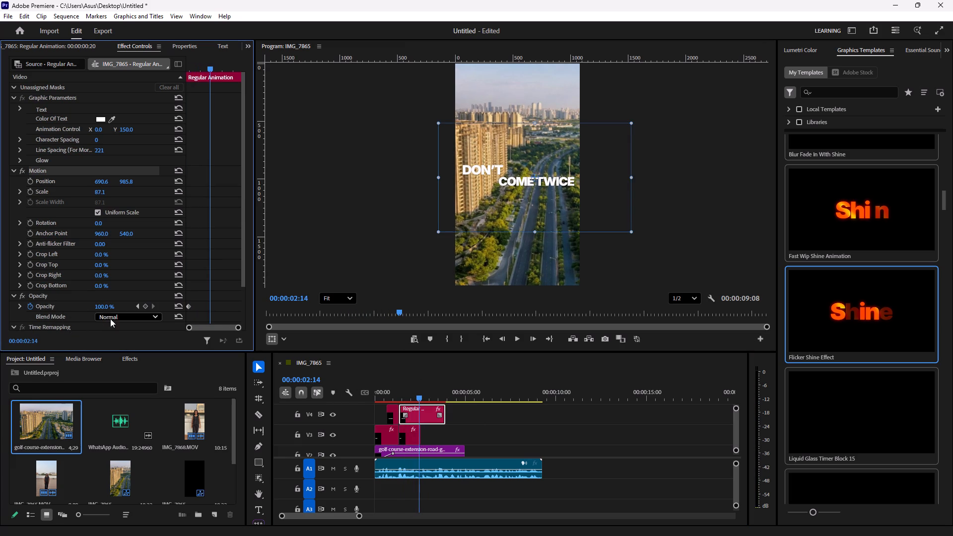
pyautogui.moveTo(419, 397); pyautogui.dragTo(404, 400)
pyautogui.click(412, 412)
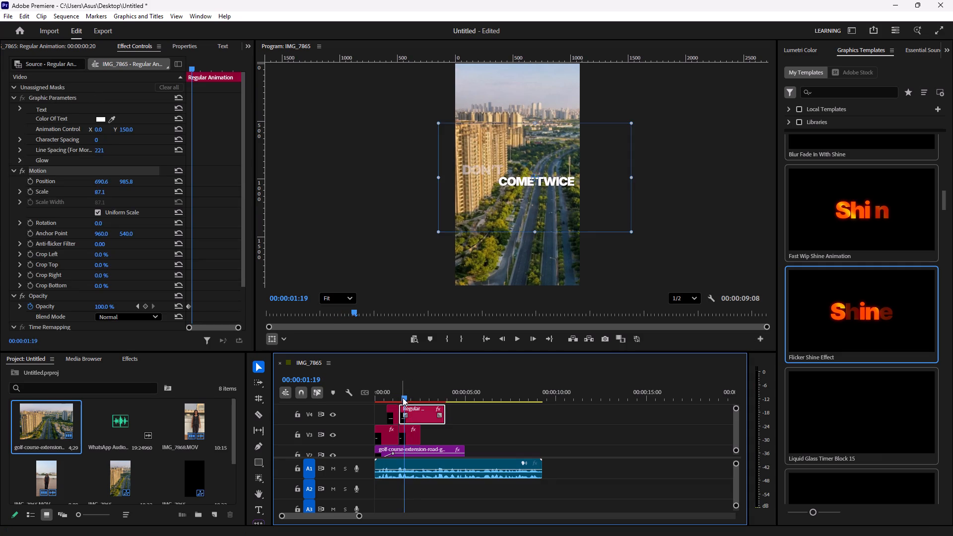
pyautogui.click(405, 396)
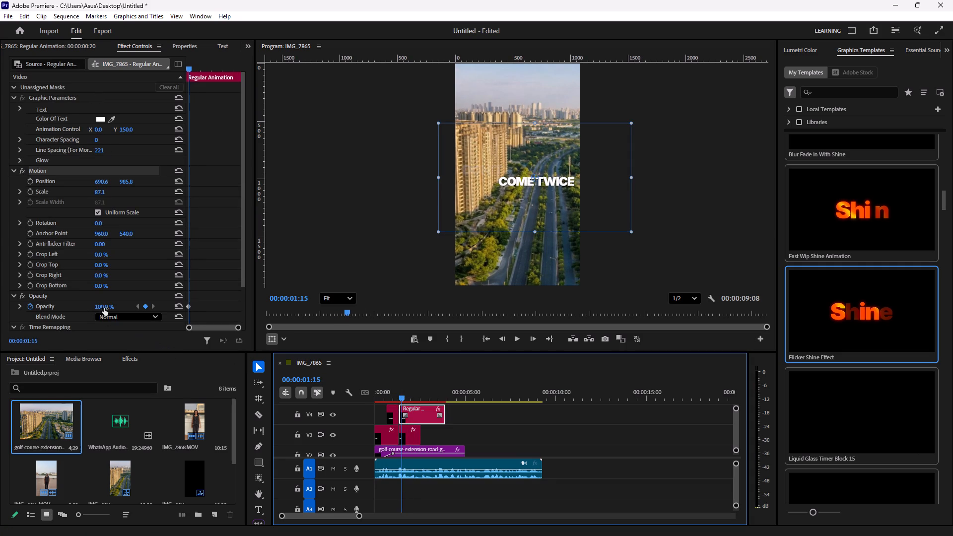
pyautogui.moveTo(104, 306); pyautogui.dragTo(104, 400)
# Play slightly forward and raise the COME TWICE title's opacity to full there, keyframing its fade-in.
pyautogui.press('space')
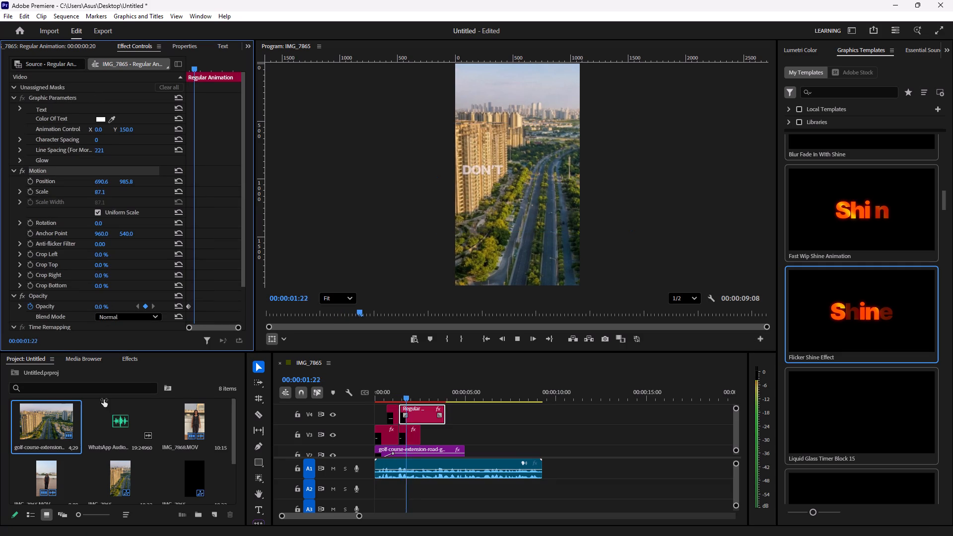
pyautogui.press('space')
pyautogui.moveTo(100, 308); pyautogui.dragTo(72, 144)
# Render the sequence from the start and preview the titles up to 00:00:02:20.
pyautogui.moveTo(416, 395); pyautogui.dragTo(170, 400)
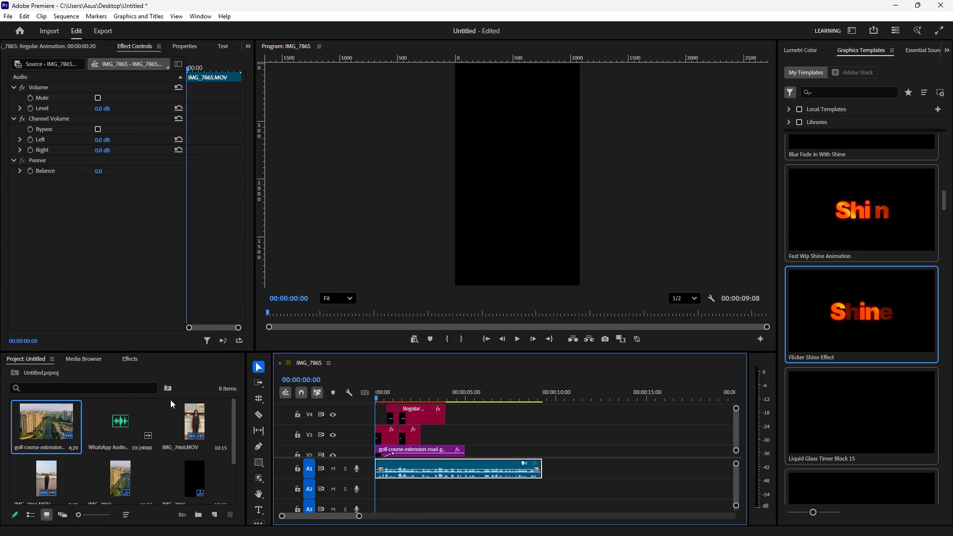
pyautogui.moveTo(170, 400); pyautogui.dragTo(132, 401)
pyautogui.press('Return')
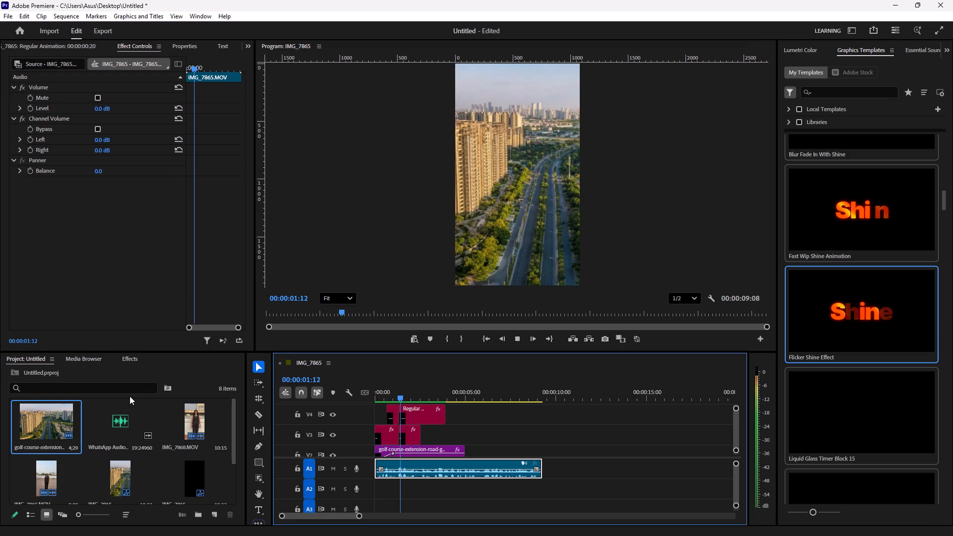
pyautogui.press('space')
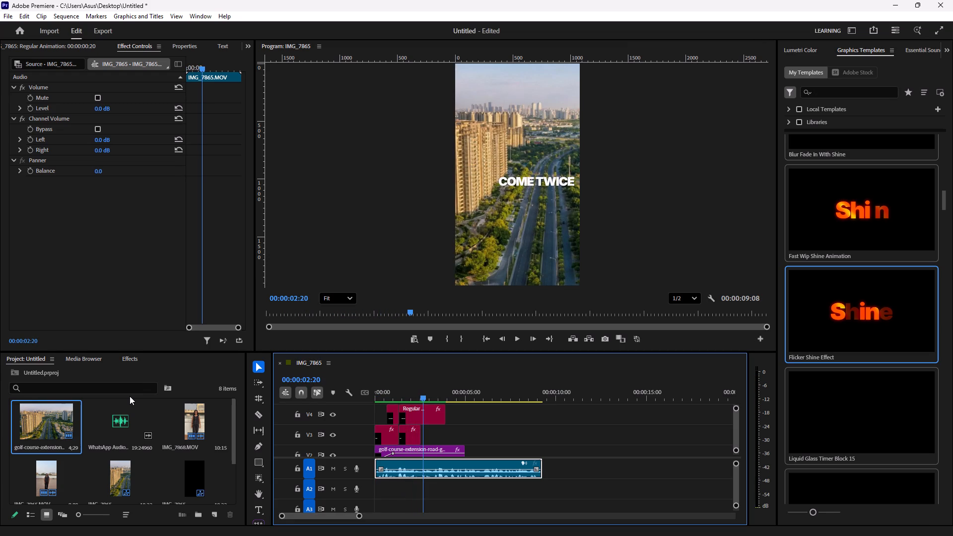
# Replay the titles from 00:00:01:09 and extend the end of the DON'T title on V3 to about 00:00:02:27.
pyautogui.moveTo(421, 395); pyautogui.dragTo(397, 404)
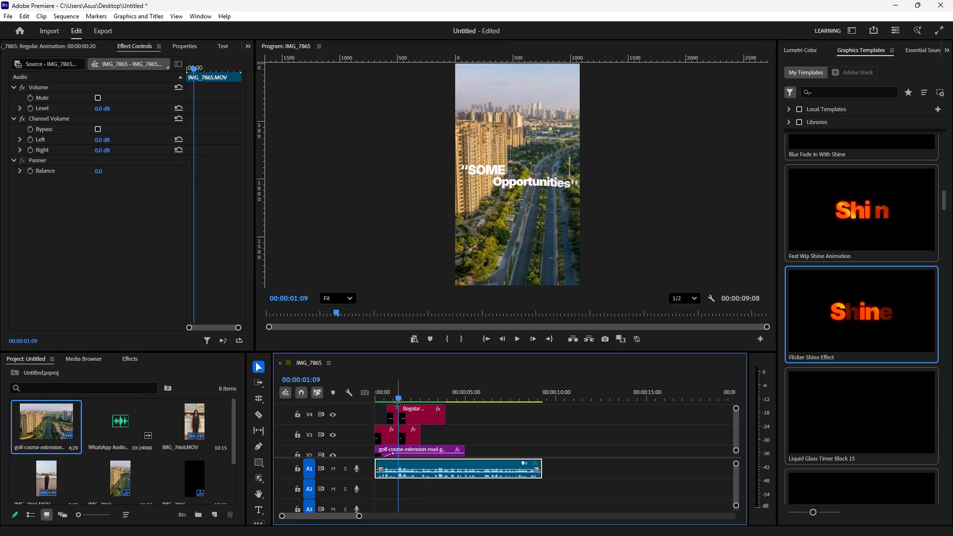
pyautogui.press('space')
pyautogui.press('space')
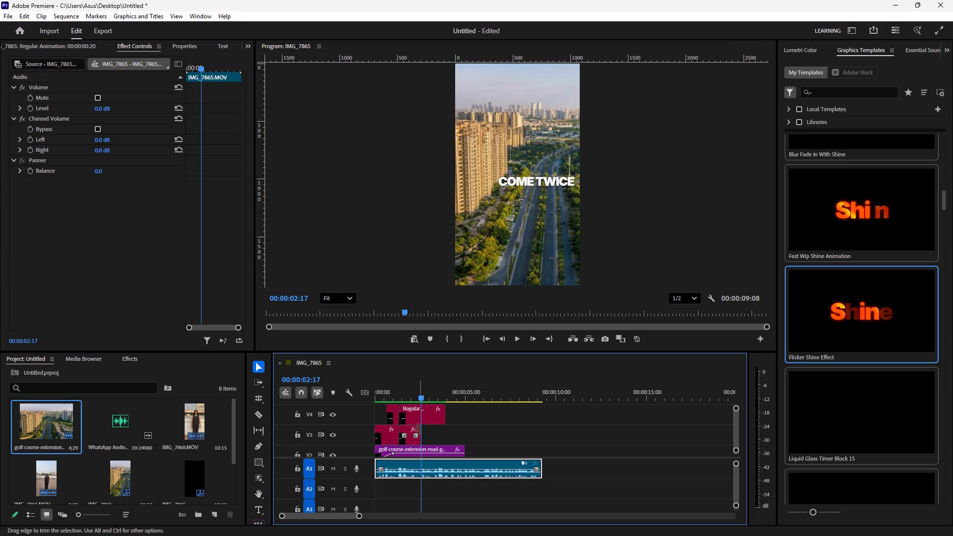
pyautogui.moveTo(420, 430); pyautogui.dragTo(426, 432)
# Replay the DON'T COME TWICE phrase to find its end and trim both the V3 and V4 titles to end at 00:00:02:15.
pyautogui.moveTo(419, 396); pyautogui.dragTo(417, 397)
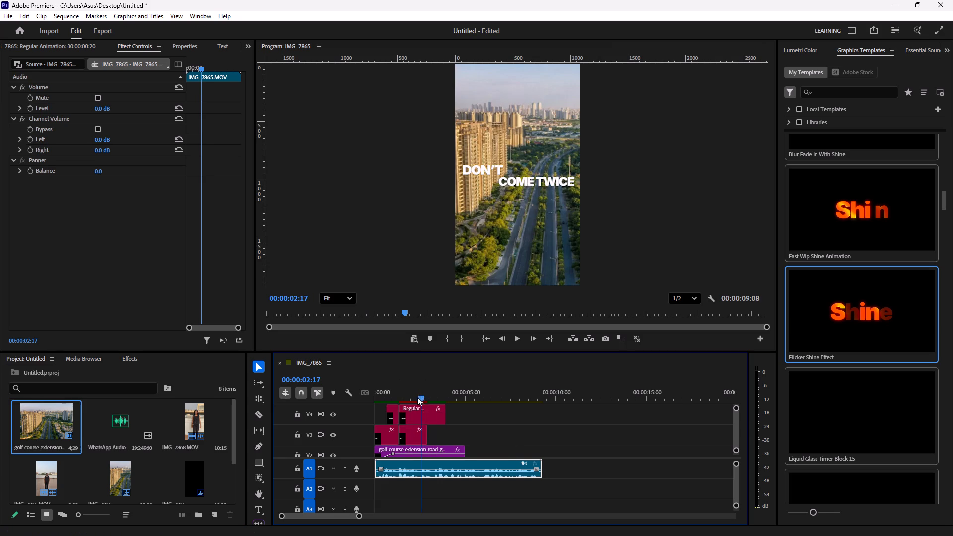
pyautogui.moveTo(417, 397); pyautogui.dragTo(410, 401)
pyautogui.press('space')
pyautogui.press('space')
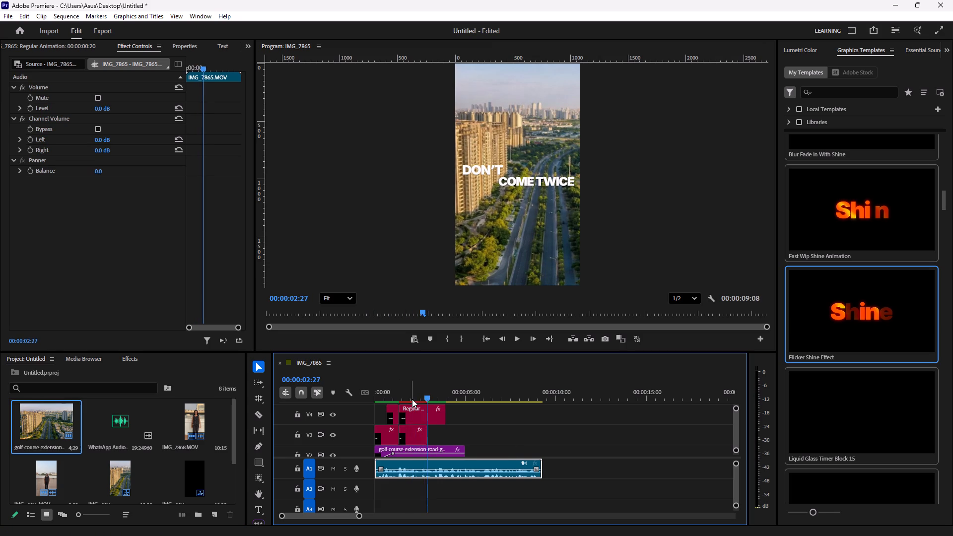
pyautogui.moveTo(431, 400); pyautogui.dragTo(412, 407)
pyautogui.press('space')
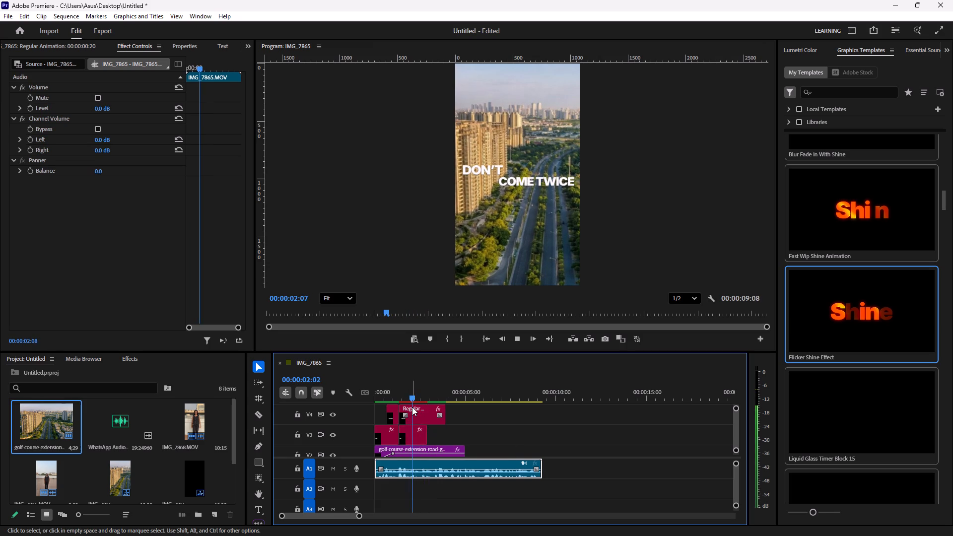
pyautogui.press('space')
pyautogui.moveTo(422, 398); pyautogui.dragTo(413, 401)
pyautogui.press('space')
pyautogui.press('space')
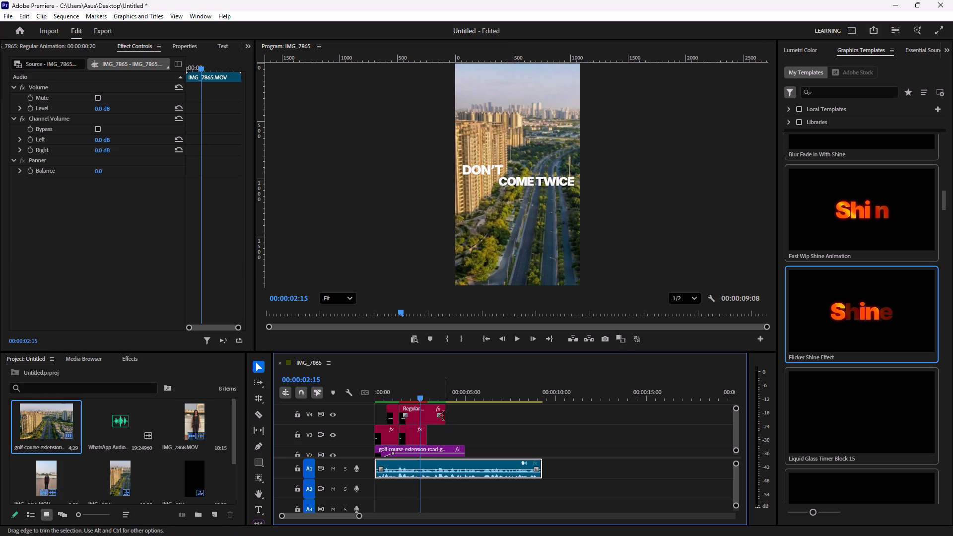
pyautogui.moveTo(429, 430); pyautogui.dragTo(424, 432)
pyautogui.moveTo(446, 411); pyautogui.dragTo(421, 416)
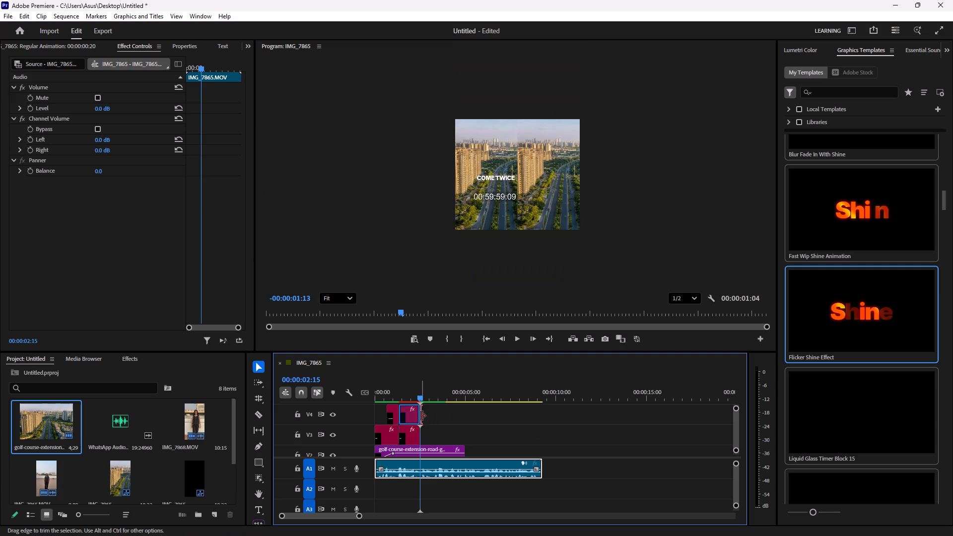
# Render the sequence again from 00:00:00:00 to preview the retimed titles.
pyautogui.moveTo(420, 397); pyautogui.dragTo(305, 405)
pyautogui.press('Return')
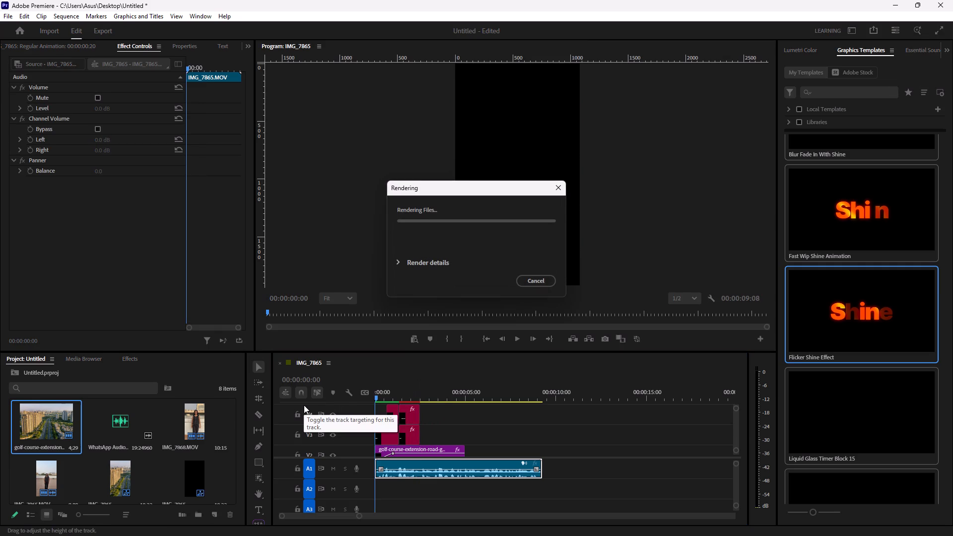
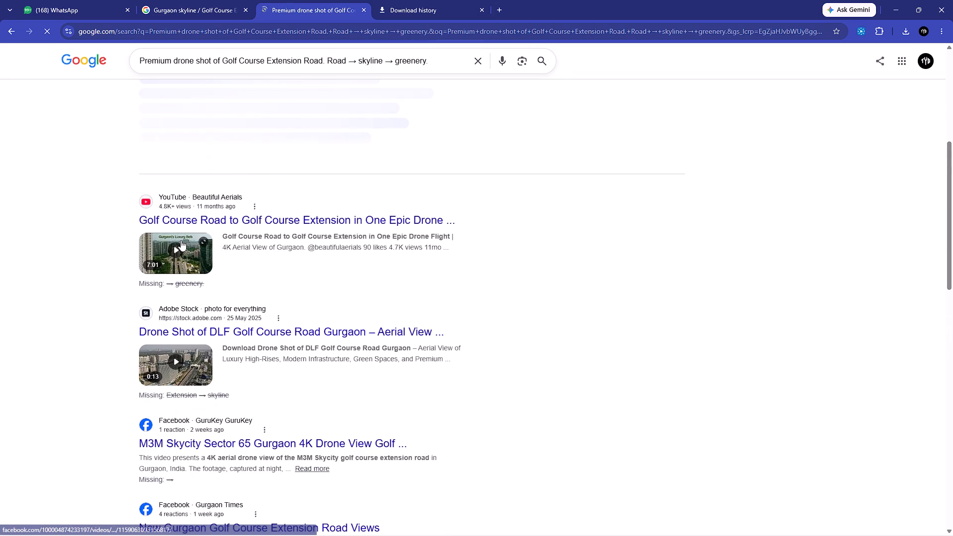
# Look through the drone-shot search results and open the Adobe Stock video of DLF Golf Course Road Gurgaon.
pyautogui.scroll(-5, 181, 240)
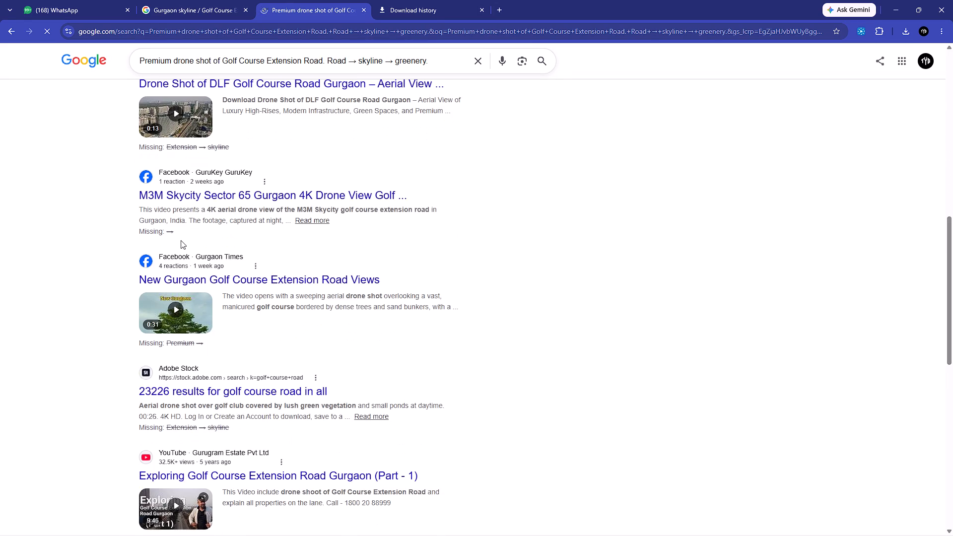
pyautogui.scroll(-11, 181, 240)
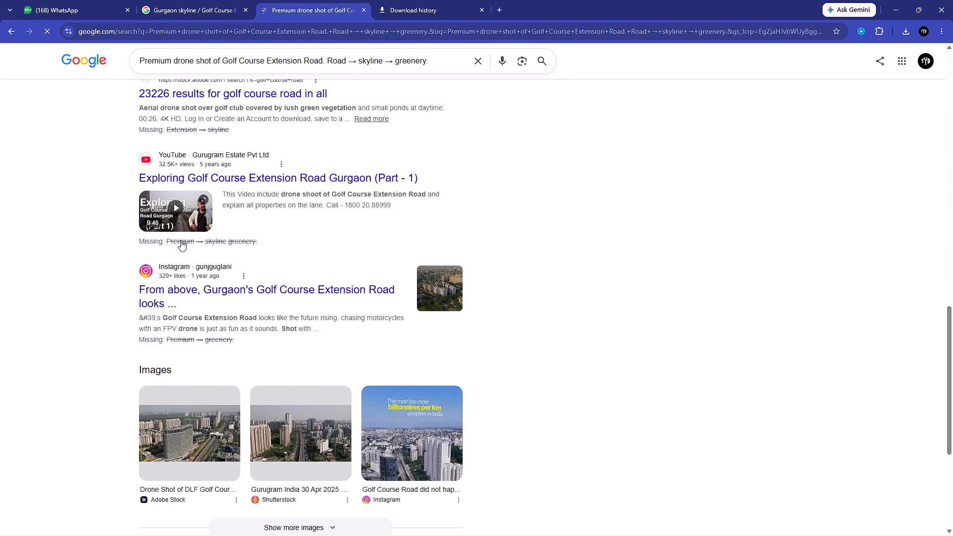
pyautogui.scroll(20, 181, 240)
pyautogui.scroll(3, 181, 240)
pyautogui.scroll(-6, 181, 240)
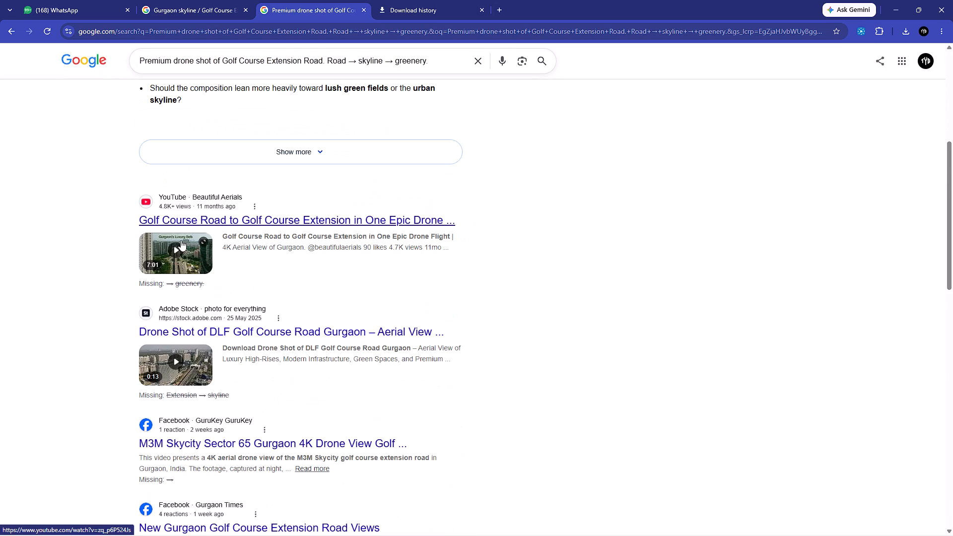
pyautogui.click(202, 332)
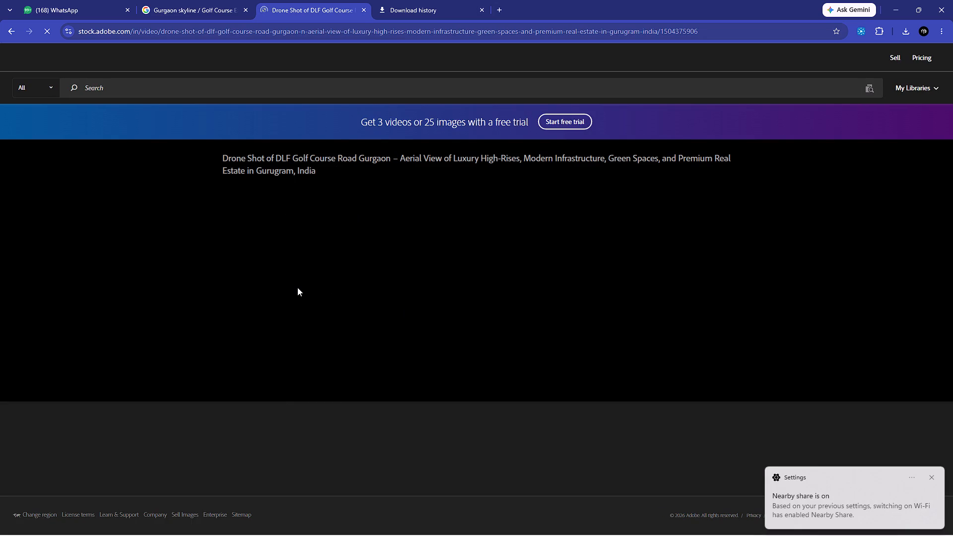
# Preview the DLF Golf Course Road drone clip on Adobe Stock, check its player options and dismiss the Google sign-in prompt.
pyautogui.scroll(2, 297, 287)
pyautogui.scroll(-2, 359, 189)
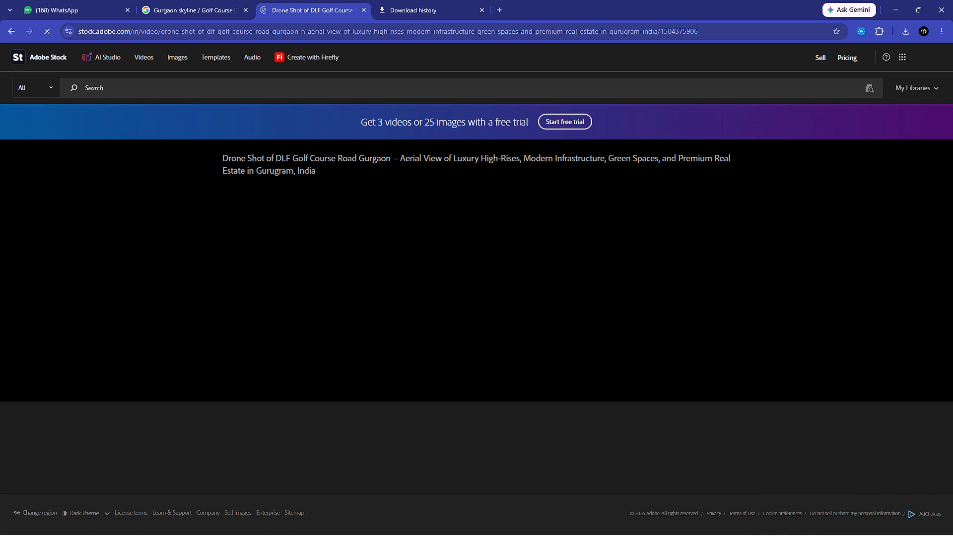
pyautogui.scroll(-1, 247, 145)
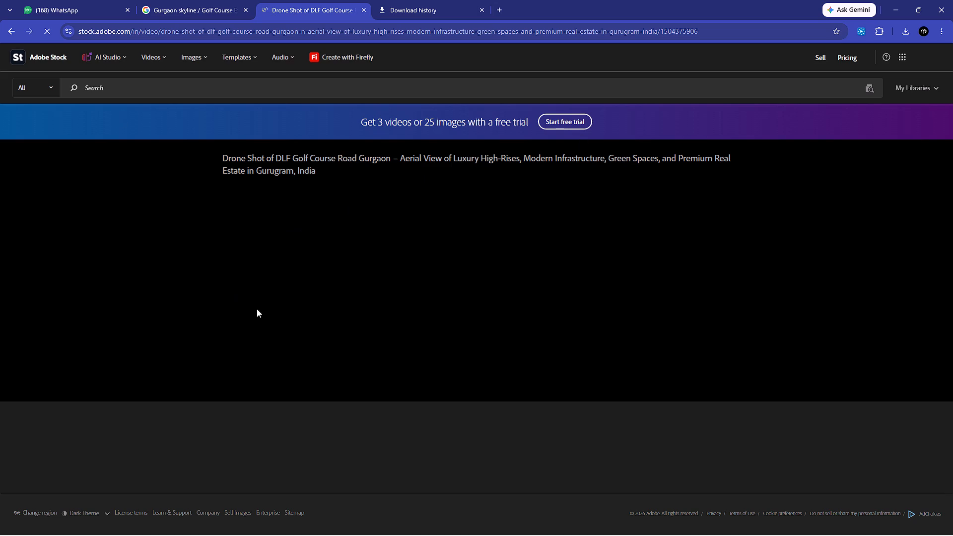
pyautogui.click(326, 234)
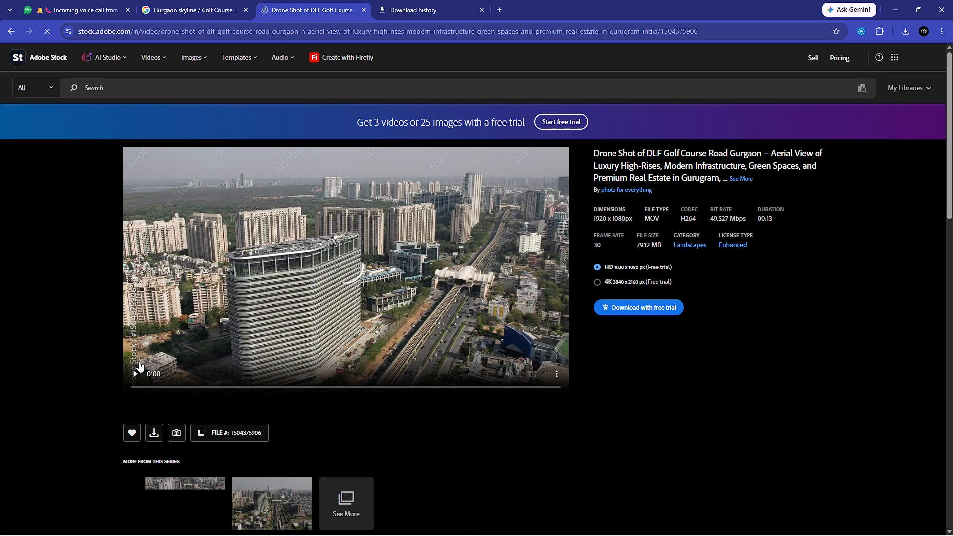
pyautogui.click(132, 374)
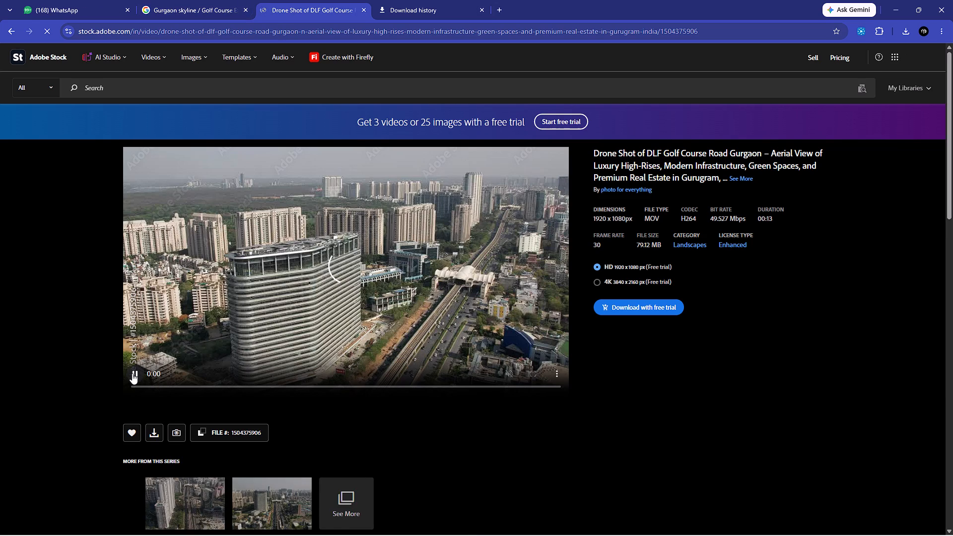
pyautogui.click(284, 255)
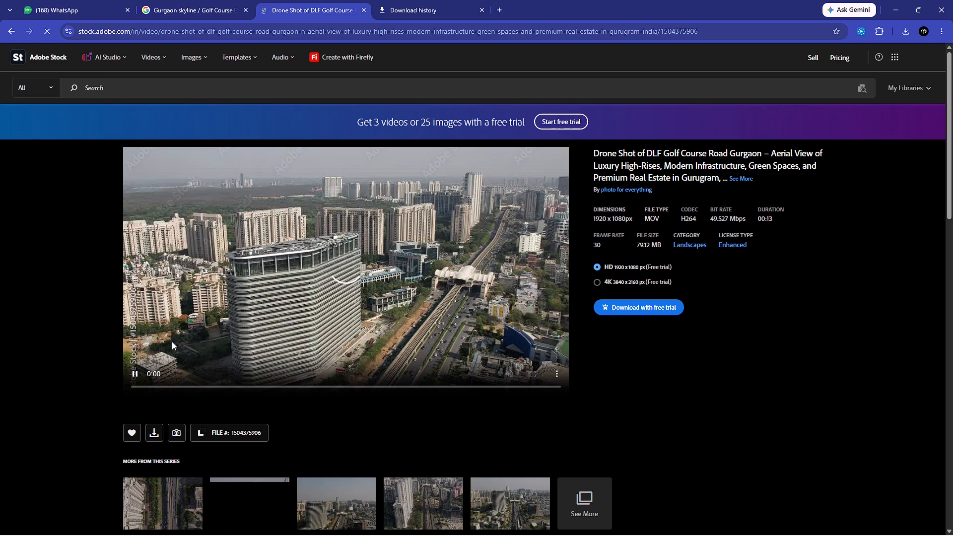
pyautogui.click(137, 372)
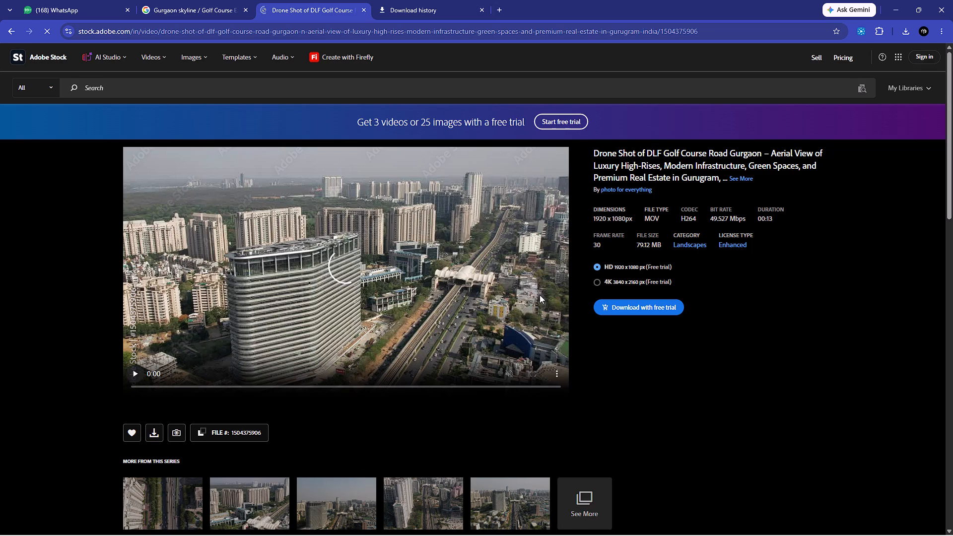
pyautogui.click(554, 372)
pyautogui.click(477, 453)
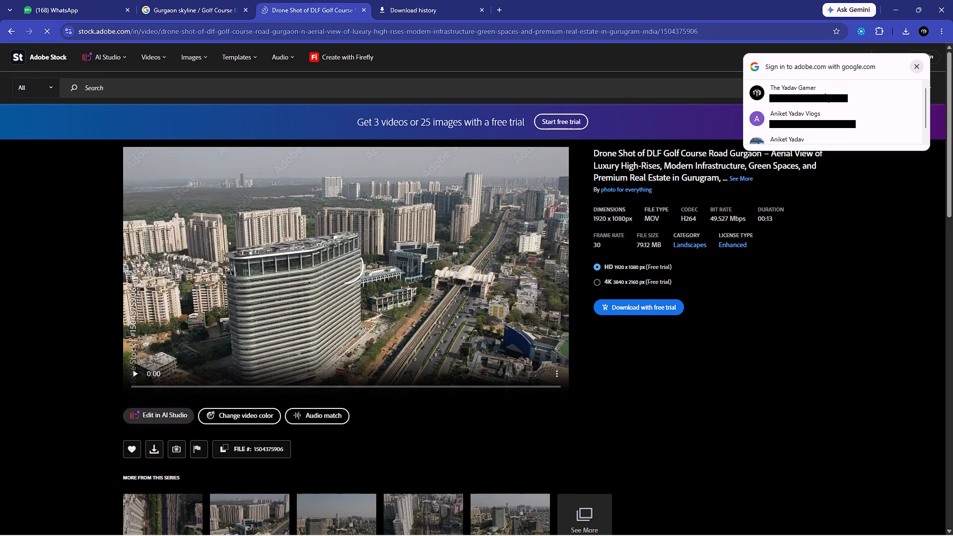
pyautogui.click(918, 67)
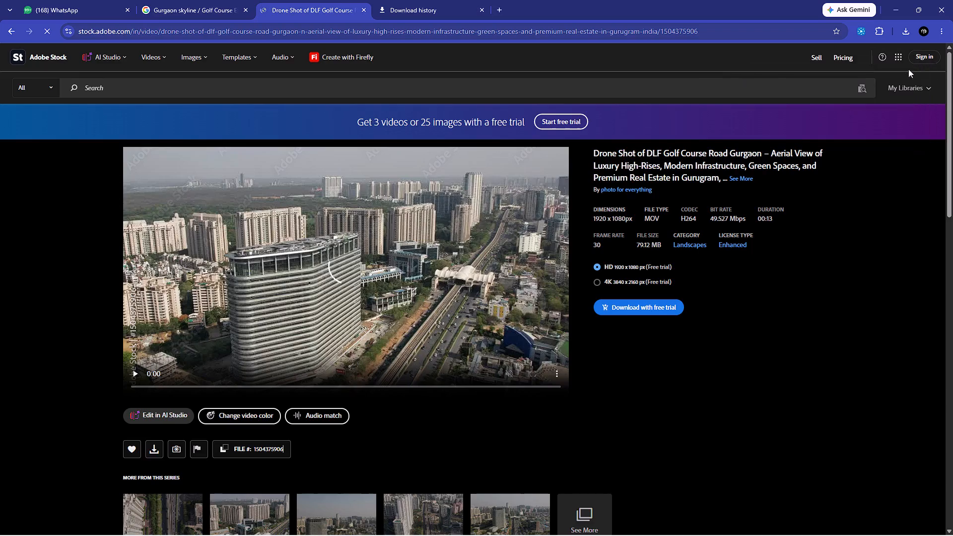
# Play the DLF Golf Course Road drone clip preview on Adobe Stock once more and pause it.
pyautogui.click(136, 376)
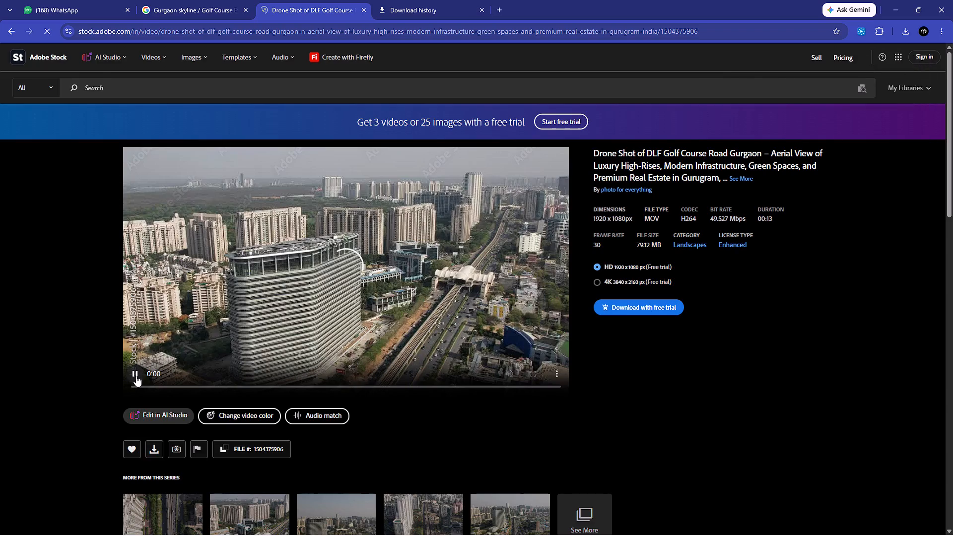
pyautogui.click(136, 376)
# Return to the Google results, open the YouTube video "Golf Course Road to Golf Course Extension in One Epic Drone" and decline the feedback survey.
pyautogui.click(11, 31)
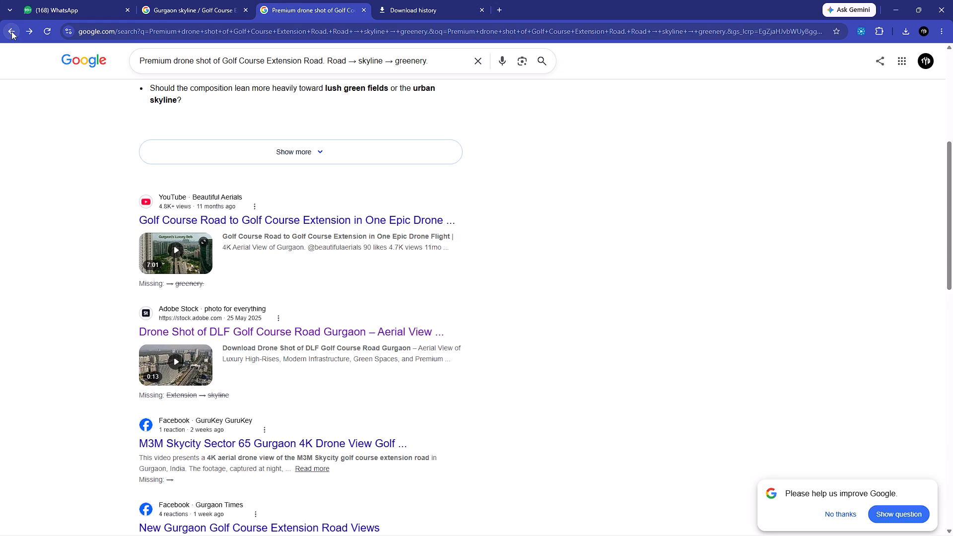
pyautogui.click(216, 214)
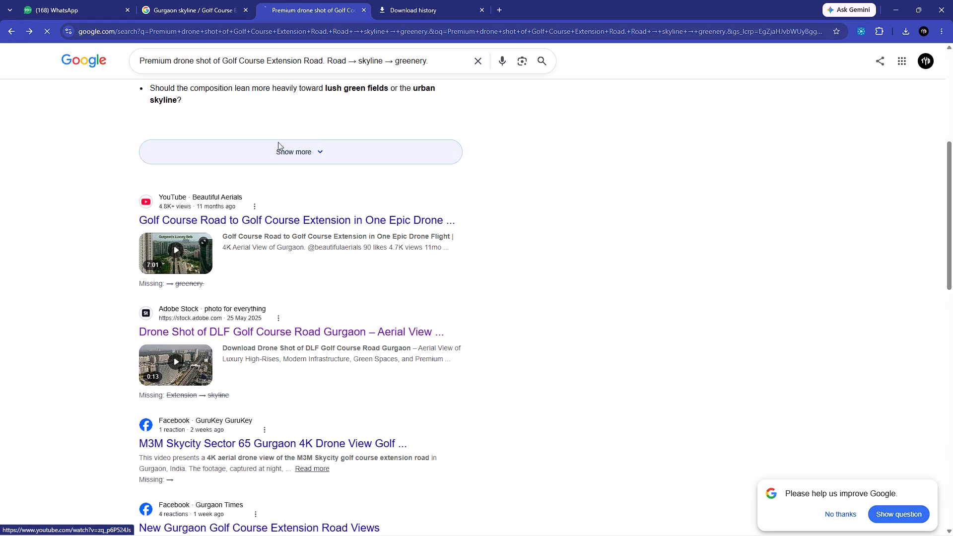
pyautogui.click(857, 515)
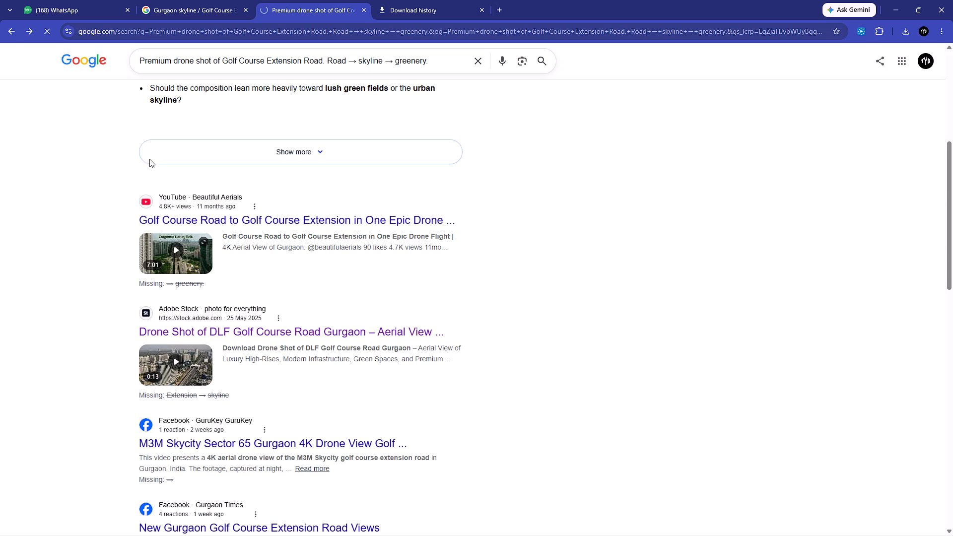
pyautogui.scroll(5, 285, 278)
pyautogui.scroll(1, 130, 201)
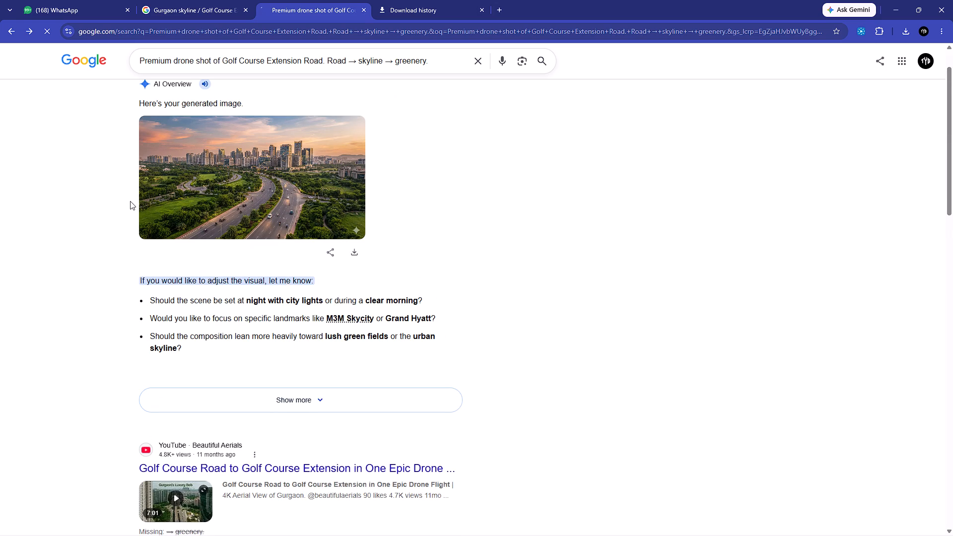
pyautogui.scroll(6, 130, 201)
pyautogui.scroll(-13, 314, 449)
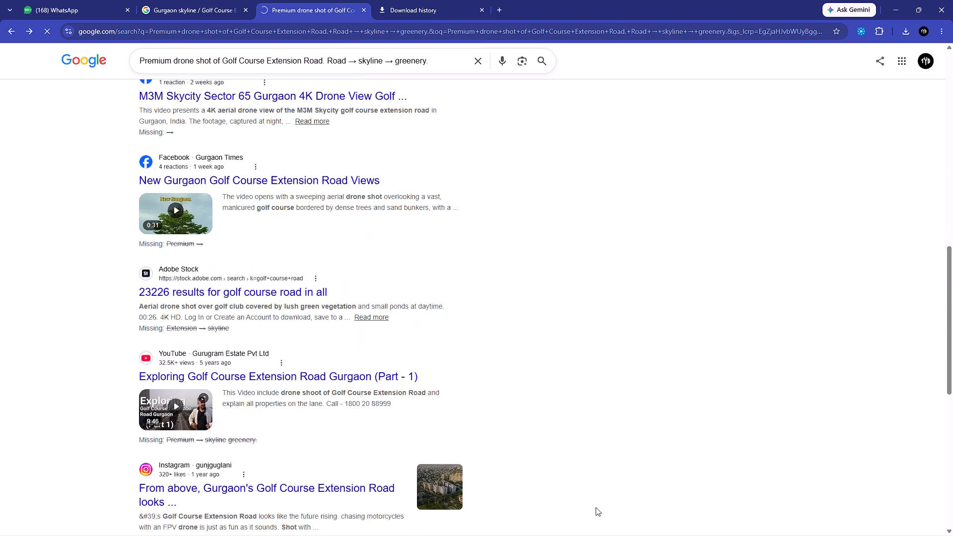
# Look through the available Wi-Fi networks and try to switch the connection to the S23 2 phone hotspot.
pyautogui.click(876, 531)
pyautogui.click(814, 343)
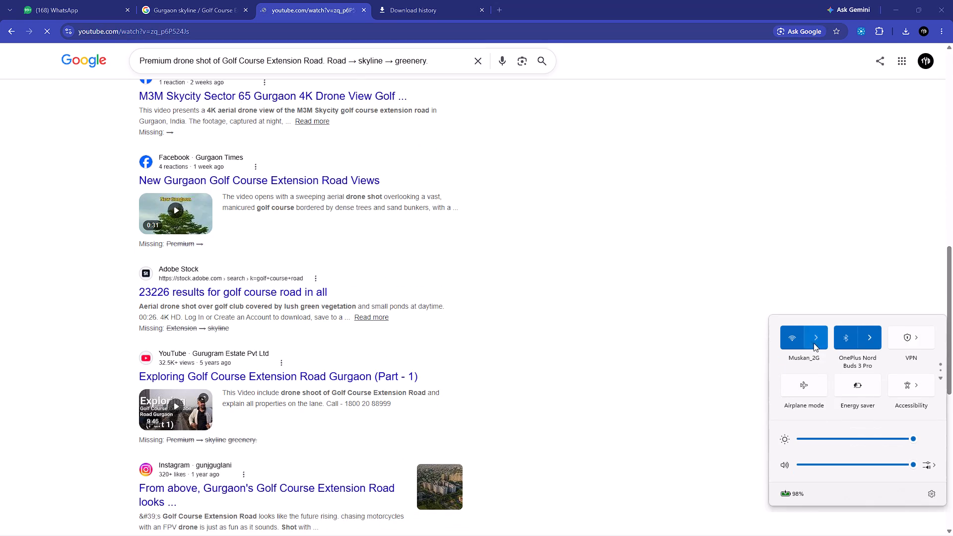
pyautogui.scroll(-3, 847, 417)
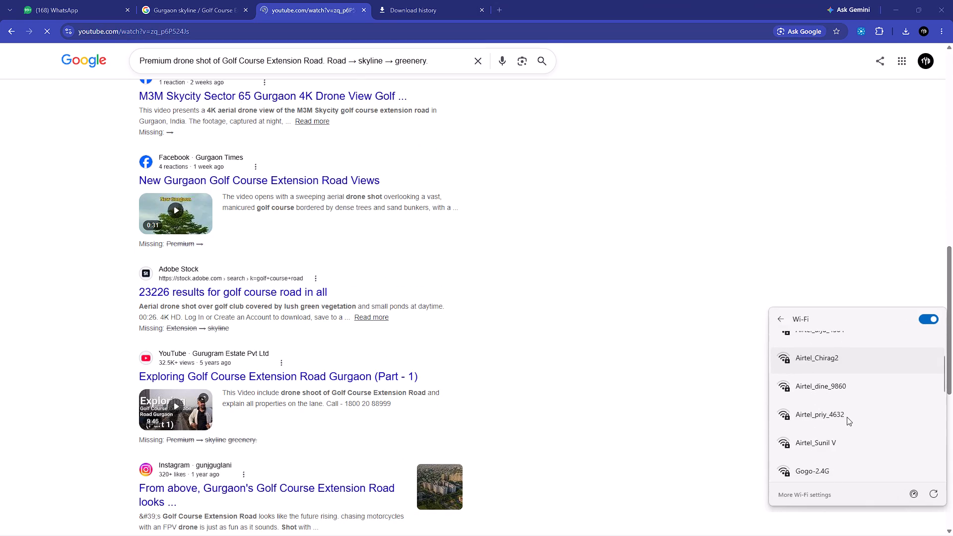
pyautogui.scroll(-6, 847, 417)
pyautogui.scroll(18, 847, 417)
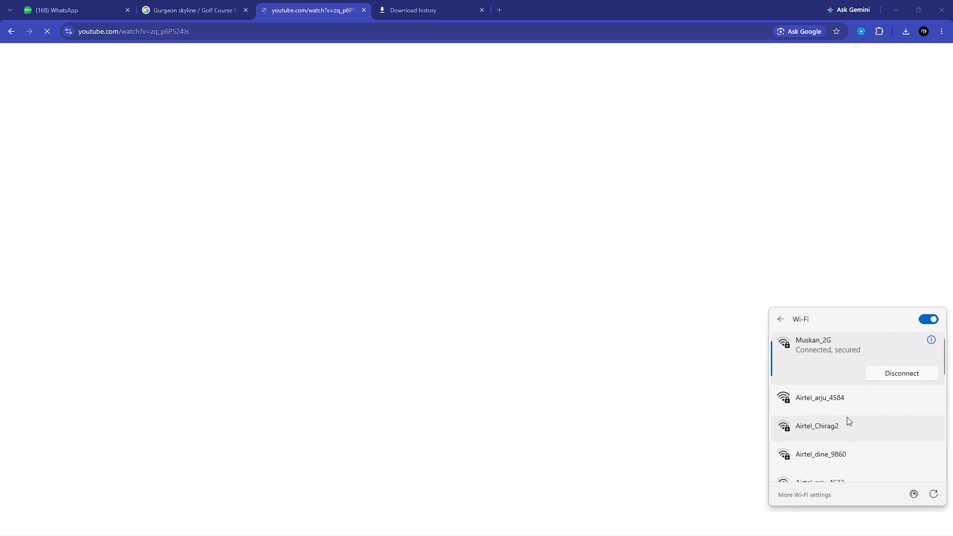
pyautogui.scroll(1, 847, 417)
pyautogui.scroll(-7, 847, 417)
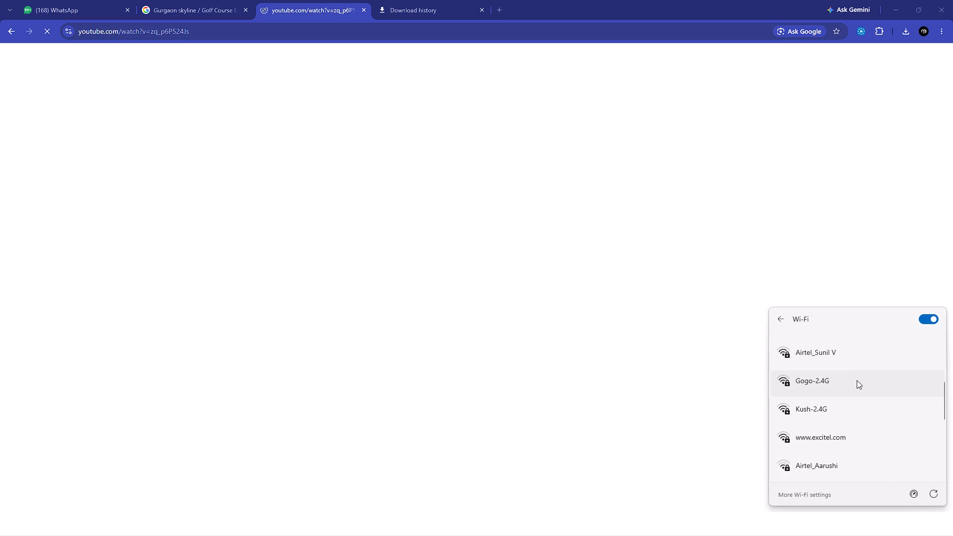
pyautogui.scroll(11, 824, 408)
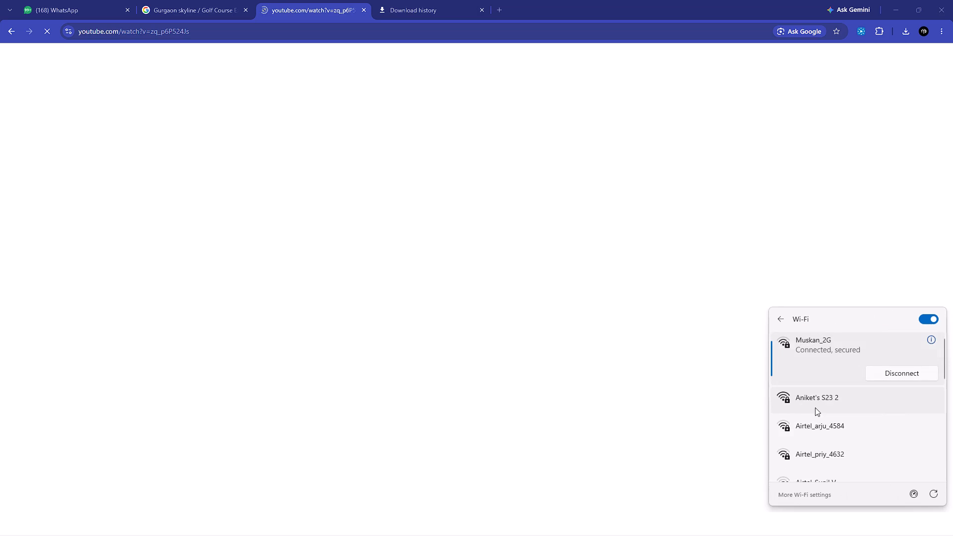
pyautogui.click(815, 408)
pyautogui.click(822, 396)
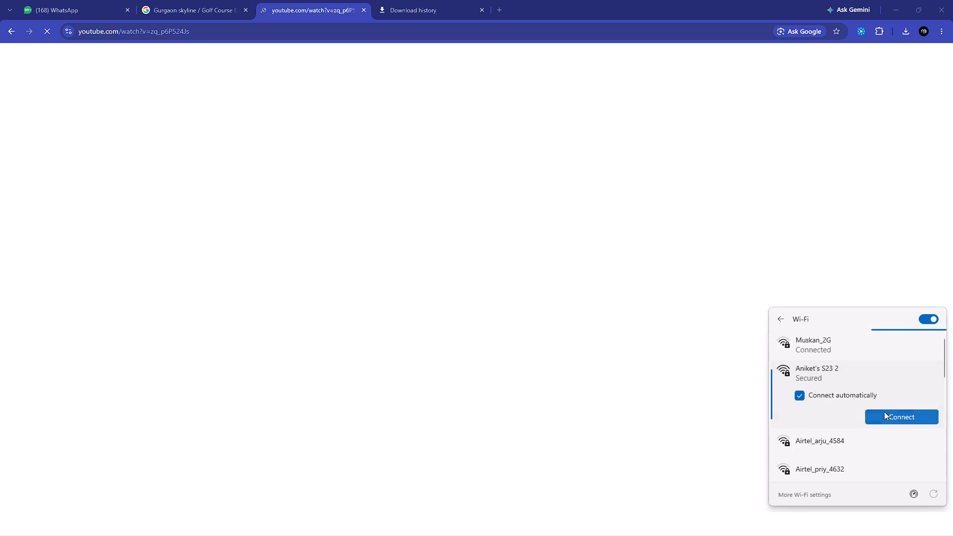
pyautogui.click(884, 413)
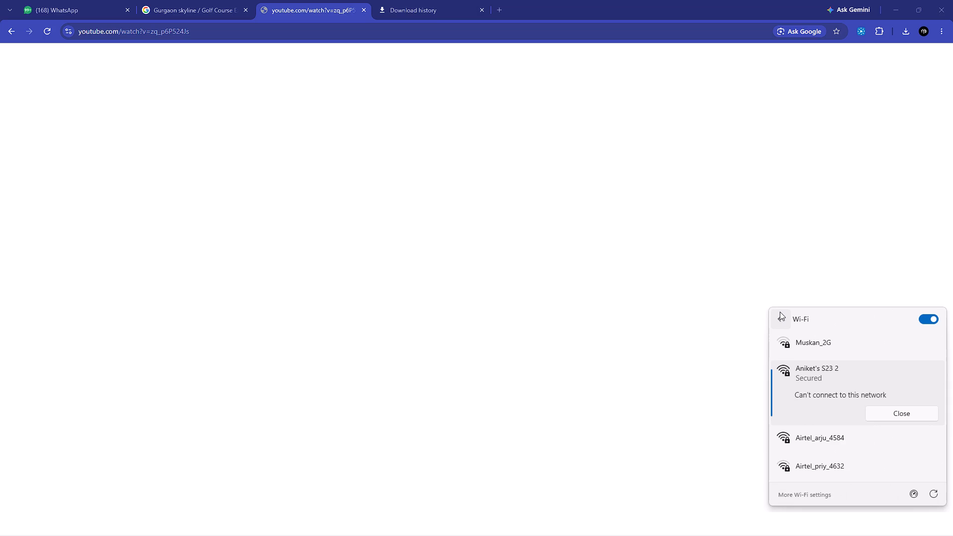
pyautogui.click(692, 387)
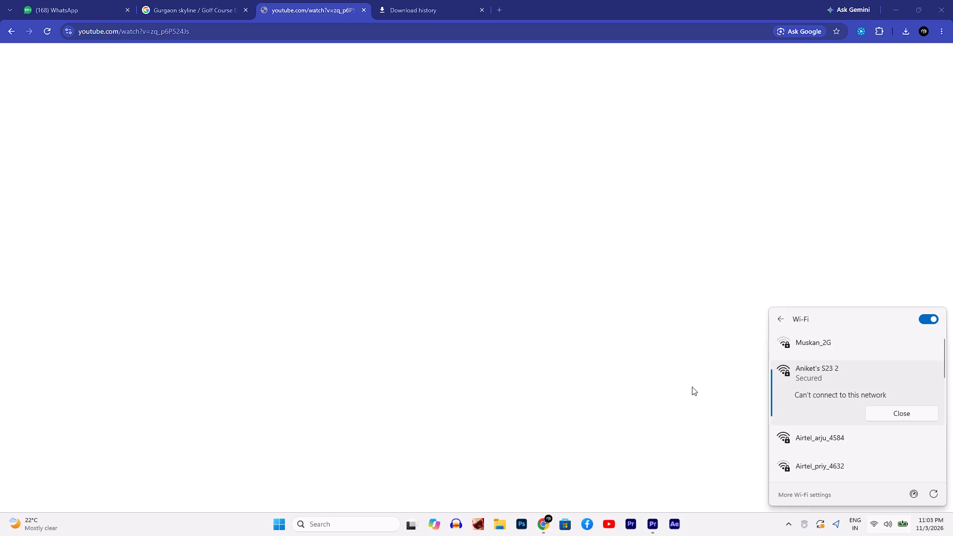
# Reload the YouTube page of the Golf Course Road drone flight video.
pyautogui.click(42, 30)
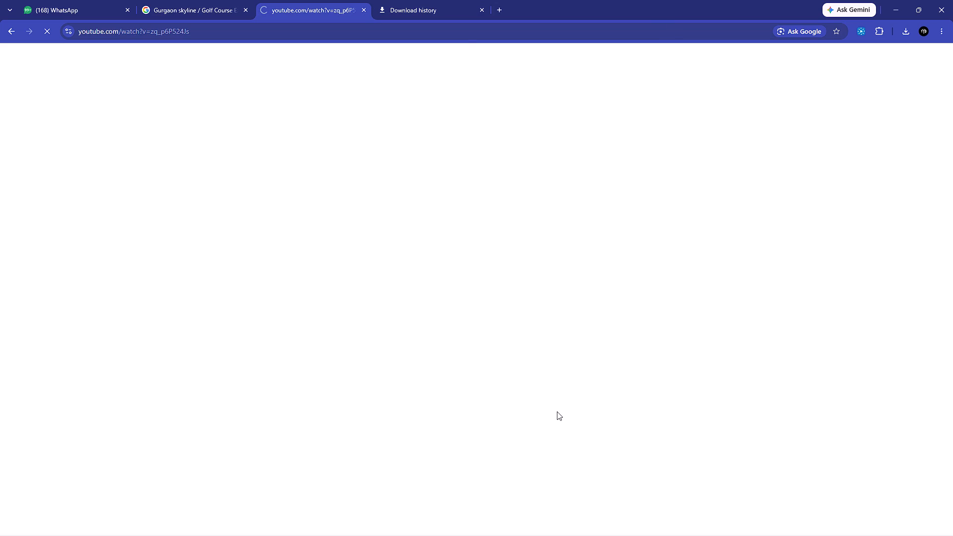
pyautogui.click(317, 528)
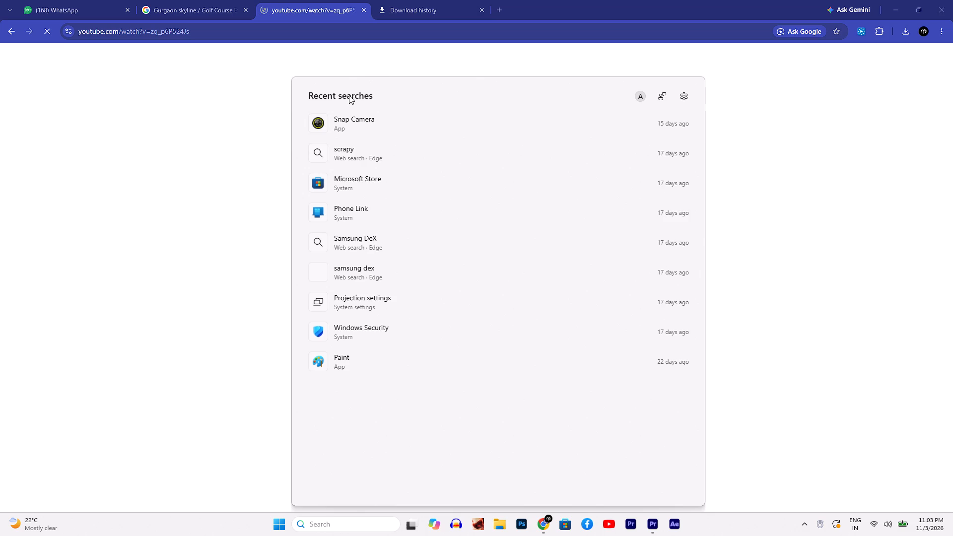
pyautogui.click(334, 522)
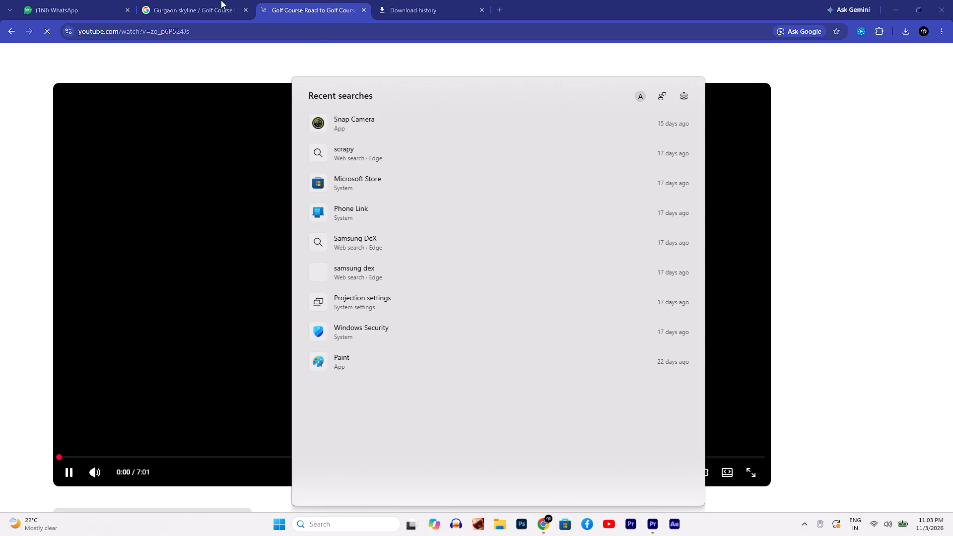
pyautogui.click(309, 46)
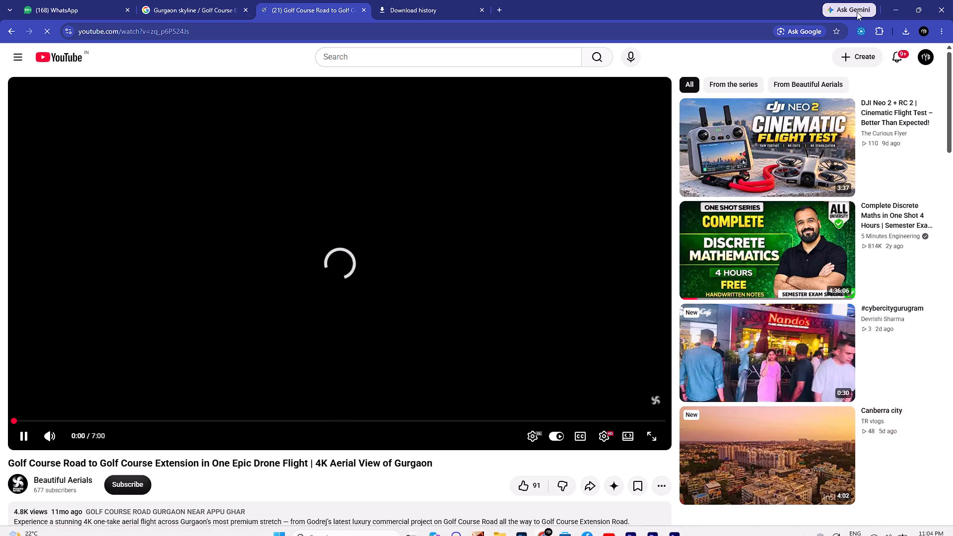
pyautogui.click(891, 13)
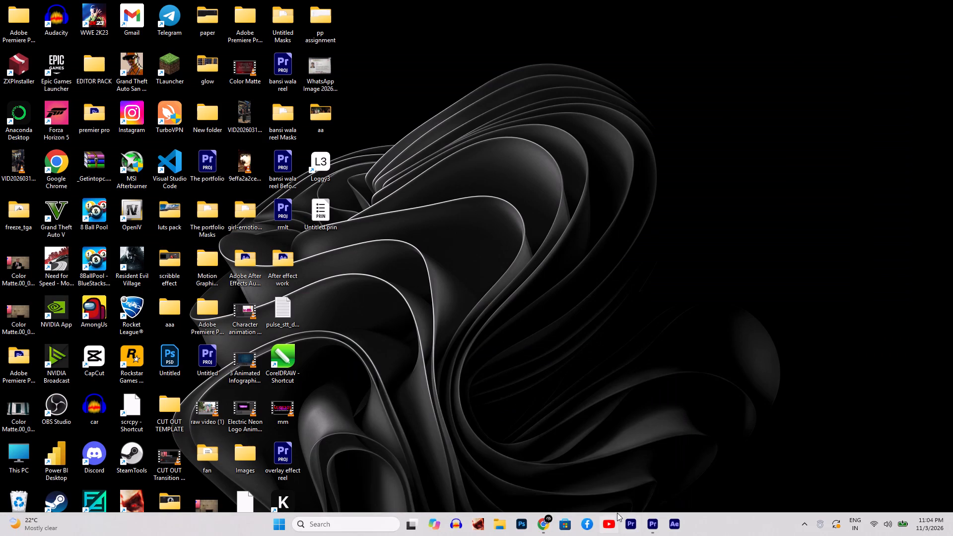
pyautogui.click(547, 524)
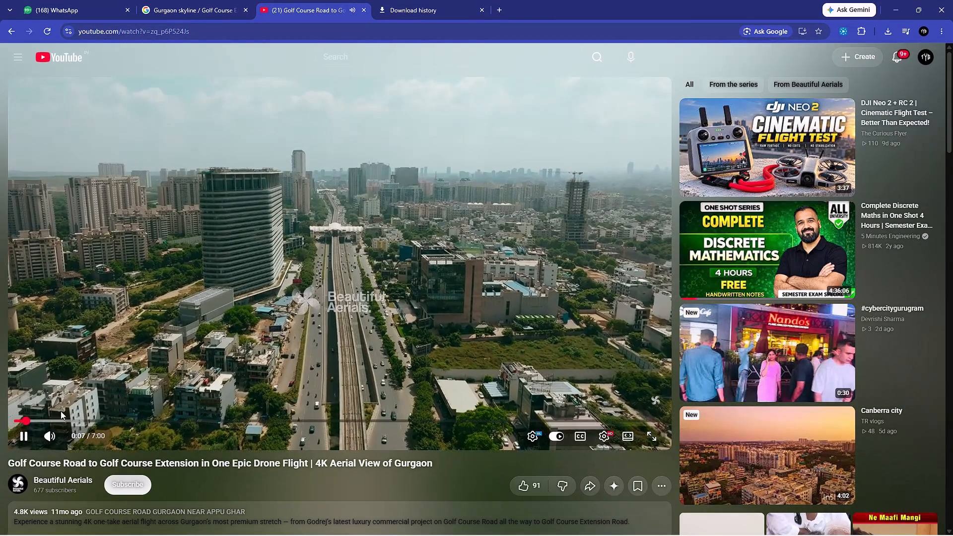
# Skim the first minute of the Golf Course Road to Golf Course Extension drone video, pause at 0:37 and open its playback settings.
pyautogui.click(53, 420)
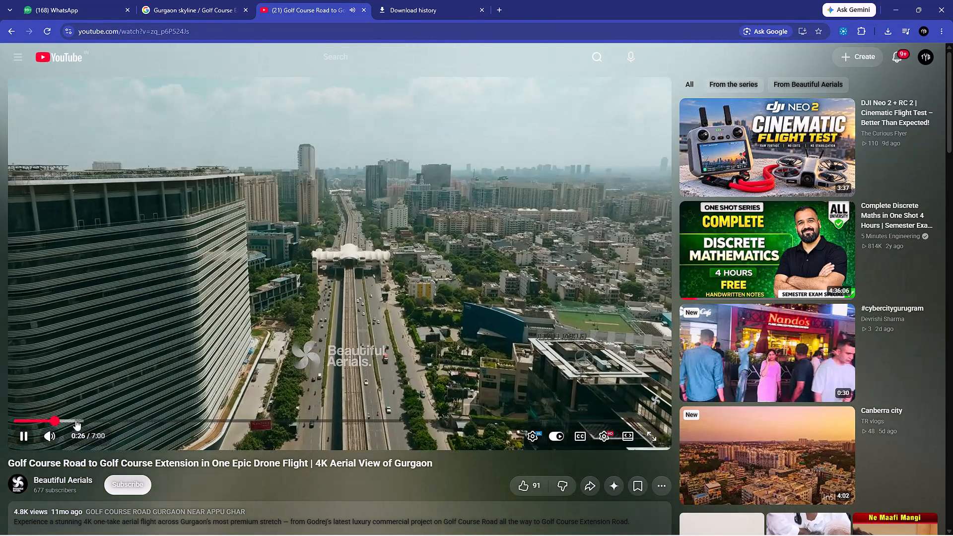
pyautogui.click(84, 418)
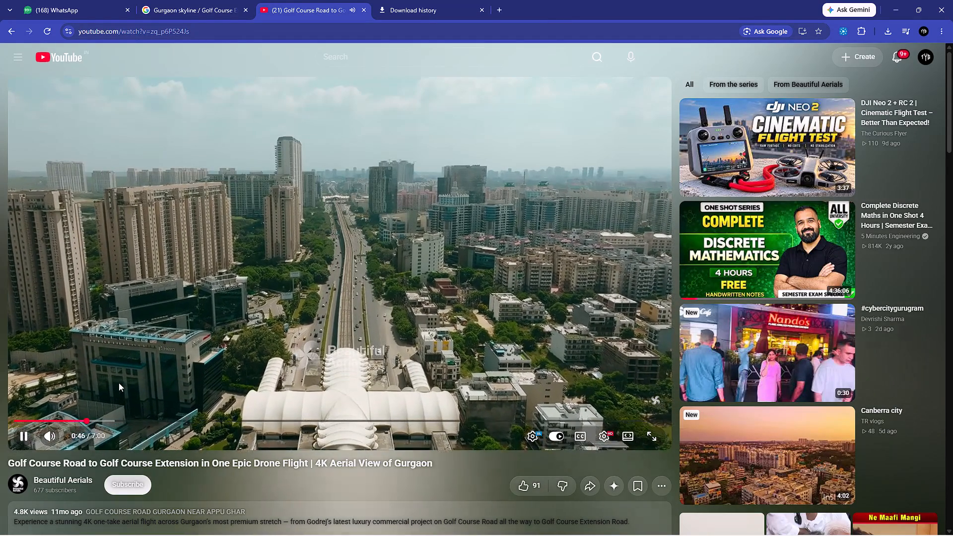
pyautogui.press('space')
pyautogui.click(116, 421)
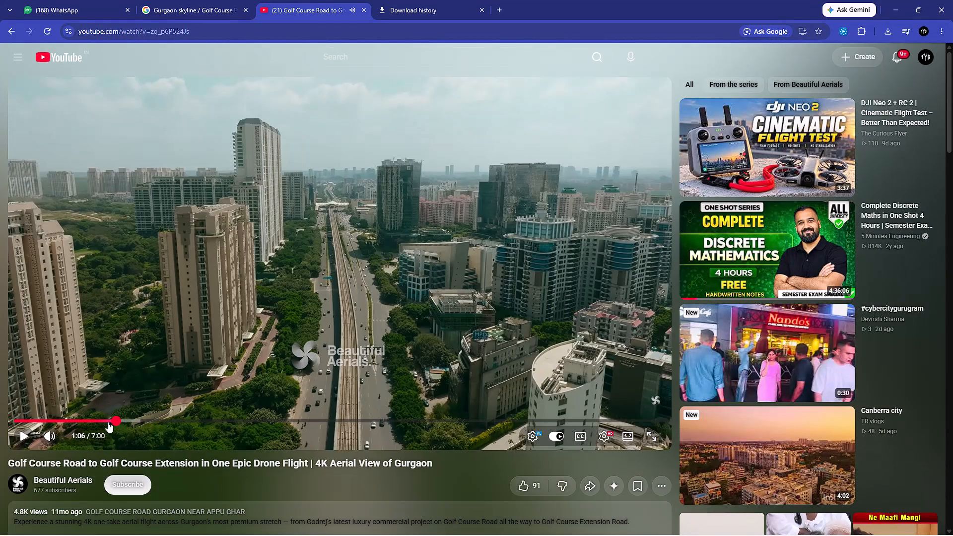
pyautogui.moveTo(88, 421); pyautogui.dragTo(69, 425)
pyautogui.press('space')
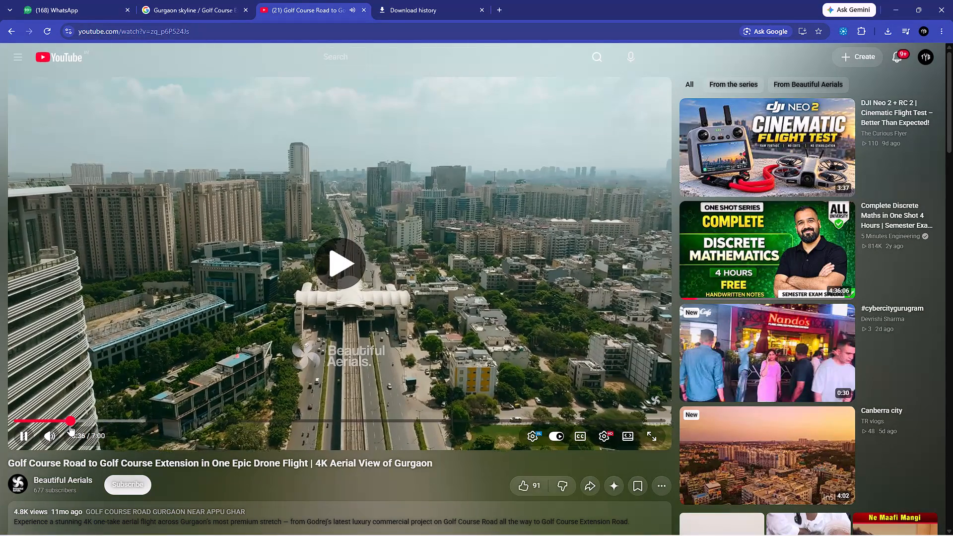
pyautogui.press('space')
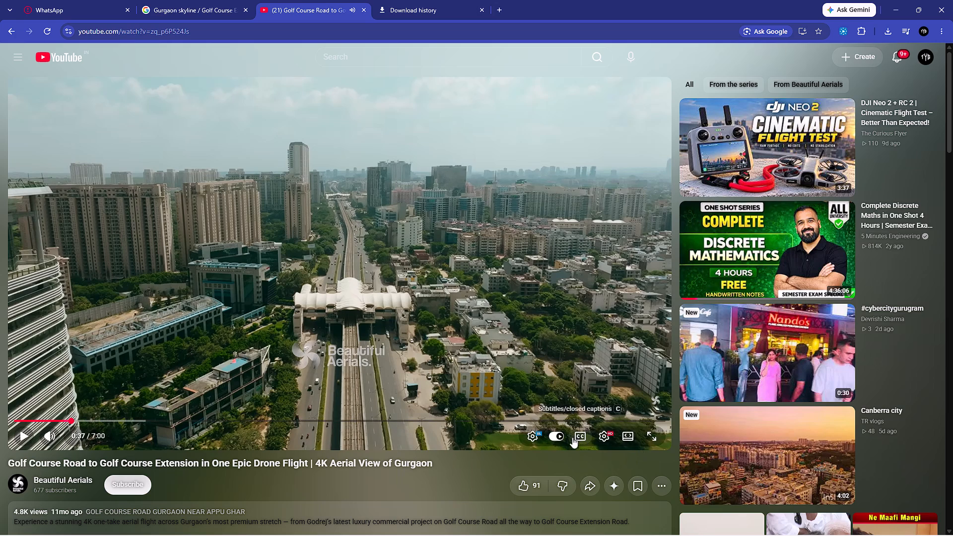
pyautogui.click(606, 438)
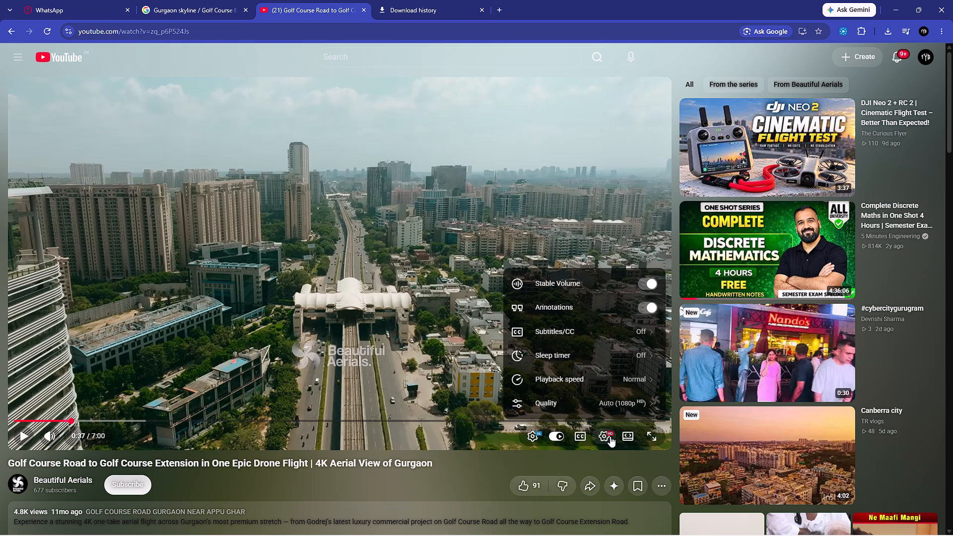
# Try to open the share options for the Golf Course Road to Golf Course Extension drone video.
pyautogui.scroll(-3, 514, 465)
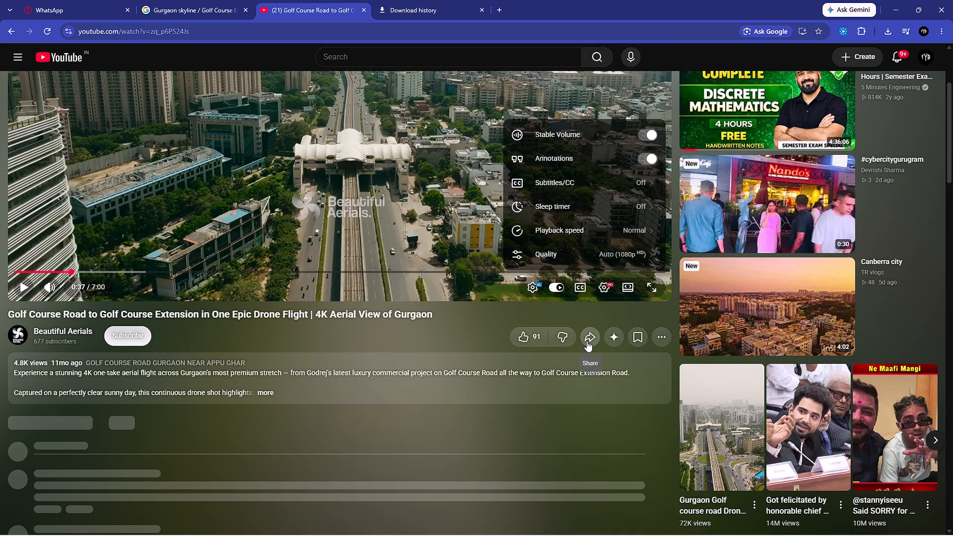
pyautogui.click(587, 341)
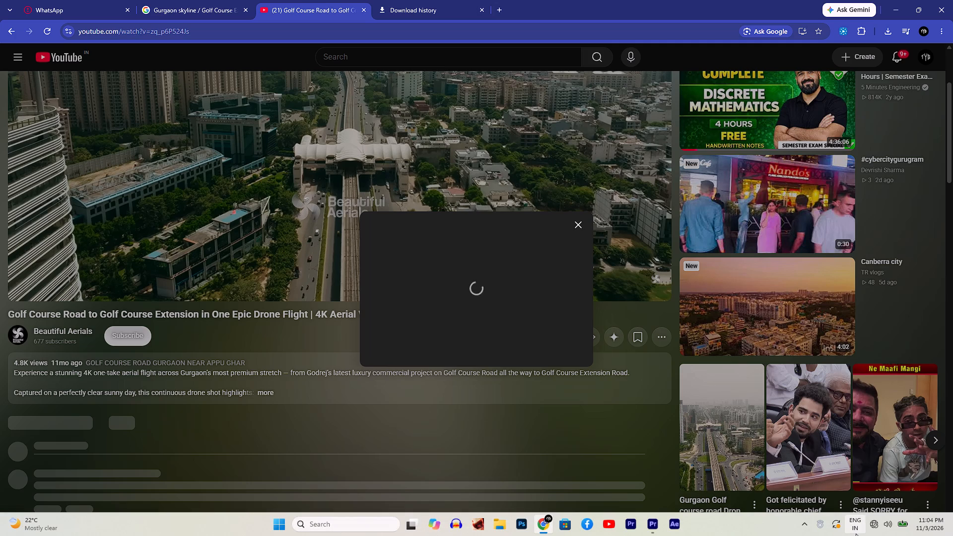
# Check the computer's Wi-Fi connection in the list of available networks.
pyautogui.click(877, 531)
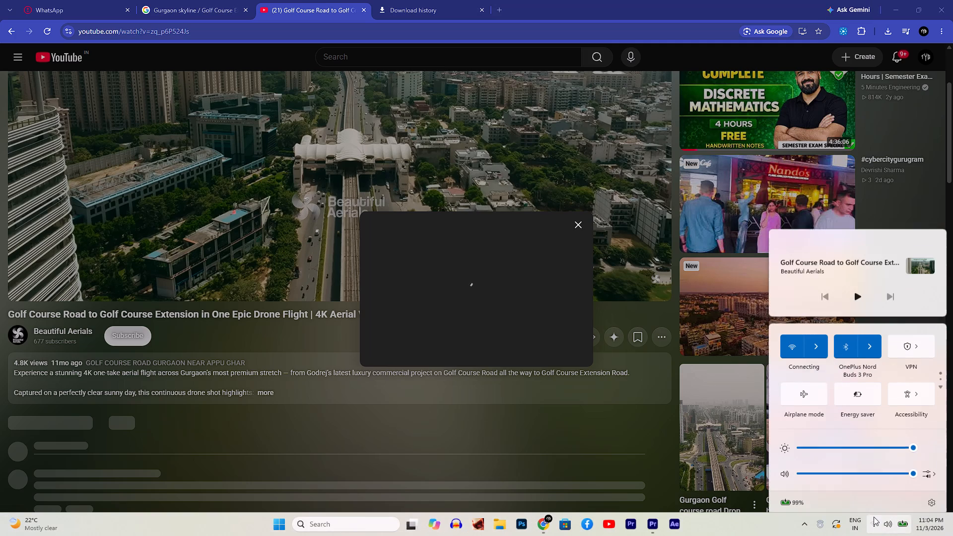
pyautogui.click(813, 337)
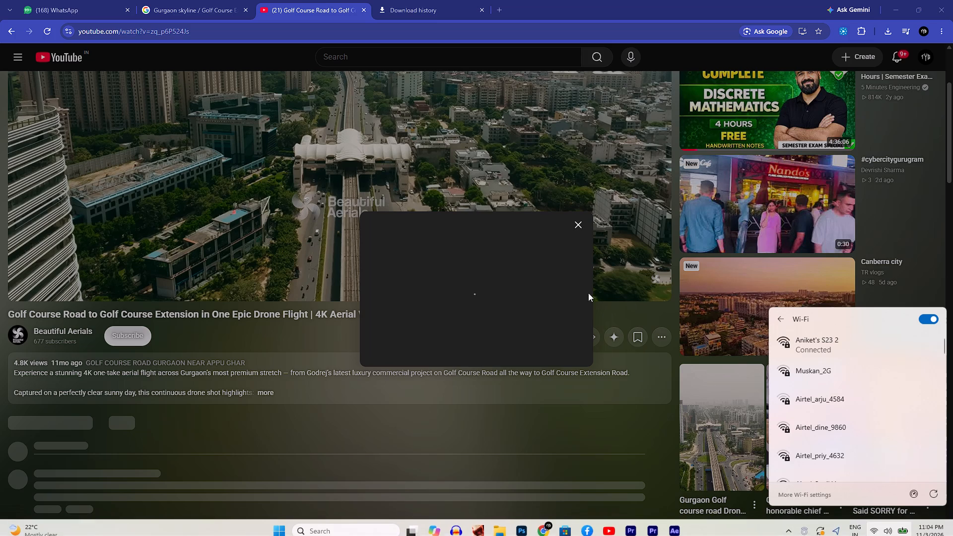
pyautogui.click(543, 265)
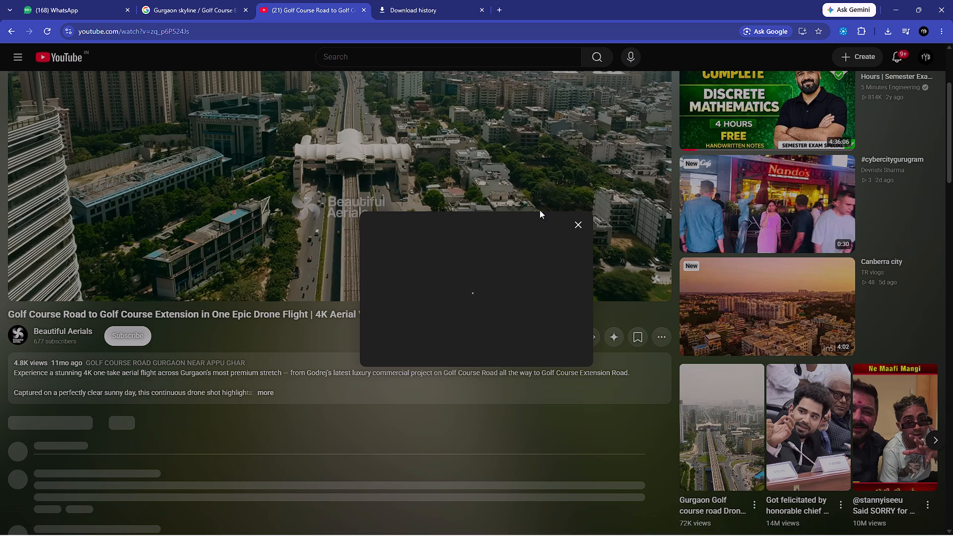
# Reopen the share options of the Golf Course Road to Golf Course Extension drone video and copy its link.
pyautogui.click(581, 226)
pyautogui.scroll(4, 217, 258)
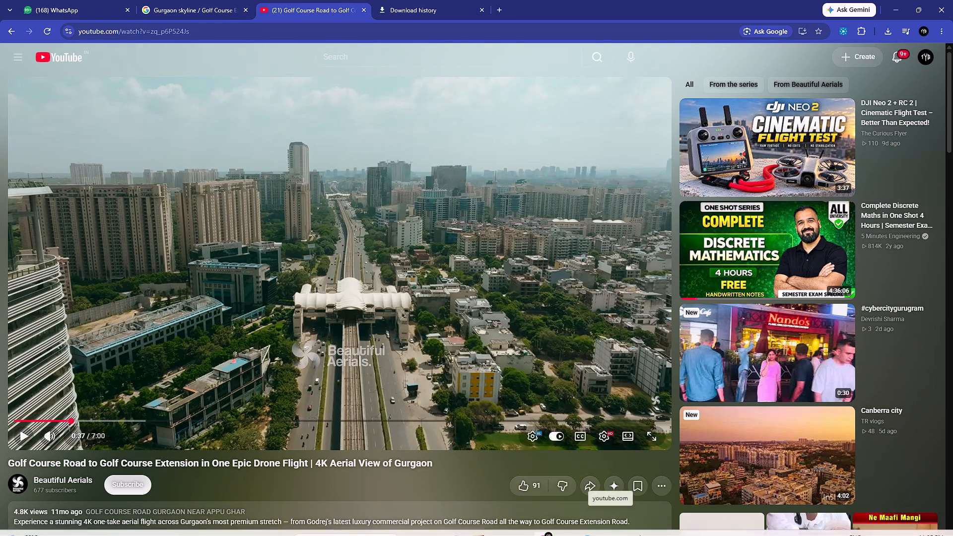
pyautogui.scroll(-5, 583, 436)
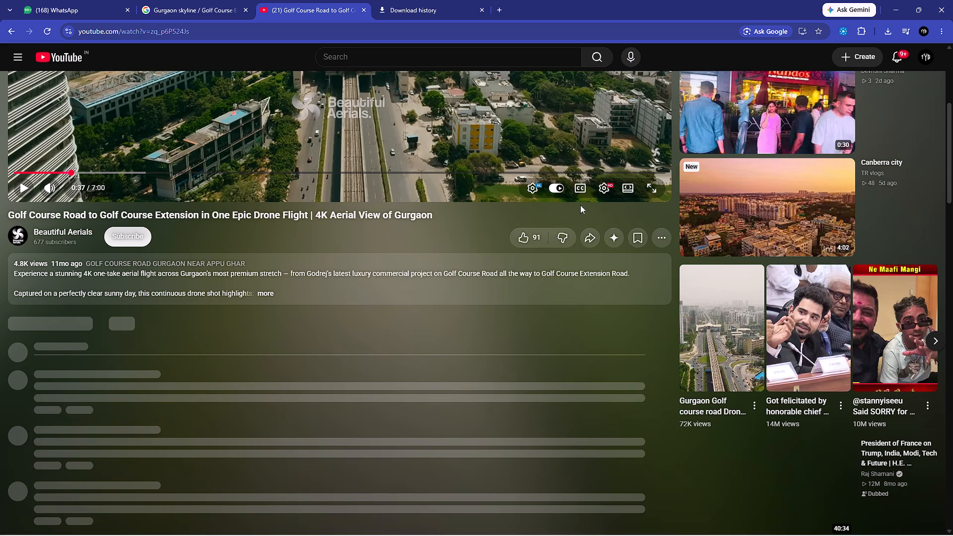
pyautogui.click(588, 234)
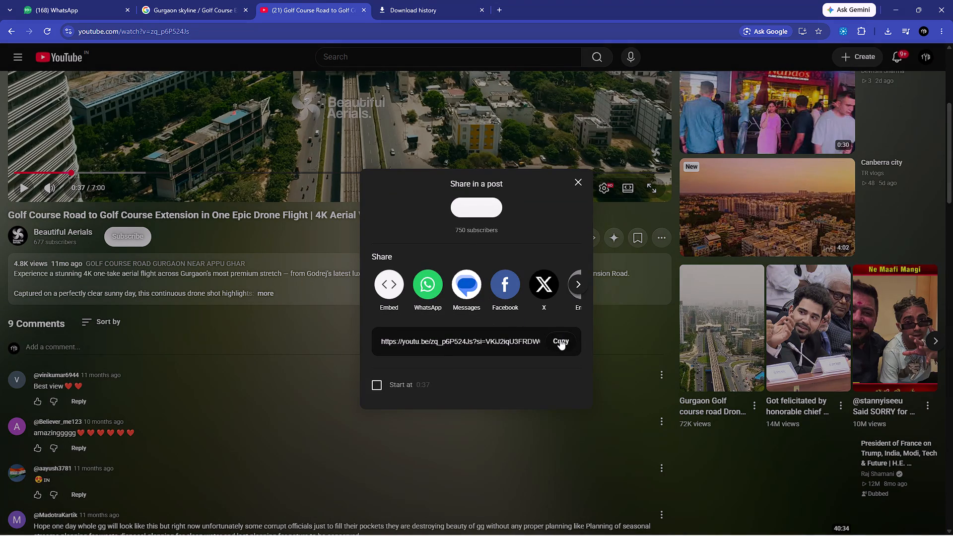
pyautogui.click(560, 339)
# Search Google for "yt video download 4k without watermark" and open the YouTube Toolkit video downloader.
pyautogui.click(456, 4)
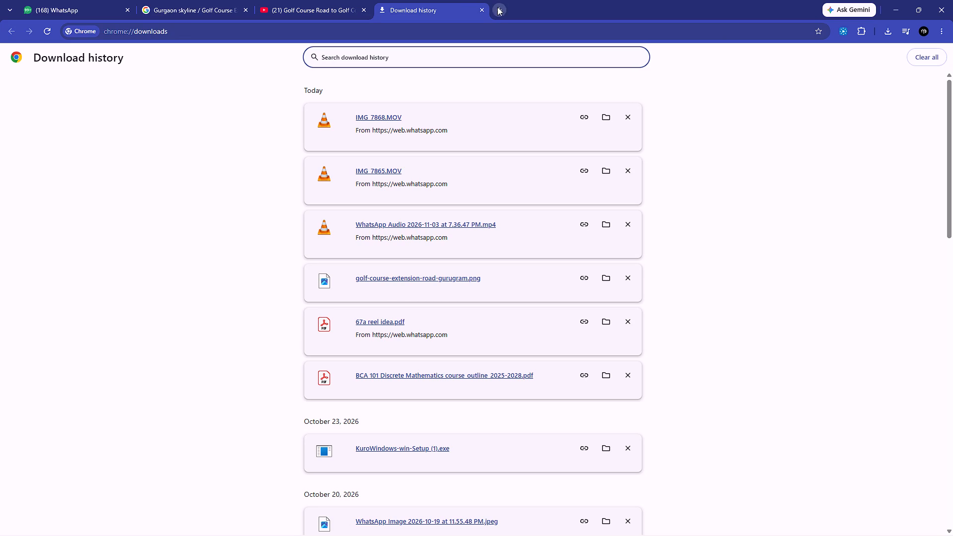
pyautogui.click(364, 28)
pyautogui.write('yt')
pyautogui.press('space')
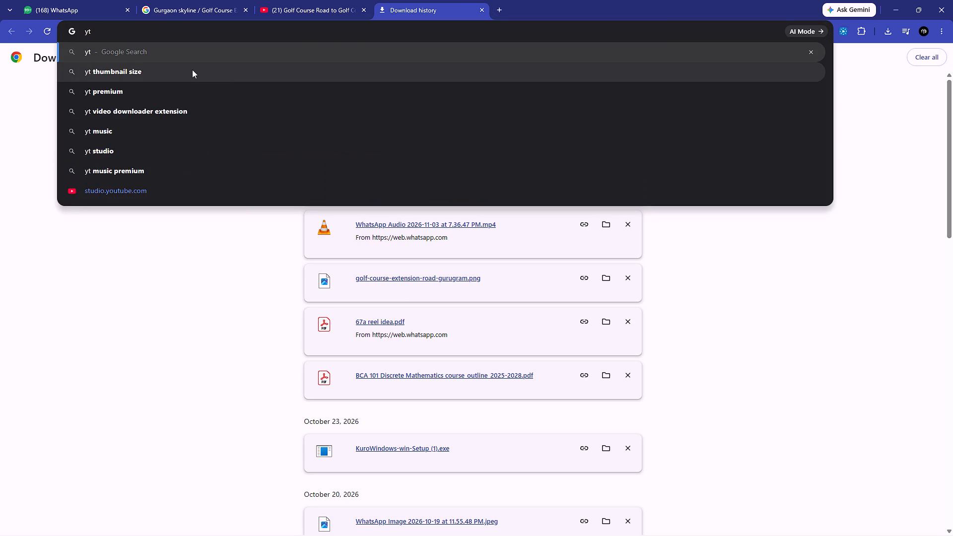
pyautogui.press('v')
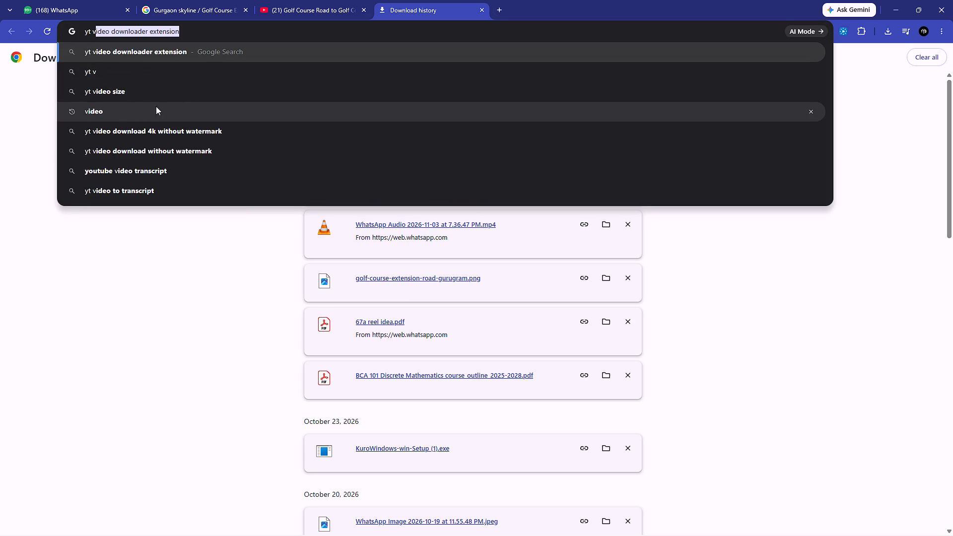
pyautogui.click(133, 129)
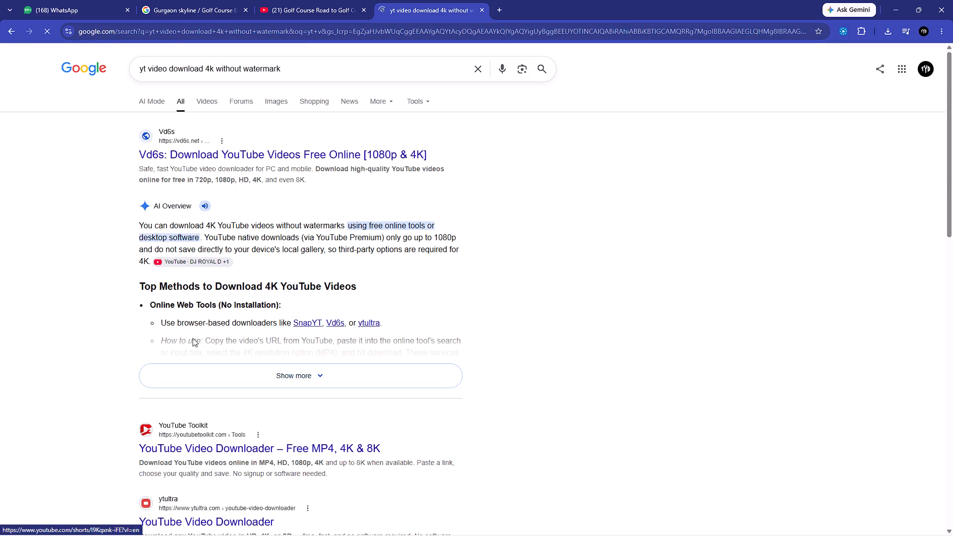
pyautogui.click(231, 445)
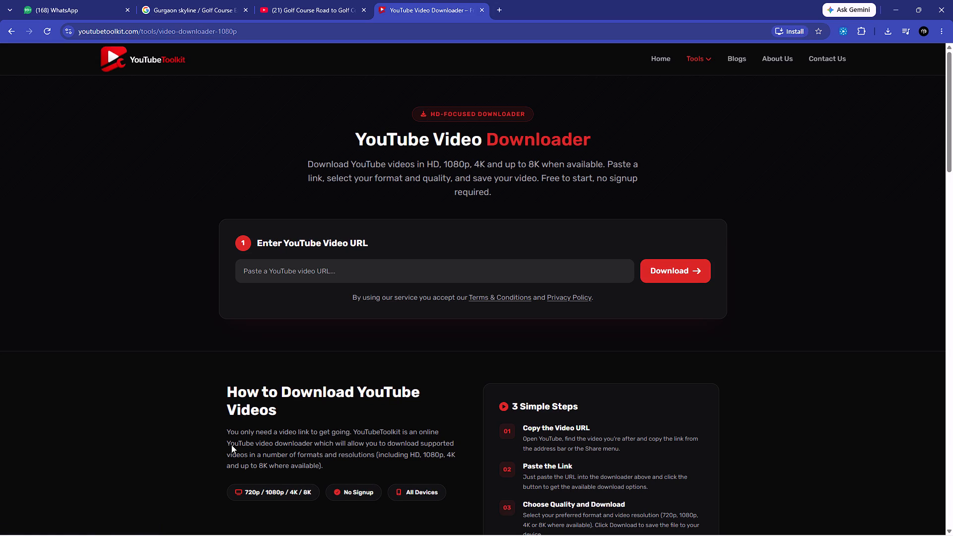
# Enter the copied drone video link as the YouTube video URL in the downloader.
pyautogui.click(492, 271)
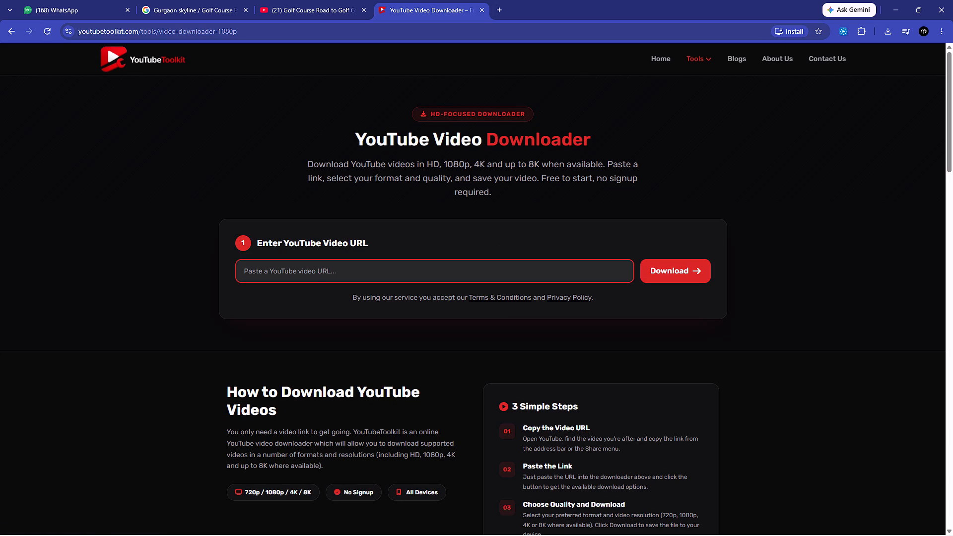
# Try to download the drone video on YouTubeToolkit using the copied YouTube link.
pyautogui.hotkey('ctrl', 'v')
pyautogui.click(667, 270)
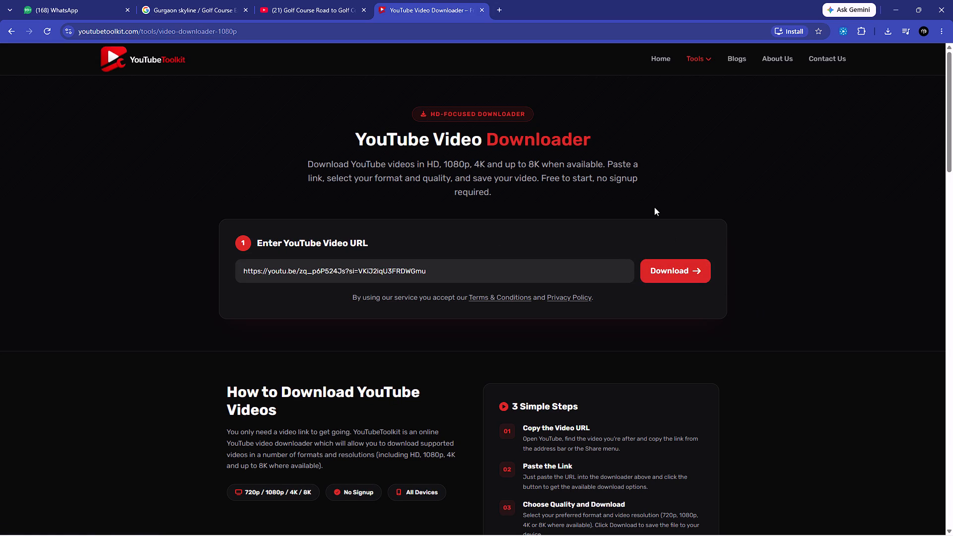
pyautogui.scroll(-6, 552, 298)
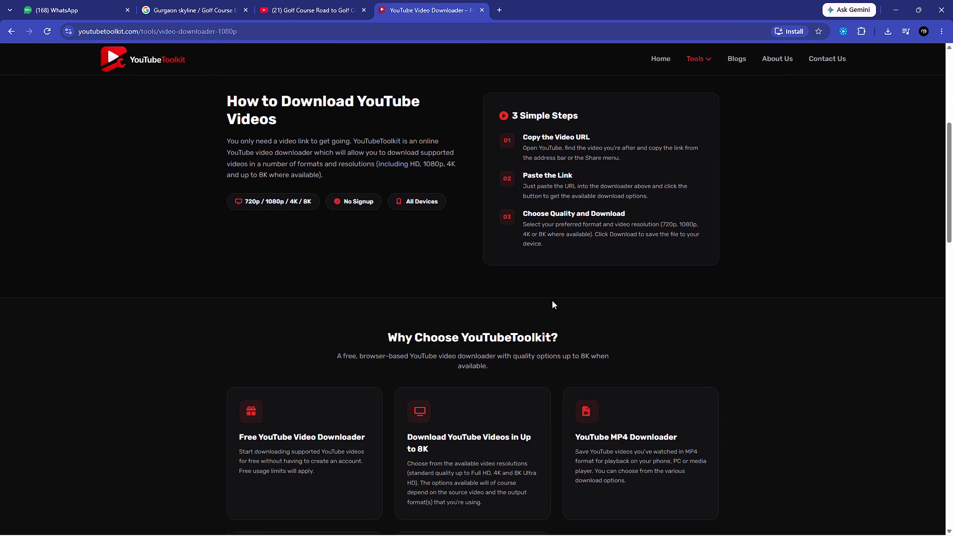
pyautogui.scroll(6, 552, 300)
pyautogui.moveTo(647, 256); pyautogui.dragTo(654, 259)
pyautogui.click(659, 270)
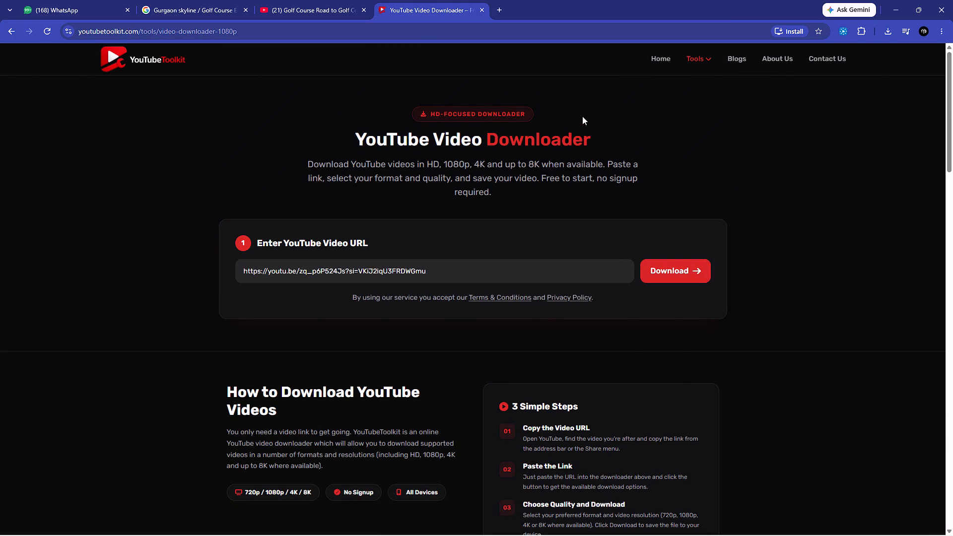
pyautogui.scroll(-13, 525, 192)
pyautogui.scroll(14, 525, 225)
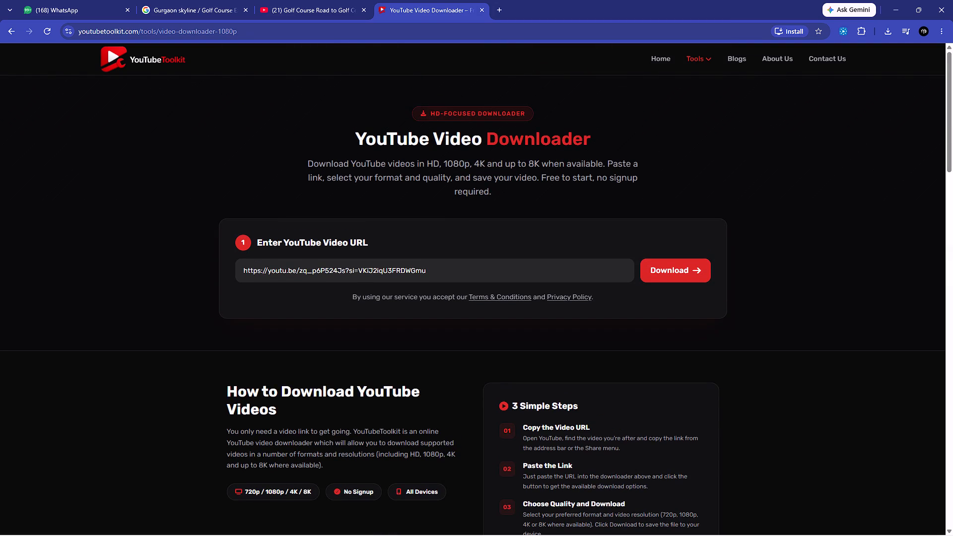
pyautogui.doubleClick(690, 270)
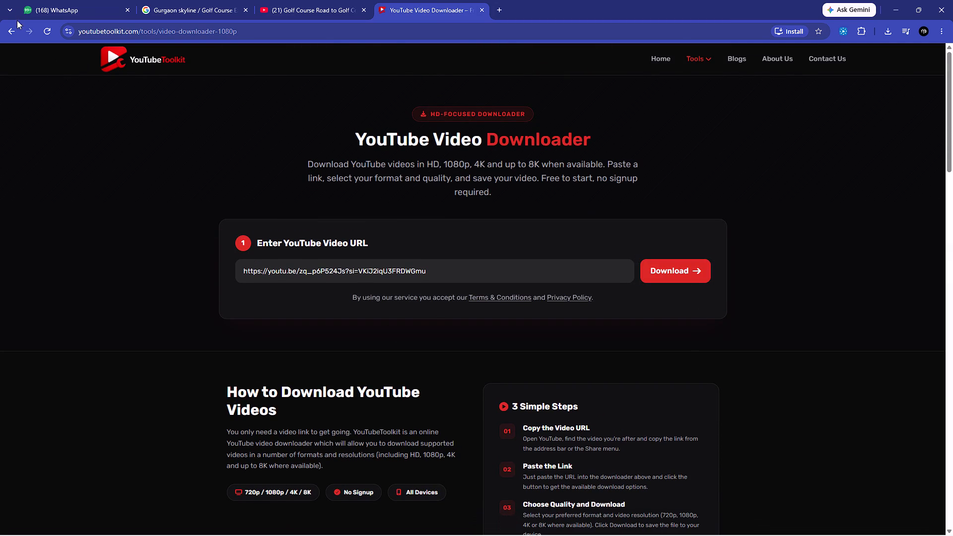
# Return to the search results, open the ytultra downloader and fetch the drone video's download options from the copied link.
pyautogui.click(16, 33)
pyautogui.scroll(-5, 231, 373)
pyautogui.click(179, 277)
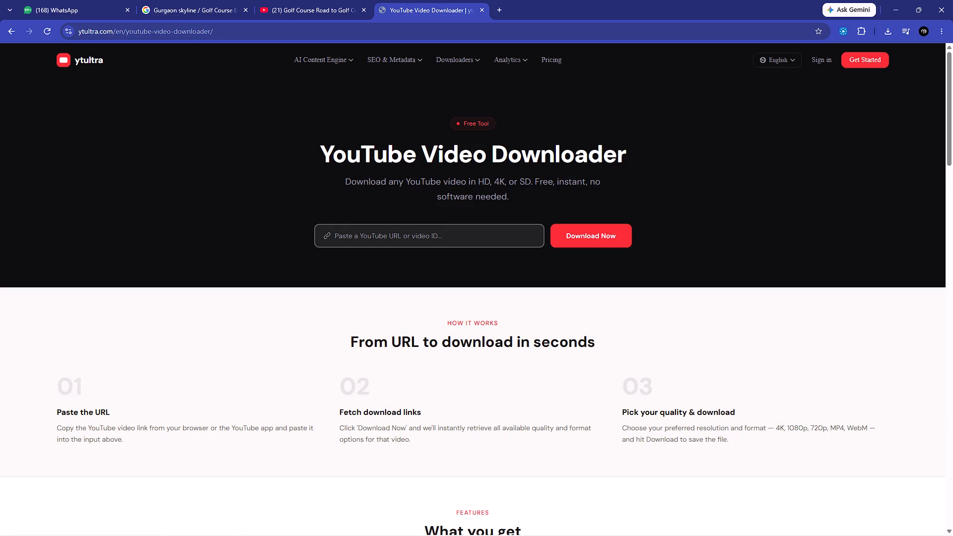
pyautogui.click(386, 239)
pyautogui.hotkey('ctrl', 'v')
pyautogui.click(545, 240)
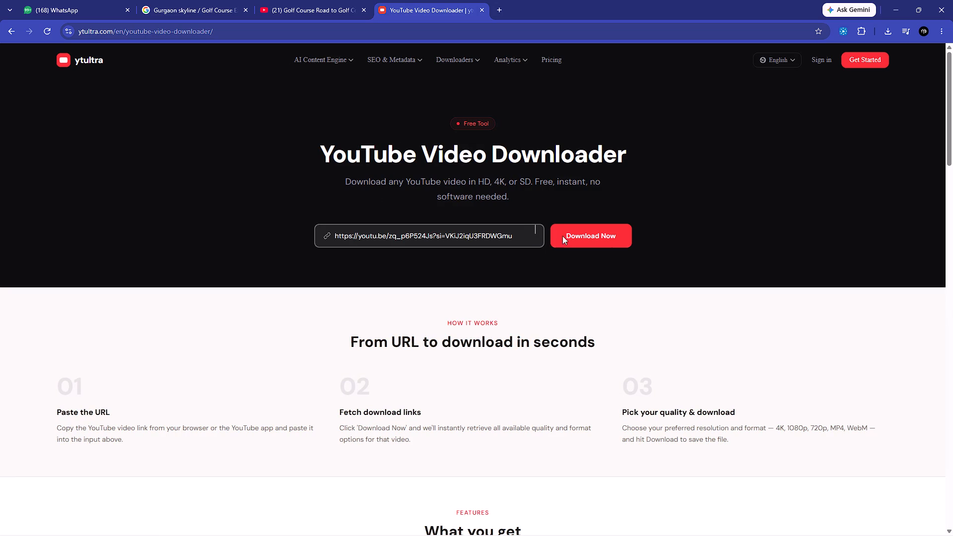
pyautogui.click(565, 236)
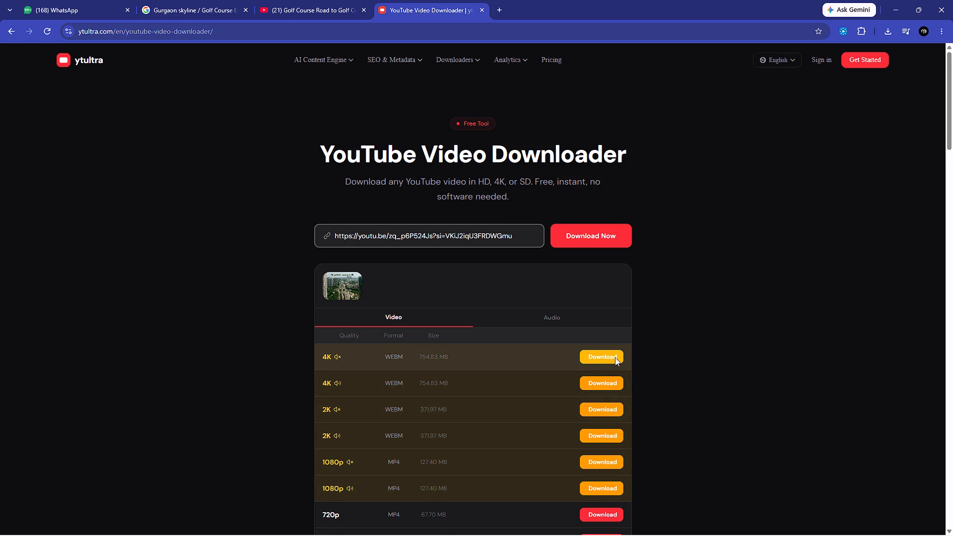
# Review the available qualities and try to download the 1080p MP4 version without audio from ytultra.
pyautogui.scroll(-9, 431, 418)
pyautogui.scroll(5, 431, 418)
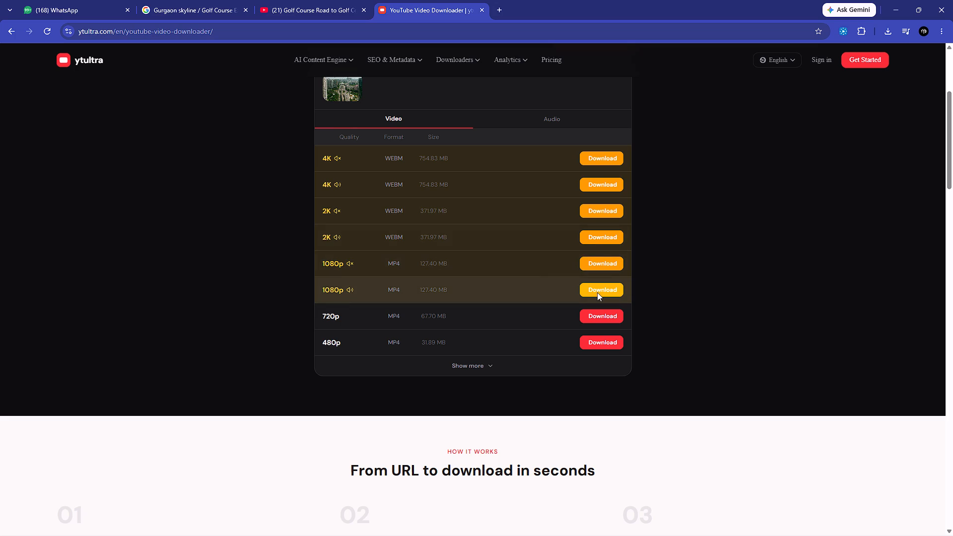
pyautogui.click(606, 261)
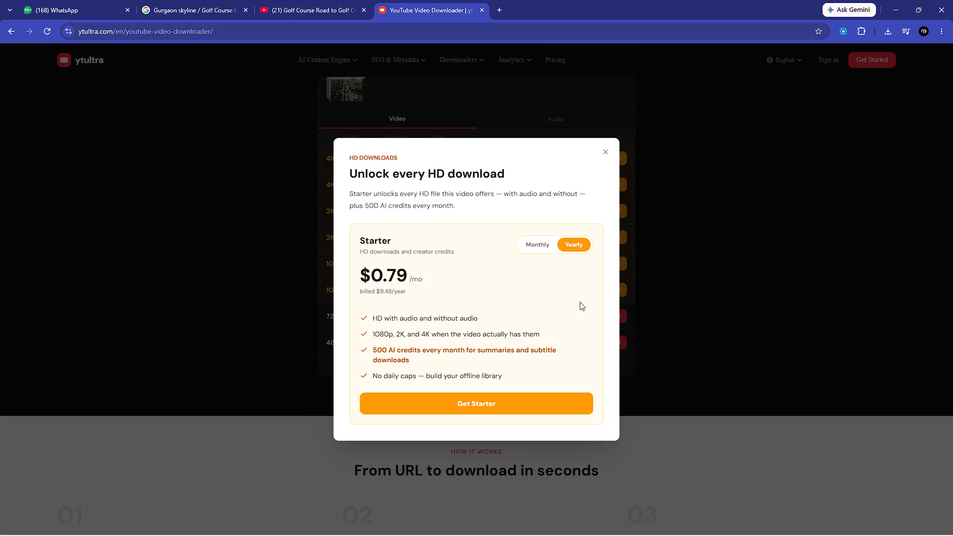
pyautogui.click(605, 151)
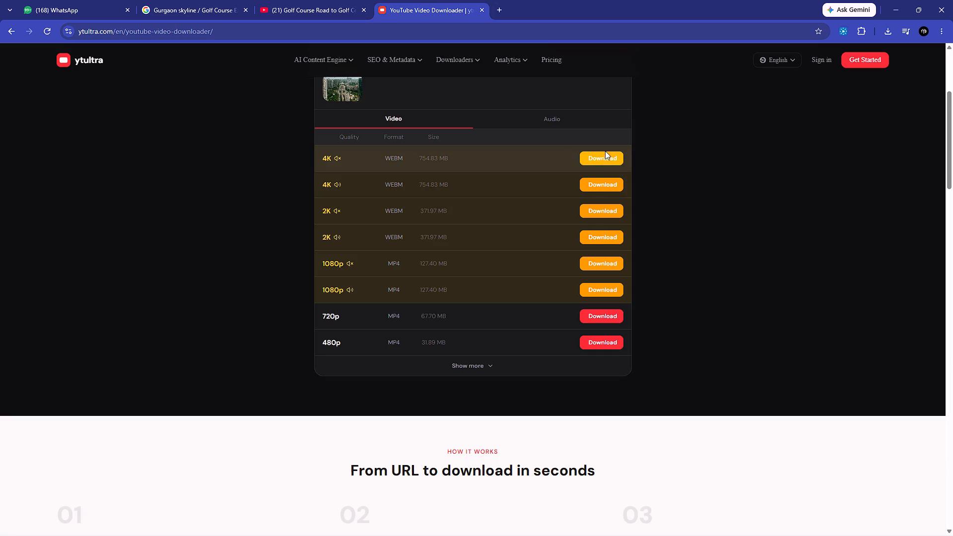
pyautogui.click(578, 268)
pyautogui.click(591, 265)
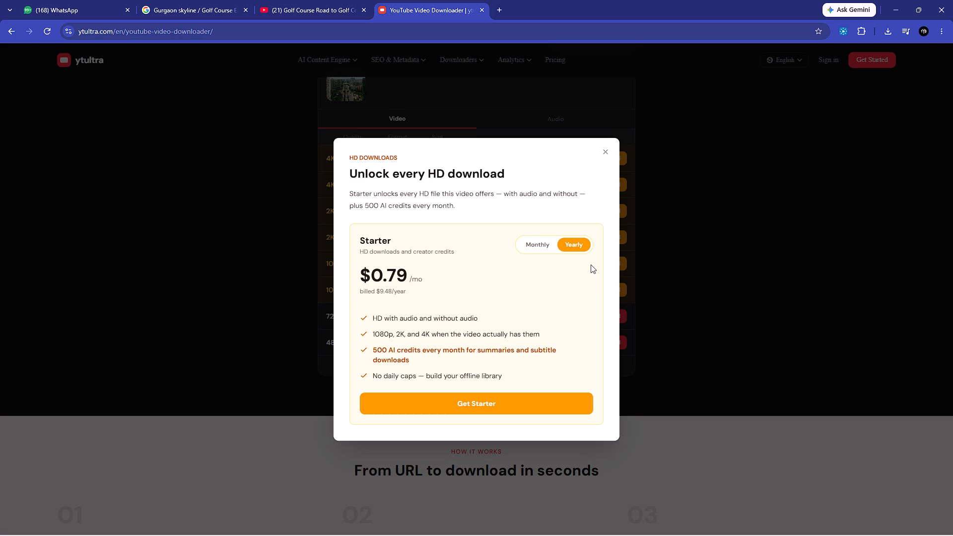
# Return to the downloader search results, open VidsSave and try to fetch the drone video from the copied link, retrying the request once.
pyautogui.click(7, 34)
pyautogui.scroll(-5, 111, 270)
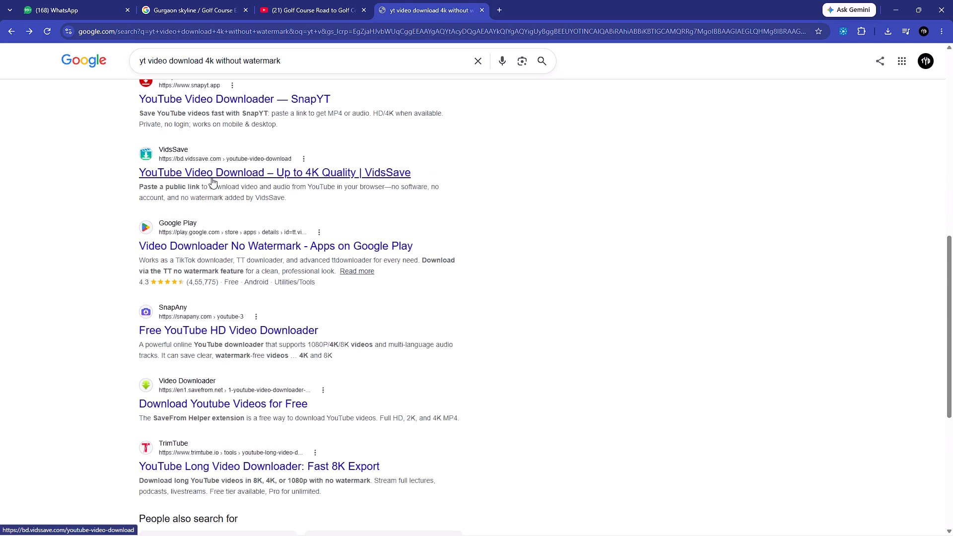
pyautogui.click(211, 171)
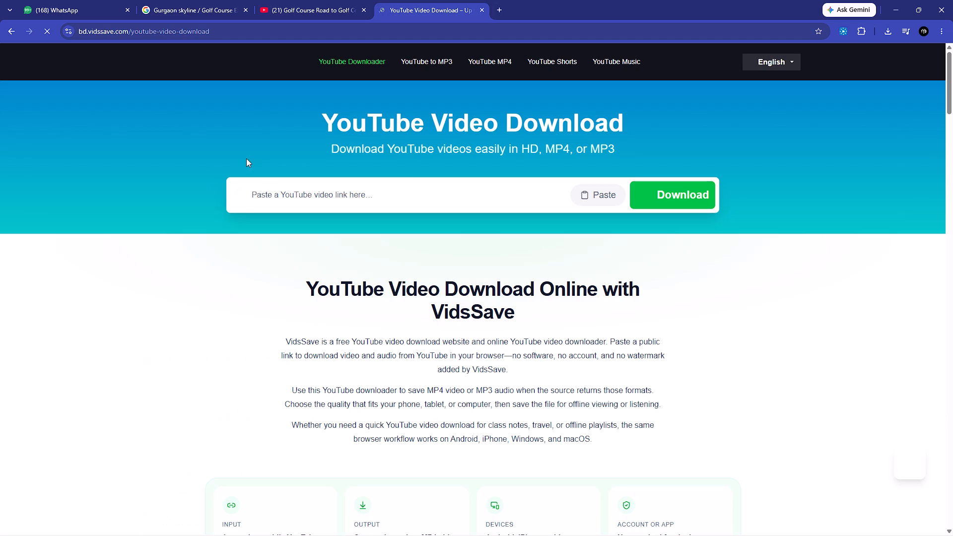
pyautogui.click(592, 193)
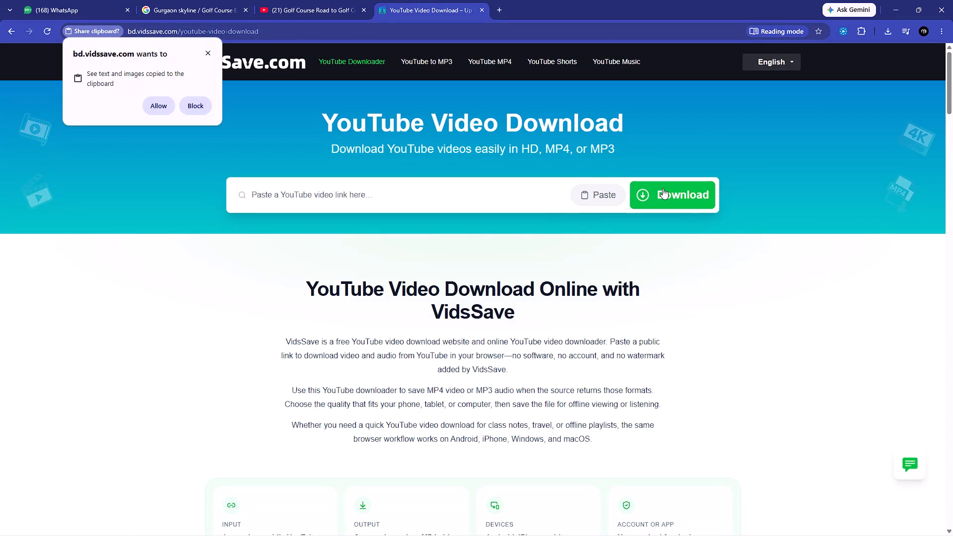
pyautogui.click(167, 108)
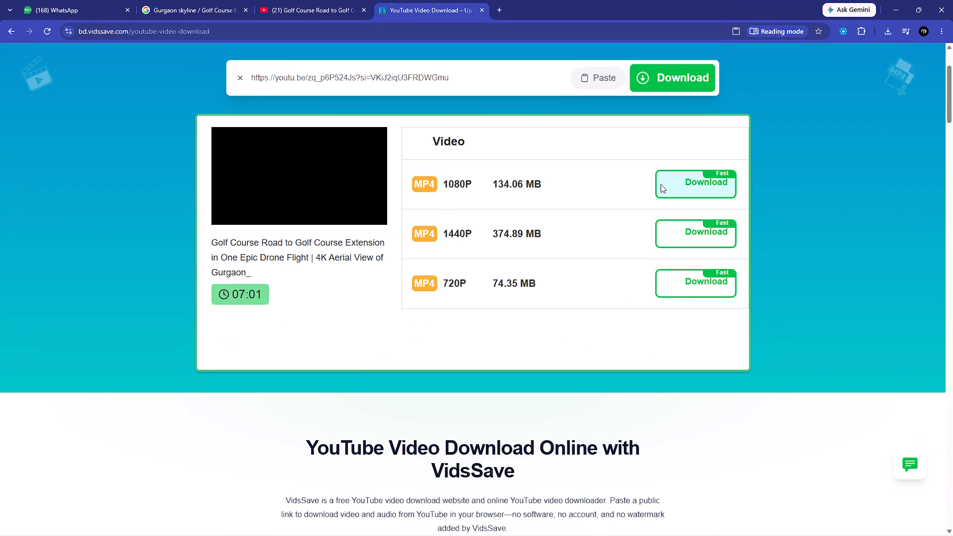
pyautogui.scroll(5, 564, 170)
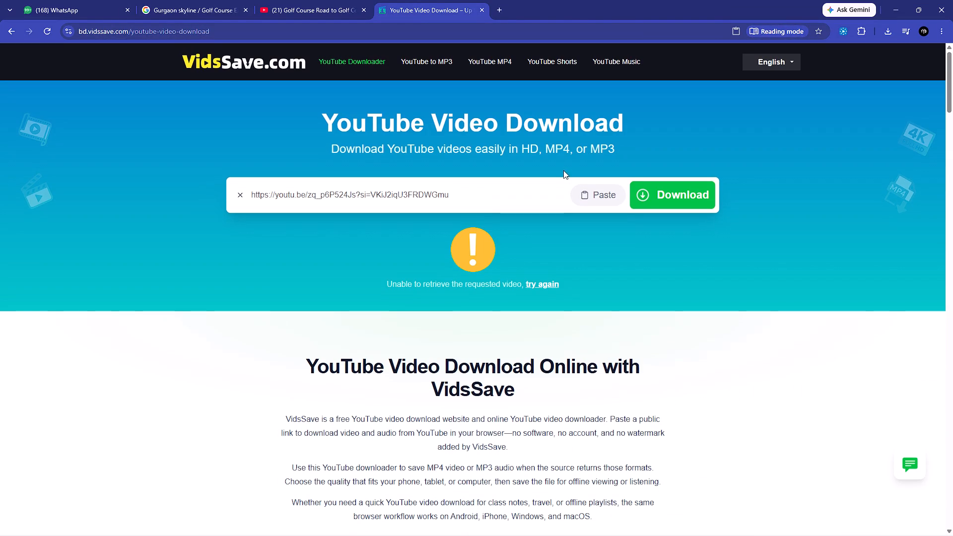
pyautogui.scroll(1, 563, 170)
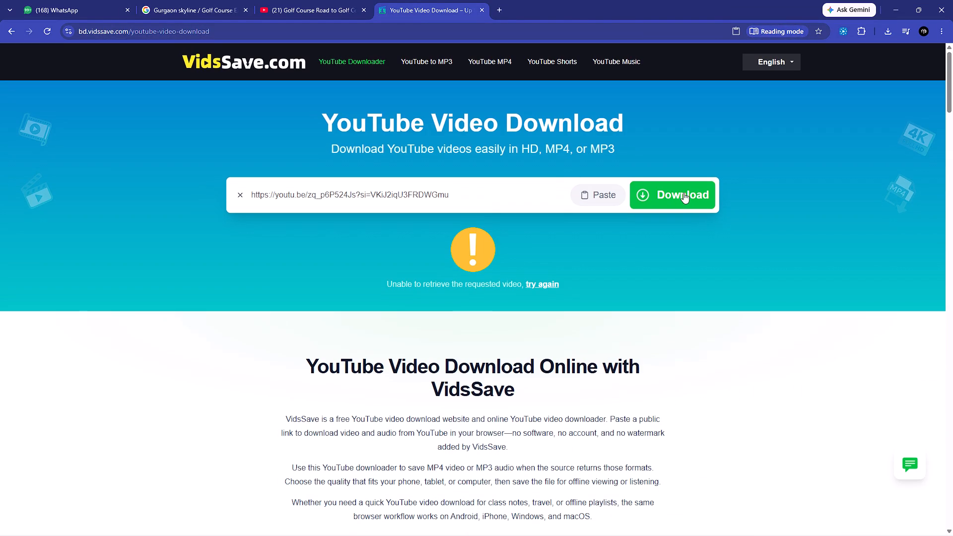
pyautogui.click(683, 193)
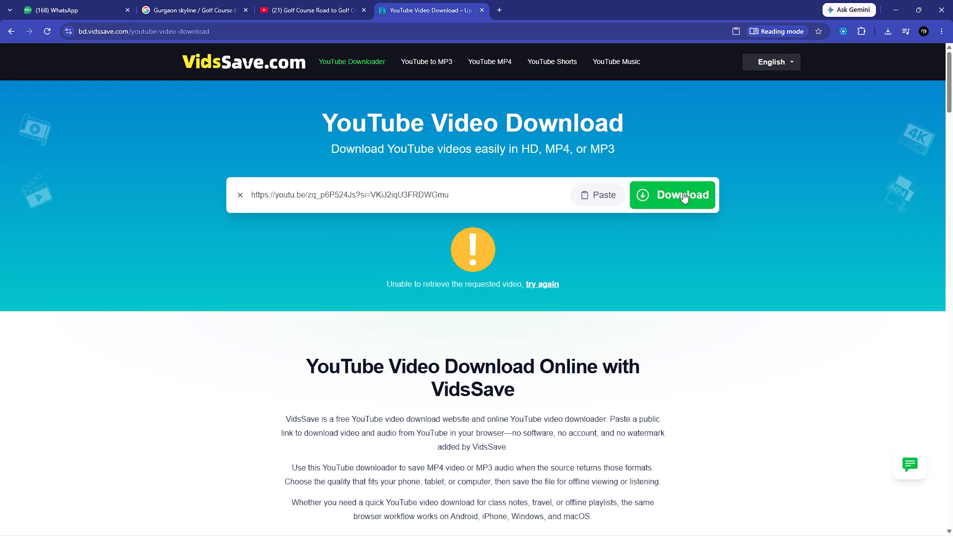
# Go back to the search results, open SaveFrom.net and fetch the drone video's download options from the copied link, dismissing the notification request.
pyautogui.click(11, 32)
pyautogui.scroll(-2, 316, 260)
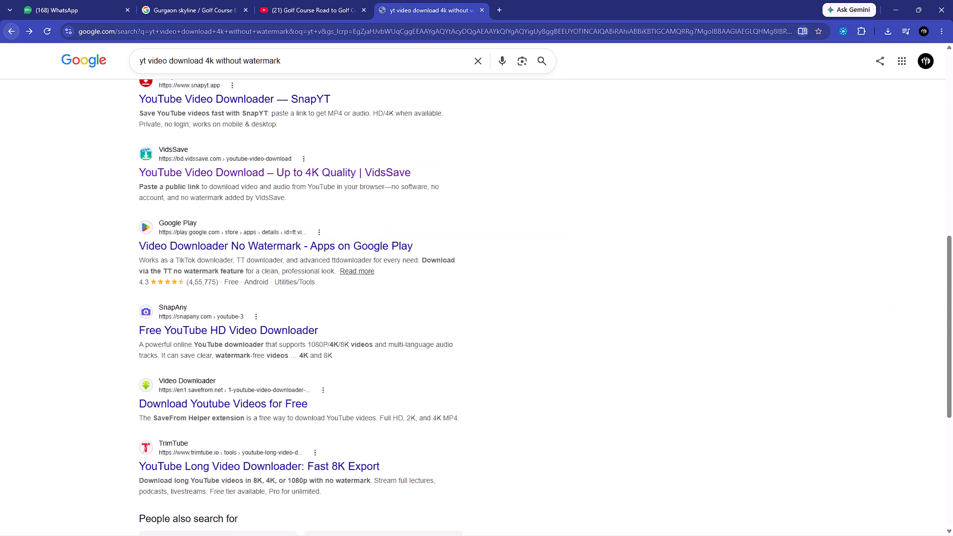
pyautogui.scroll(-2, 316, 260)
pyautogui.click(184, 206)
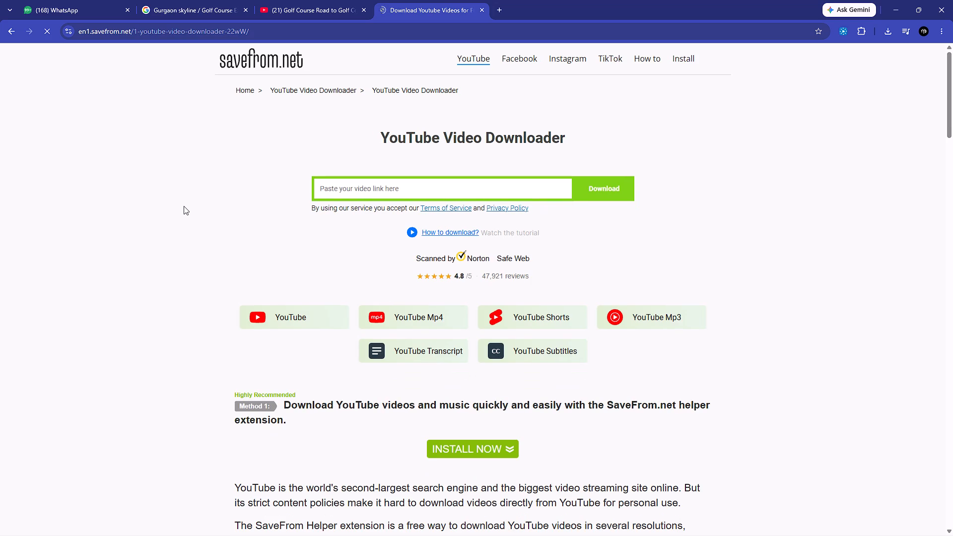
pyautogui.rightClick(515, 187)
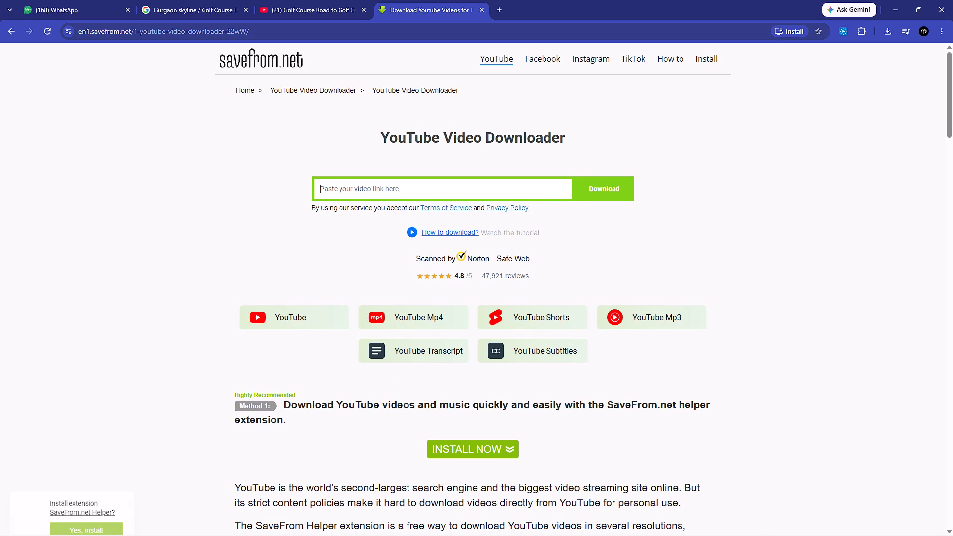
pyautogui.click(538, 308)
pyautogui.click(598, 194)
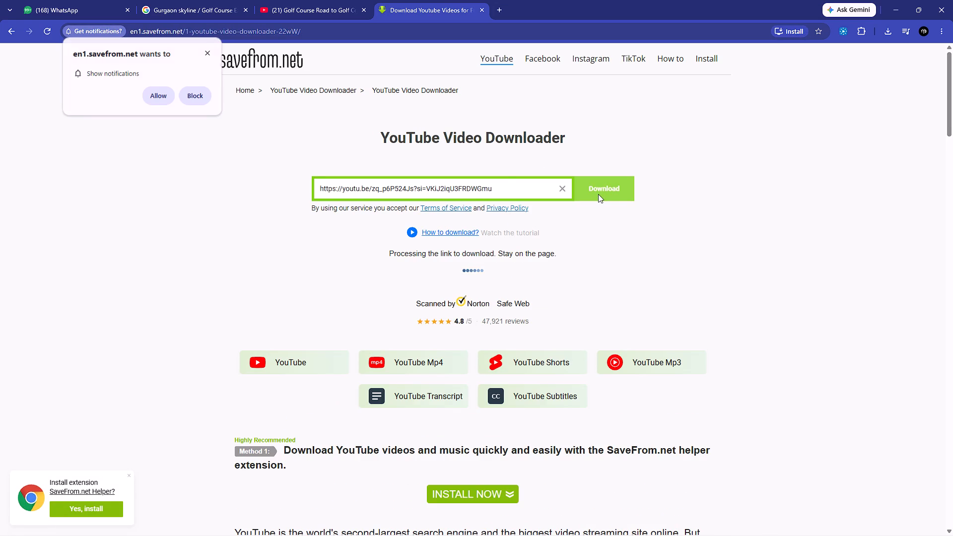
pyautogui.click(210, 58)
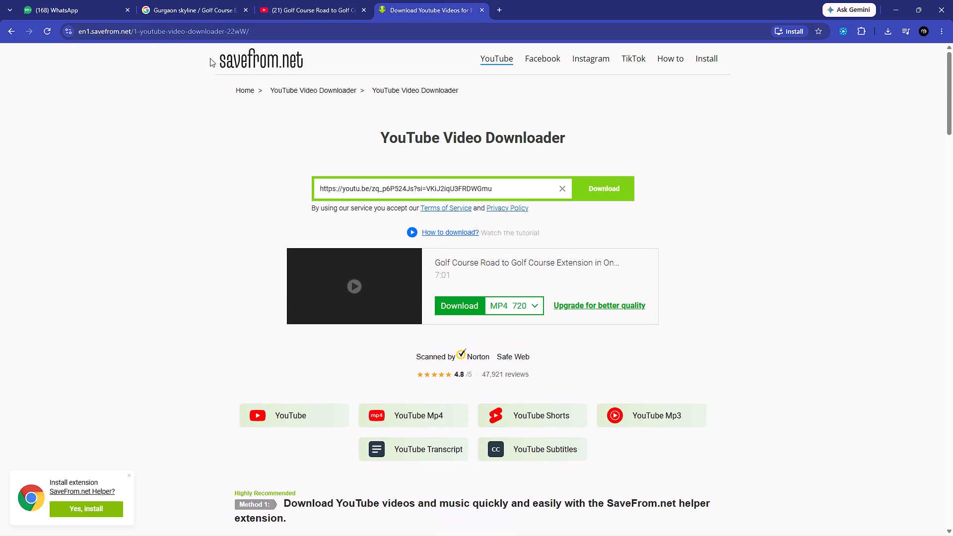
# Start the MP4 720 download of the drone video on SaveFrom.net, closing the advertising pages that open.
pyautogui.click(452, 302)
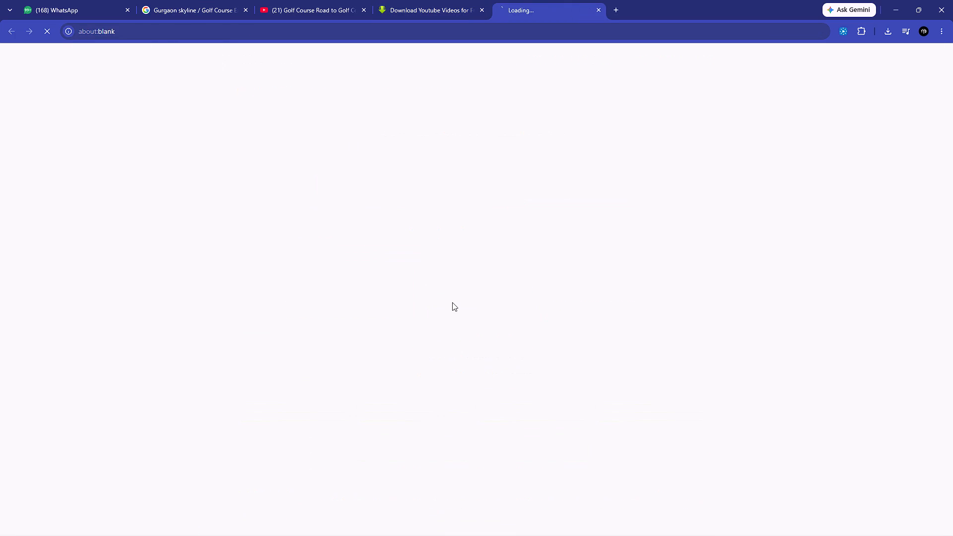
pyautogui.click(418, 8)
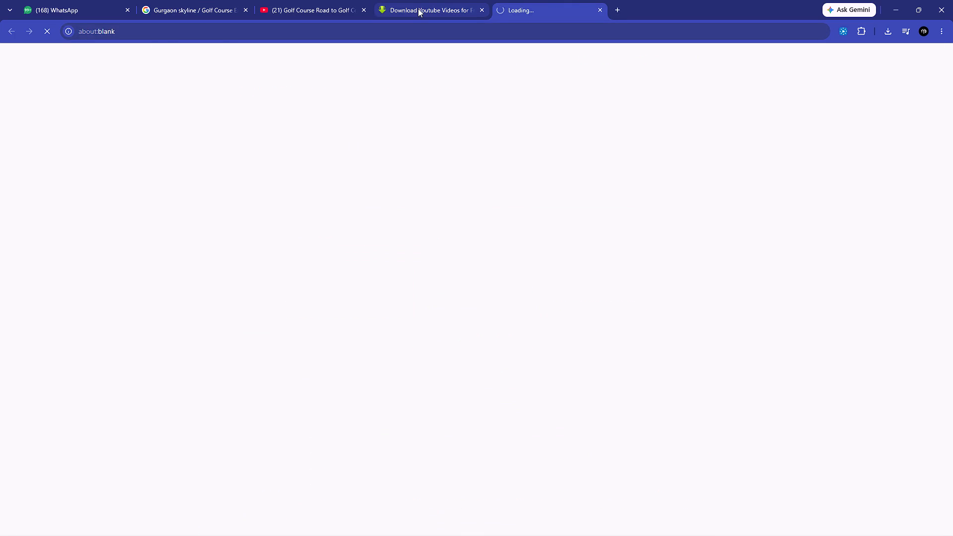
pyautogui.click(546, 0)
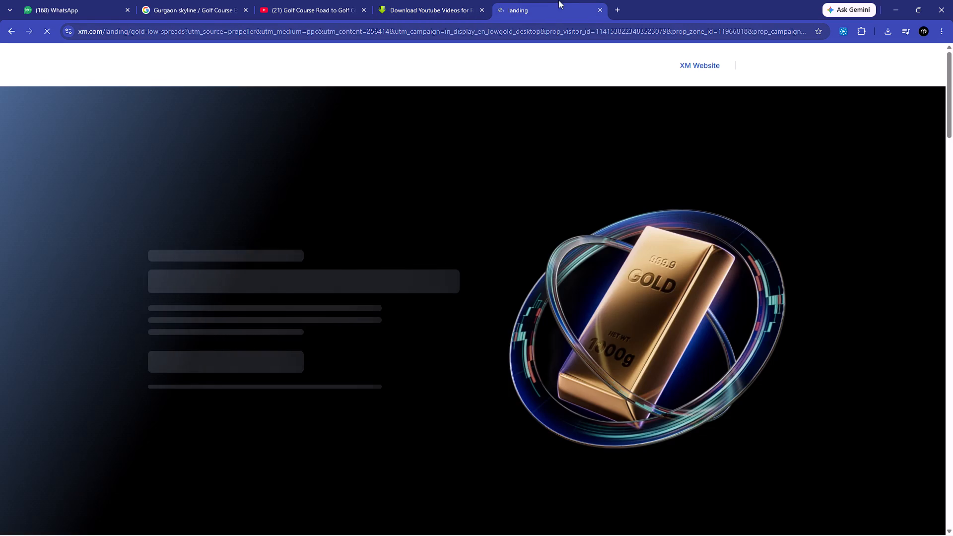
pyautogui.click(600, 11)
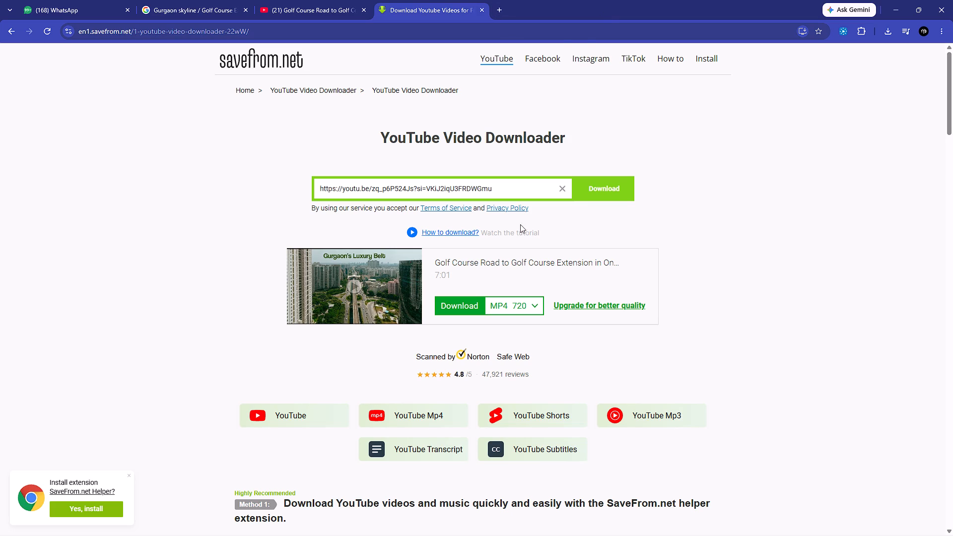
pyautogui.click(469, 304)
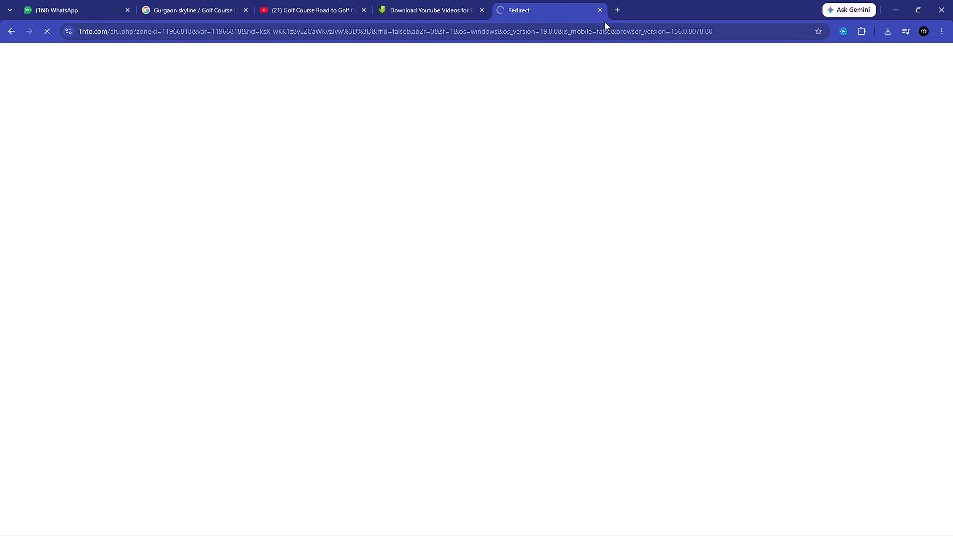
pyautogui.click(599, 11)
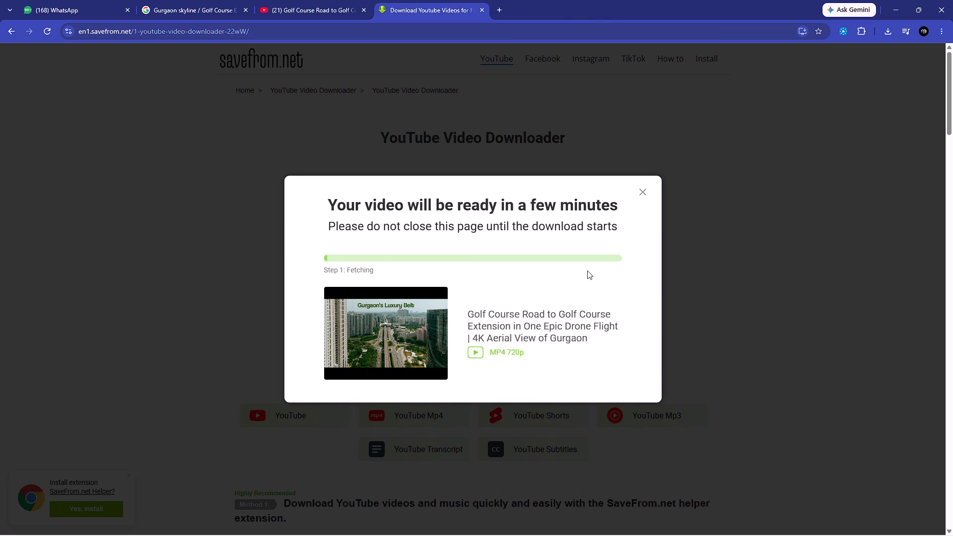
# Return to the Gurgaon skyline / Golf Course search results.
pyautogui.click(170, 4)
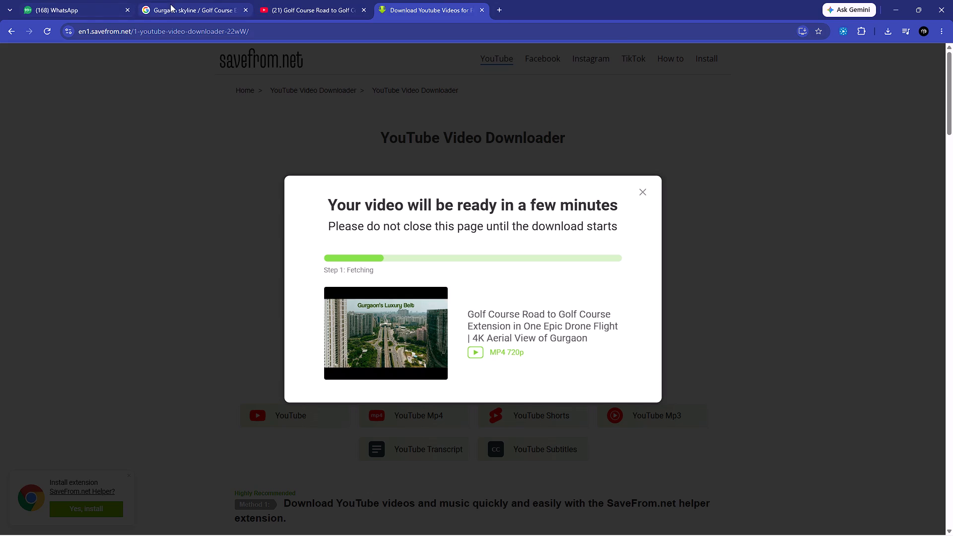
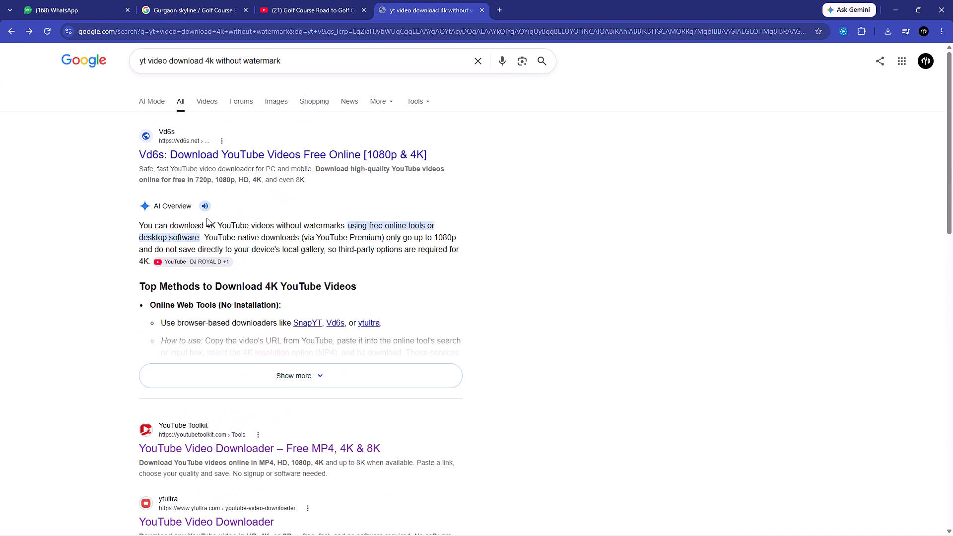
# Shorten the search query to "yt video download" and open the SnapYT video downloader from the results.
pyautogui.moveTo(312, 69); pyautogui.dragTo(212, 80)
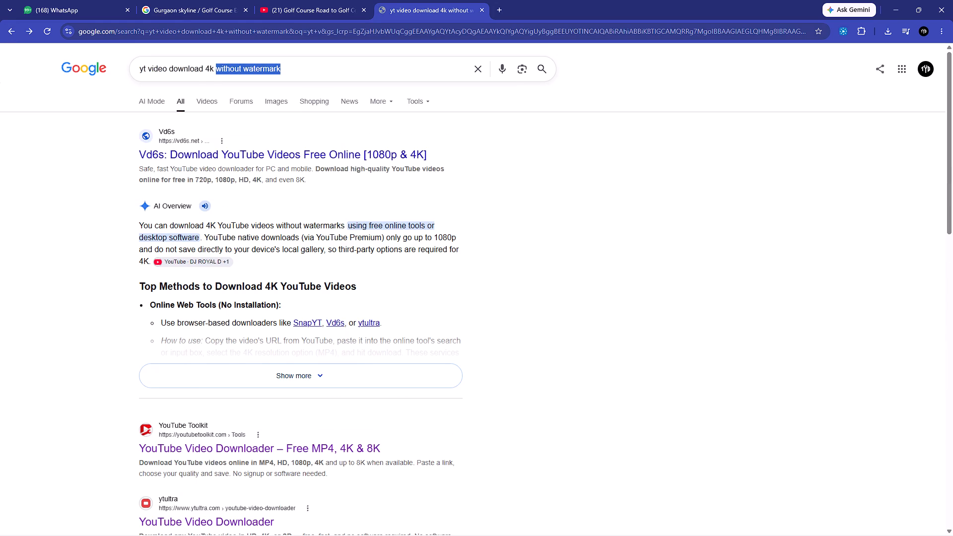
pyautogui.moveTo(212, 80); pyautogui.dragTo(205, 82)
pyautogui.press('BackSpace')
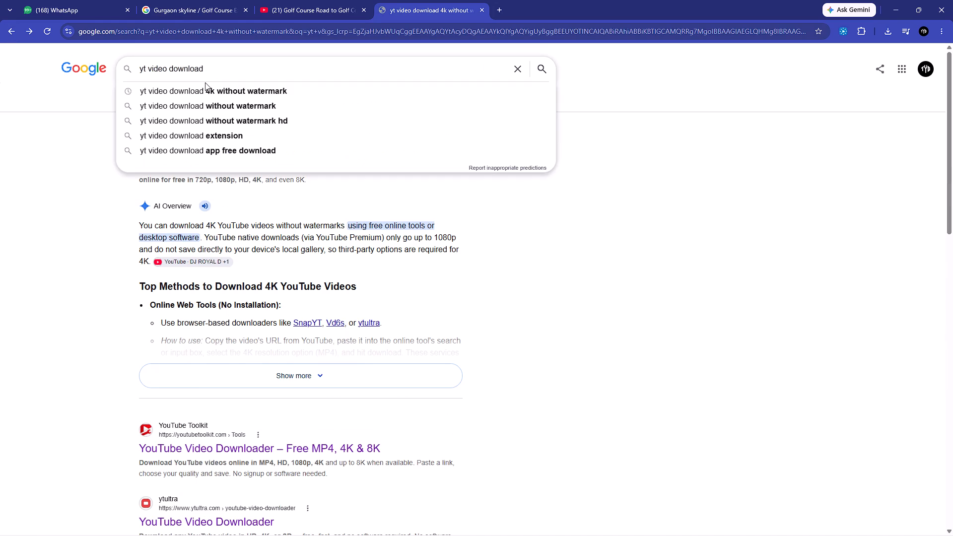
pyautogui.press('Return')
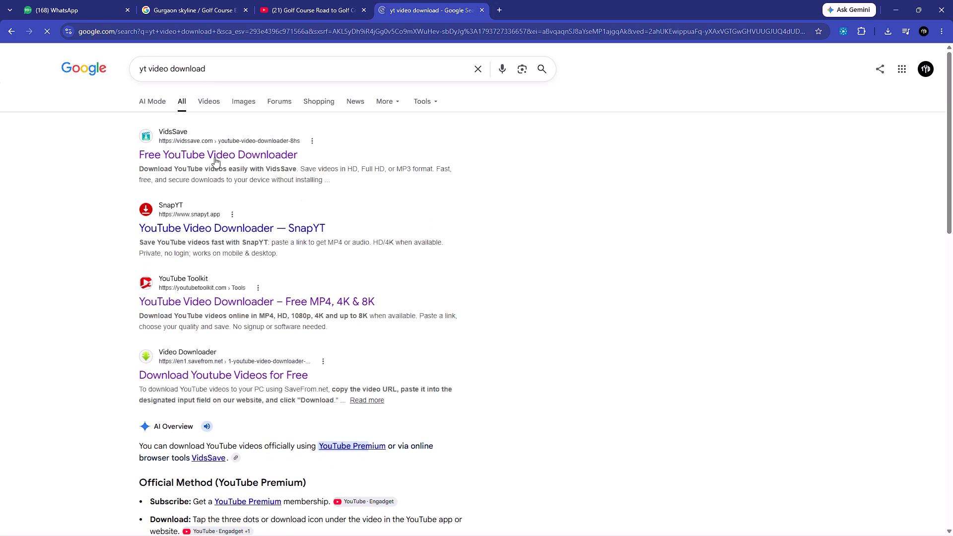
pyautogui.click(224, 221)
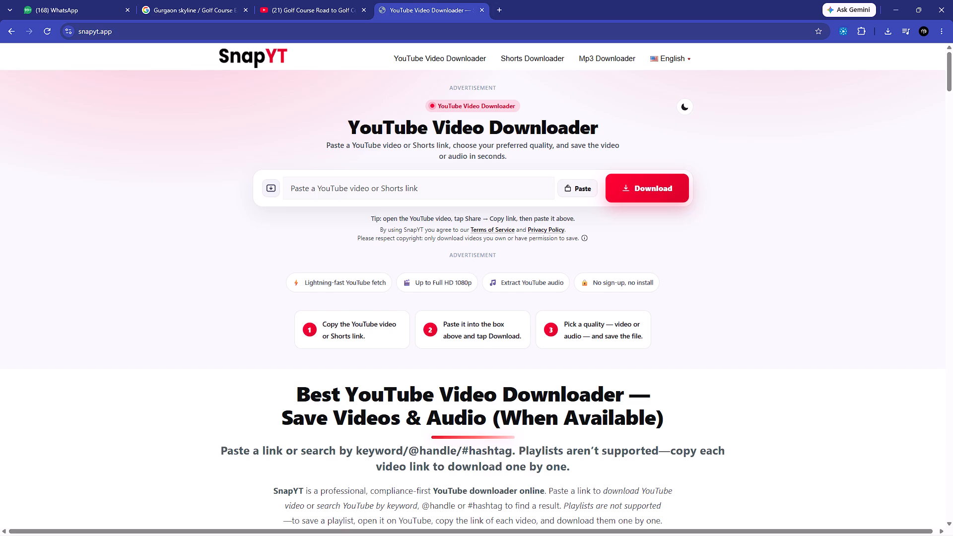
# Fetch the drone video's download options on SnapYT from the copied link, dismissing the clipboard access request.
pyautogui.click(573, 181)
pyautogui.click(576, 191)
pyautogui.click(582, 272)
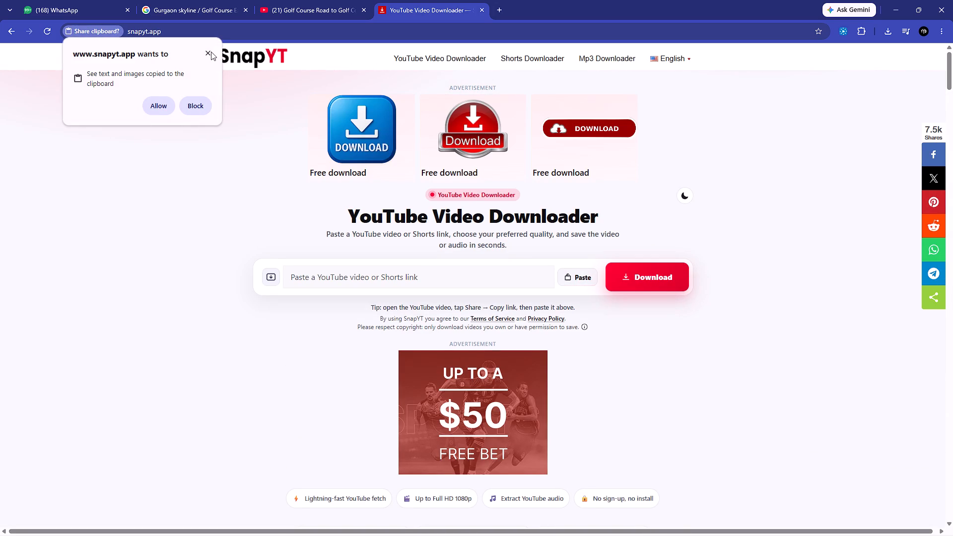
pyautogui.click(211, 51)
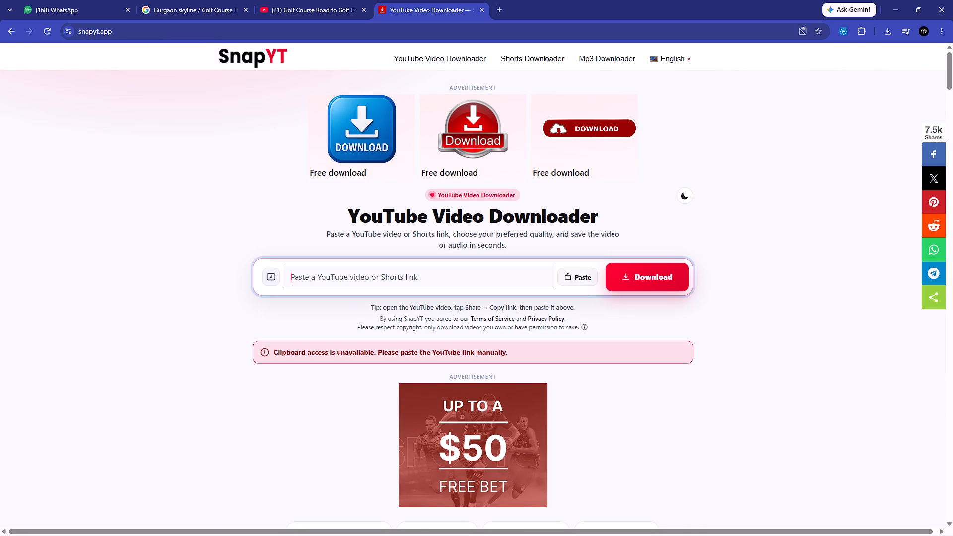
pyautogui.hotkey('ctrl', 'v')
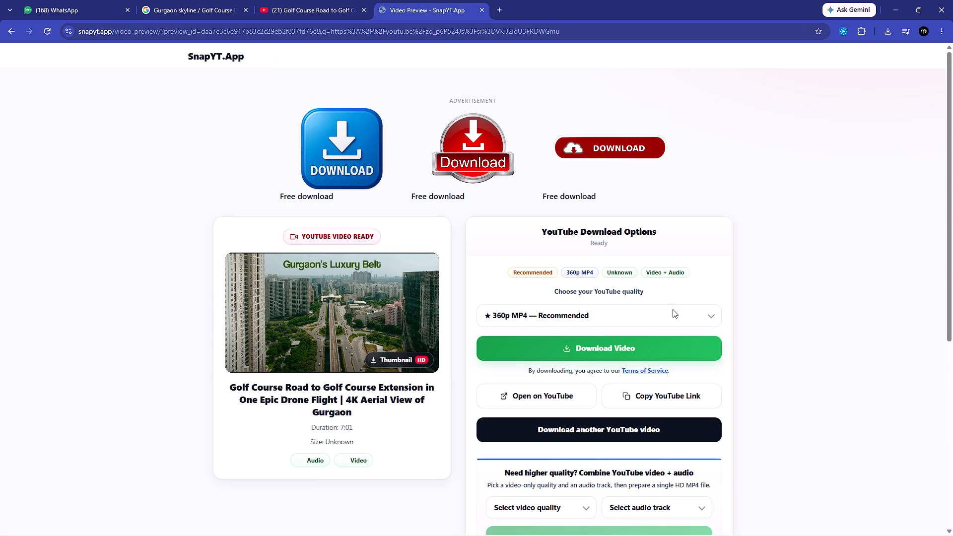
# Download the drone video as 720p WEBM without audio, closing the advertising page that opens and checking the download's progress.
pyautogui.scroll(-2, 457, 376)
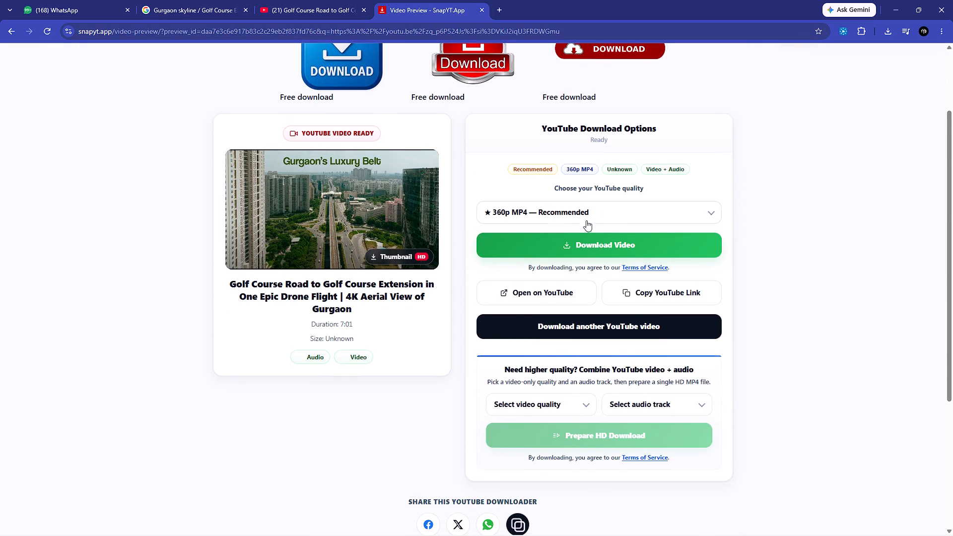
pyautogui.click(588, 215)
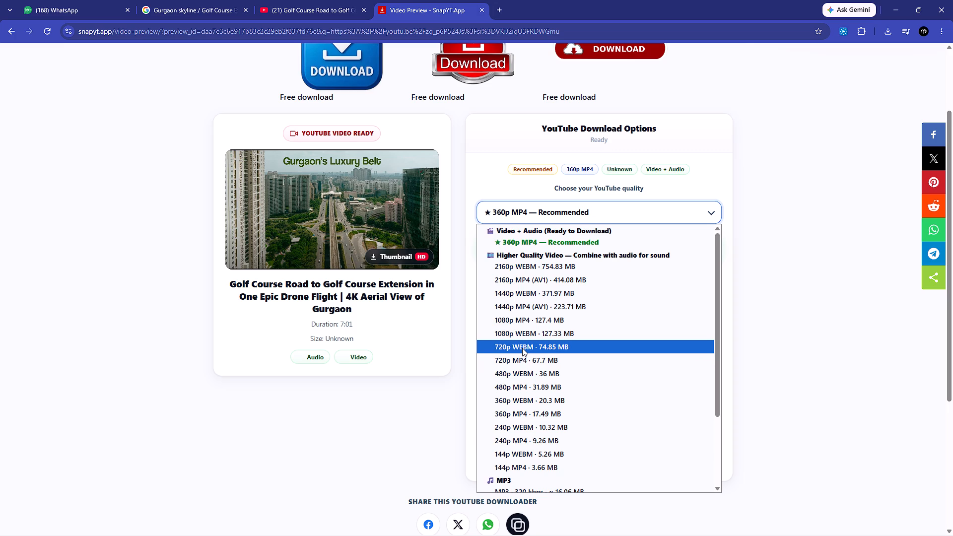
pyautogui.click(522, 348)
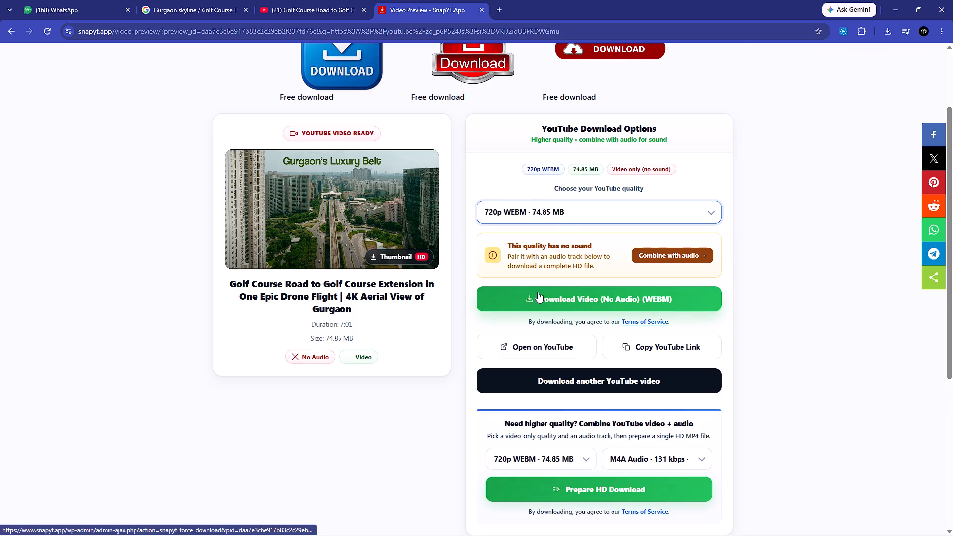
pyautogui.click(533, 301)
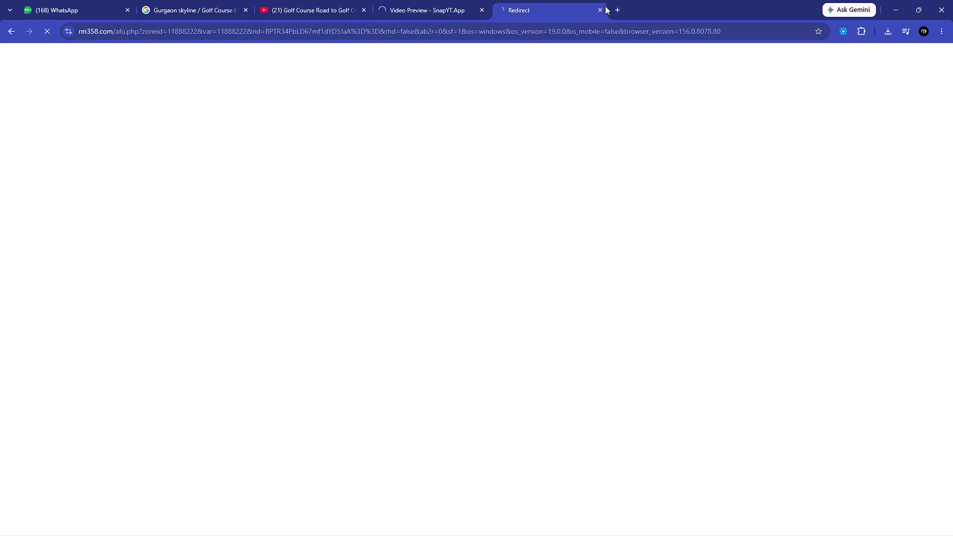
pyautogui.click(599, 8)
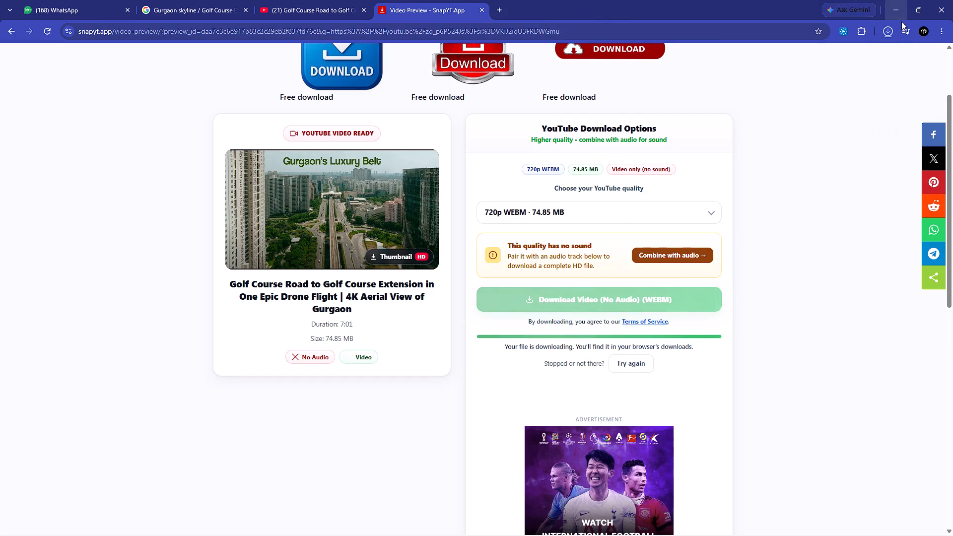
pyautogui.click(893, 27)
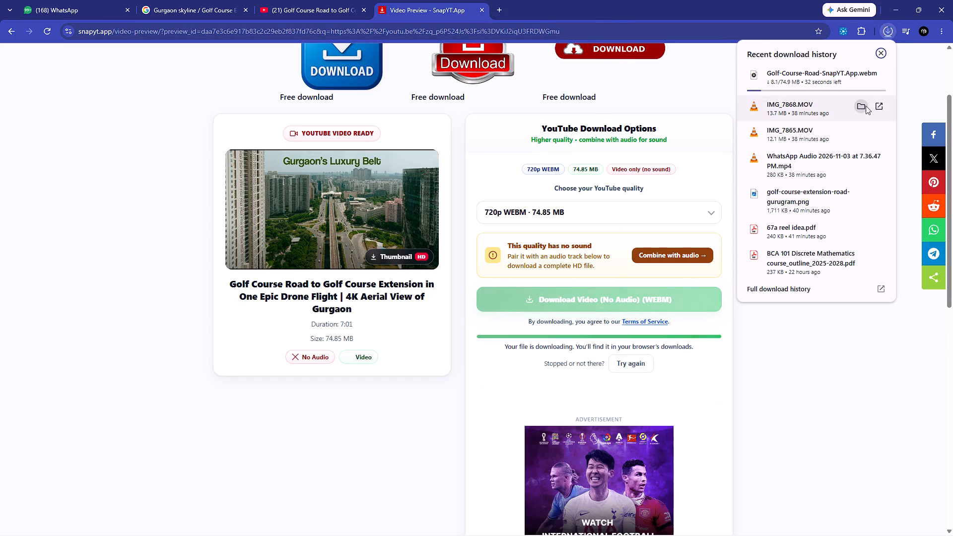
pyautogui.click(829, 399)
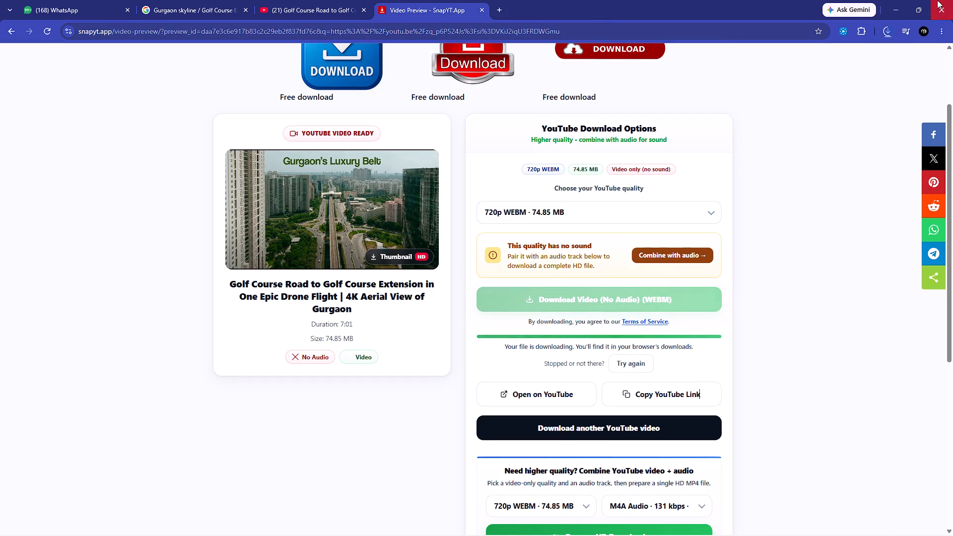
pyautogui.click(887, 32)
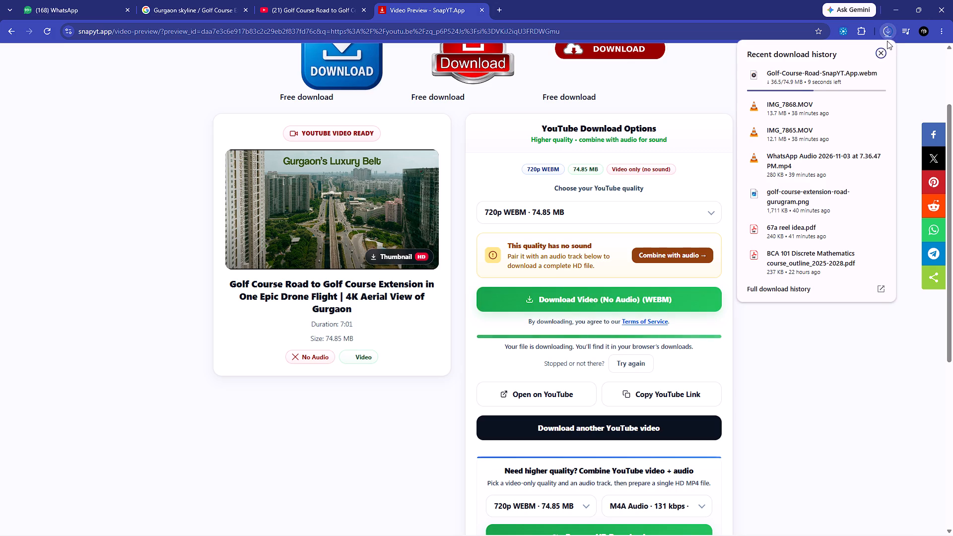
pyautogui.click(817, 395)
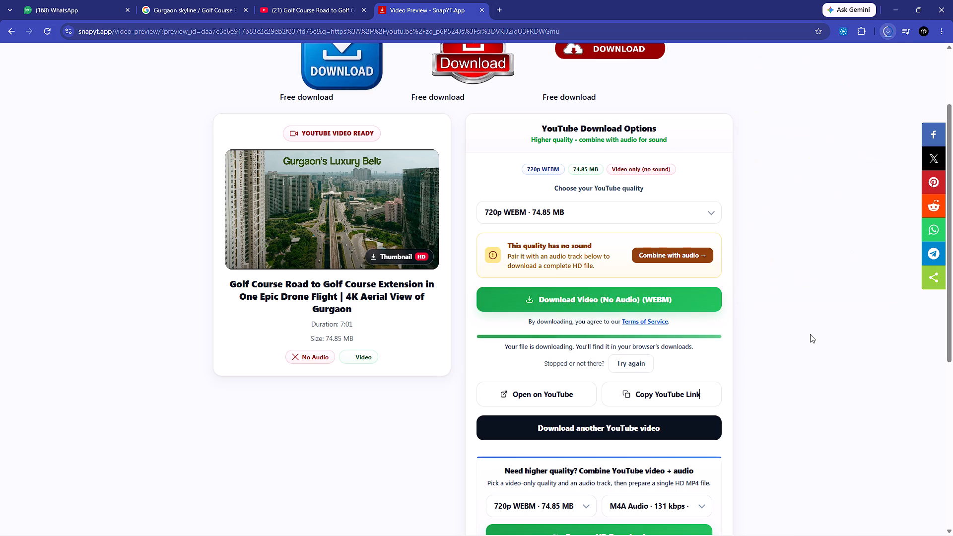
# Minimise the browser and launch Kuro from the desktop.
pyautogui.click(888, 13)
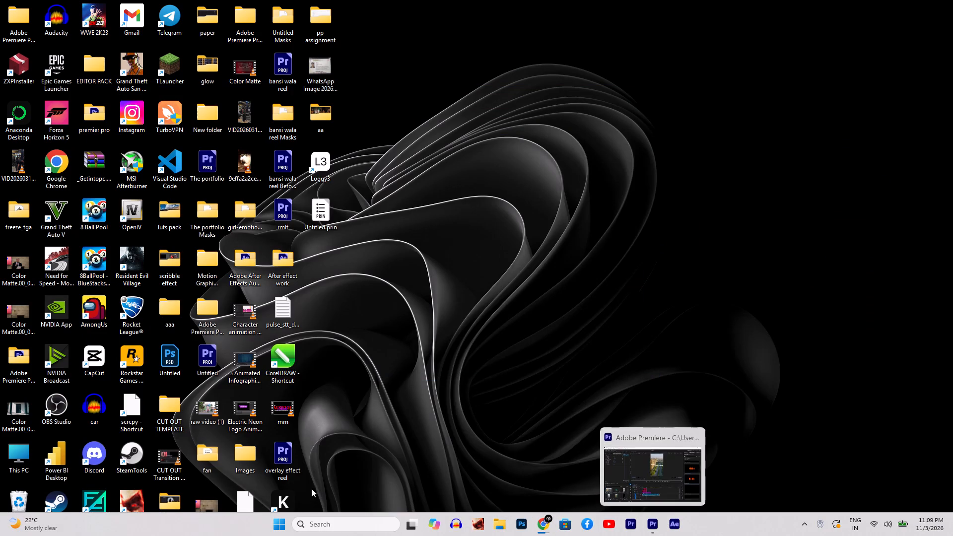
pyautogui.doubleClick(291, 495)
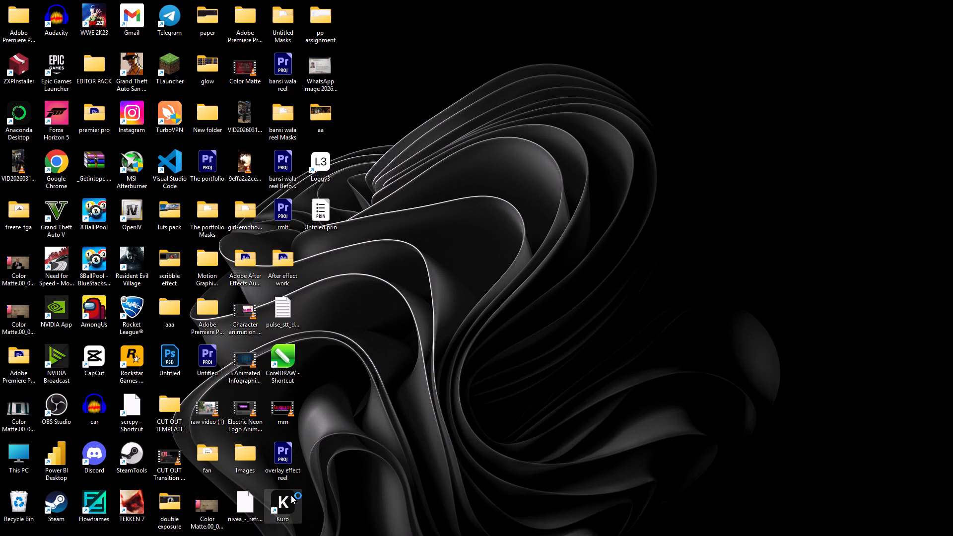
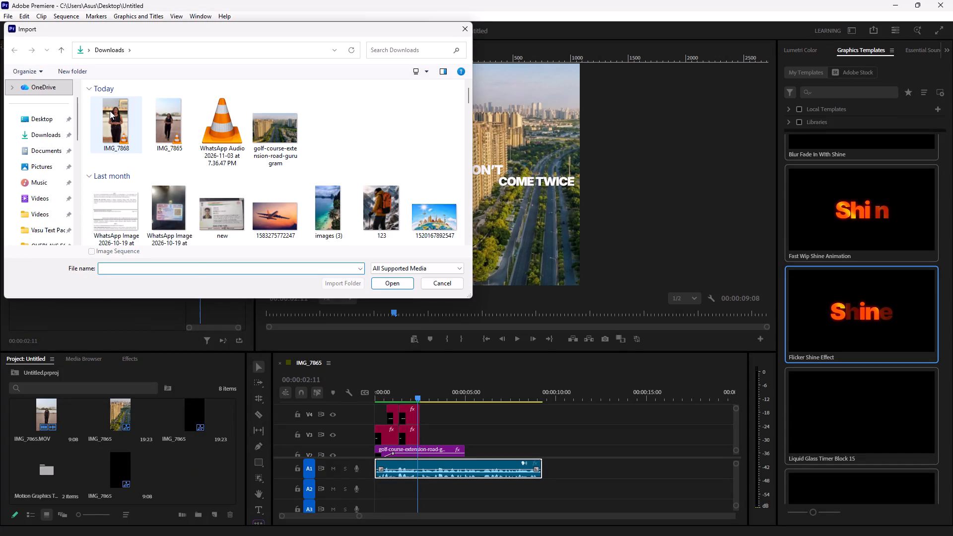
# Check the Downloads folder in the import window for the downloaded drone video.
pyautogui.click(266, 134)
pyautogui.click(383, 133)
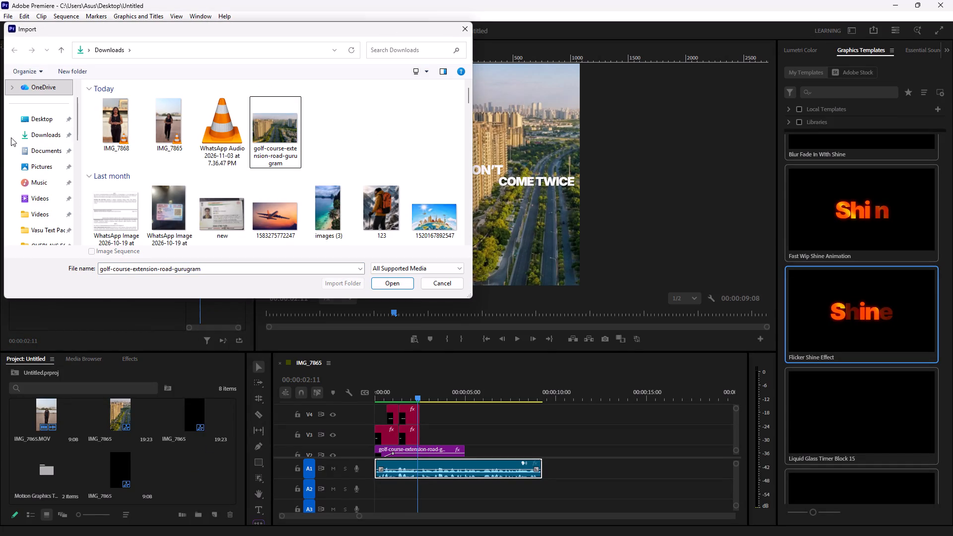
pyautogui.click(61, 151)
pyautogui.click(45, 136)
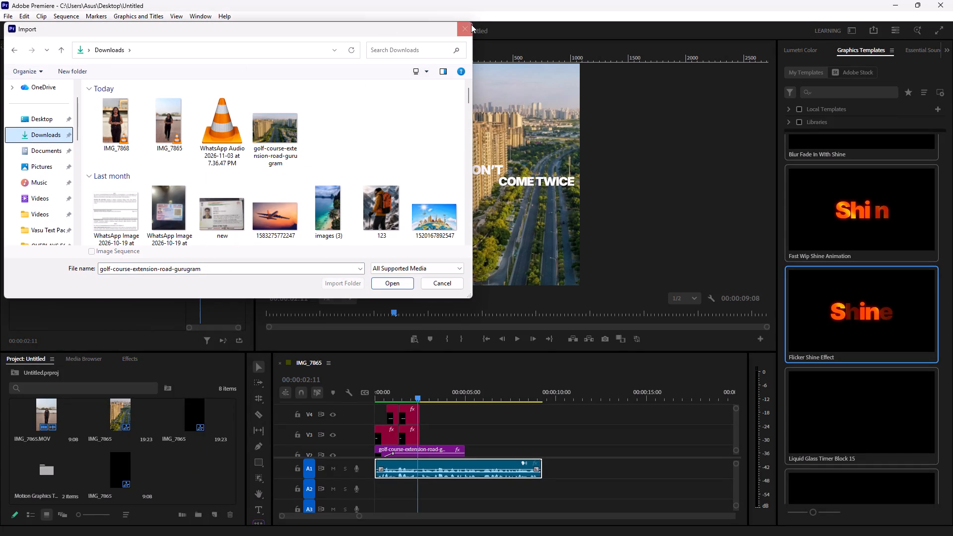
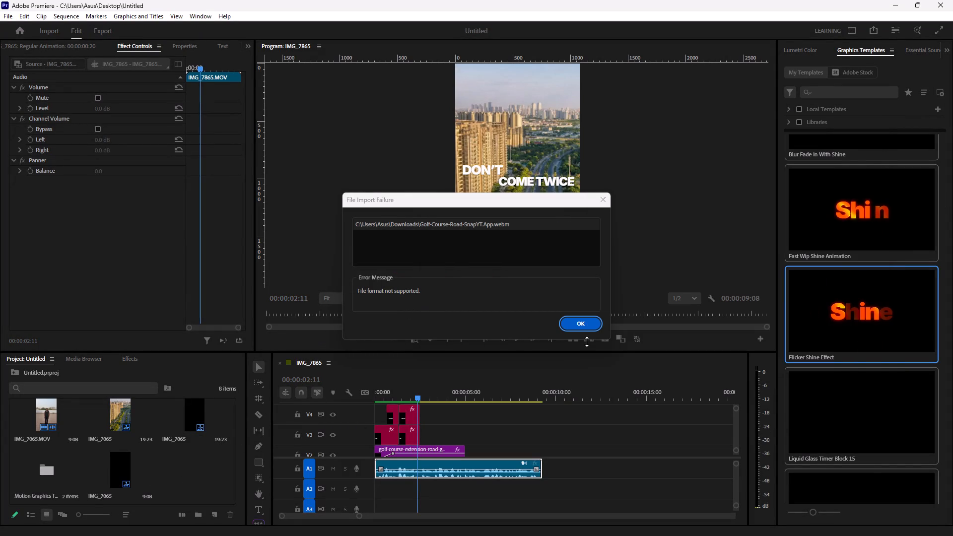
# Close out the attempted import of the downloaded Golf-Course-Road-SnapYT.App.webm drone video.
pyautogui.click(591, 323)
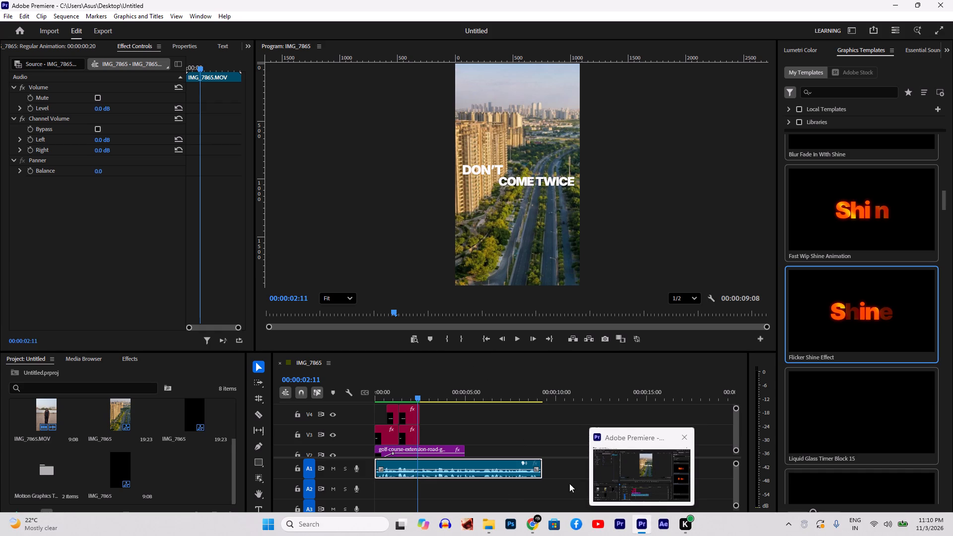
# Search Windows for "o", launch the top matching app and minimize Premiere to reach the desktop.
pyautogui.click(368, 529)
pyautogui.press('o')
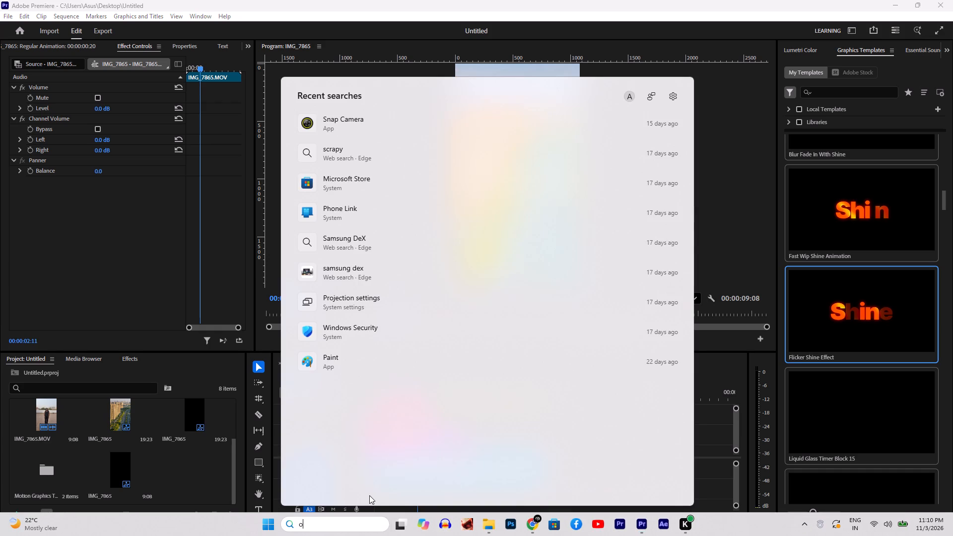
pyautogui.click(387, 147)
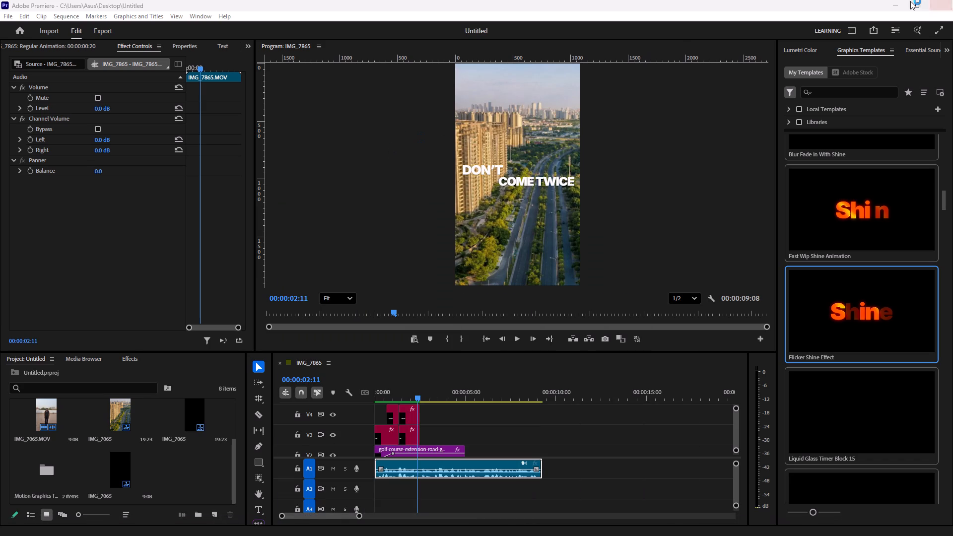
pyautogui.click(901, 1)
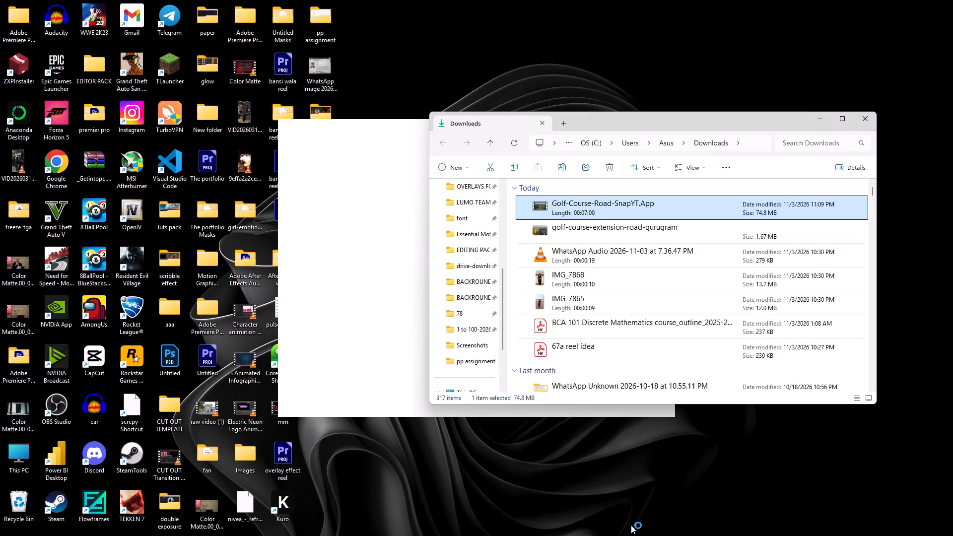
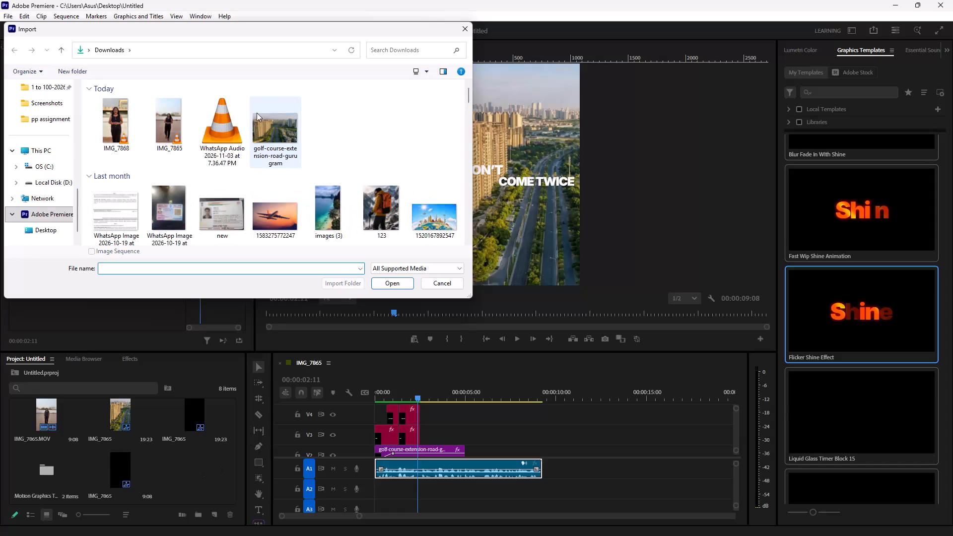
pyautogui.scroll(-2, 30, 170)
pyautogui.scroll(7, 30, 170)
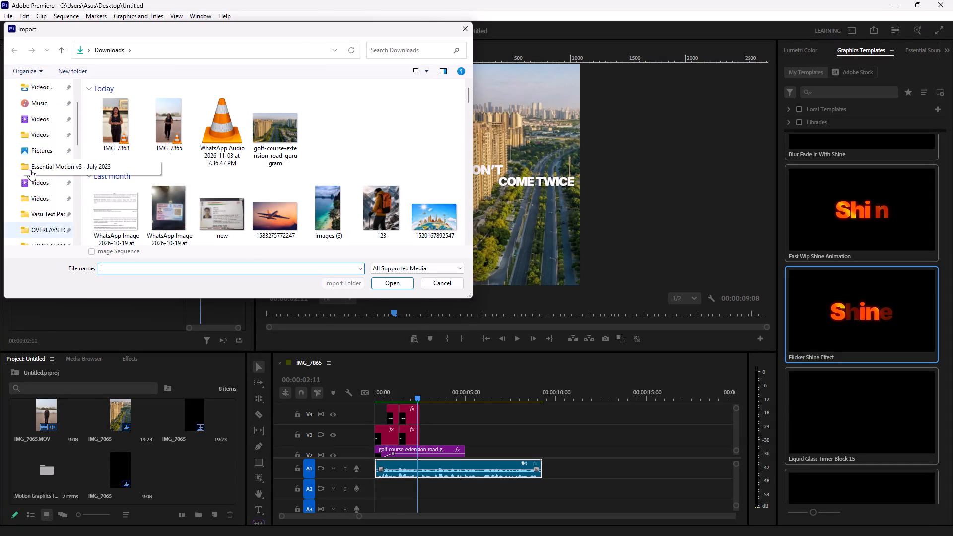
pyautogui.scroll(1, 30, 170)
pyautogui.click(38, 230)
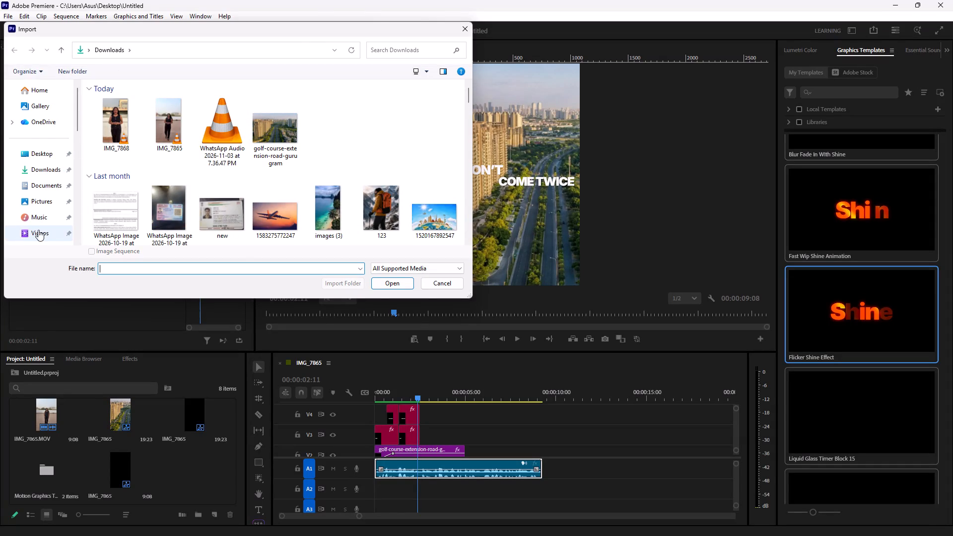
pyautogui.scroll(-2, 292, 150)
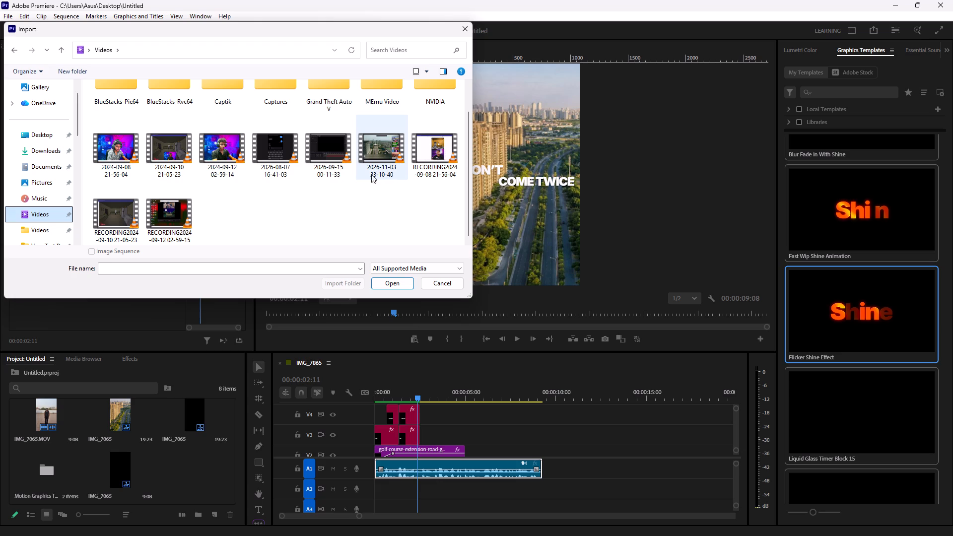
pyautogui.click(391, 160)
pyautogui.click(383, 280)
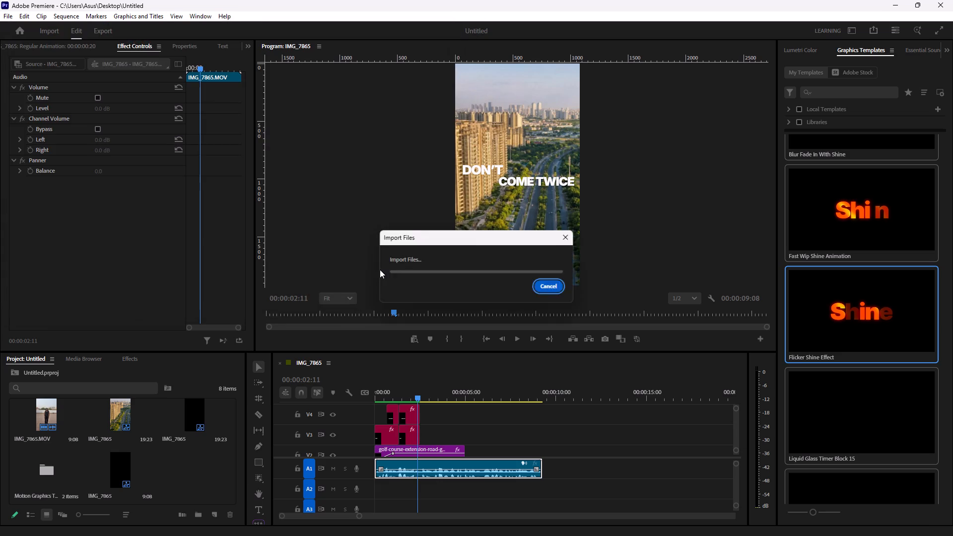
pyautogui.click(165, 471)
pyautogui.moveTo(196, 471); pyautogui.dragTo(510, 473)
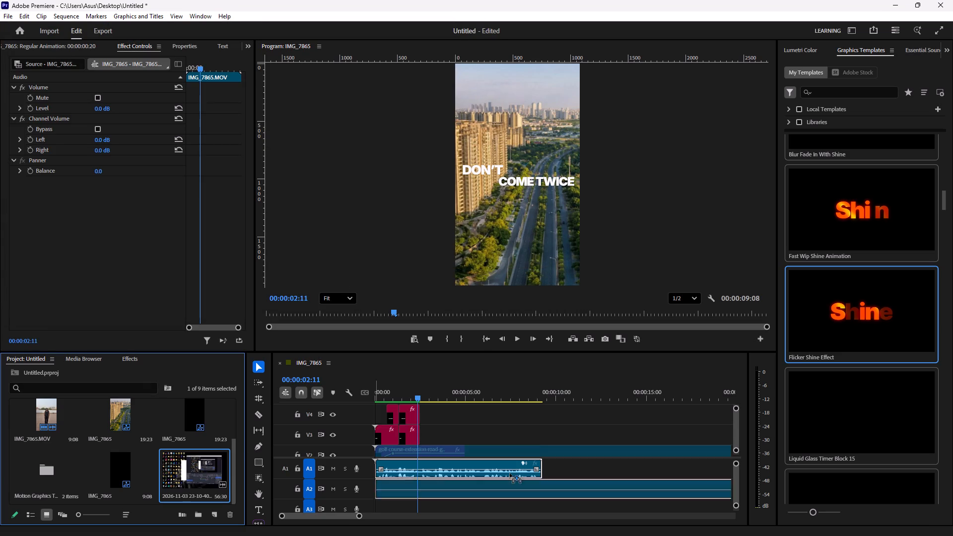
pyautogui.moveTo(510, 473); pyautogui.dragTo(422, 430)
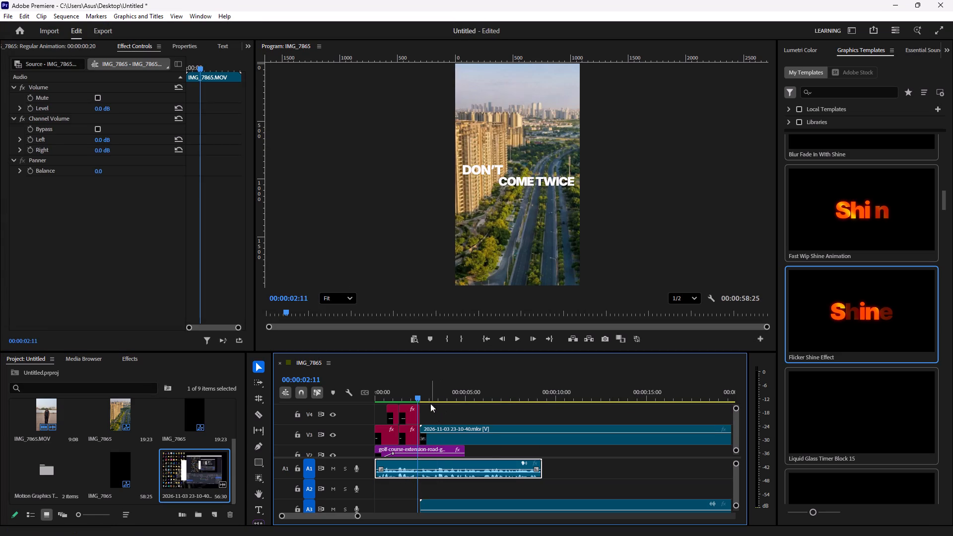
# Split the recording at 00:00:41:03, where the full-screen drone view is clean, and delete the part before the cut.
pyautogui.moveTo(418, 399); pyautogui.dragTo(625, 417)
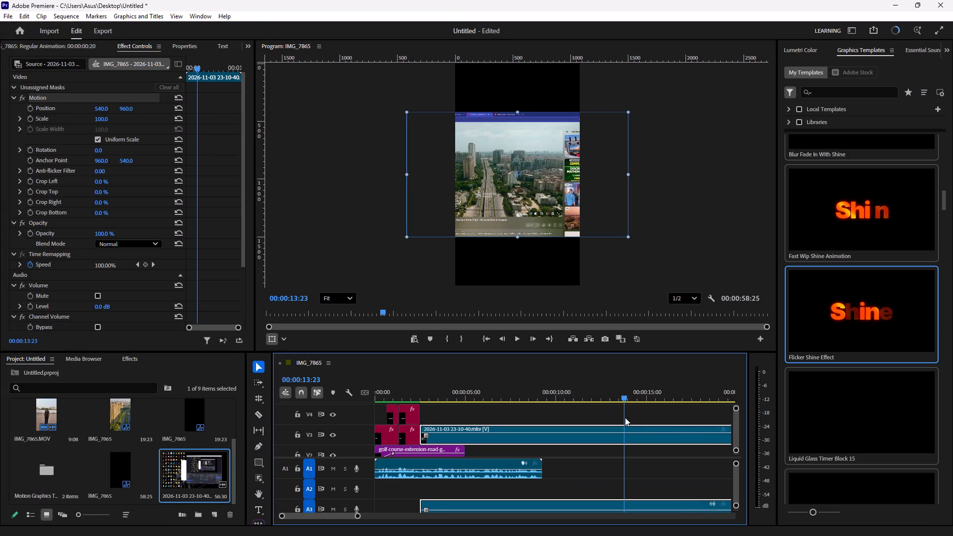
pyautogui.moveTo(625, 417); pyautogui.dragTo(427, 424)
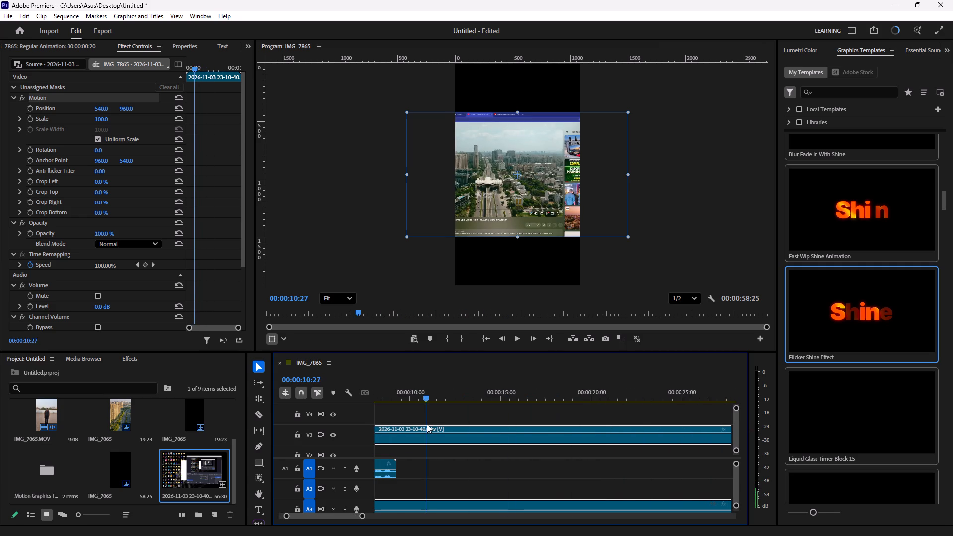
pyautogui.moveTo(427, 424); pyautogui.dragTo(765, 439)
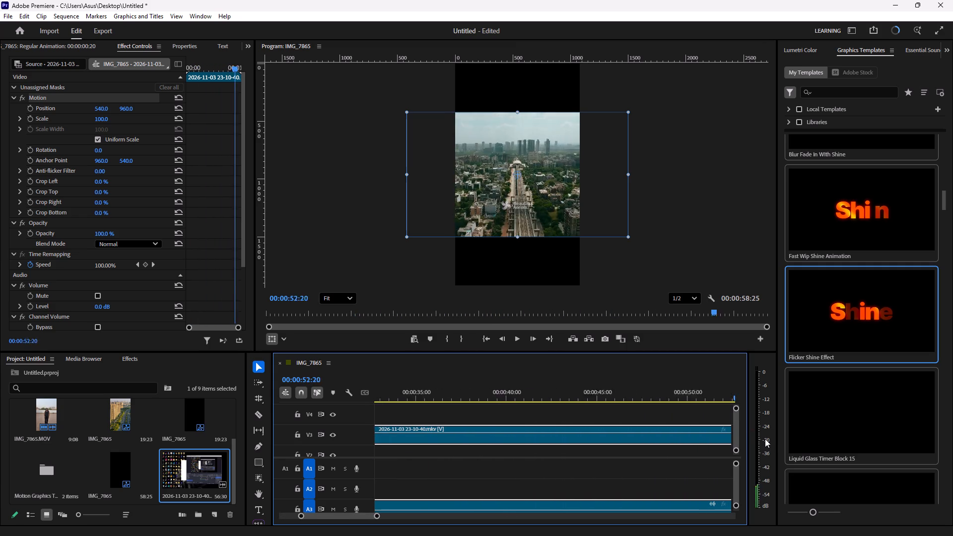
pyautogui.moveTo(765, 439); pyautogui.dragTo(509, 440)
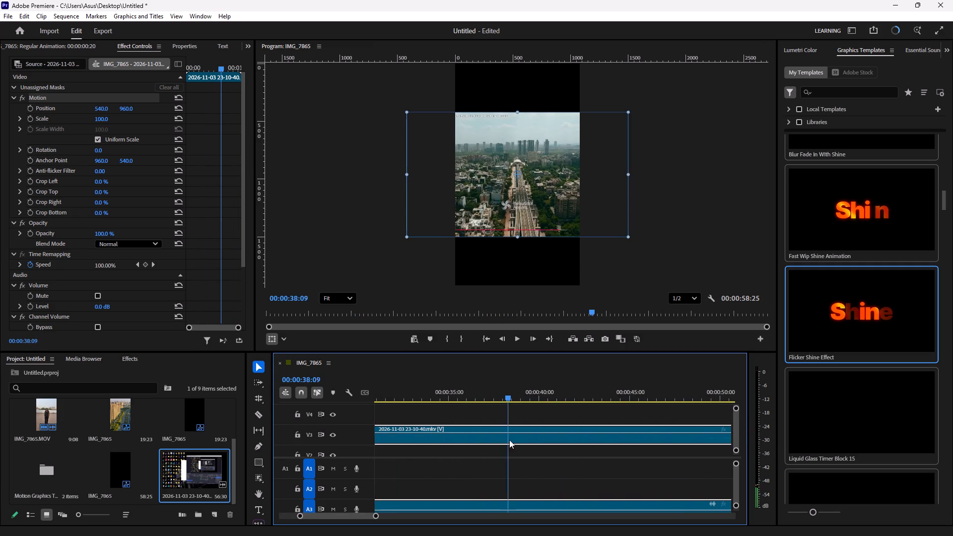
pyautogui.moveTo(509, 440); pyautogui.dragTo(682, 443)
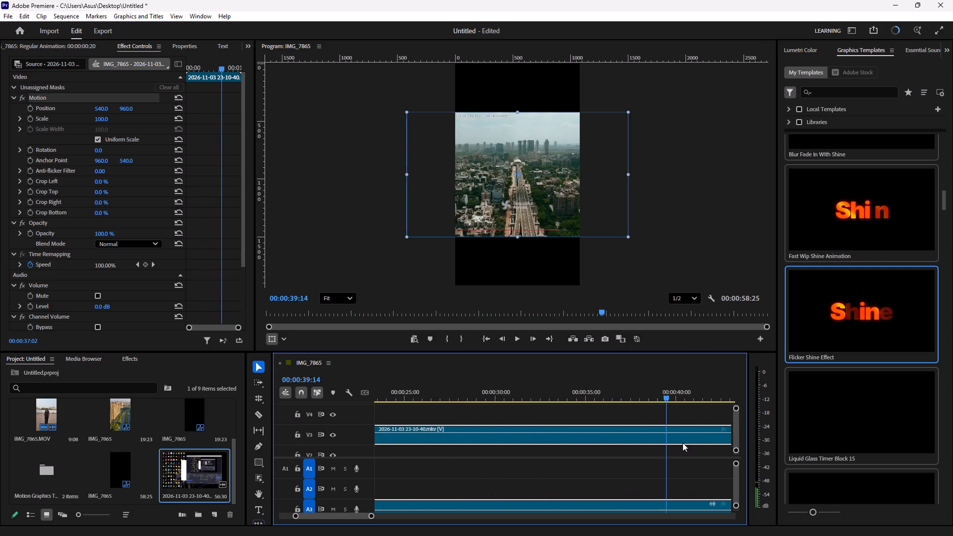
pyautogui.moveTo(682, 443); pyautogui.dragTo(511, 444)
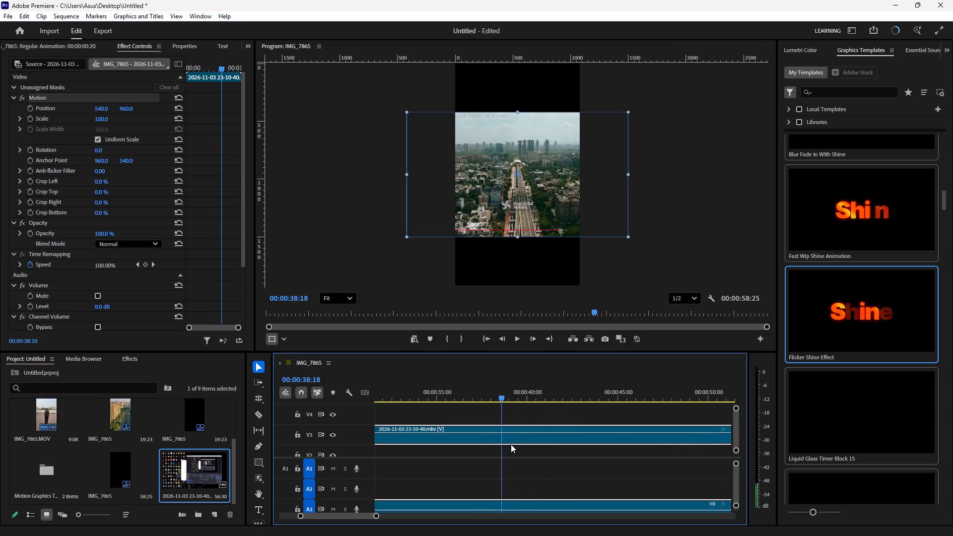
pyautogui.moveTo(511, 444); pyautogui.dragTo(548, 448)
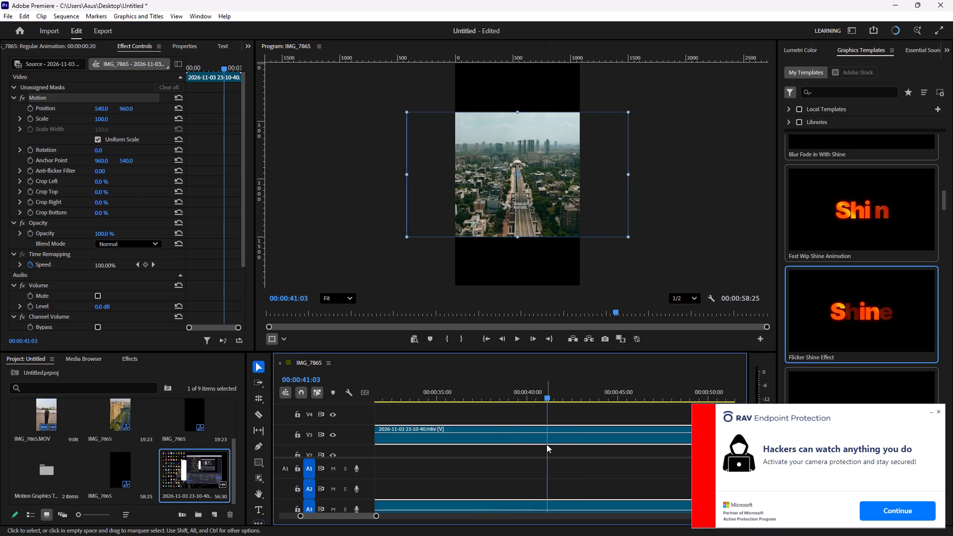
pyautogui.click(260, 412)
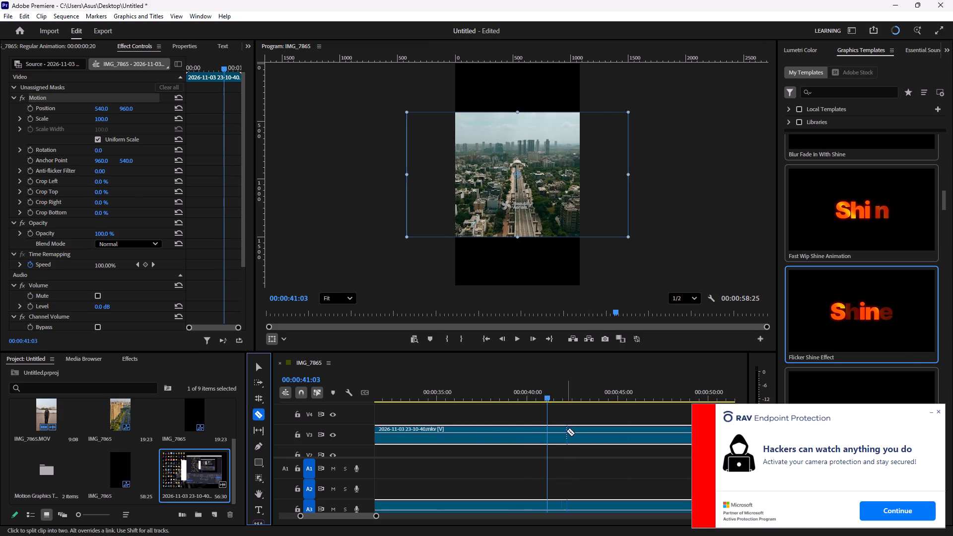
pyautogui.click(547, 431)
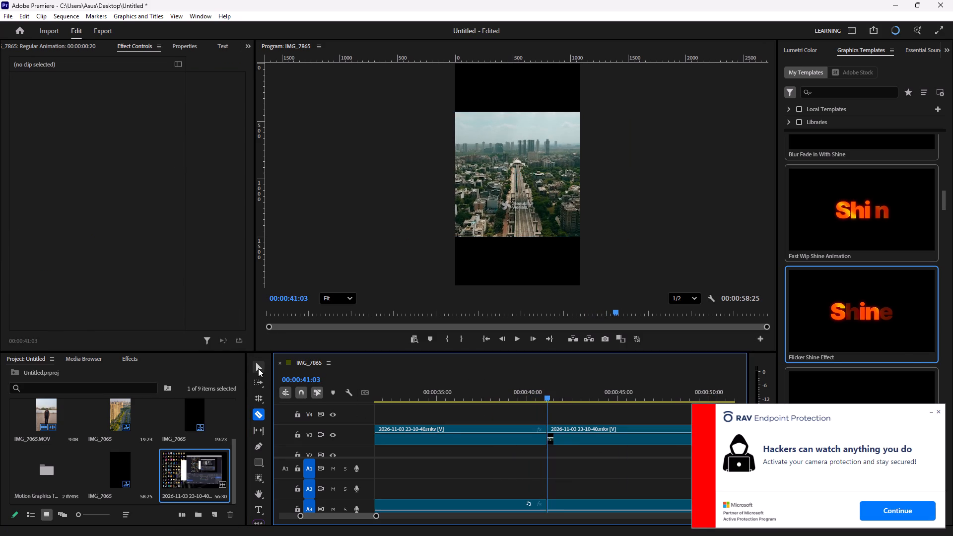
pyautogui.click(259, 368)
pyautogui.click(452, 432)
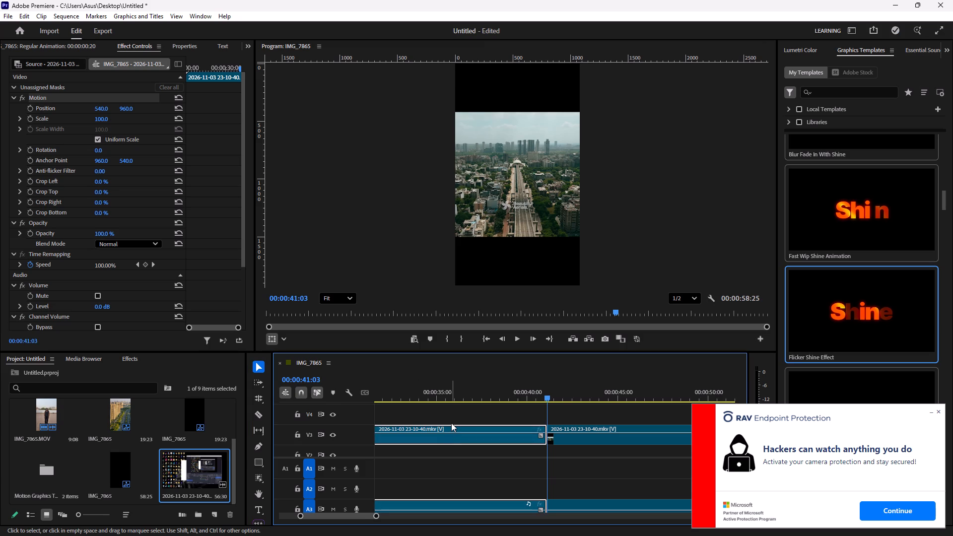
pyautogui.press('BackSpace')
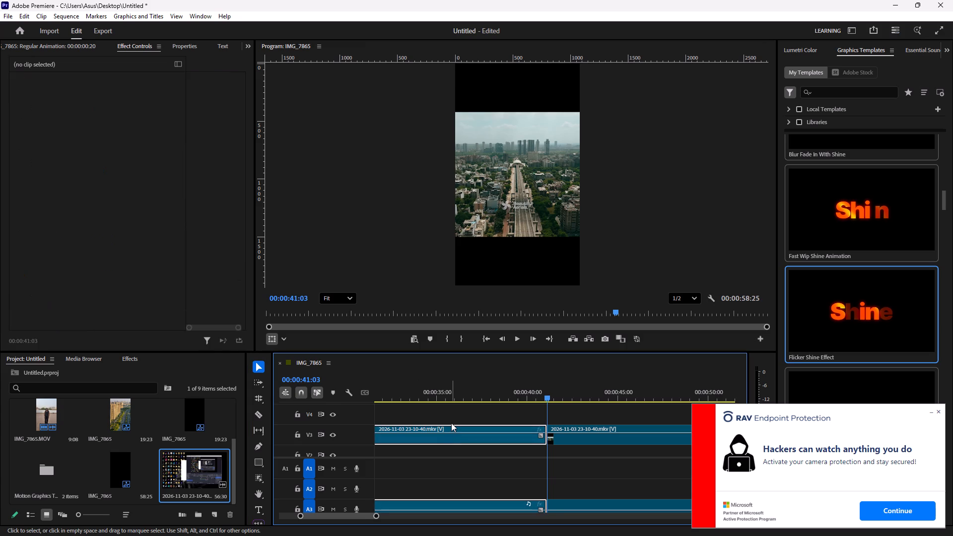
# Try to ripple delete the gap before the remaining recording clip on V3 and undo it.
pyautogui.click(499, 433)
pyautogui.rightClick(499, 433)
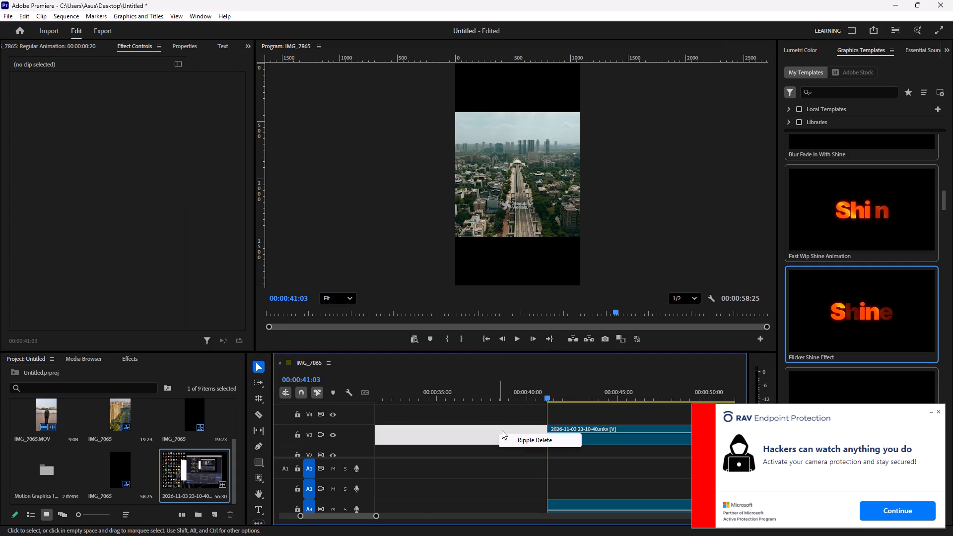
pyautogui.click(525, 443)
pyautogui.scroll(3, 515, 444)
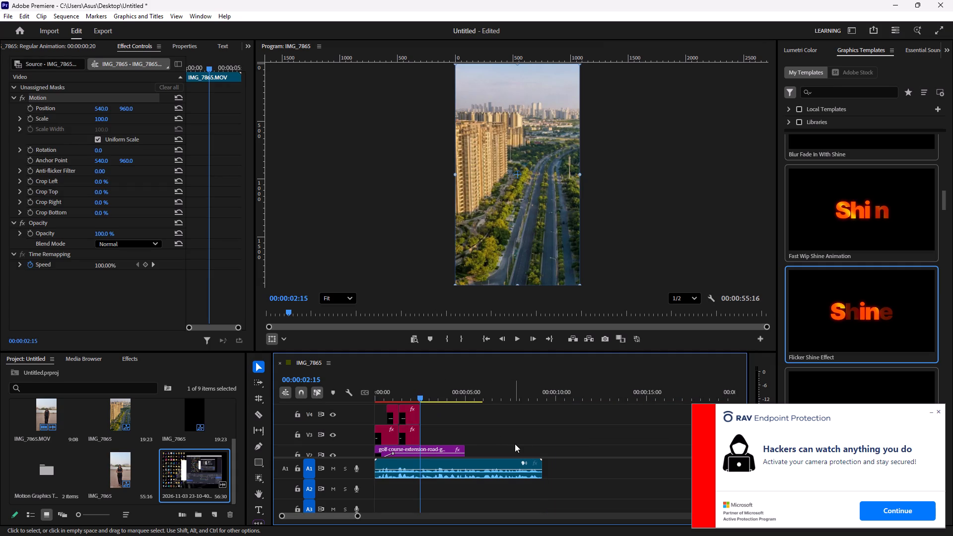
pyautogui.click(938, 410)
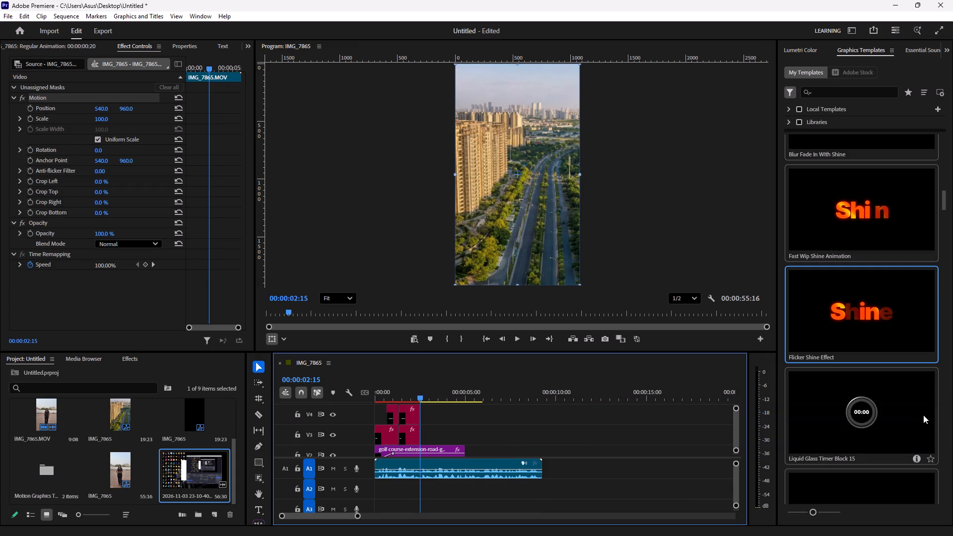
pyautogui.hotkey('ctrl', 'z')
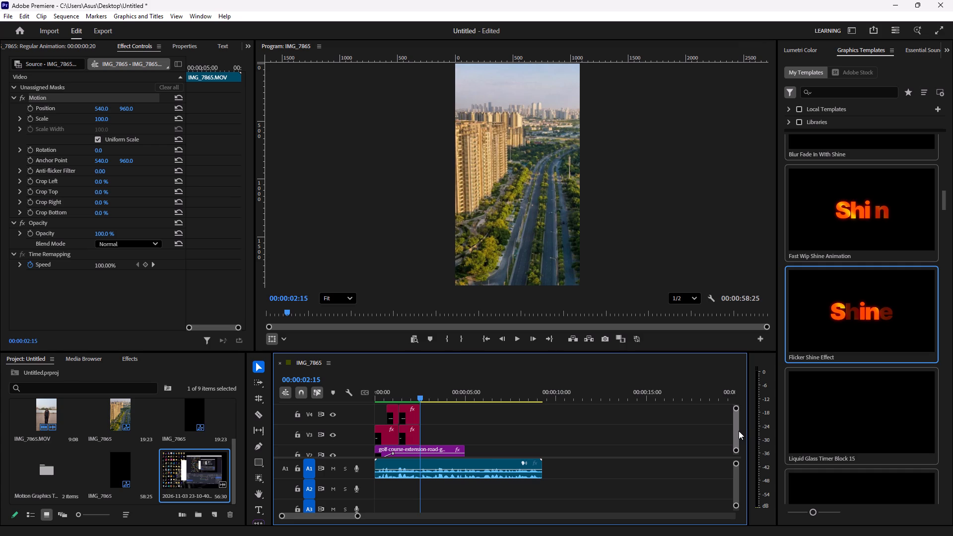
# Move the remaining recording clip to V2 at 00:00:05:00, directly after the golf-course-extension-road clip.
pyautogui.moveTo(738, 431); pyautogui.dragTo(734, 435)
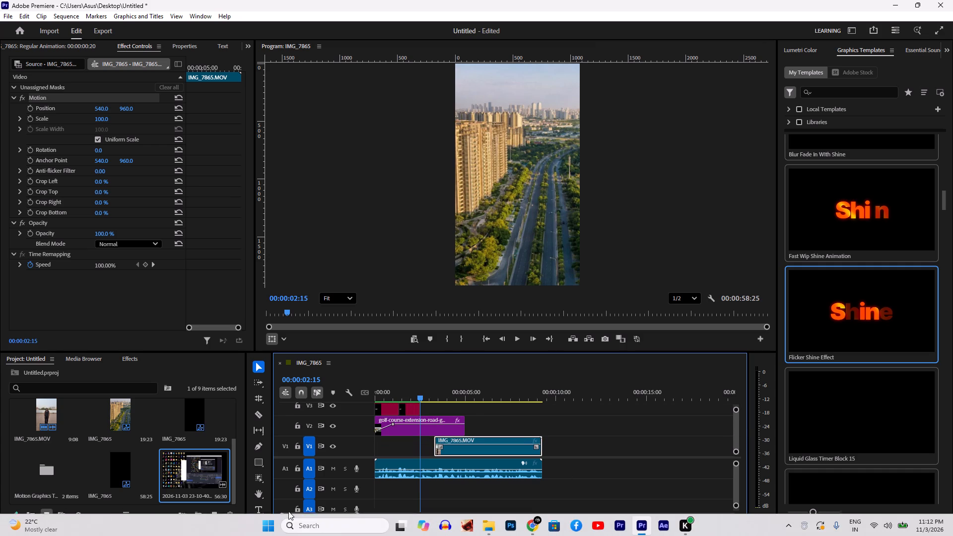
pyautogui.moveTo(331, 515); pyautogui.dragTo(359, 516)
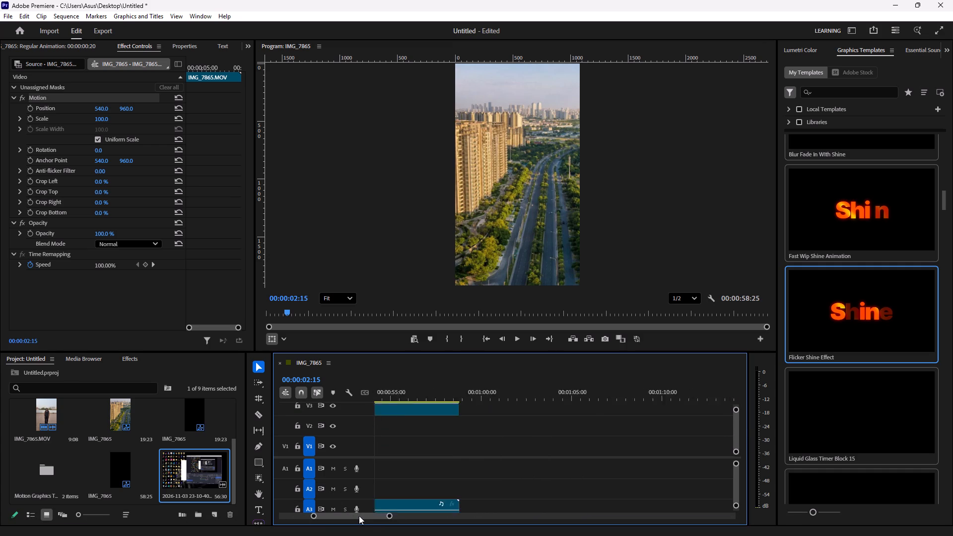
pyautogui.moveTo(359, 516); pyautogui.dragTo(354, 515)
pyautogui.moveTo(466, 412); pyautogui.dragTo(460, 411)
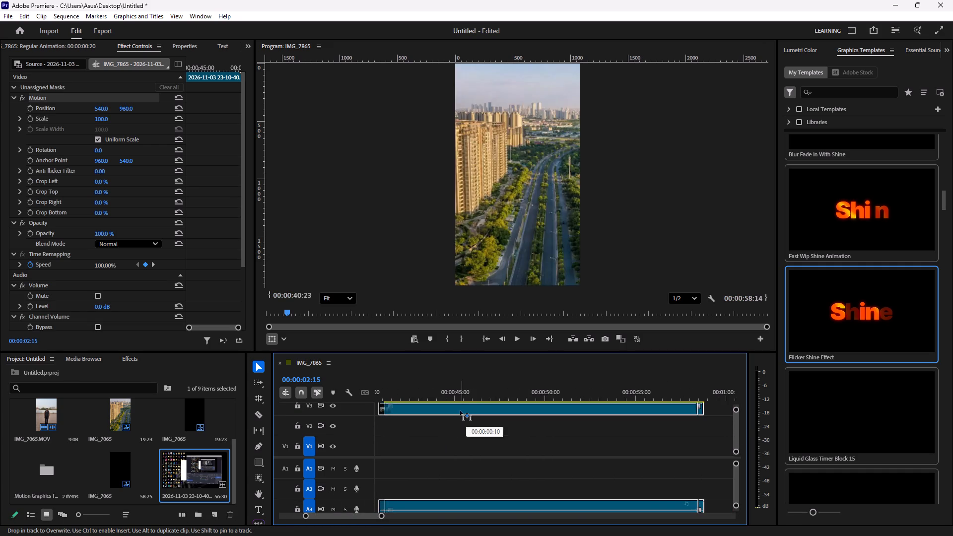
pyautogui.moveTo(460, 411); pyautogui.dragTo(413, 414)
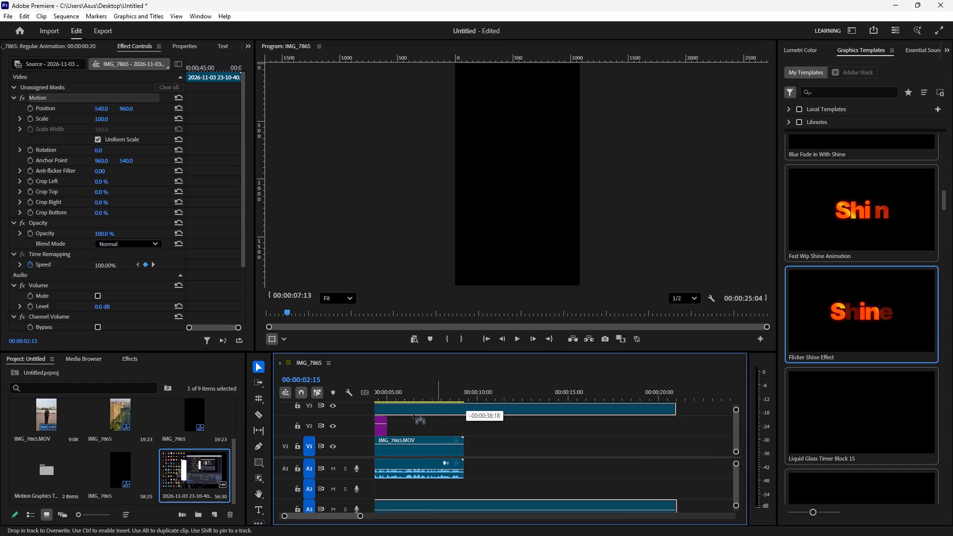
pyautogui.moveTo(413, 414); pyautogui.dragTo(546, 423)
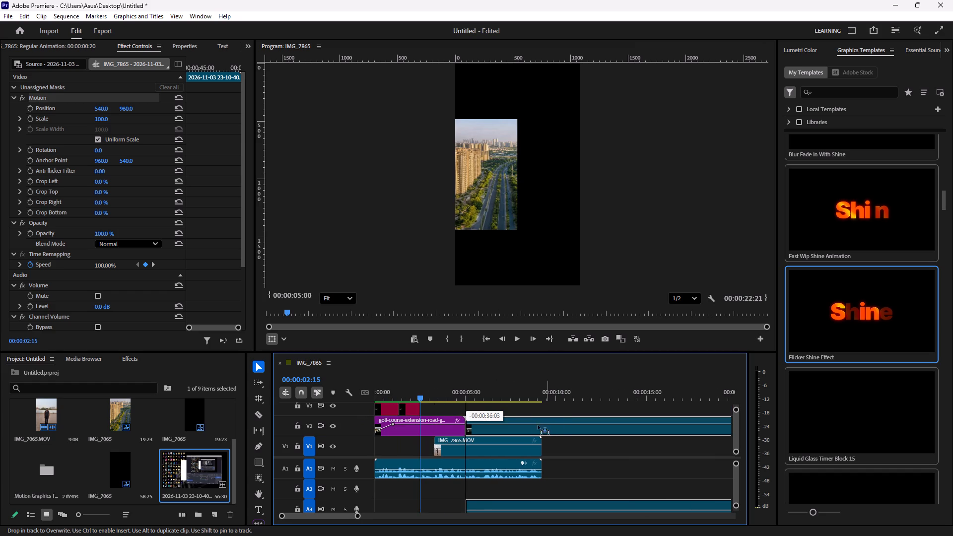
# Unlink the recording clip's audio from its video and delete the audio from A3.
pyautogui.click(531, 428)
pyautogui.rightClick(531, 428)
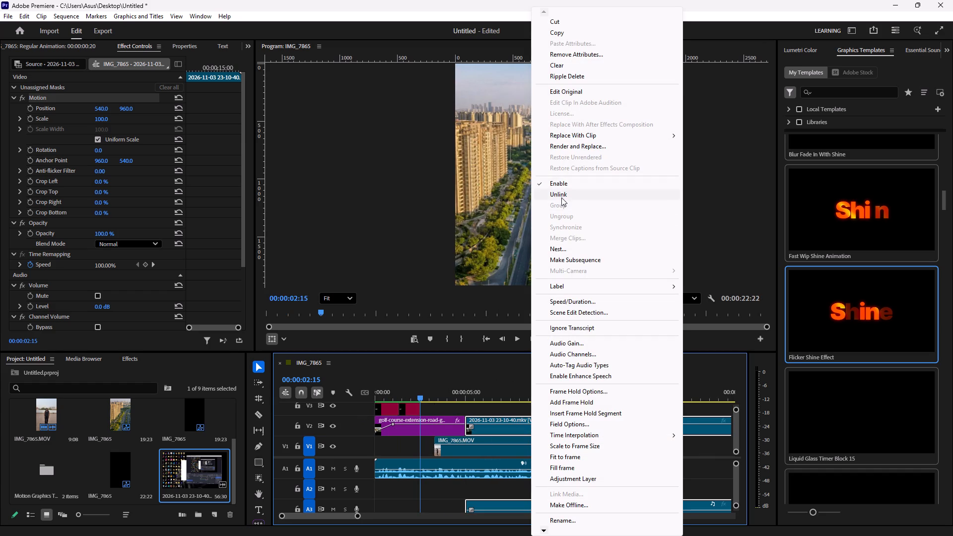
pyautogui.click(561, 198)
pyautogui.click(502, 509)
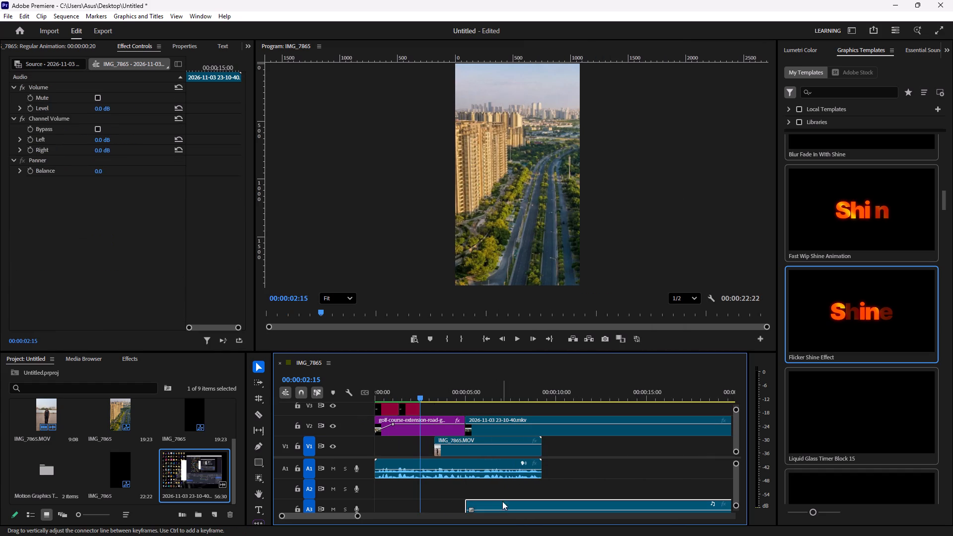
pyautogui.press('BackSpace')
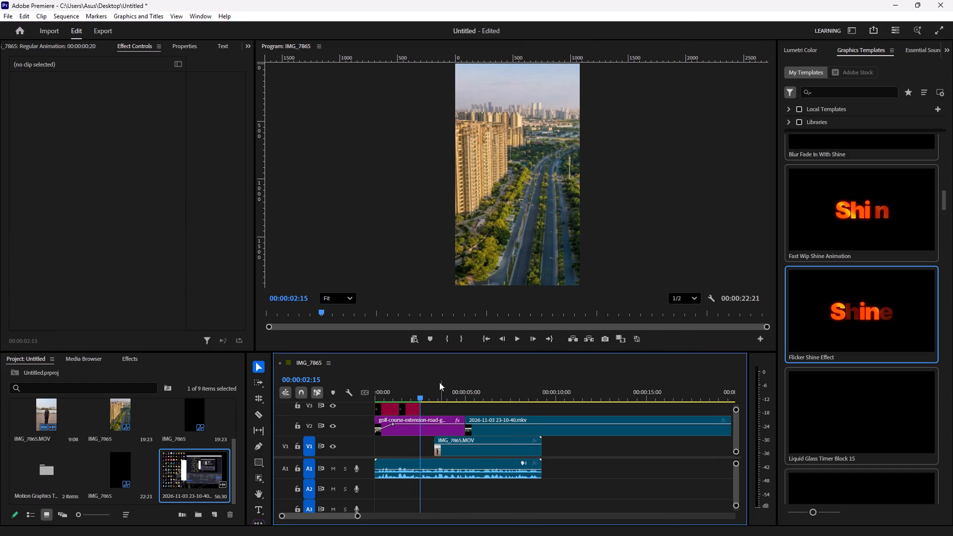
# Play back and scrub the reel's opening from the start to review the title timing over the golf course road image.
pyautogui.press('space')
pyautogui.press('space')
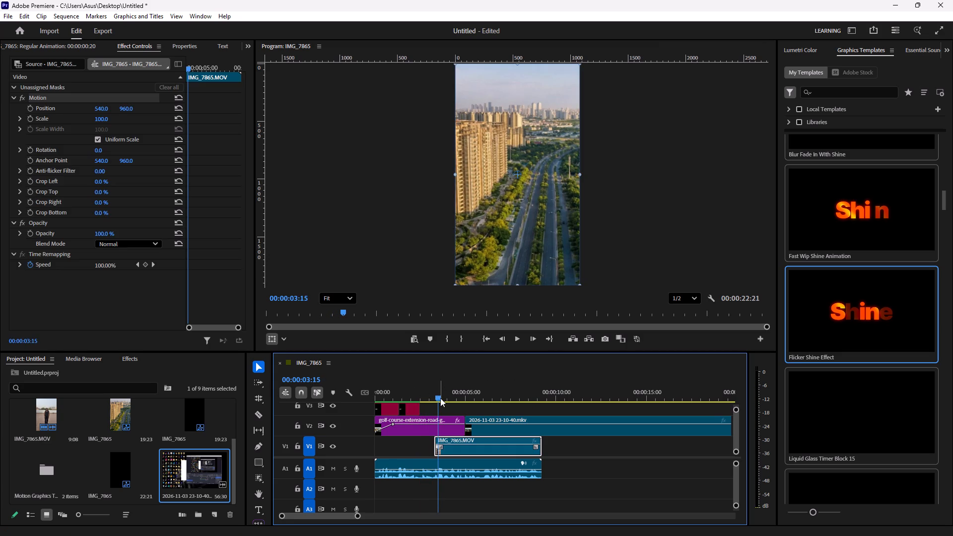
pyautogui.moveTo(438, 401); pyautogui.dragTo(325, 409)
pyautogui.press('space')
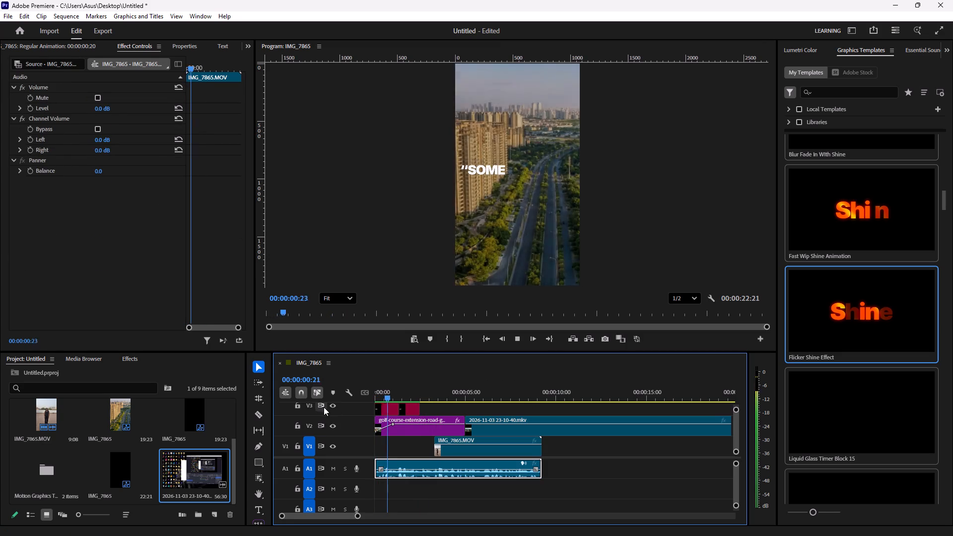
pyautogui.press('space')
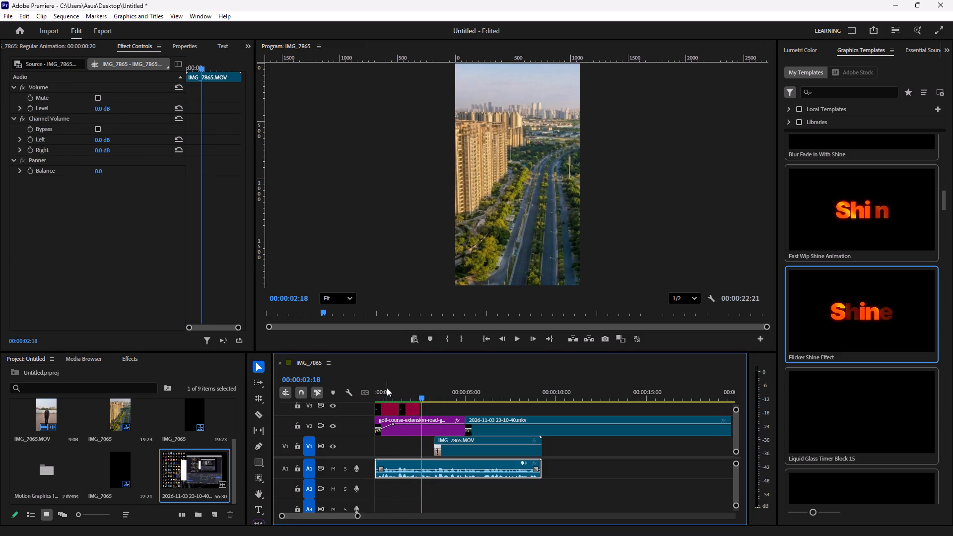
pyautogui.moveTo(423, 398); pyautogui.dragTo(407, 403)
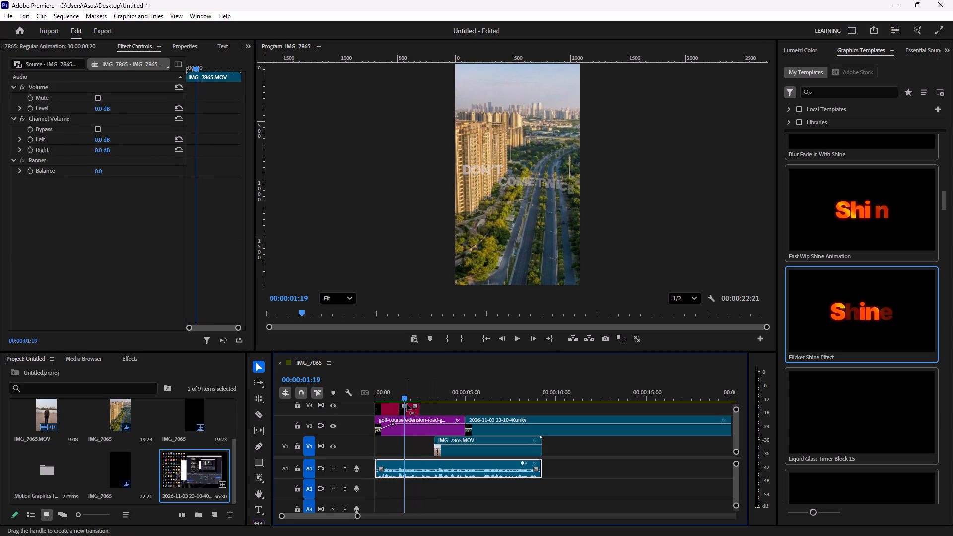
pyautogui.moveTo(406, 398); pyautogui.dragTo(361, 404)
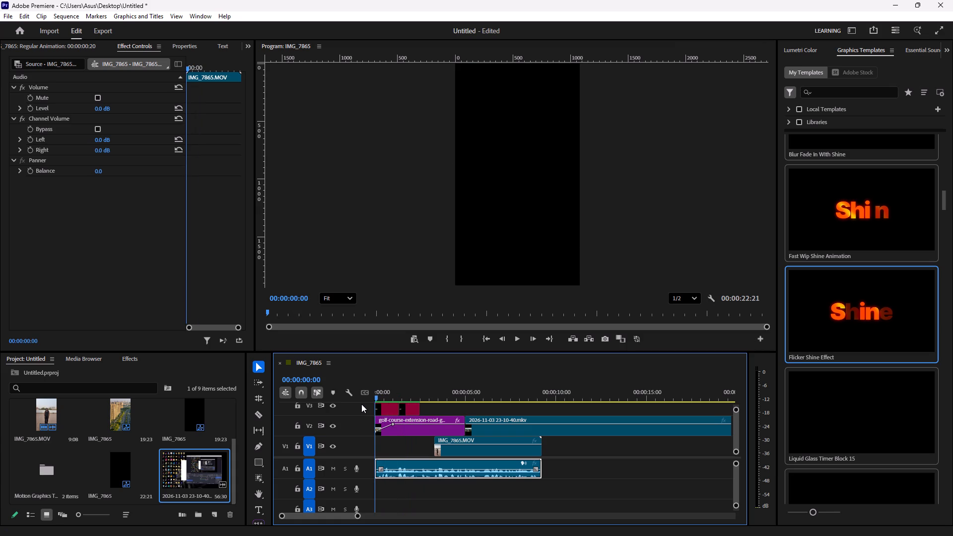
pyautogui.press('space')
pyautogui.press('space')
# Set the golf-course-extension-road clip's horizontal Position to 922 and start Position keyframing at 00:00:00:00.
pyautogui.click(419, 418)
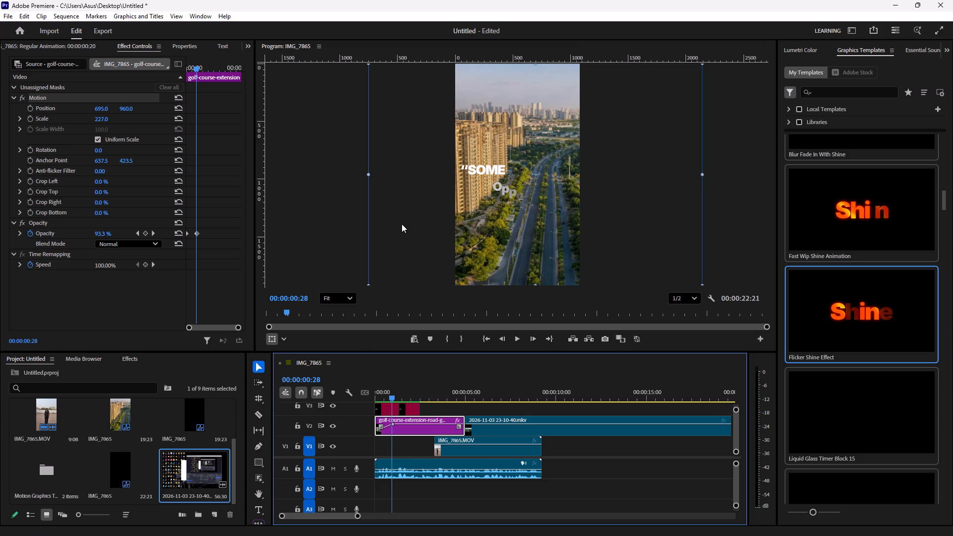
pyautogui.click(100, 110)
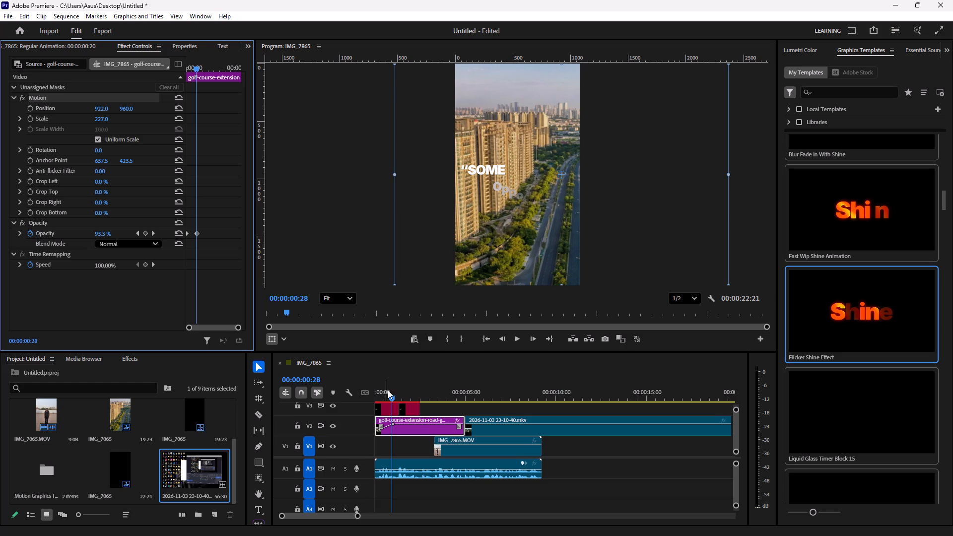
pyautogui.moveTo(393, 400); pyautogui.dragTo(249, 399)
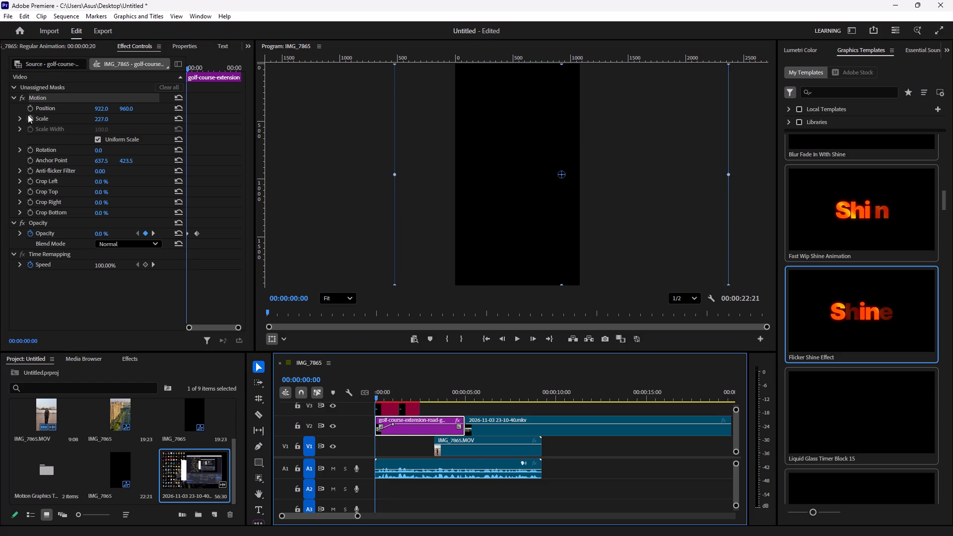
pyautogui.click(29, 110)
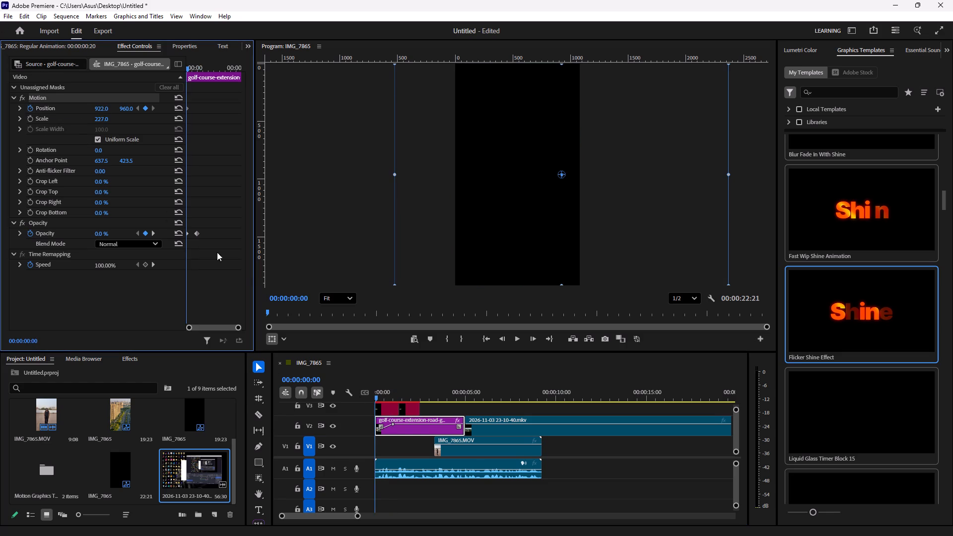
# Pan the golf course road image sideways with horizontal Position keyframes of 758 at 00:00:01:23 and 650 at 00:00:02:19.
pyautogui.press('space')
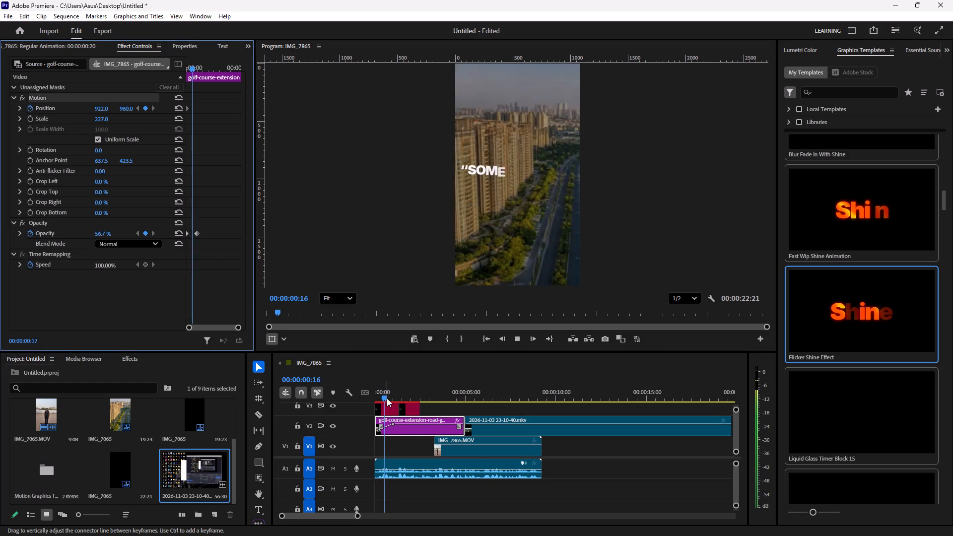
pyautogui.press('space')
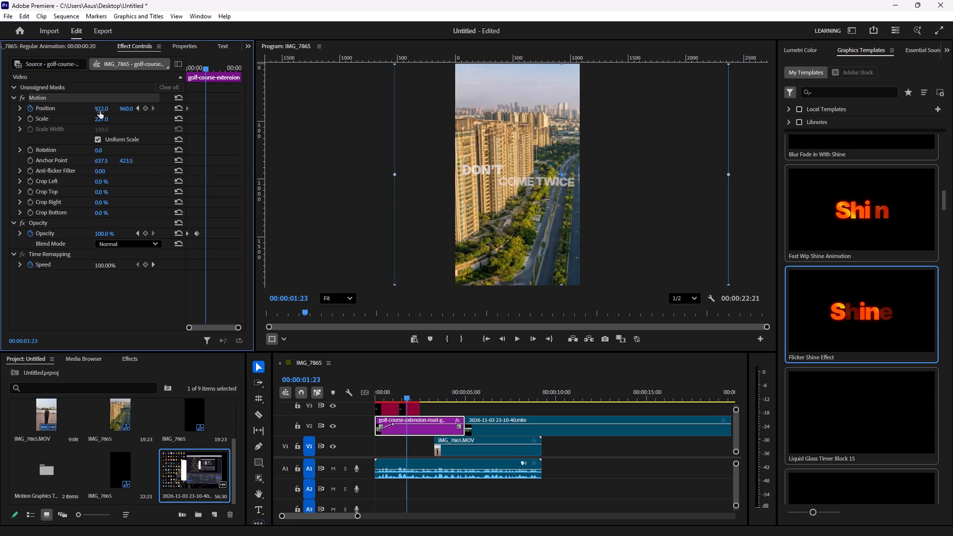
pyautogui.moveTo(101, 108); pyautogui.dragTo(90, 168)
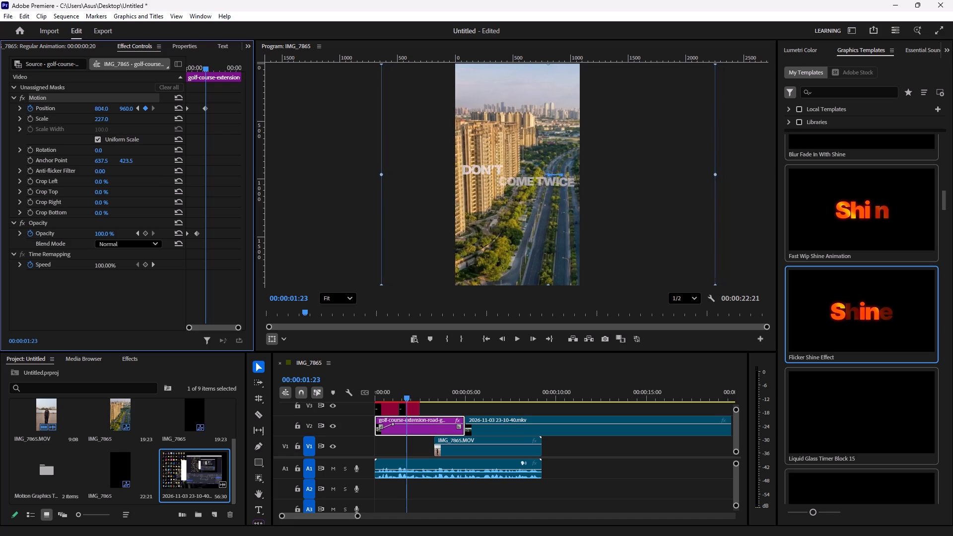
pyautogui.moveTo(90, 168); pyautogui.dragTo(89, 190)
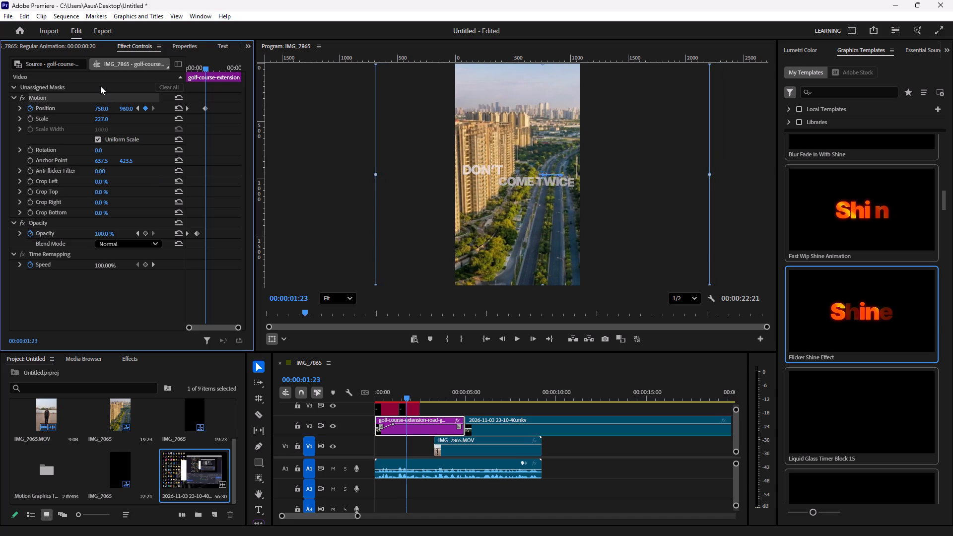
pyautogui.press('space')
pyautogui.press('space')
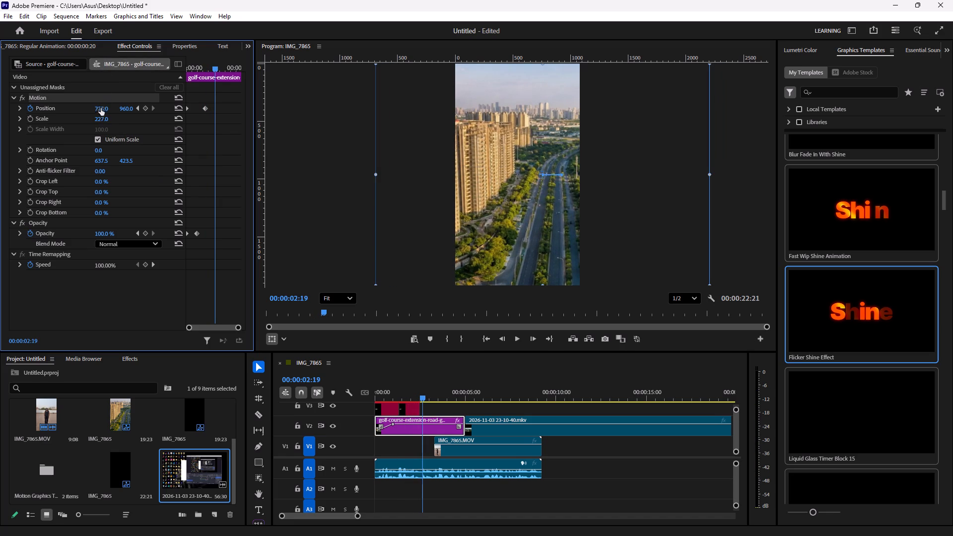
pyautogui.moveTo(101, 106); pyautogui.dragTo(104, 160)
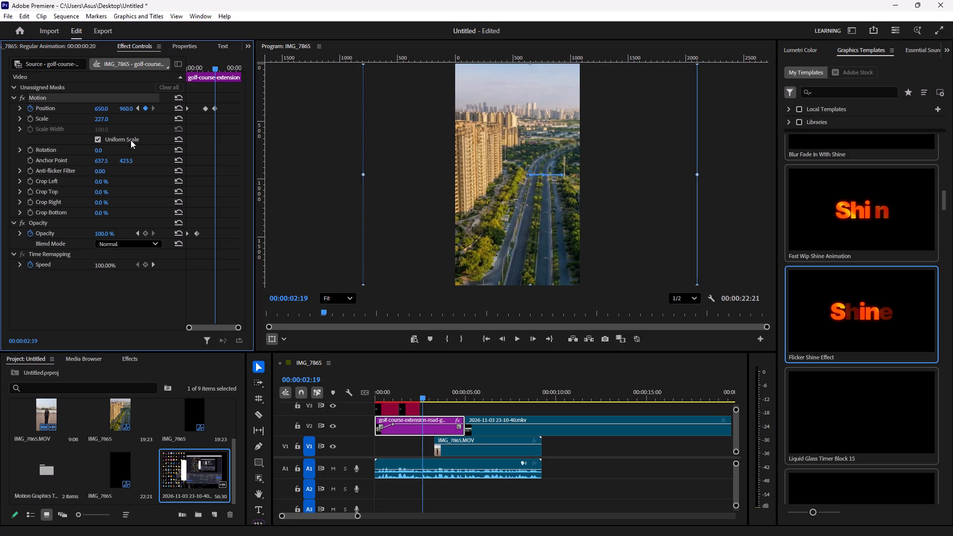
# Play back the opening from the start to check the pan of the golf course road image behind the titles.
pyautogui.moveTo(419, 397); pyautogui.dragTo(301, 399)
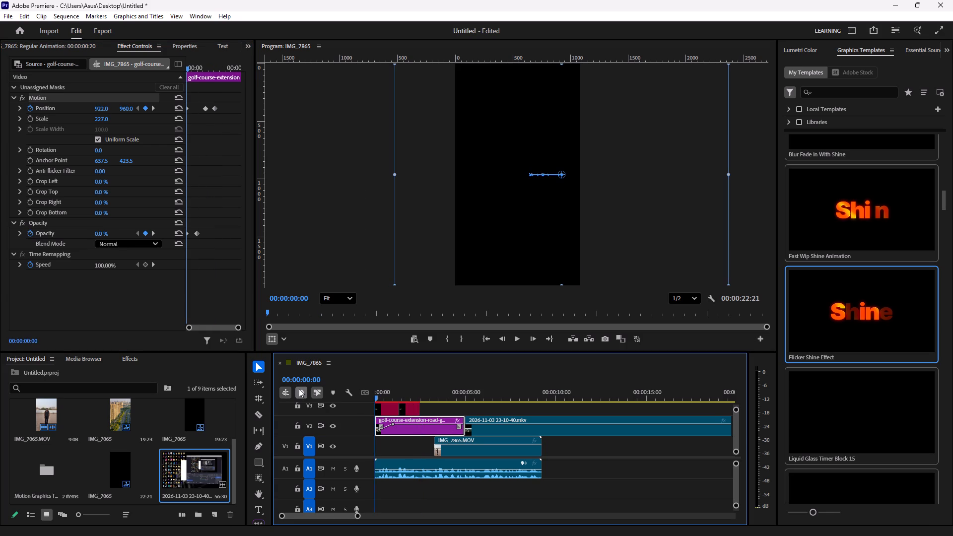
pyautogui.press('space')
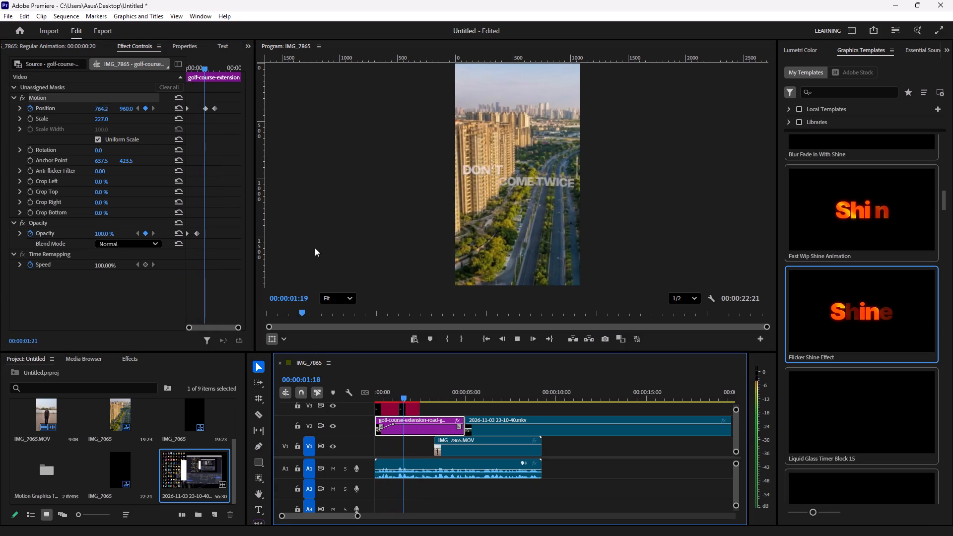
pyautogui.press('space')
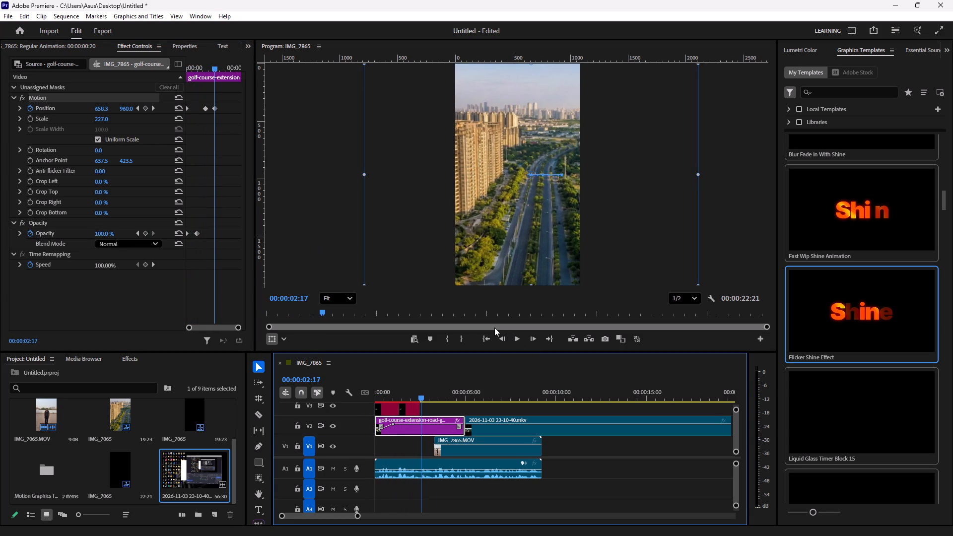
pyautogui.moveTo(420, 399); pyautogui.dragTo(406, 402)
pyautogui.press('space')
pyautogui.press('space')
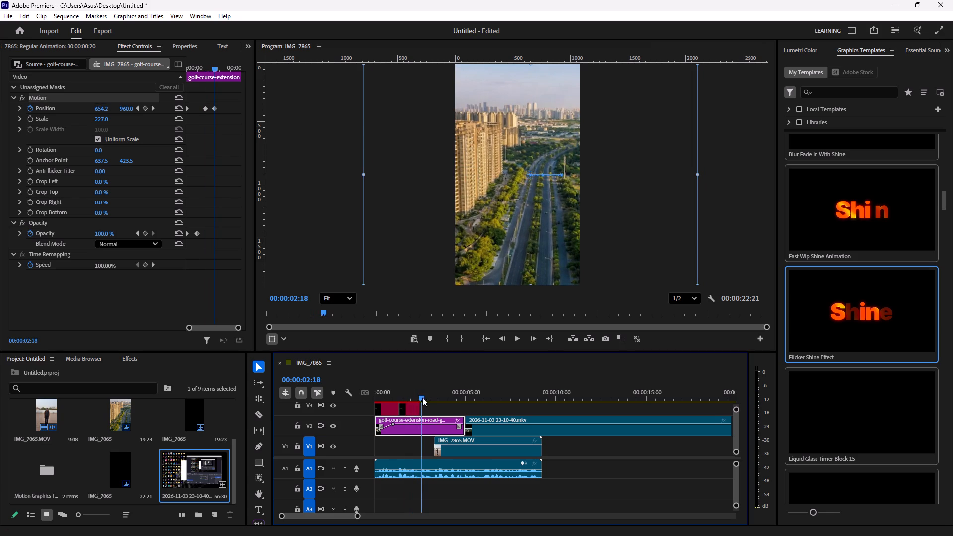
# Trim the end of the golf-course-extension-road clip on V2 to just past the end of the opening titles.
pyautogui.click(422, 398)
pyautogui.moveTo(465, 419); pyautogui.dragTo(431, 420)
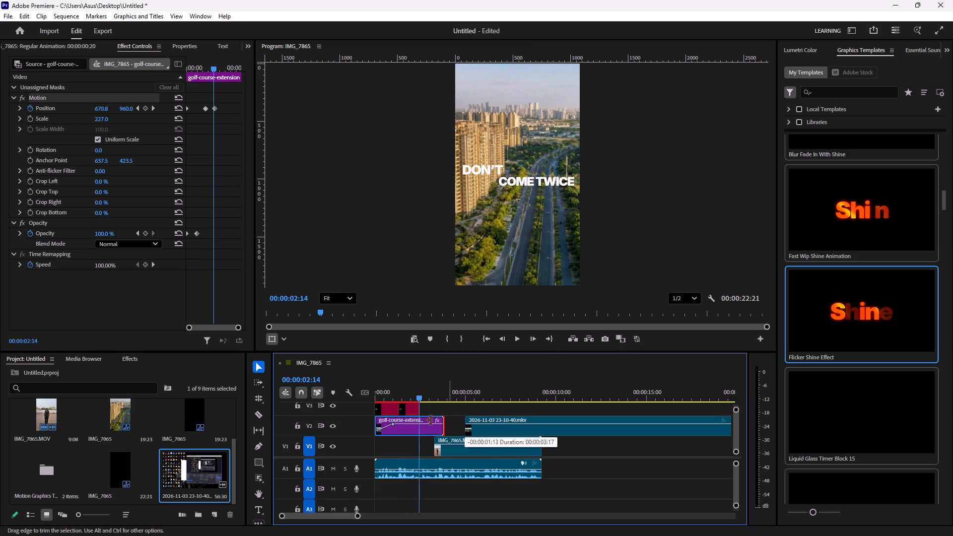
pyautogui.moveTo(431, 420); pyautogui.dragTo(424, 421)
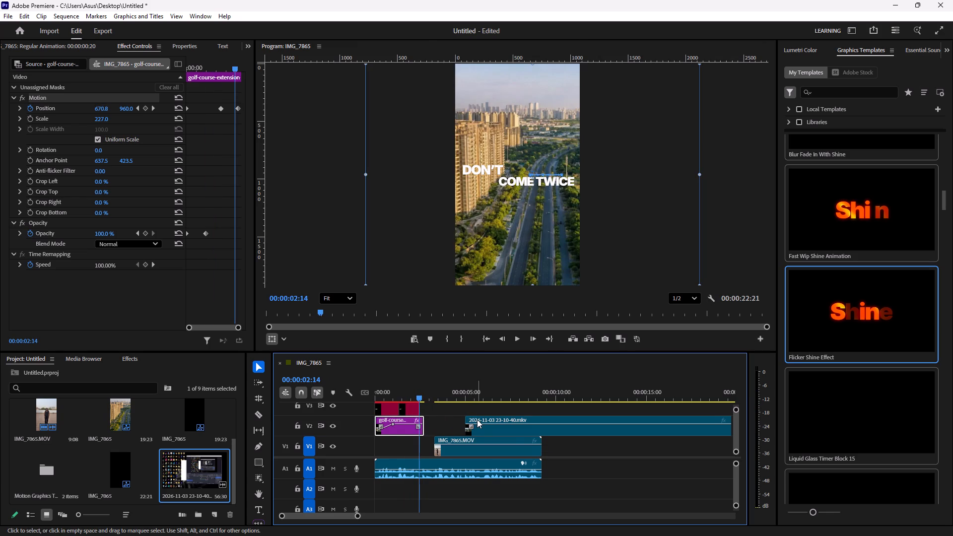
# Move the recording clip on V2 back to start directly after the trimmed golf-course-extension-road clip.
pyautogui.moveTo(477, 419); pyautogui.dragTo(436, 421)
# Play back from the titles into the drone recording to check the cut and how the footage fills the frame.
pyautogui.moveTo(417, 397); pyautogui.dragTo(391, 403)
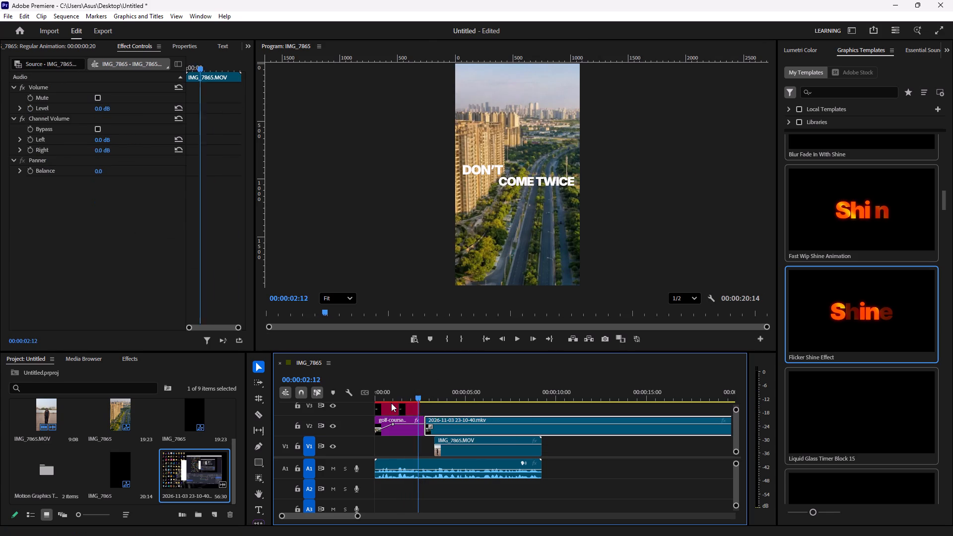
pyautogui.moveTo(391, 403); pyautogui.dragTo(388, 404)
pyautogui.press('space')
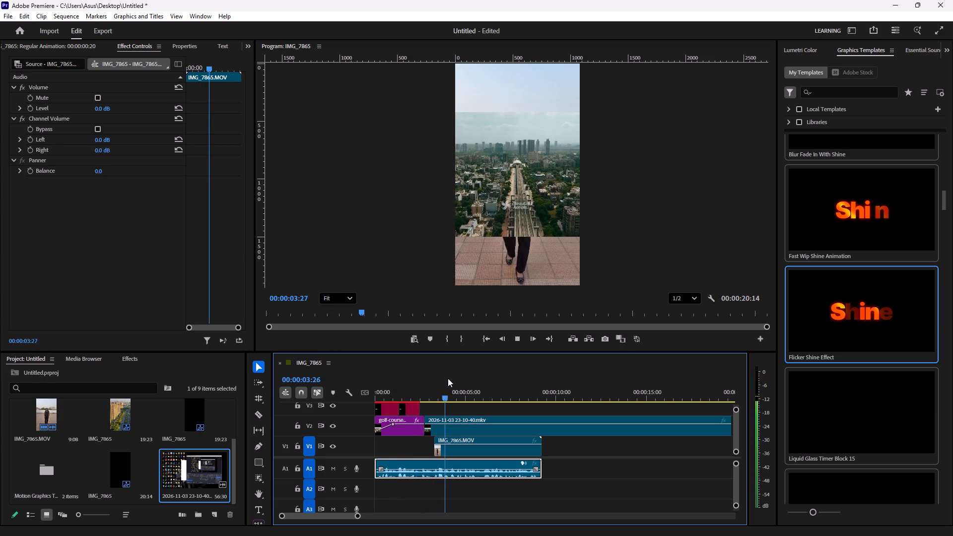
pyautogui.press('space')
pyautogui.press('space')
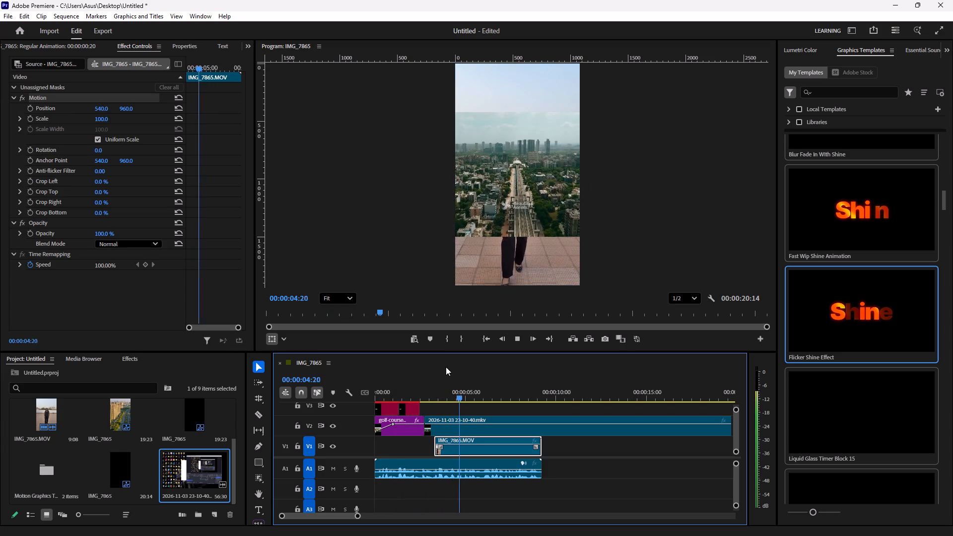
pyautogui.press('space')
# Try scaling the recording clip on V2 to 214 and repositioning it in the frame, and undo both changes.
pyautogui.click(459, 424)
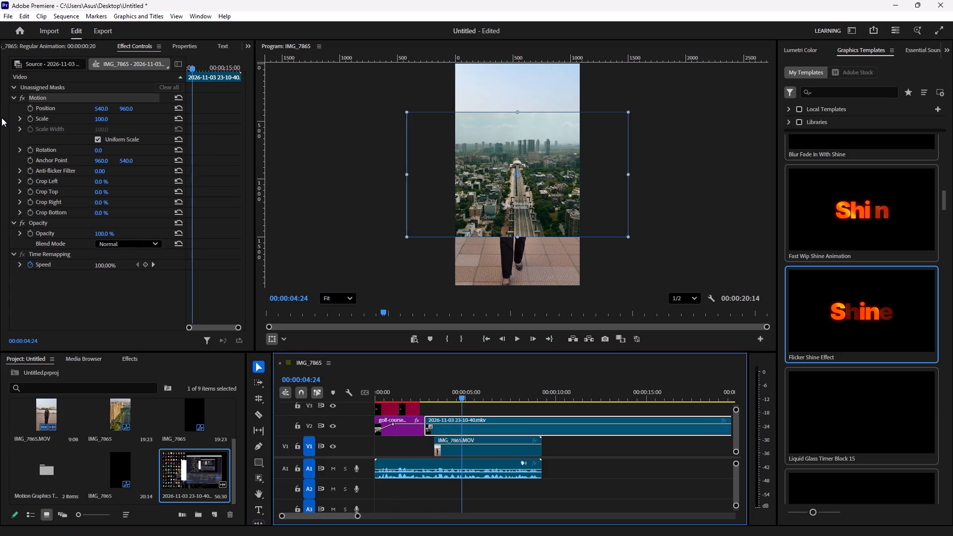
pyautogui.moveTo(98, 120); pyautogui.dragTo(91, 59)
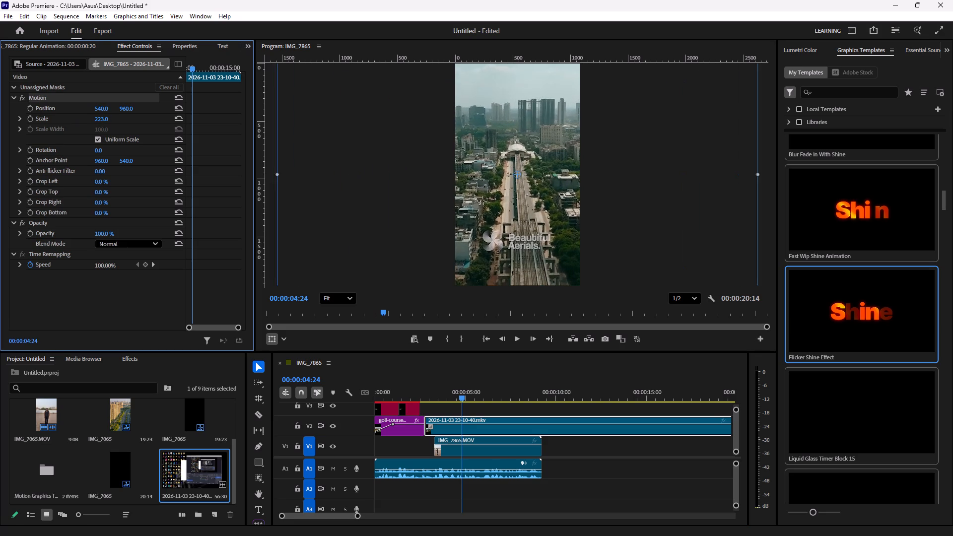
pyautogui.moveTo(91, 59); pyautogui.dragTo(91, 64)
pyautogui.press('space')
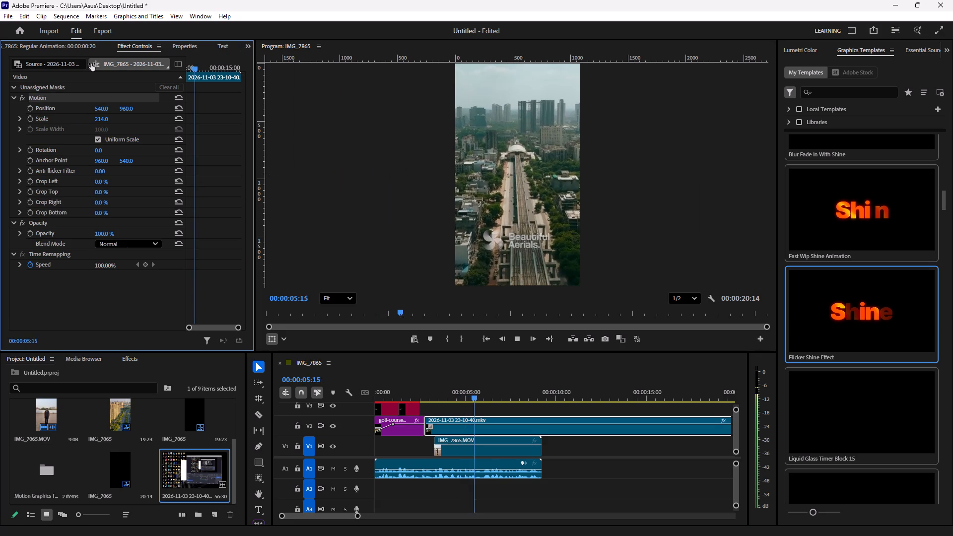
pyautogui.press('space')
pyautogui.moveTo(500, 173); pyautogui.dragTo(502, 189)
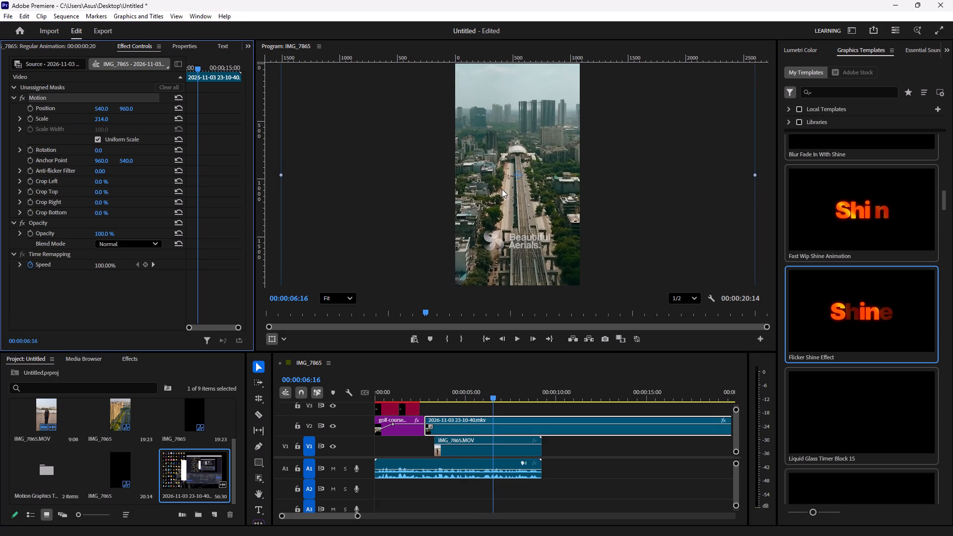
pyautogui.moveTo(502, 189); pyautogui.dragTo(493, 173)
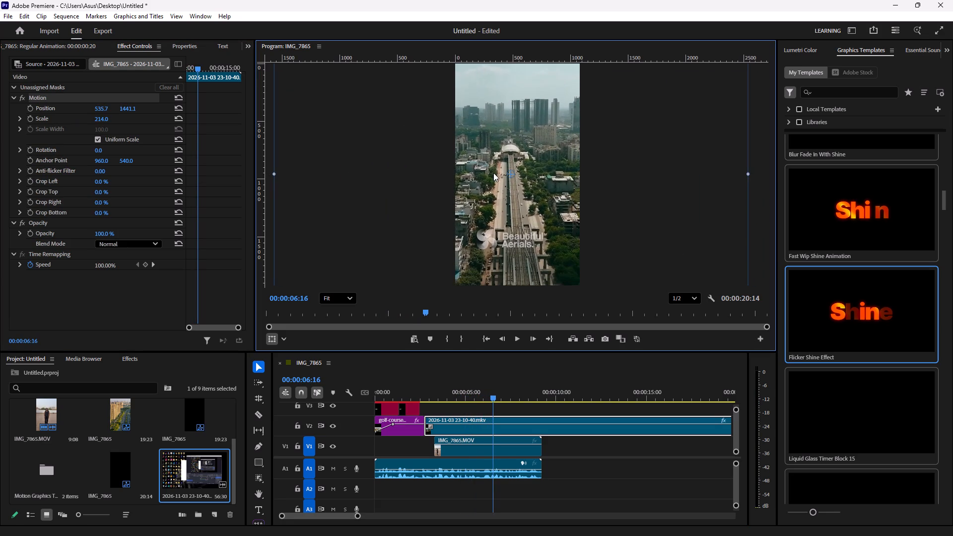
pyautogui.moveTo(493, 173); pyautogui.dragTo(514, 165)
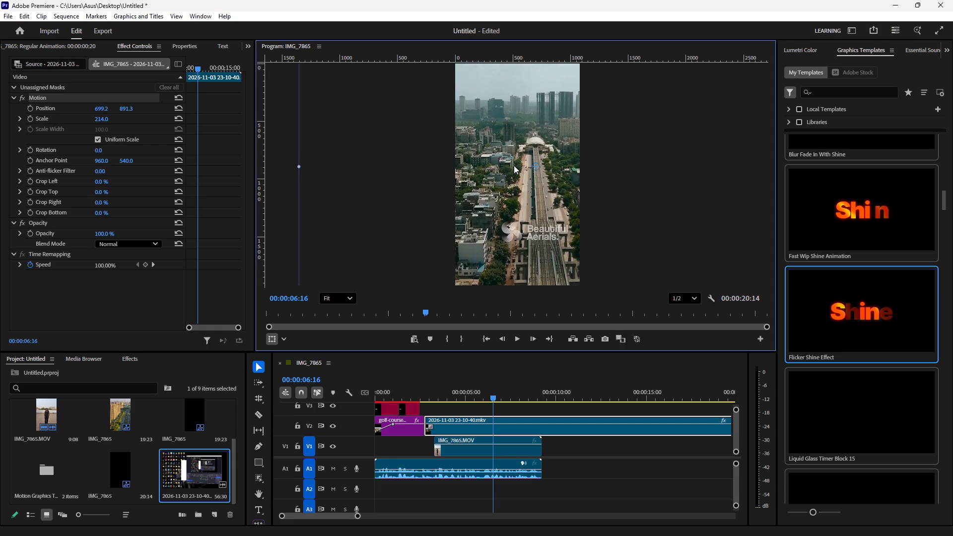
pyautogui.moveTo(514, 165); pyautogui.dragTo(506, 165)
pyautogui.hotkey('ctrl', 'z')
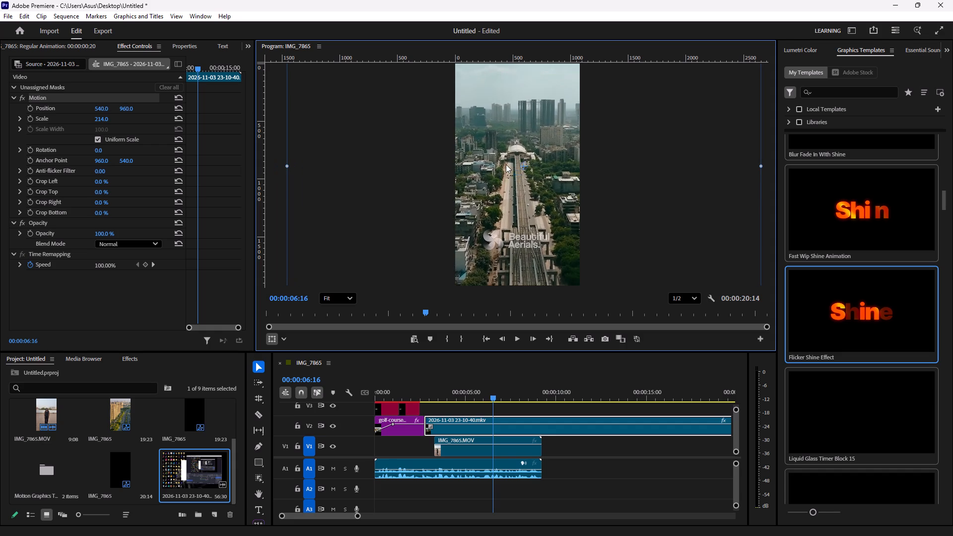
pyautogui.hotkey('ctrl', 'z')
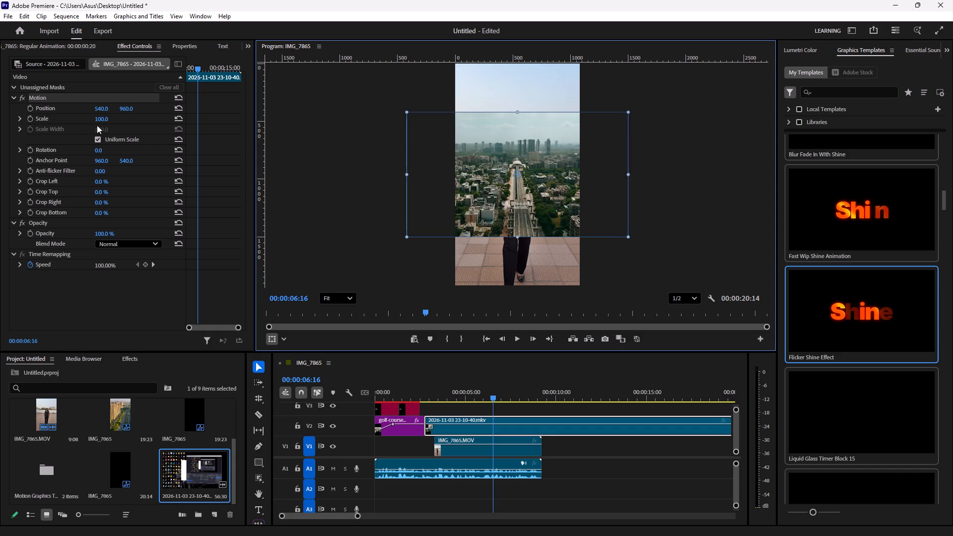
# Set the V2 recording clip's Scale to 182 to fill the vertical frame.
pyautogui.moveTo(100, 118); pyautogui.dragTo(101, 84)
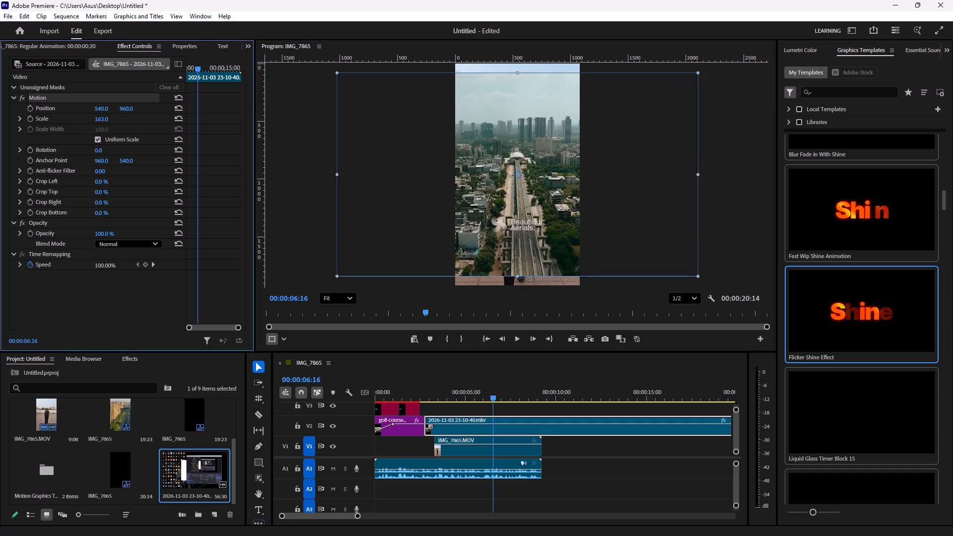
pyautogui.moveTo(101, 84); pyautogui.dragTo(102, 77)
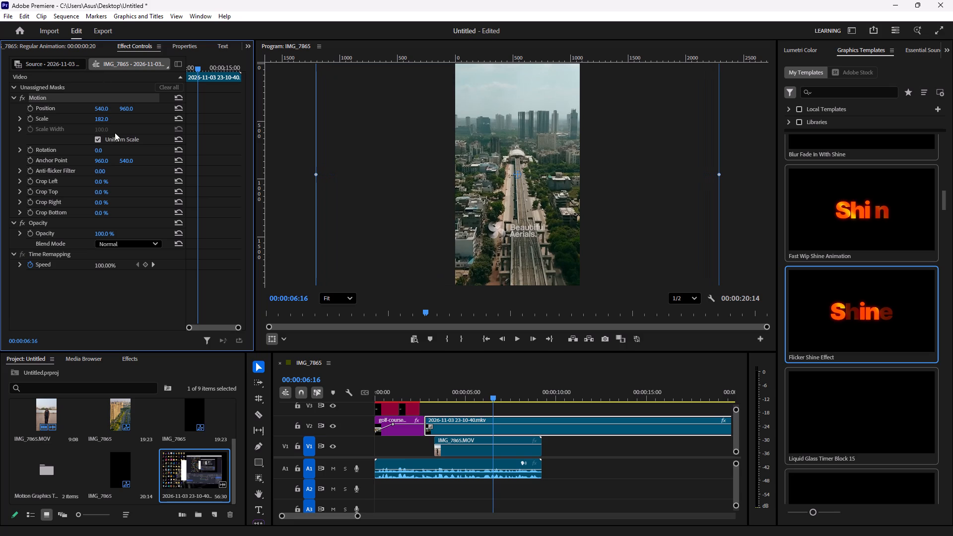
# Play back the reel from the start and split the recording clip on V2 at 00:00:06:23.
pyautogui.moveTo(492, 397); pyautogui.dragTo(283, 398)
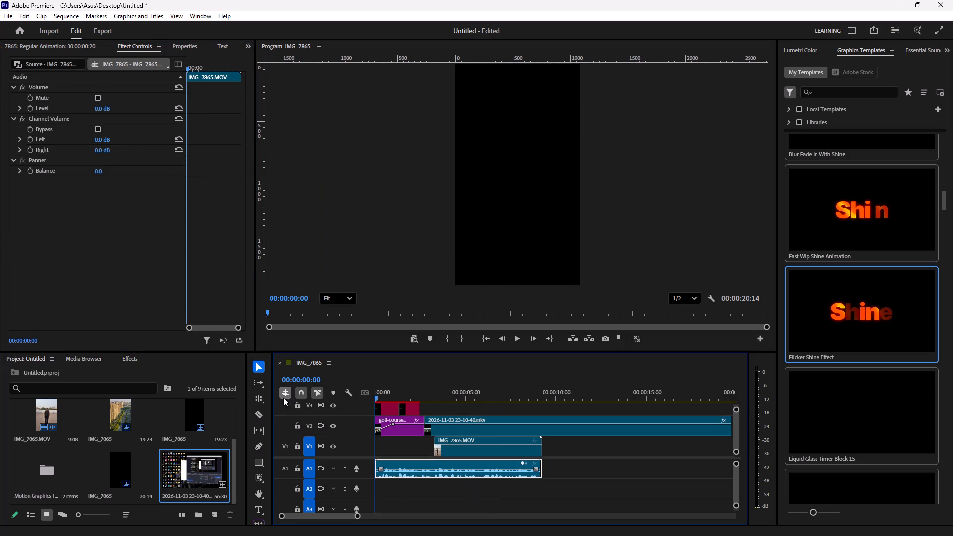
pyautogui.press('space')
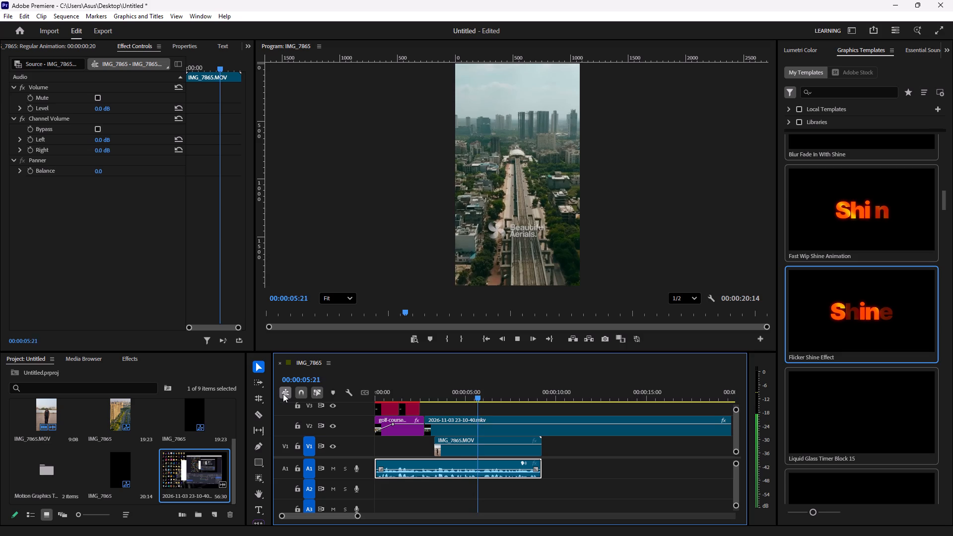
pyautogui.press('space')
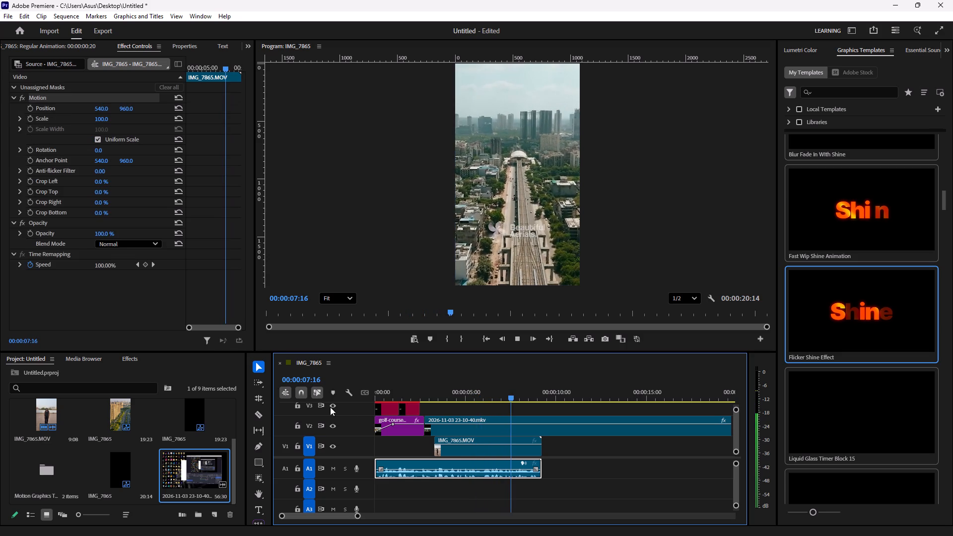
pyautogui.moveTo(510, 403); pyautogui.dragTo(484, 406)
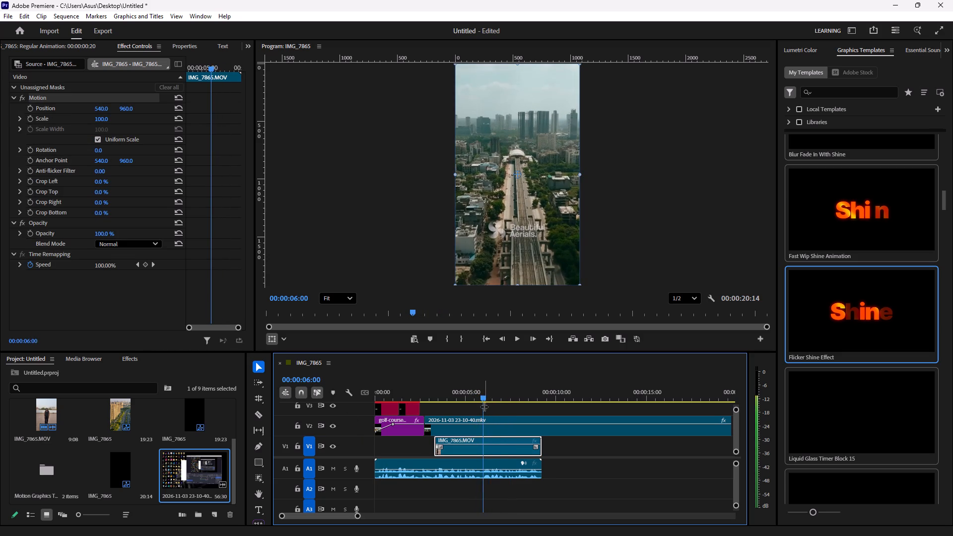
pyautogui.moveTo(484, 406); pyautogui.dragTo(498, 409)
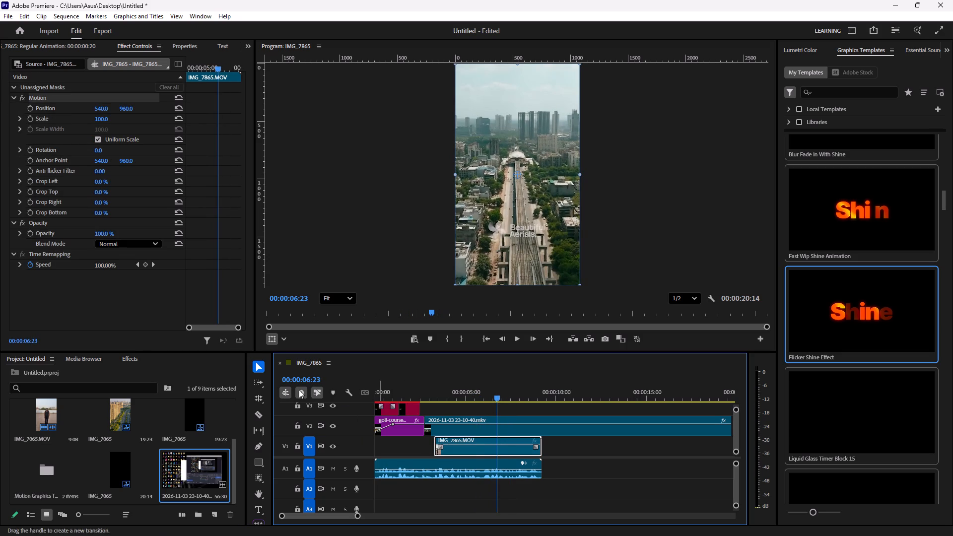
pyautogui.click(260, 417)
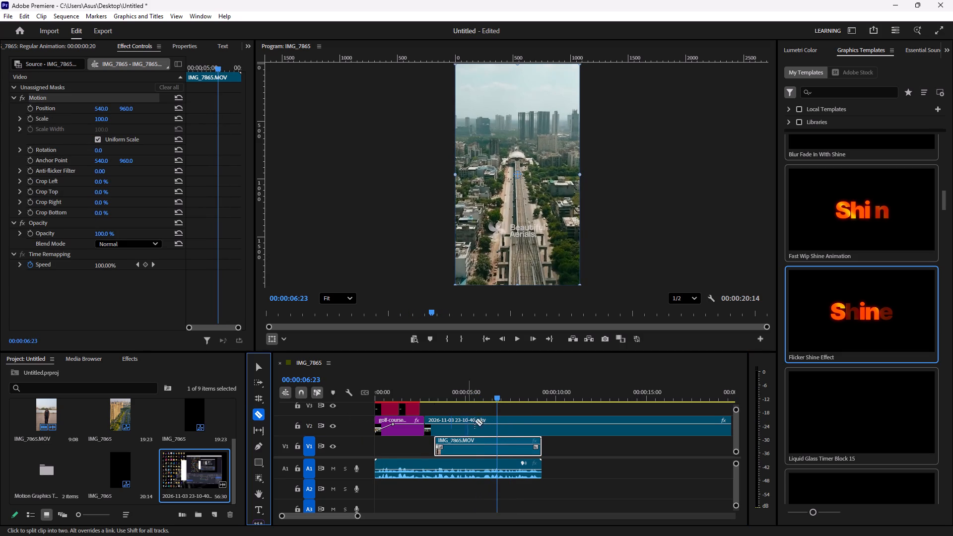
pyautogui.click(495, 424)
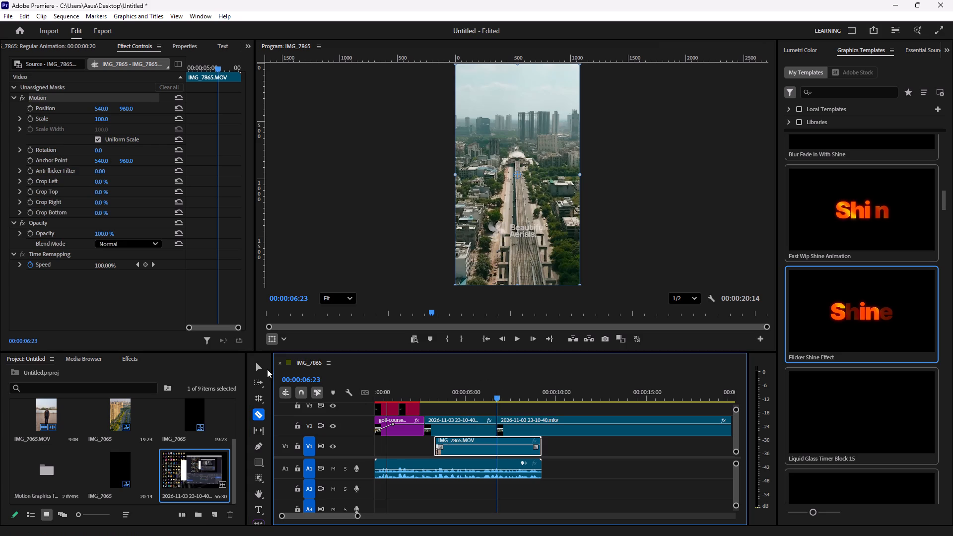
pyautogui.click(257, 365)
# Select the first section of the split recording clip on V2.
pyautogui.click(455, 427)
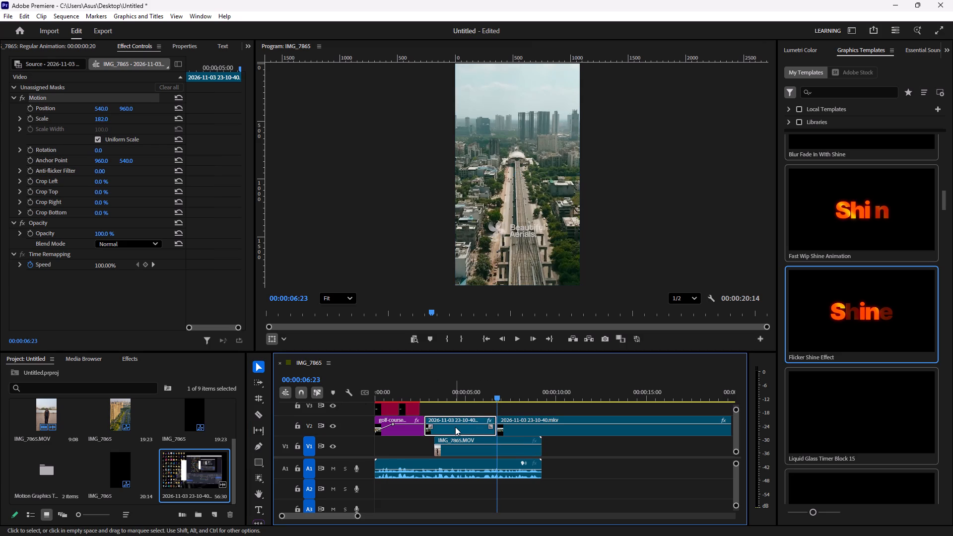
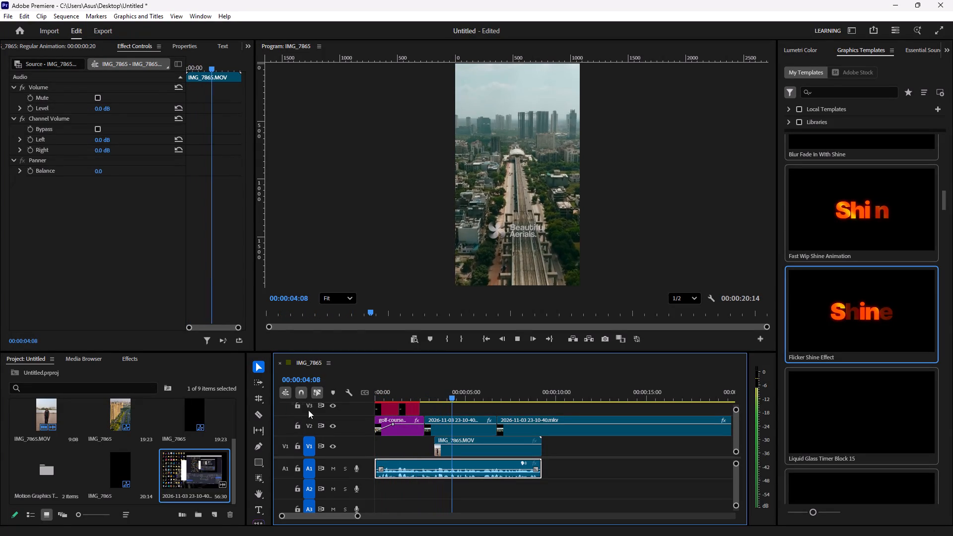
# Extend the start of the IMG_7865.MOV video on V1 back to the end of the title text graphics on V3.
pyautogui.moveTo(456, 400); pyautogui.dragTo(408, 412)
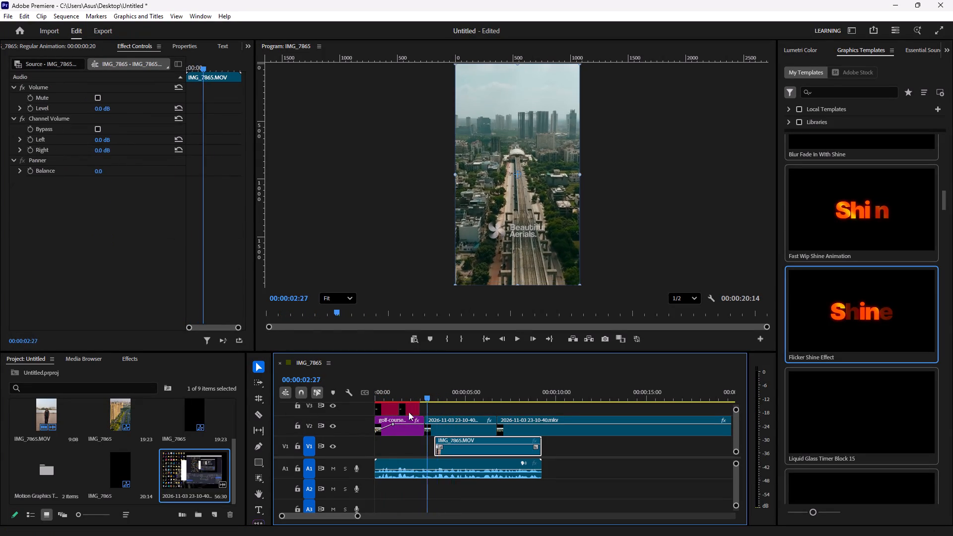
pyautogui.moveTo(408, 412); pyautogui.dragTo(390, 414)
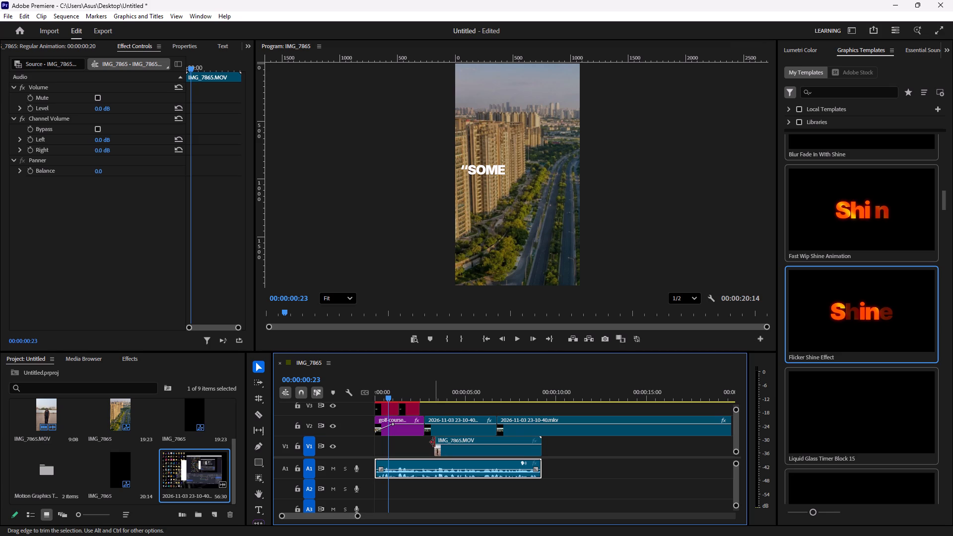
pyautogui.moveTo(434, 442); pyautogui.dragTo(416, 446)
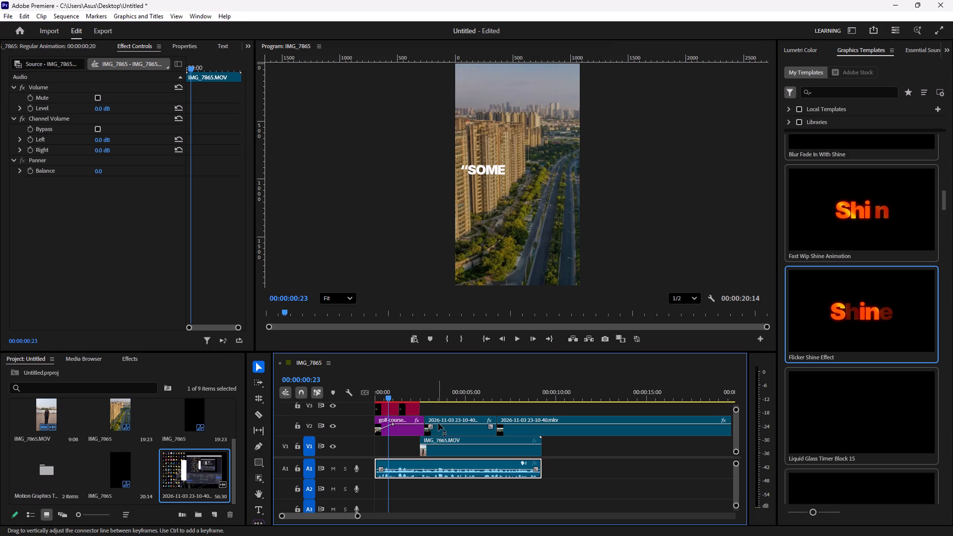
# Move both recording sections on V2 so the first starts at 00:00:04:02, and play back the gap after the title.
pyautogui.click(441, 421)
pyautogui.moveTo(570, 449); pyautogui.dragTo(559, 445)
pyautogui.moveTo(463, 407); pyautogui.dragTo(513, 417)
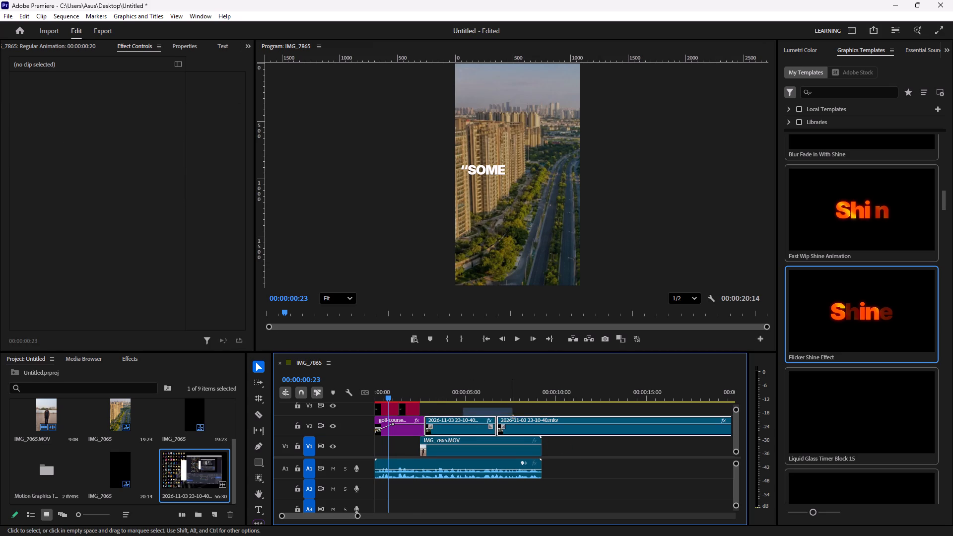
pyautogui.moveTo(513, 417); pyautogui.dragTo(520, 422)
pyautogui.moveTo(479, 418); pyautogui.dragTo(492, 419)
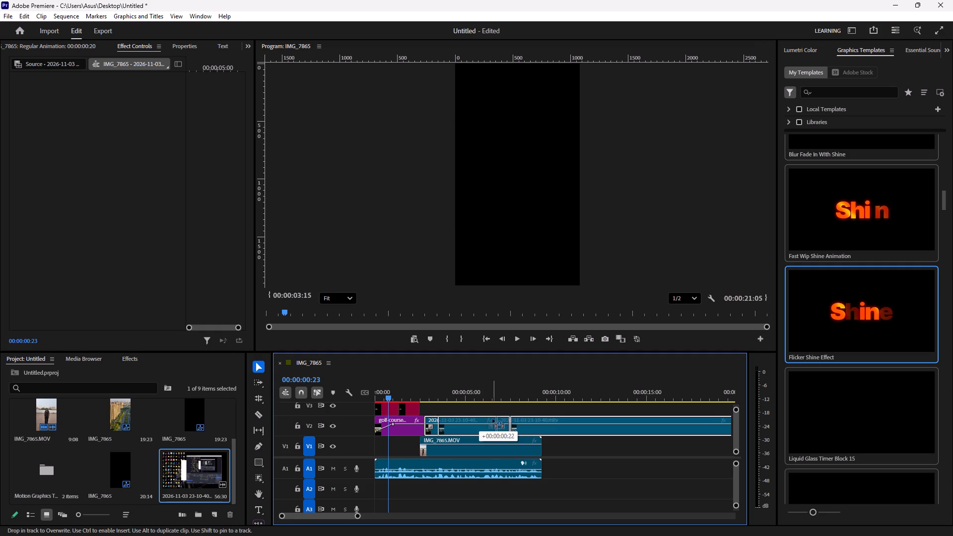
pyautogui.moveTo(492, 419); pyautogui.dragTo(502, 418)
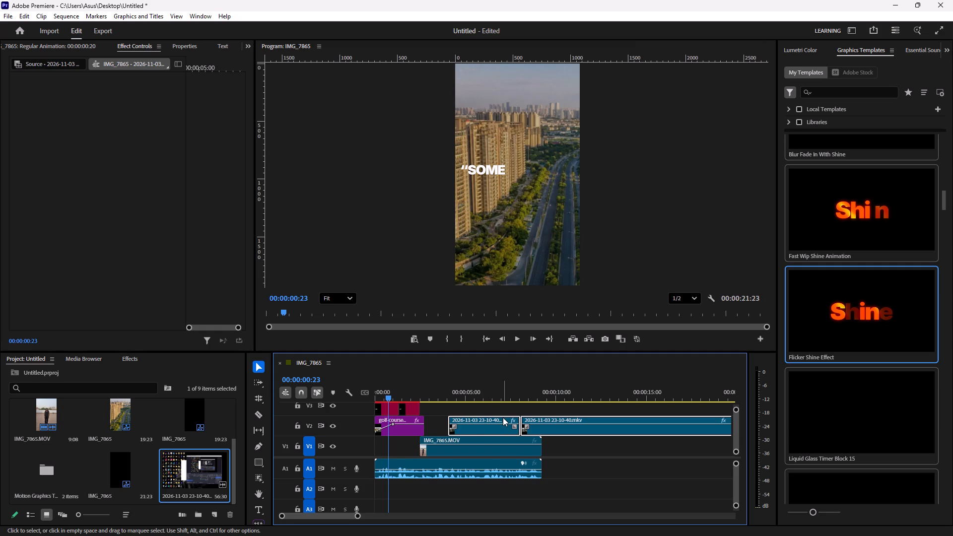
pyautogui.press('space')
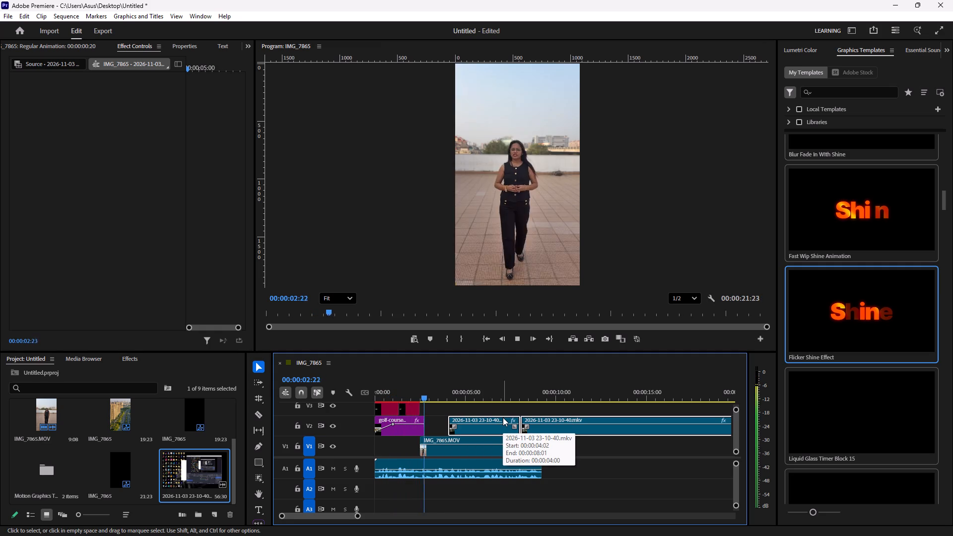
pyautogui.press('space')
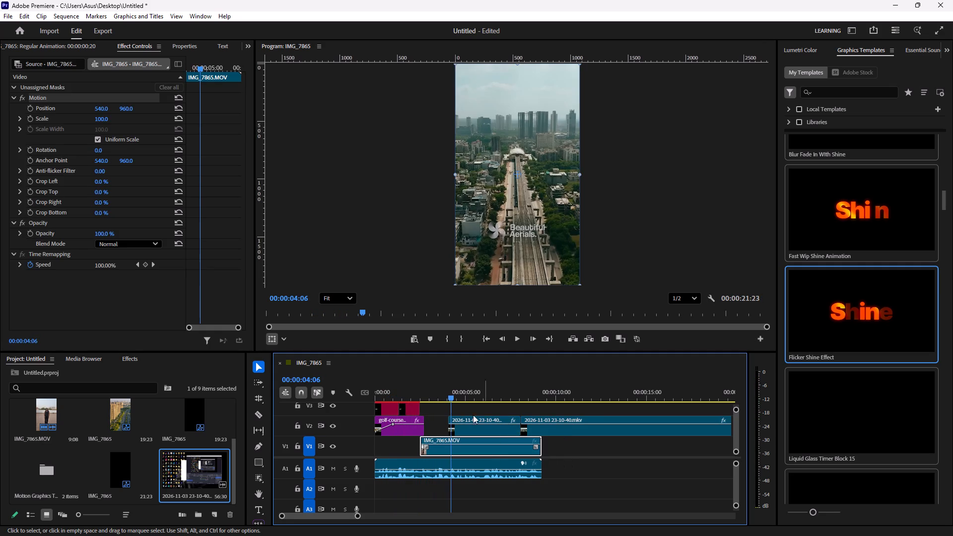
# Set the Scale of the IMG_7865.MOV presenter clip on V1 to 185.
pyautogui.moveTo(451, 398); pyautogui.dragTo(416, 412)
pyautogui.press('space')
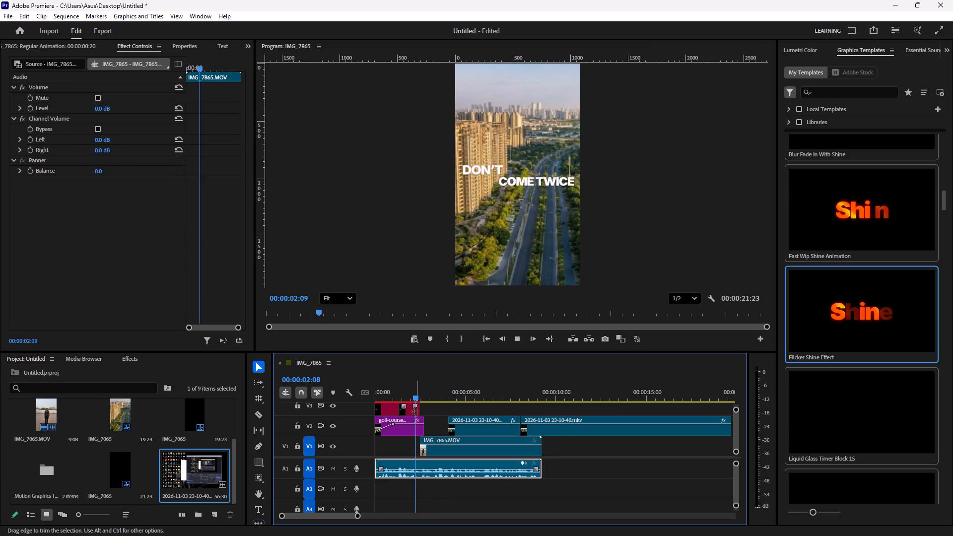
pyautogui.press('space')
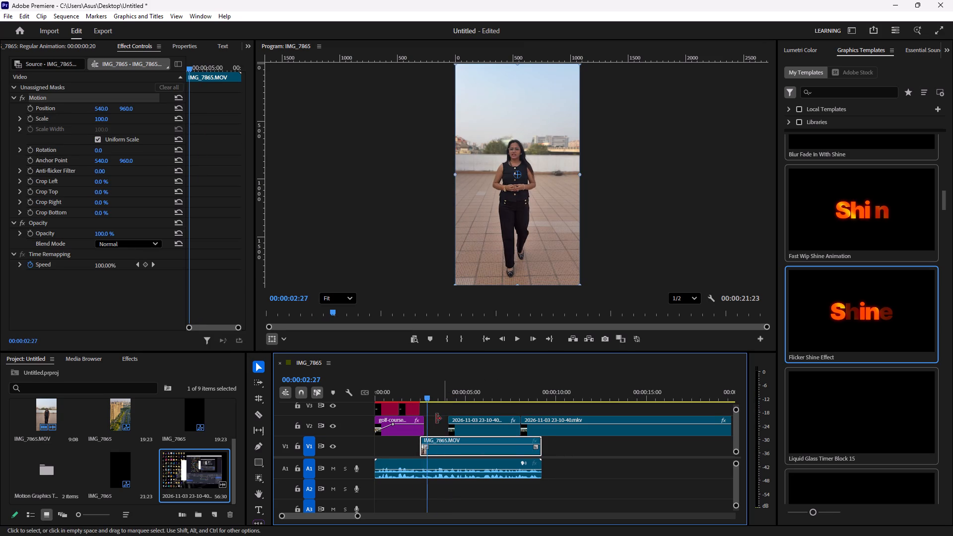
pyautogui.moveTo(98, 118); pyautogui.dragTo(96, 88)
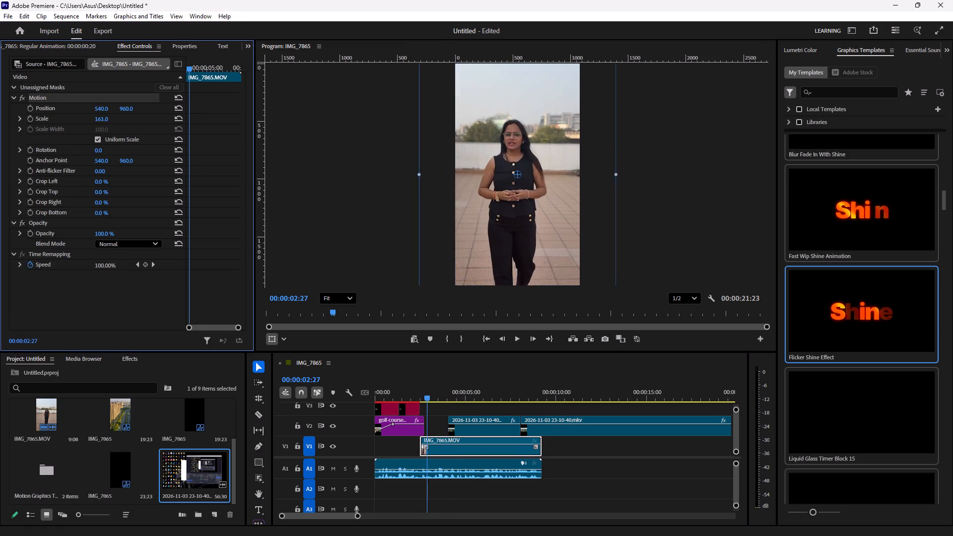
pyautogui.moveTo(96, 88); pyautogui.dragTo(97, 71)
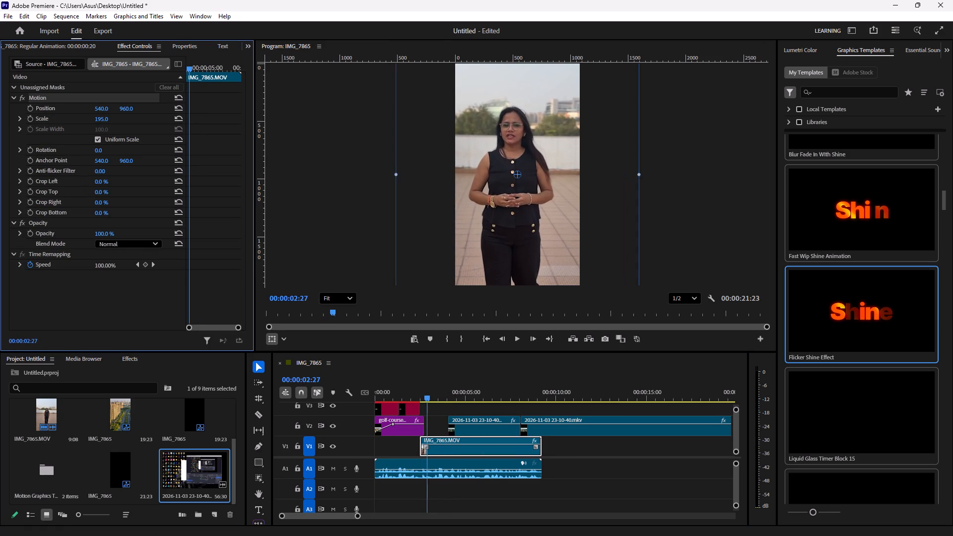
pyautogui.moveTo(97, 71); pyautogui.dragTo(97, 76)
# Play back the reel from 00:00:02:27 to check the enlarged presenter shot and the timing of the drone footage.
pyautogui.press('space')
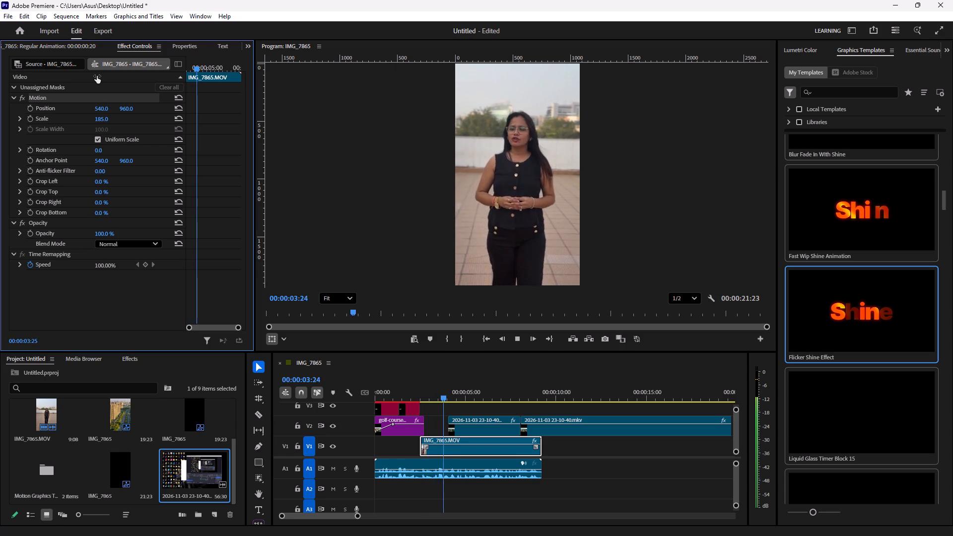
pyautogui.press('space')
pyautogui.press('space')
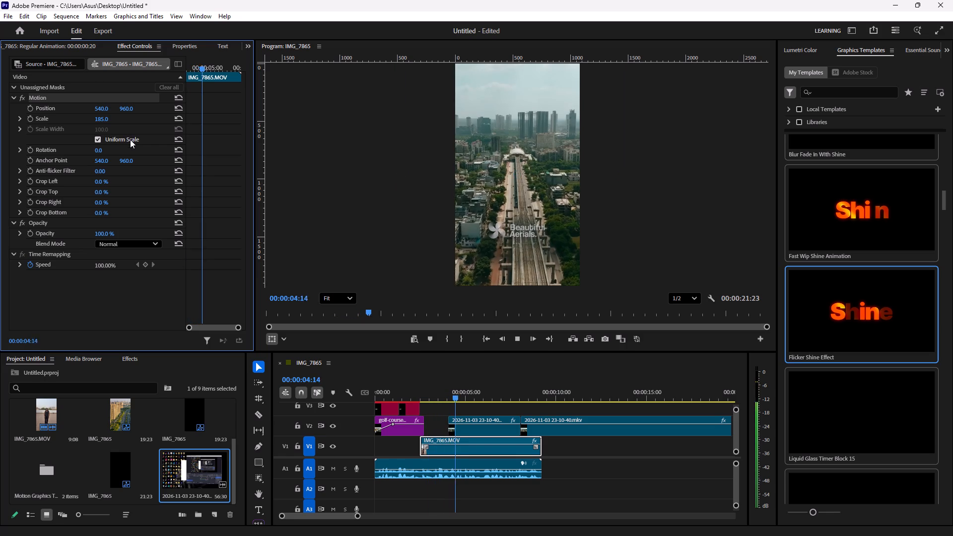
pyautogui.press('space')
pyautogui.press('space')
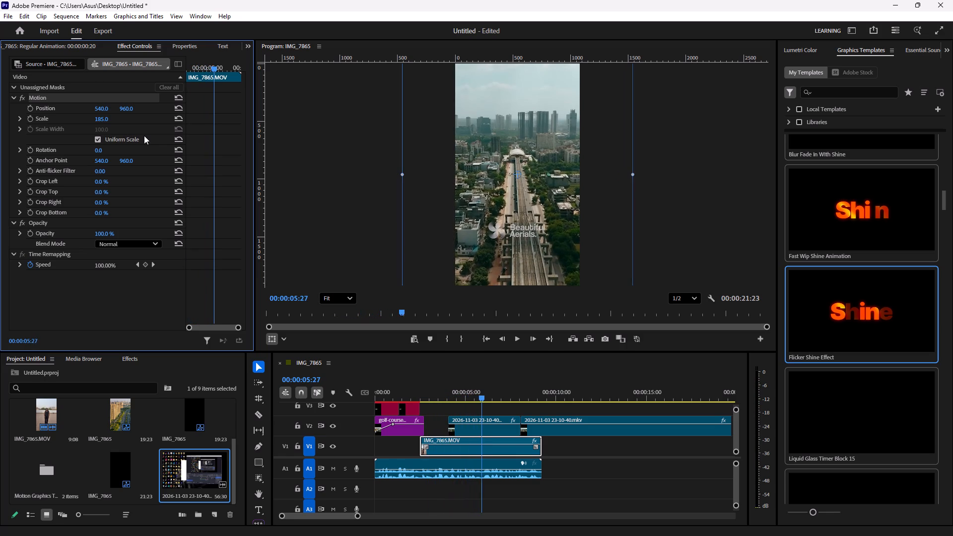
pyautogui.press('space')
pyautogui.press('space')
pyautogui.press('space')
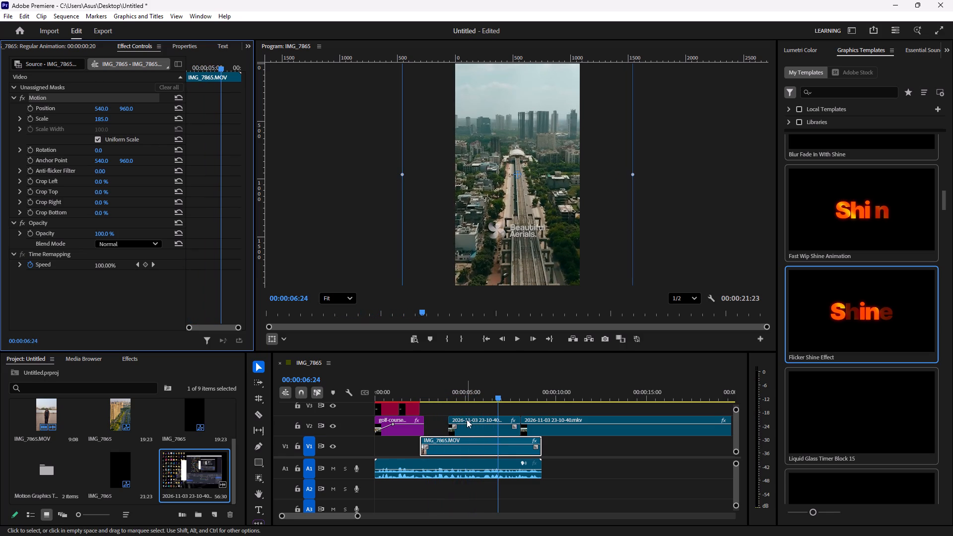
# Delete the first section of the recording clip from V2.
pyautogui.click(467, 423)
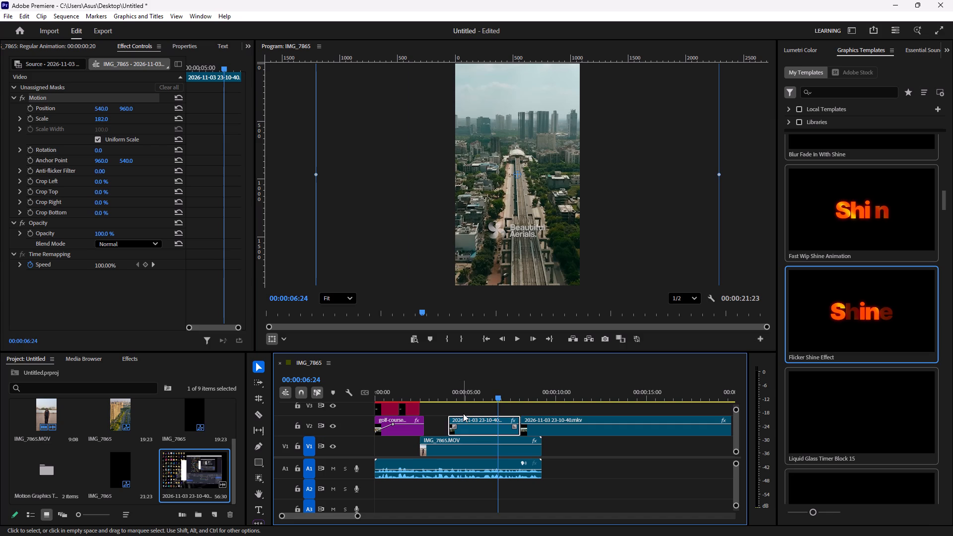
pyautogui.press('BackSpace')
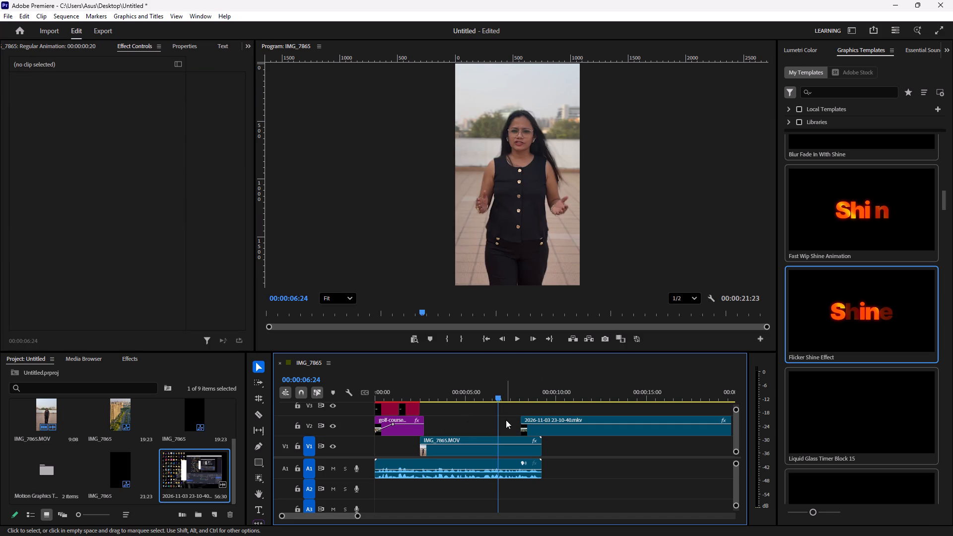
# Move the remaining recording clip on V2 to start at about 00:00:05:20, and play back from the end of the title.
pyautogui.moveTo(531, 419); pyautogui.dragTo(488, 418)
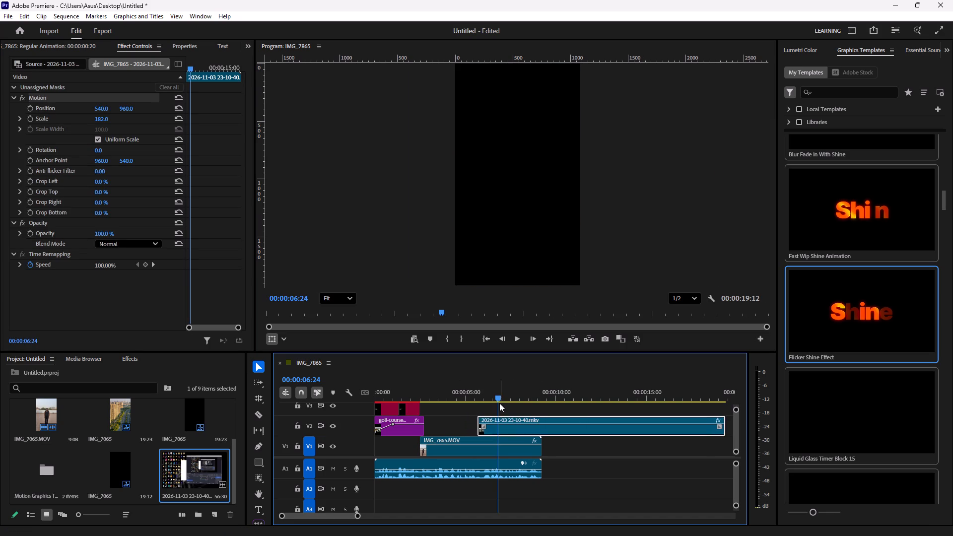
pyautogui.moveTo(501, 402); pyautogui.dragTo(481, 406)
pyautogui.moveTo(495, 400); pyautogui.dragTo(420, 403)
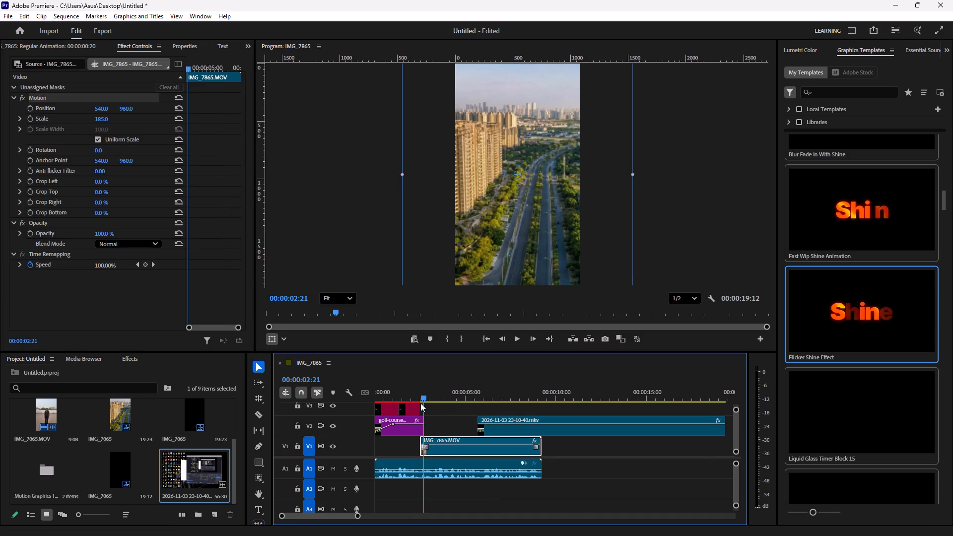
pyautogui.moveTo(420, 403); pyautogui.dragTo(418, 404)
pyautogui.press('space')
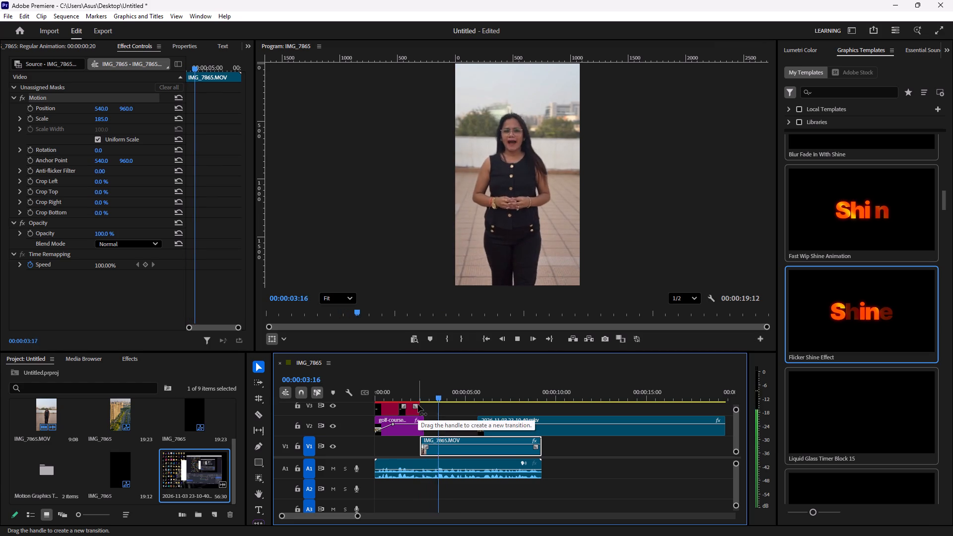
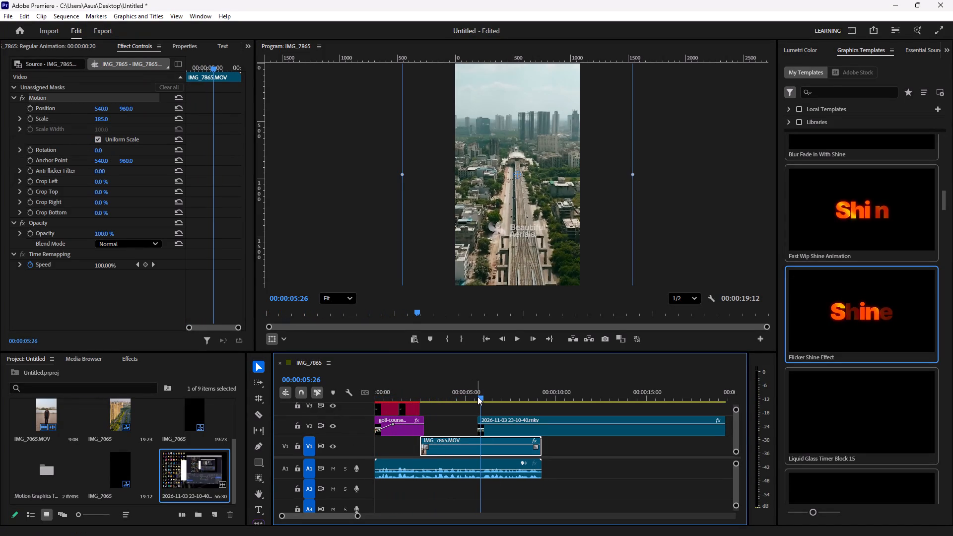
# Move the drone recording clip on V2 earlier to start at about 00:00:04:07, checking its timing against the presenter shot in playback.
pyautogui.moveTo(478, 396); pyautogui.dragTo(413, 420)
pyautogui.press('space')
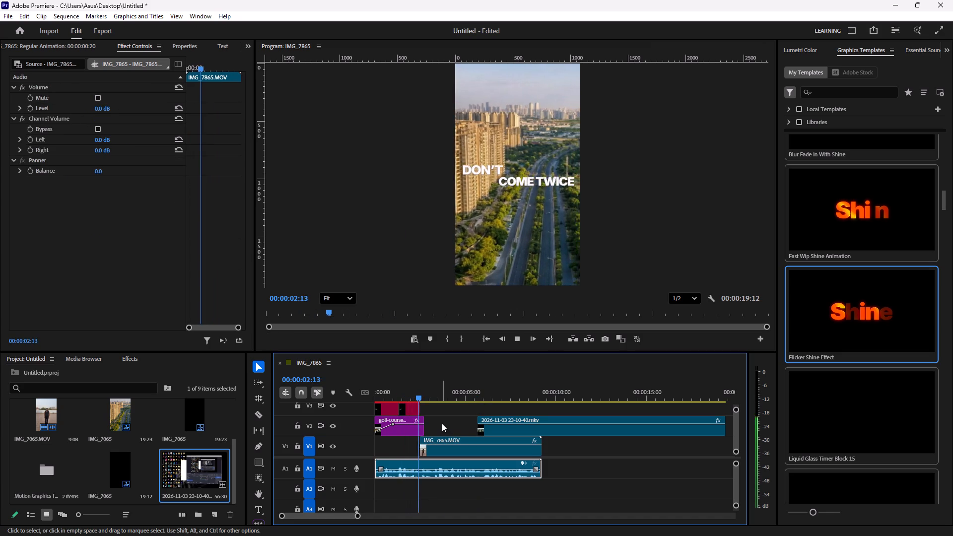
pyautogui.press('space')
pyautogui.press('space')
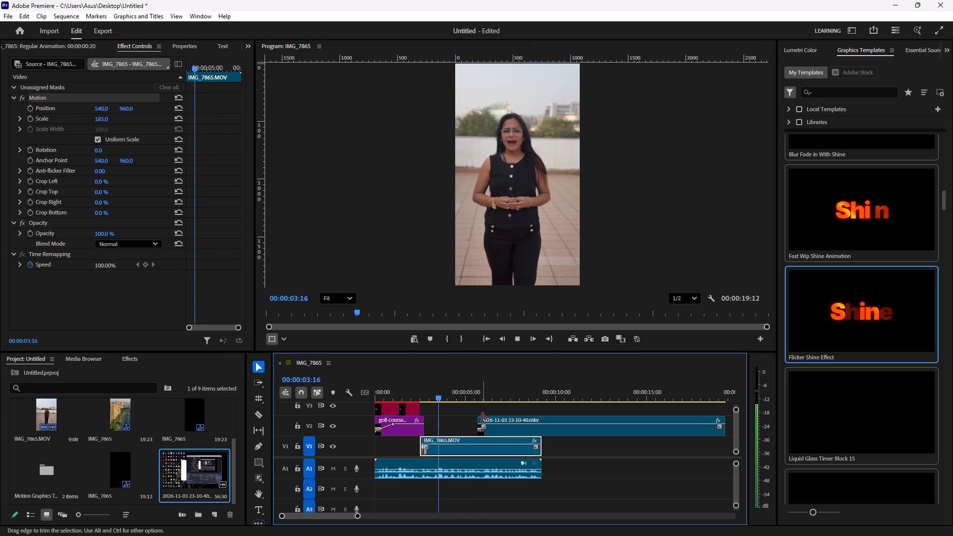
pyautogui.press('space')
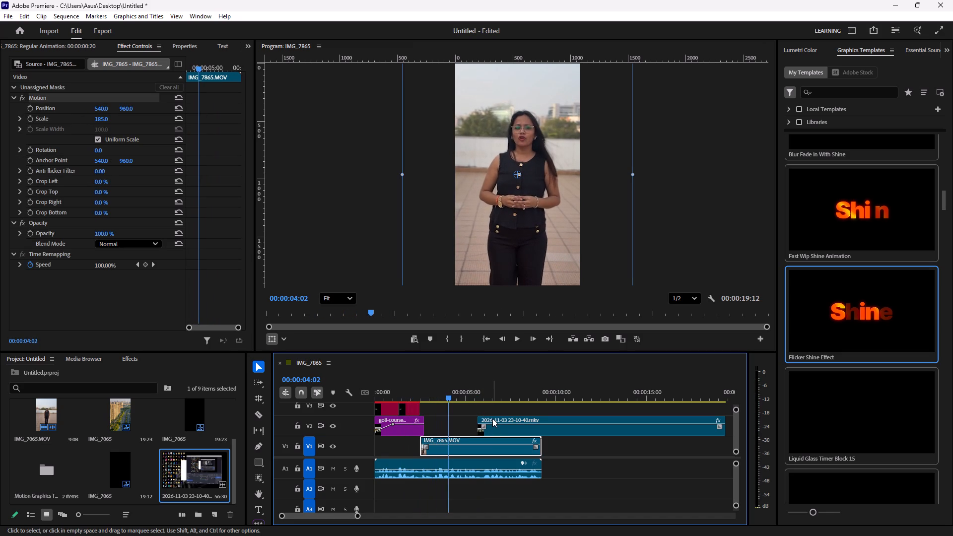
pyautogui.press('space')
pyautogui.press('space')
pyautogui.moveTo(492, 418); pyautogui.dragTo(471, 419)
pyautogui.press('space')
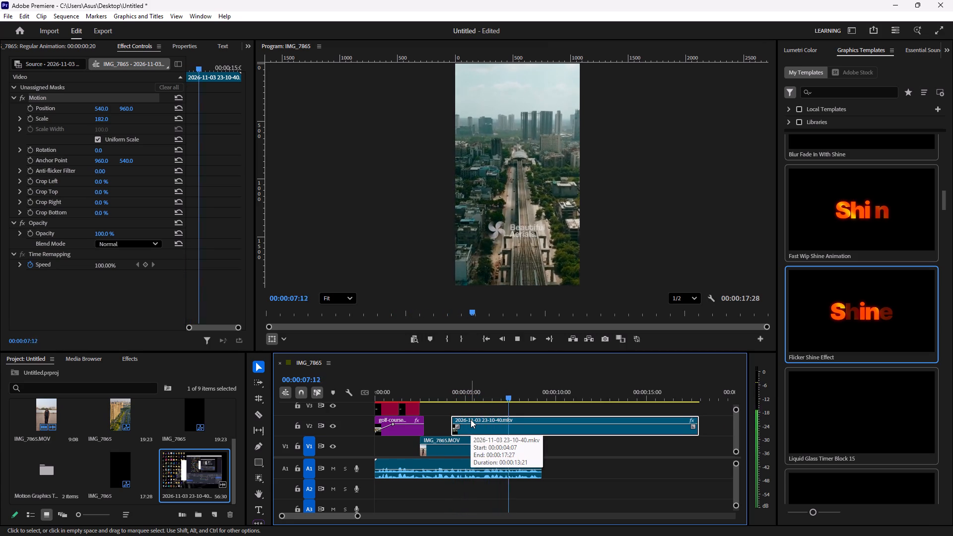
pyautogui.press('space')
pyautogui.press('space')
pyautogui.press('space')
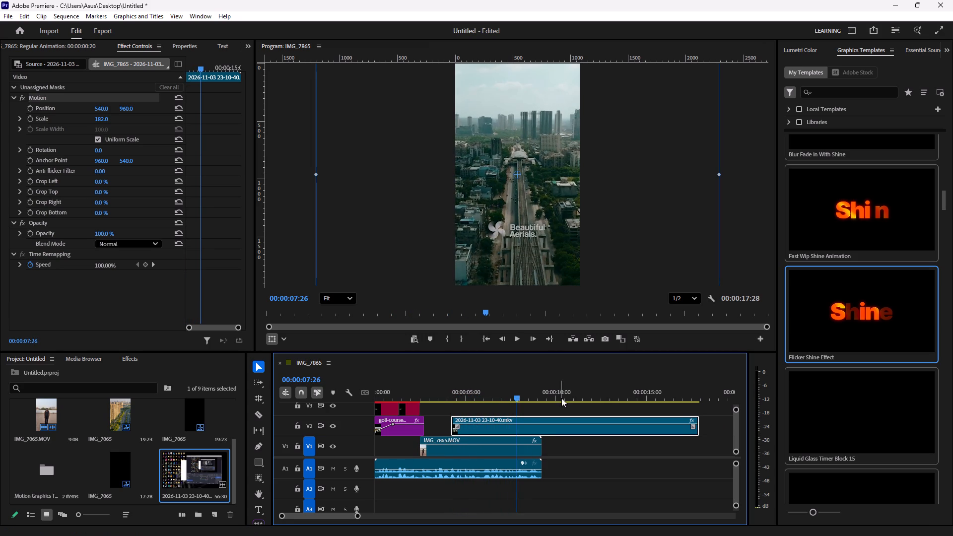
pyautogui.press('space')
pyautogui.press('space')
# Add the Fast Wip Animation graphics template to V3 at about 00:00:04:09, above the start of the drone footage.
pyautogui.moveTo(531, 398); pyautogui.dragTo(455, 410)
pyautogui.scroll(-14, 914, 311)
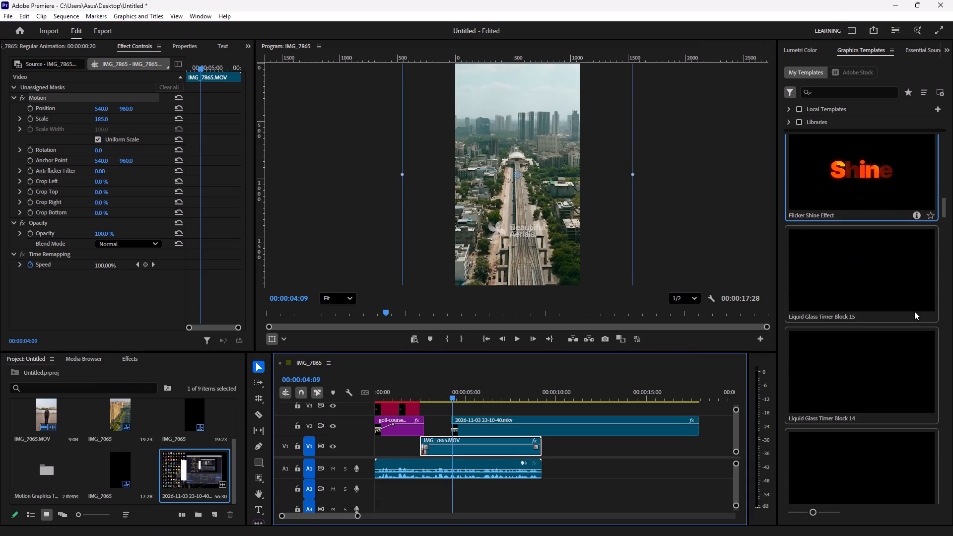
pyautogui.scroll(-20, 905, 296)
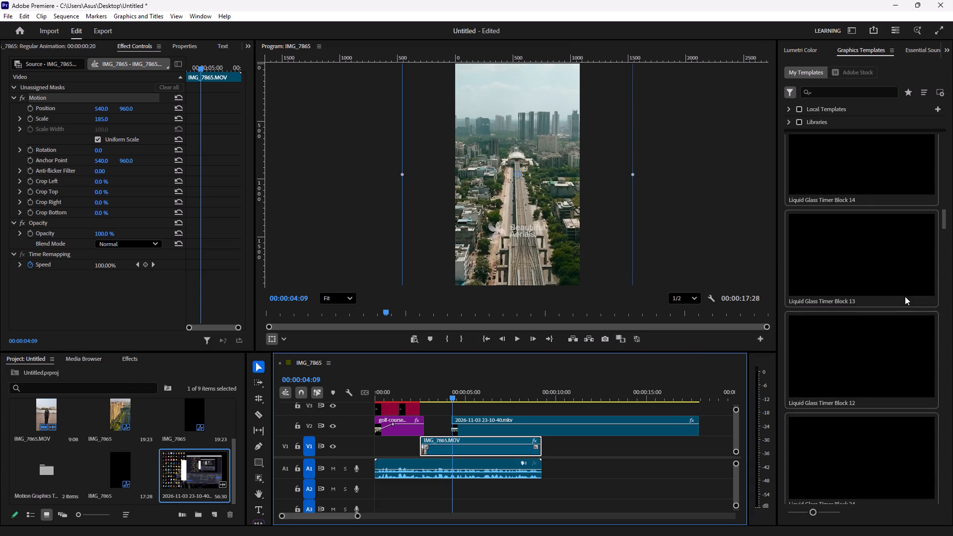
pyautogui.scroll(19, 905, 296)
pyautogui.moveTo(944, 214); pyautogui.dragTo(932, 295)
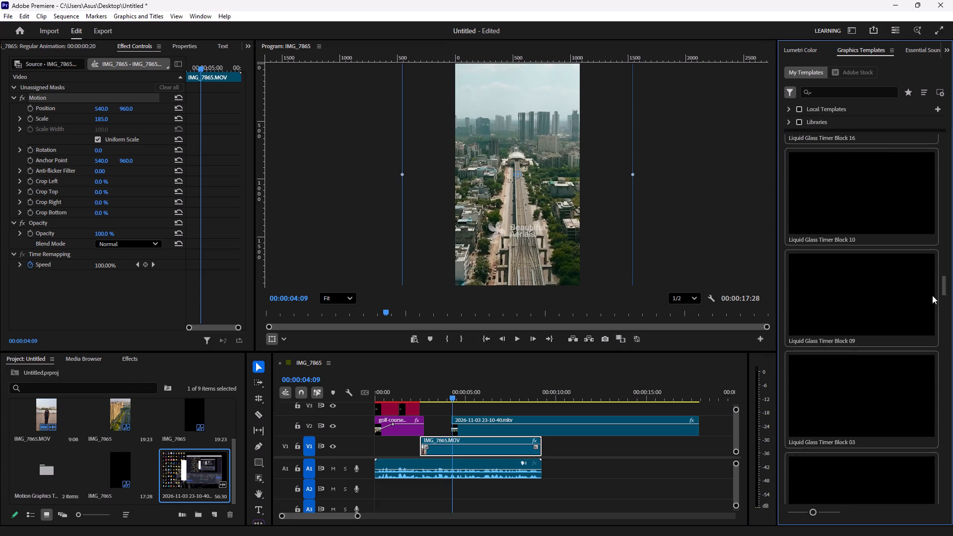
pyautogui.moveTo(932, 295); pyautogui.dragTo(936, 351)
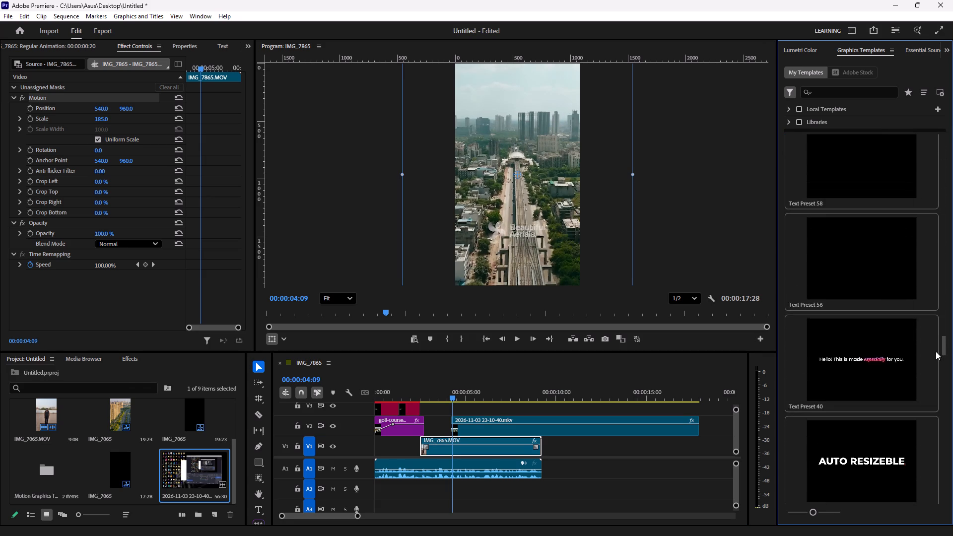
pyautogui.moveTo(936, 351); pyautogui.dragTo(933, 197)
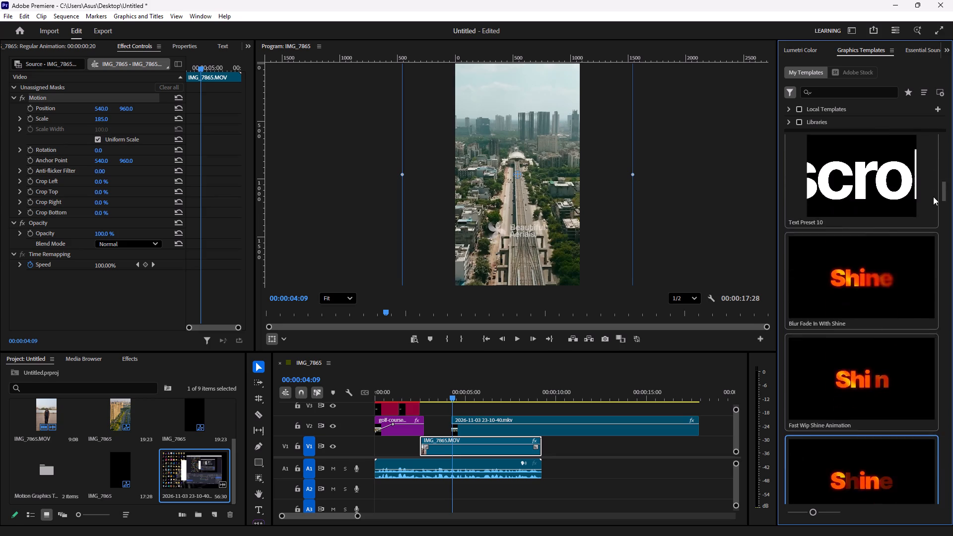
pyautogui.moveTo(933, 197); pyautogui.dragTo(943, 145)
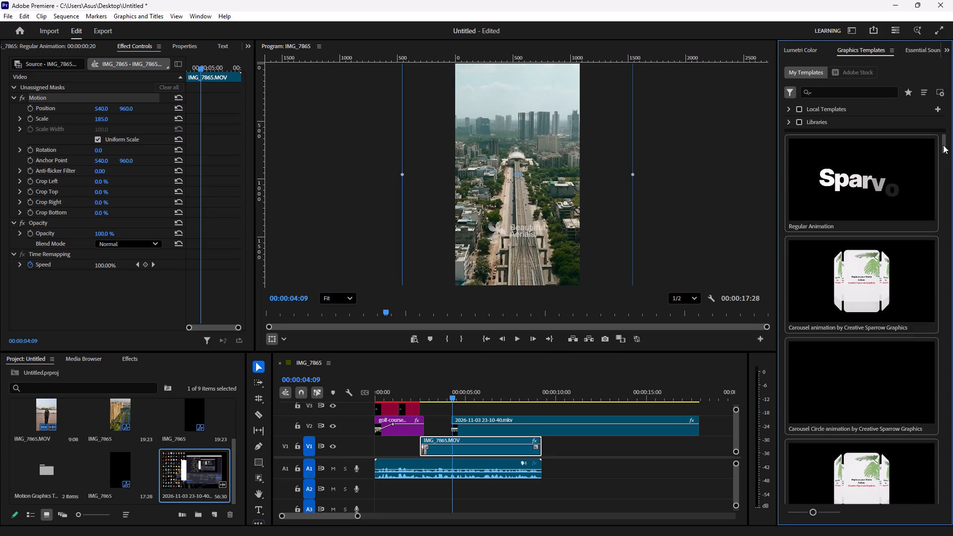
pyautogui.moveTo(943, 145); pyautogui.dragTo(937, 184)
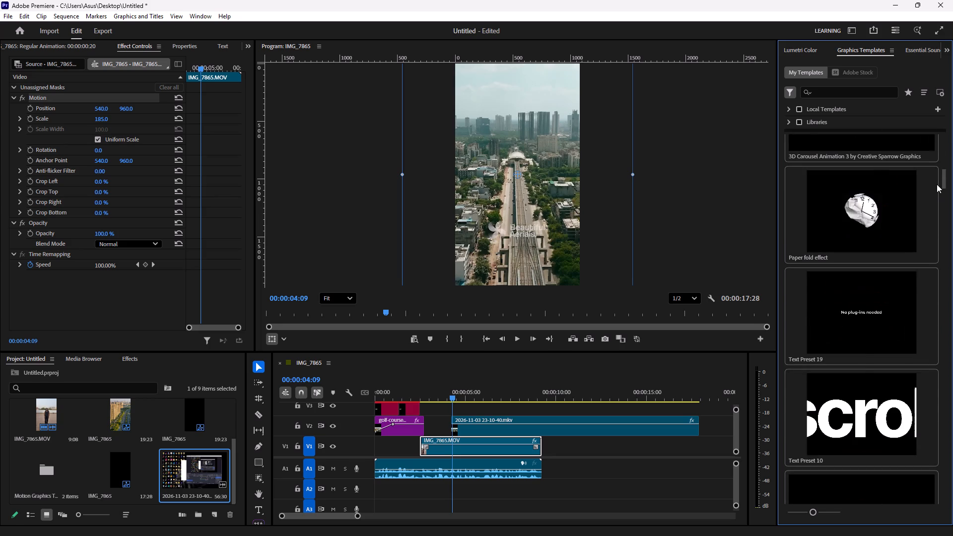
pyautogui.moveTo(937, 184); pyautogui.dragTo(937, 190)
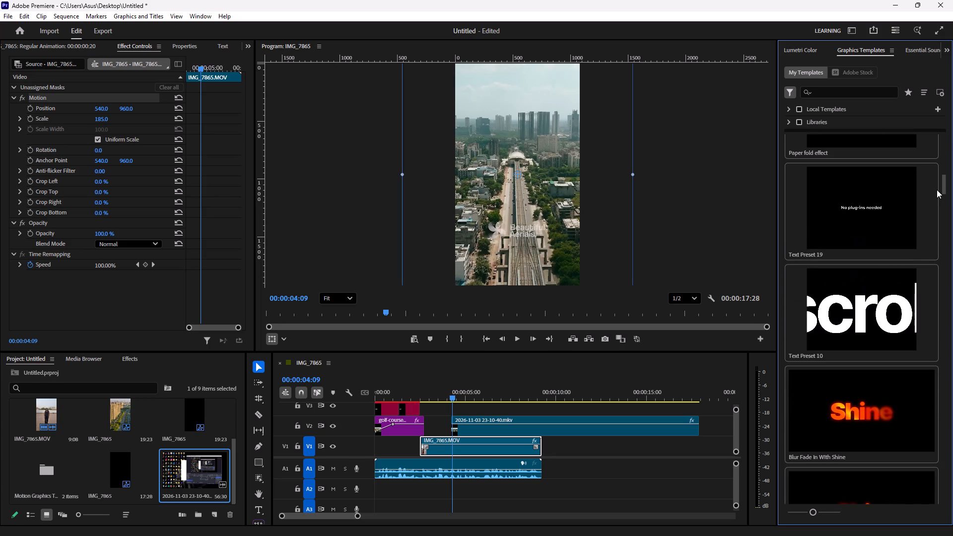
pyautogui.moveTo(937, 190); pyautogui.dragTo(942, 286)
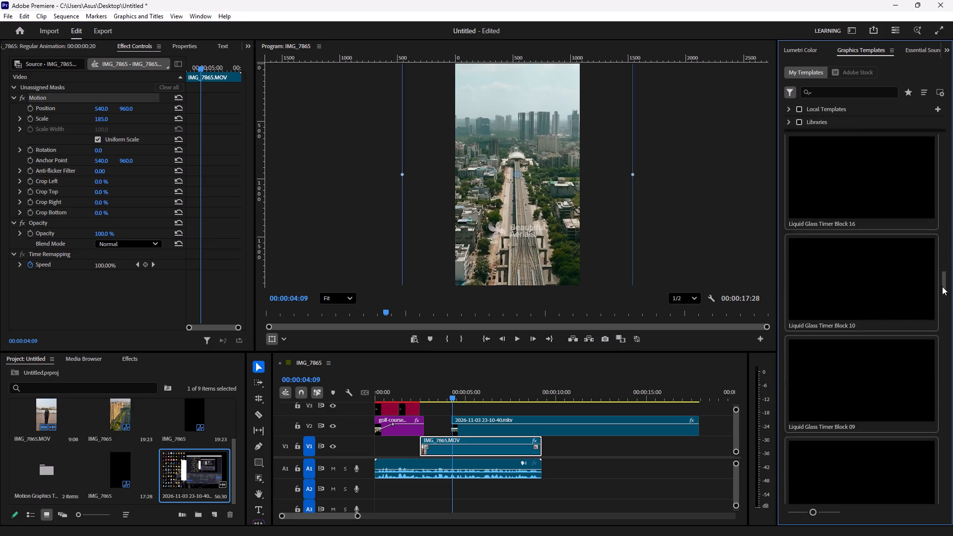
pyautogui.moveTo(942, 286); pyautogui.dragTo(949, 371)
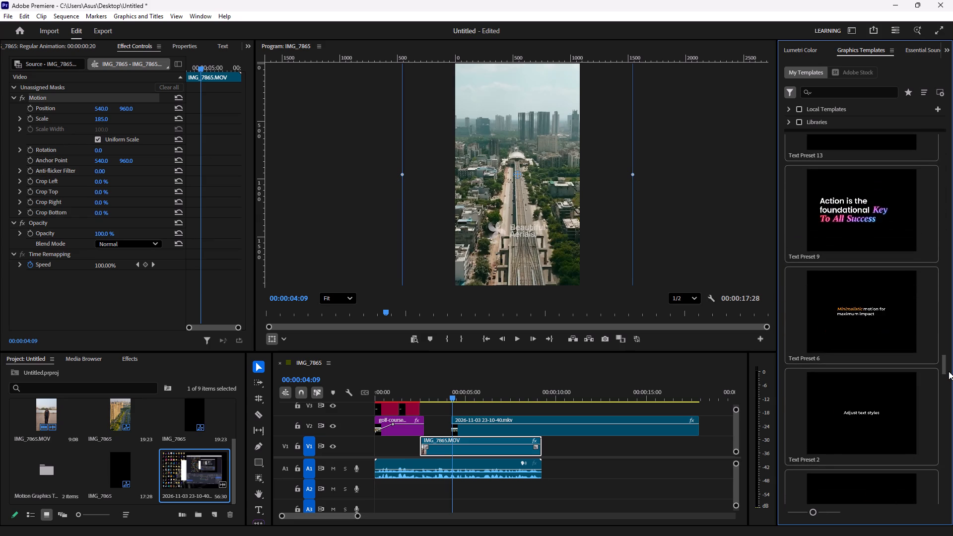
pyautogui.moveTo(949, 371); pyautogui.dragTo(945, 394)
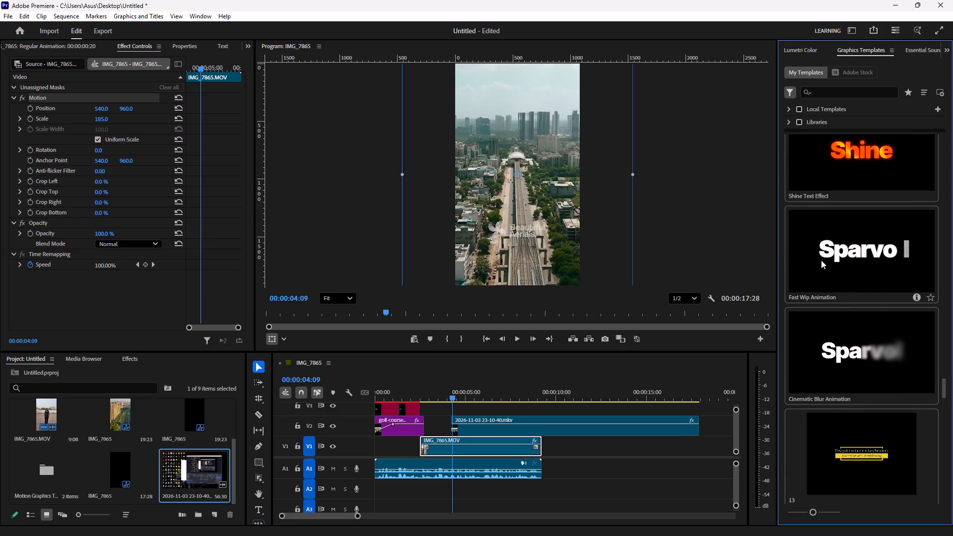
pyautogui.moveTo(855, 250); pyautogui.dragTo(443, 413)
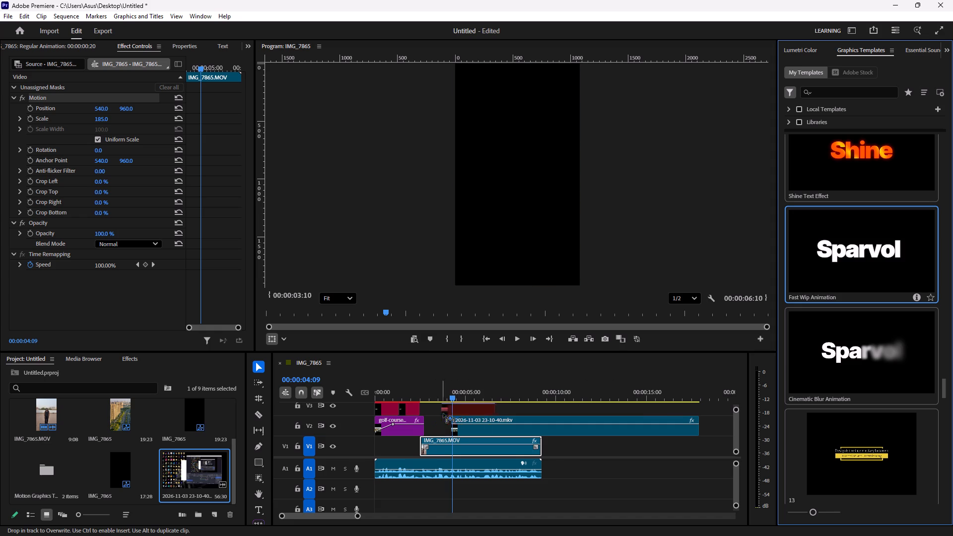
pyautogui.moveTo(443, 413); pyautogui.dragTo(456, 411)
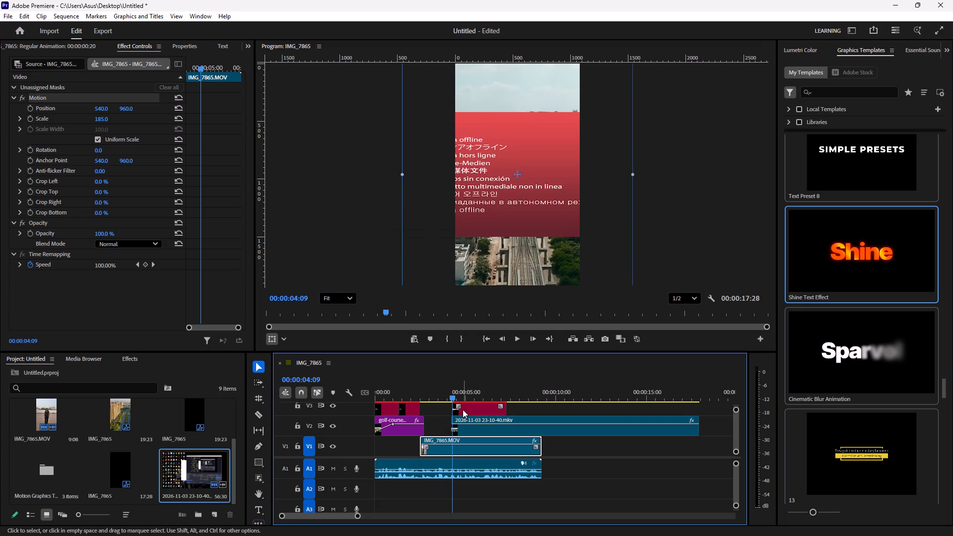
# Replace the text of the Fast Wip Animation title with GOLF COURSE EXTENSION ROAD and preview it over the drone footage.
pyautogui.tripleClick(463, 410)
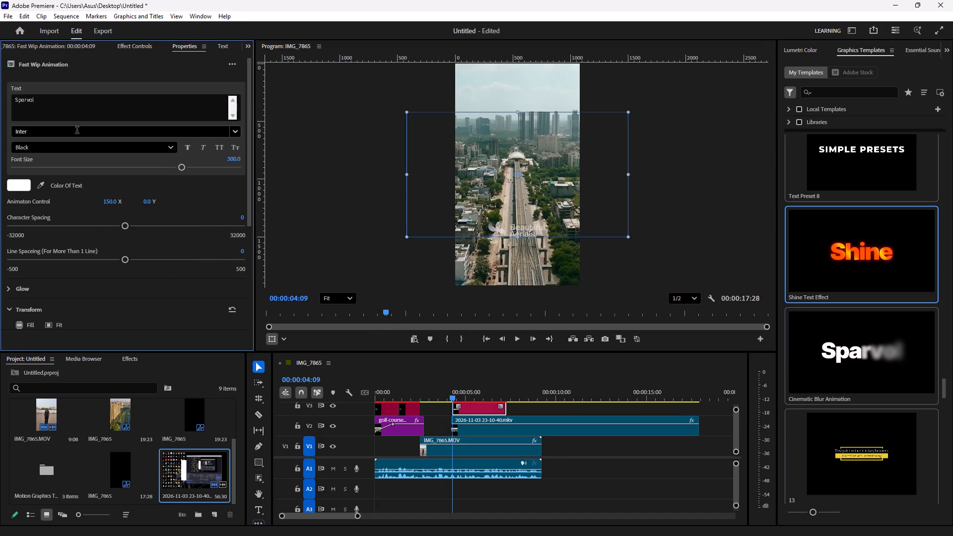
pyautogui.moveTo(71, 108); pyautogui.dragTo(7, 108)
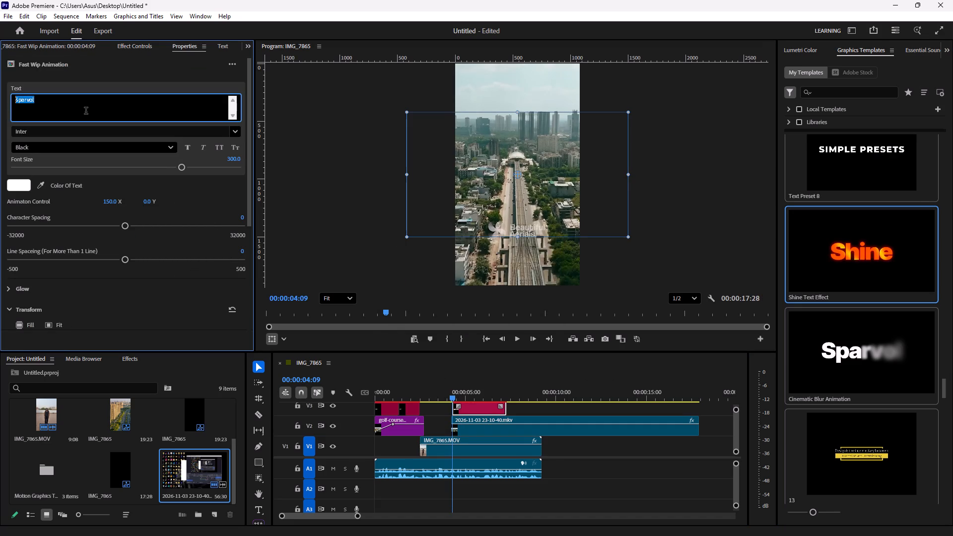
pyautogui.hotkey('ctrl', 'v')
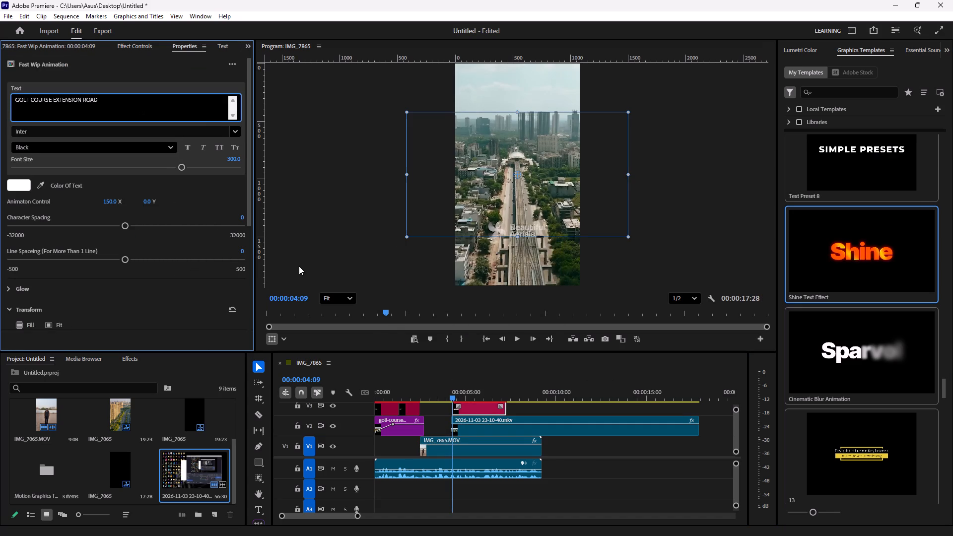
pyautogui.press('space')
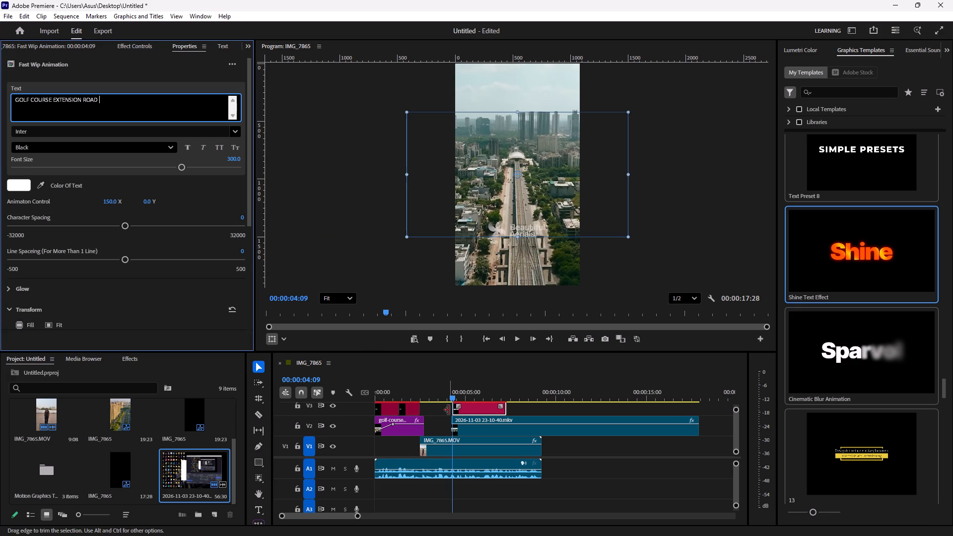
pyautogui.press('BackSpace')
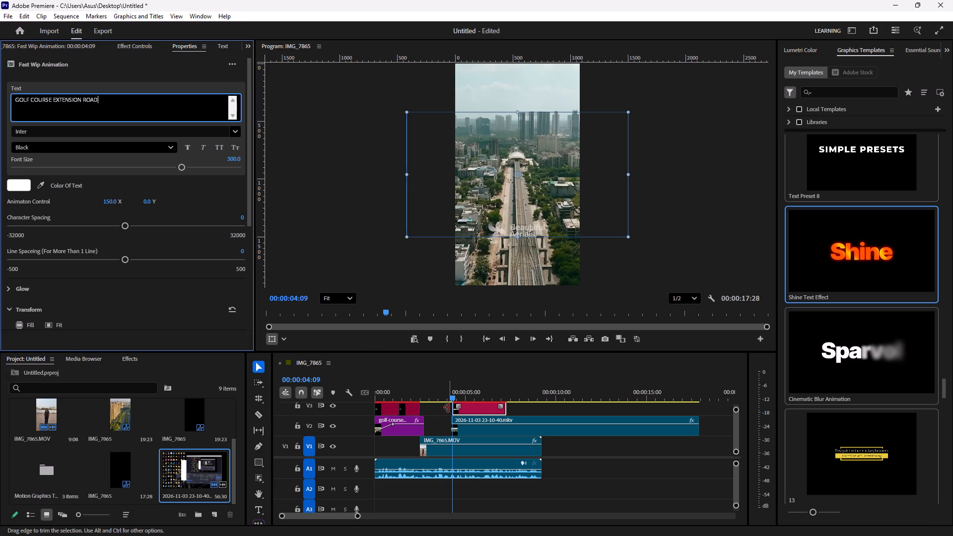
pyautogui.click(442, 417)
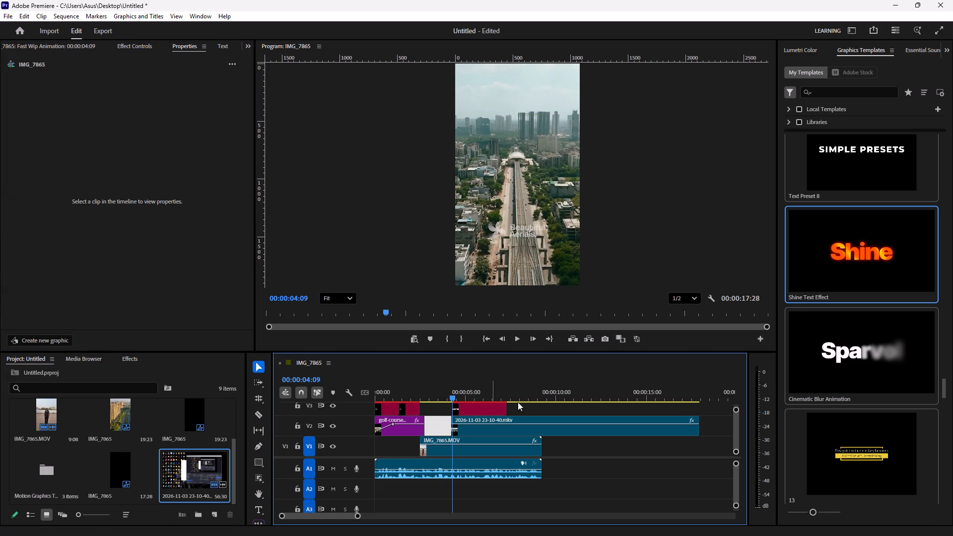
pyautogui.click(533, 407)
pyautogui.press('space')
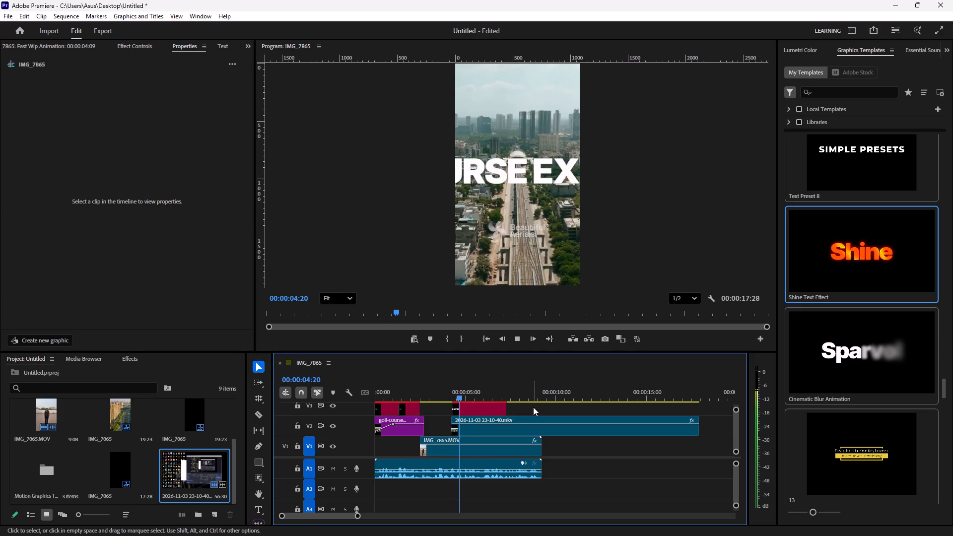
pyautogui.press('space')
# Reduce the font size of the GOLF COURSE EXTENSION ROAD title to about 52.6 so it fits the frame width.
pyautogui.click(476, 409)
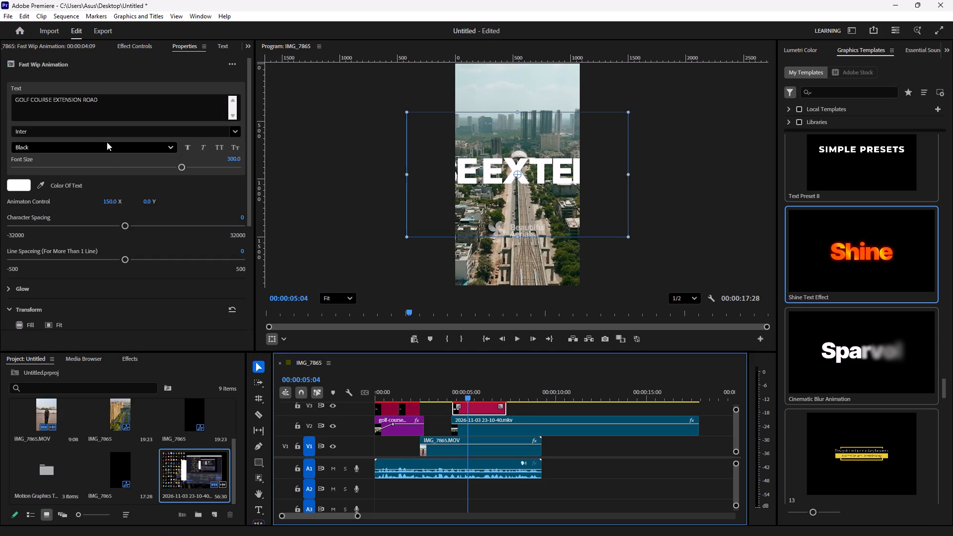
pyautogui.moveTo(182, 168); pyautogui.dragTo(122, 180)
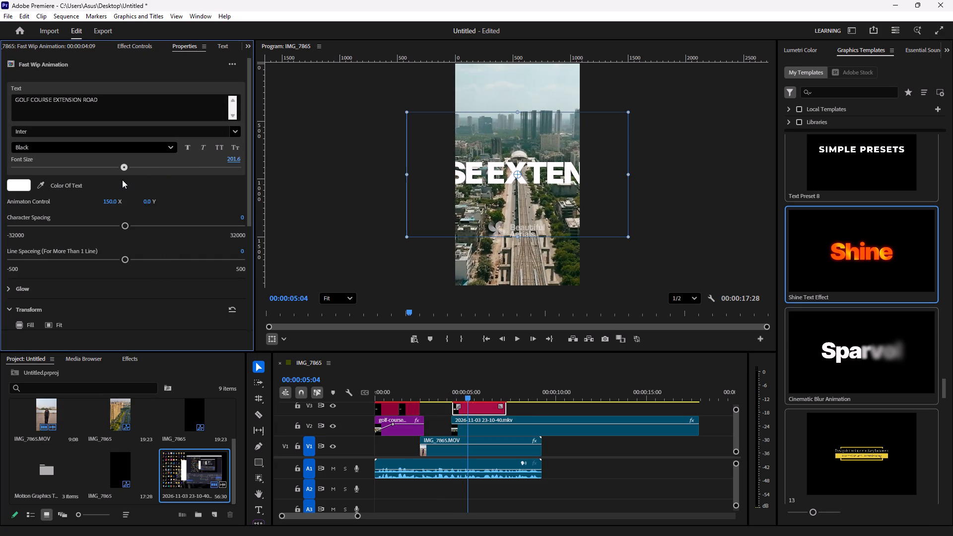
pyautogui.moveTo(122, 180); pyautogui.dragTo(35, 180)
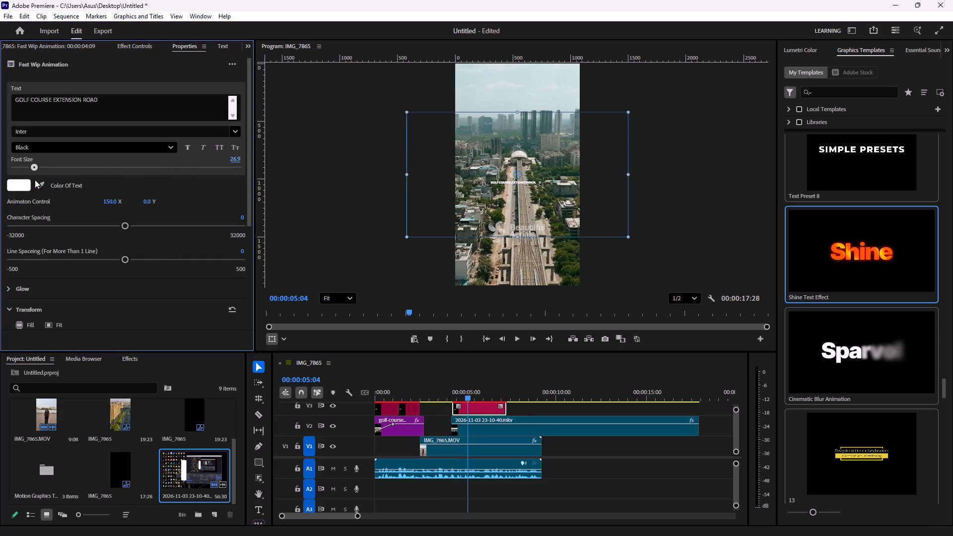
pyautogui.moveTo(35, 180); pyautogui.dragTo(71, 183)
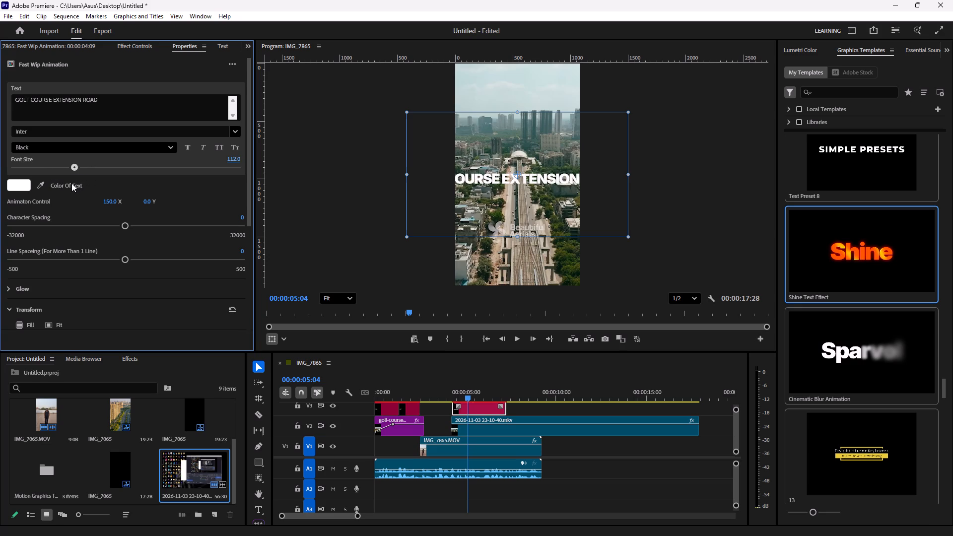
pyautogui.moveTo(71, 183); pyautogui.dragTo(44, 190)
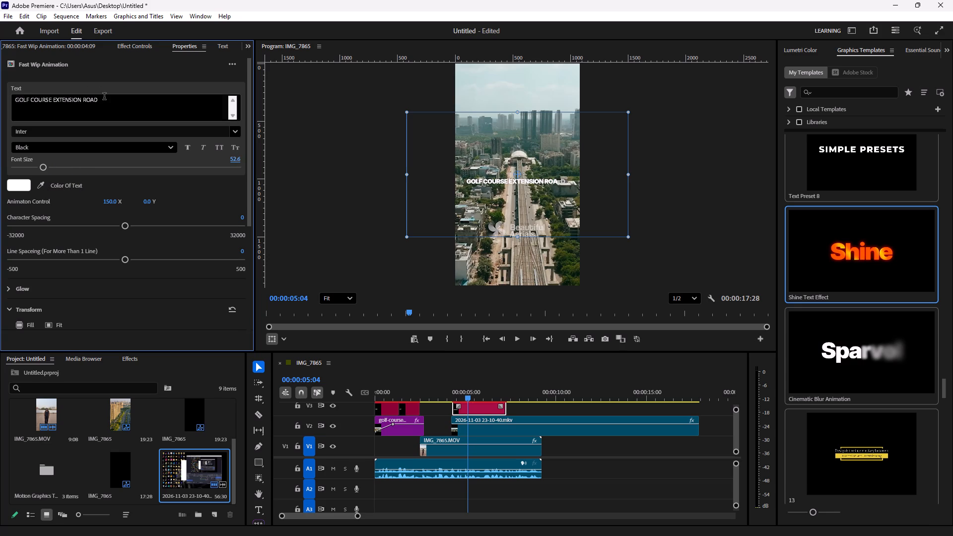
# Shorten the Fast Wip Animation title text to GOLF COURSE.
pyautogui.moveTo(104, 98); pyautogui.dragTo(53, 116)
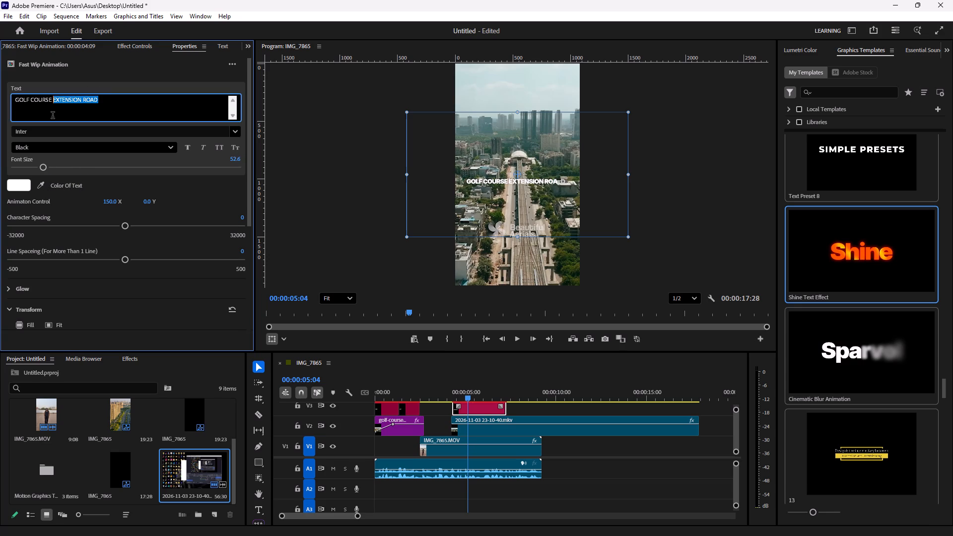
pyautogui.press('BackSpace')
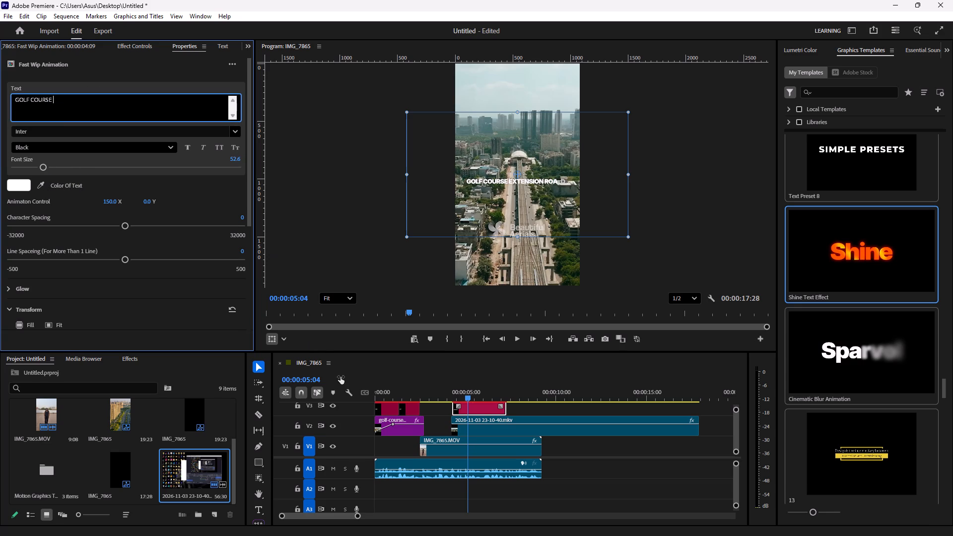
pyautogui.click(601, 486)
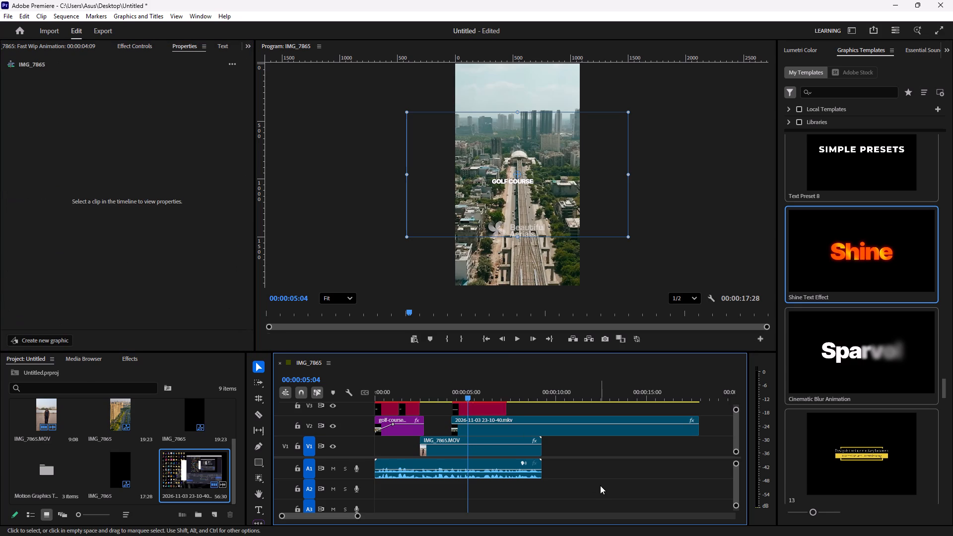
# Increase the GOLF COURSE title's font size to about 138.6 and preview its animation over the drone footage.
pyautogui.moveTo(466, 395); pyautogui.dragTo(457, 401)
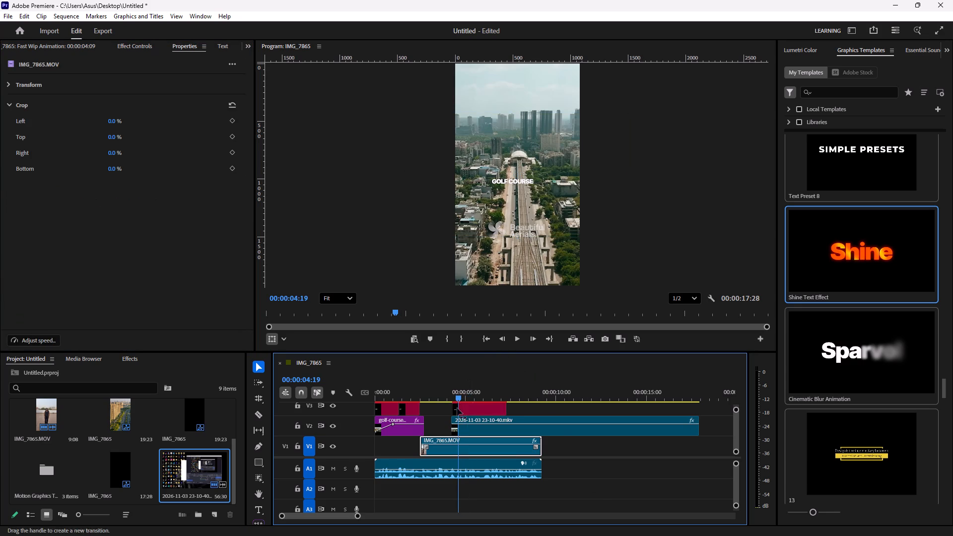
pyautogui.click(464, 415)
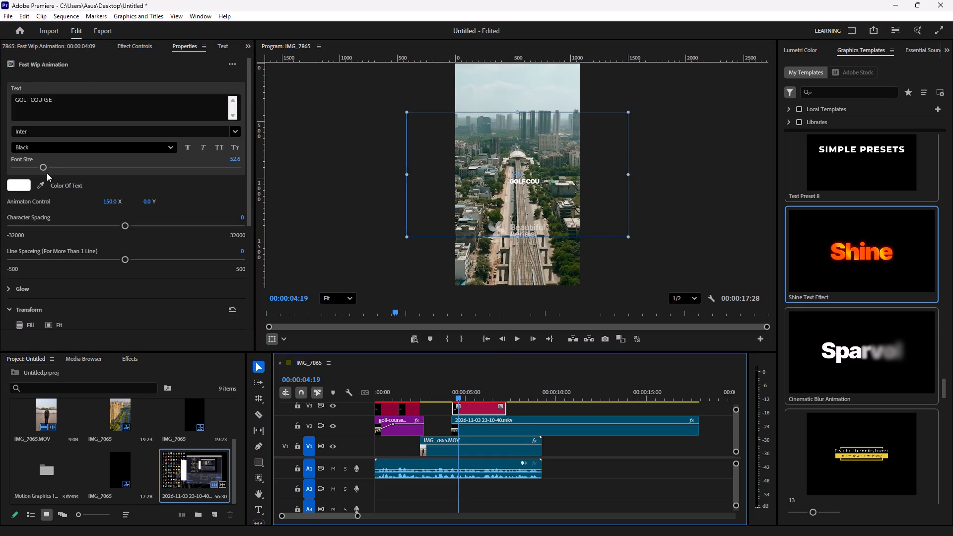
pyautogui.moveTo(44, 168); pyautogui.dragTo(90, 171)
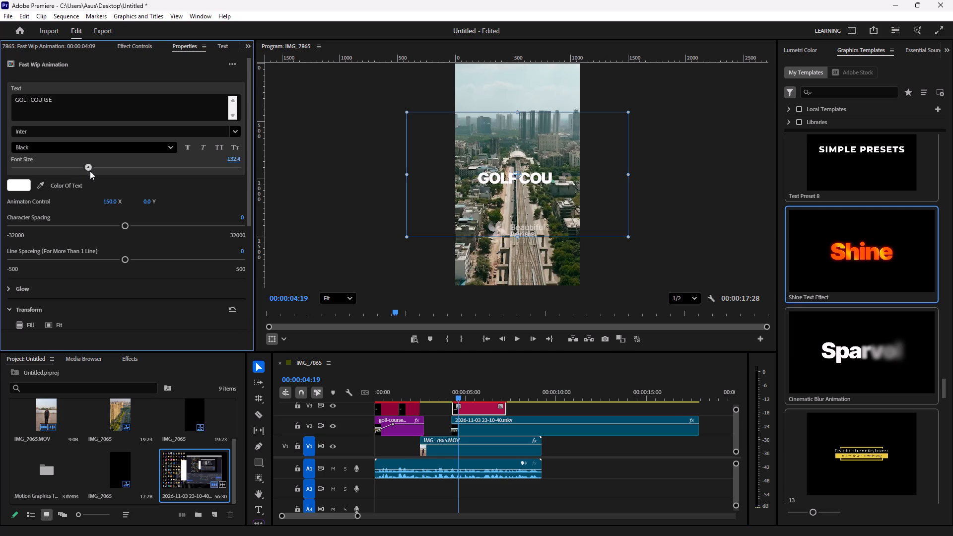
pyautogui.moveTo(90, 171); pyautogui.dragTo(92, 172)
pyautogui.press('space')
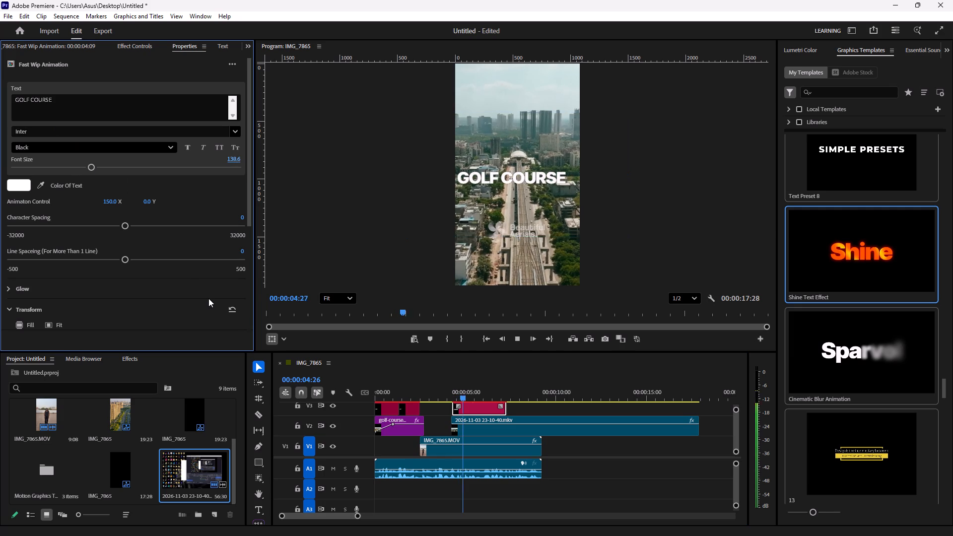
pyautogui.press('space')
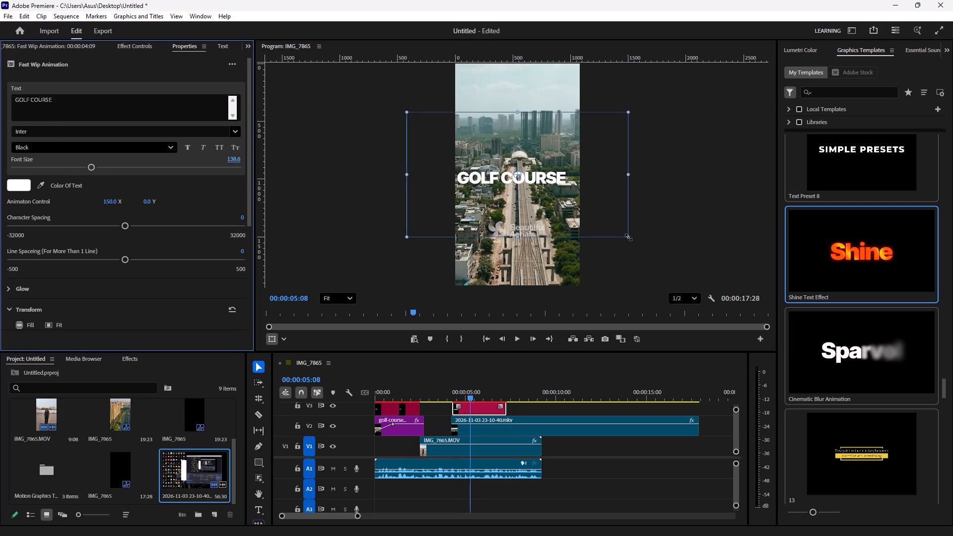
# Scale down the GOLF COURSE title, move it slightly higher in the frame, and preview it.
pyautogui.moveTo(628, 237); pyautogui.dragTo(540, 221)
pyautogui.moveTo(543, 190); pyautogui.dragTo(553, 175)
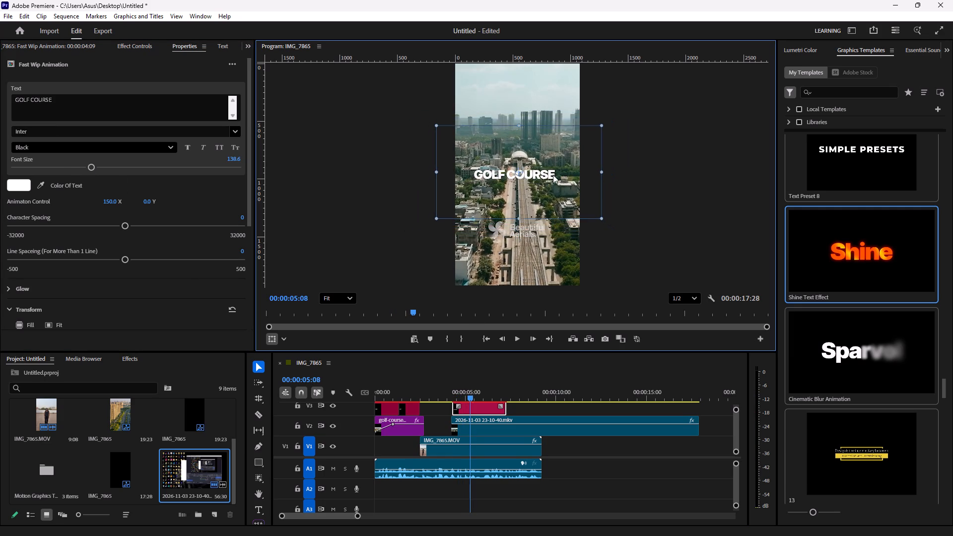
pyautogui.moveTo(553, 175); pyautogui.dragTo(545, 176)
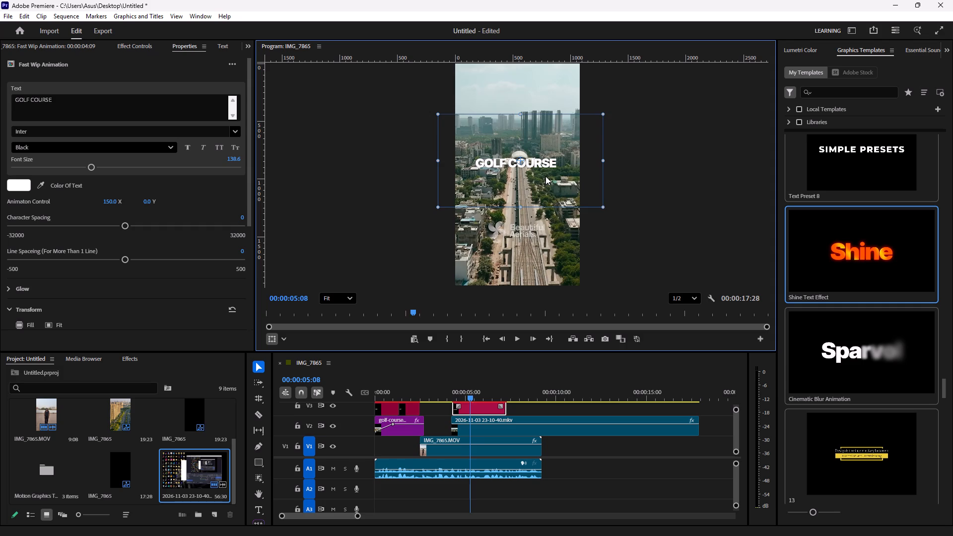
pyautogui.press('space')
pyautogui.press('space')
pyautogui.press('space')
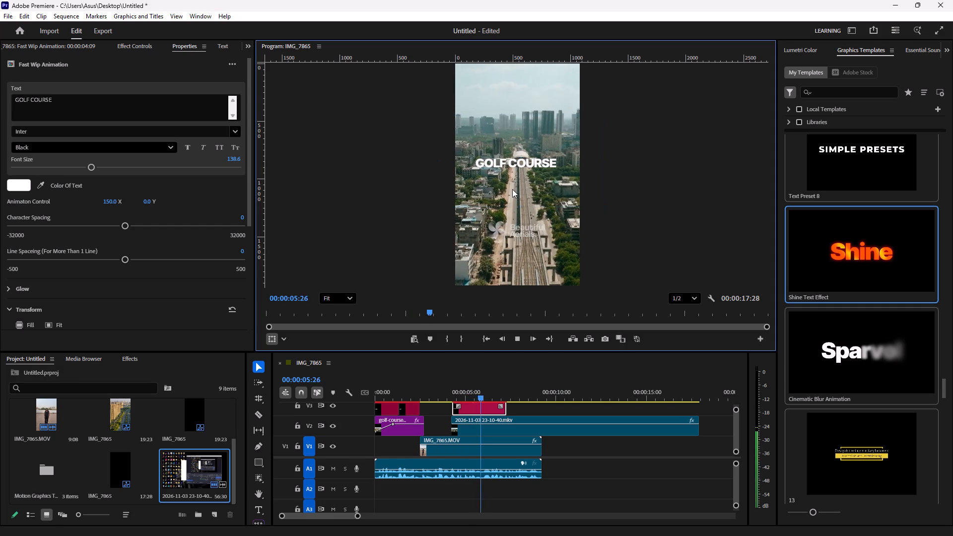
pyautogui.press('space')
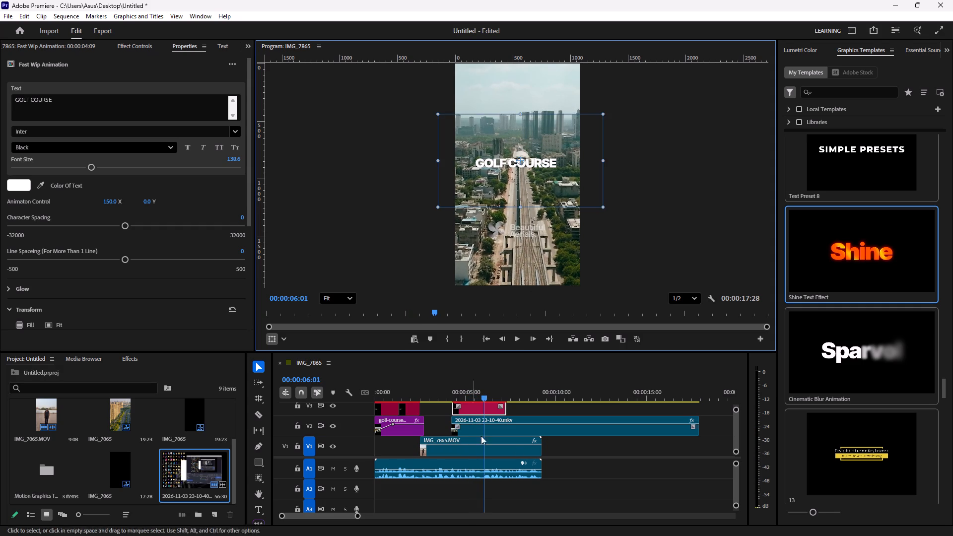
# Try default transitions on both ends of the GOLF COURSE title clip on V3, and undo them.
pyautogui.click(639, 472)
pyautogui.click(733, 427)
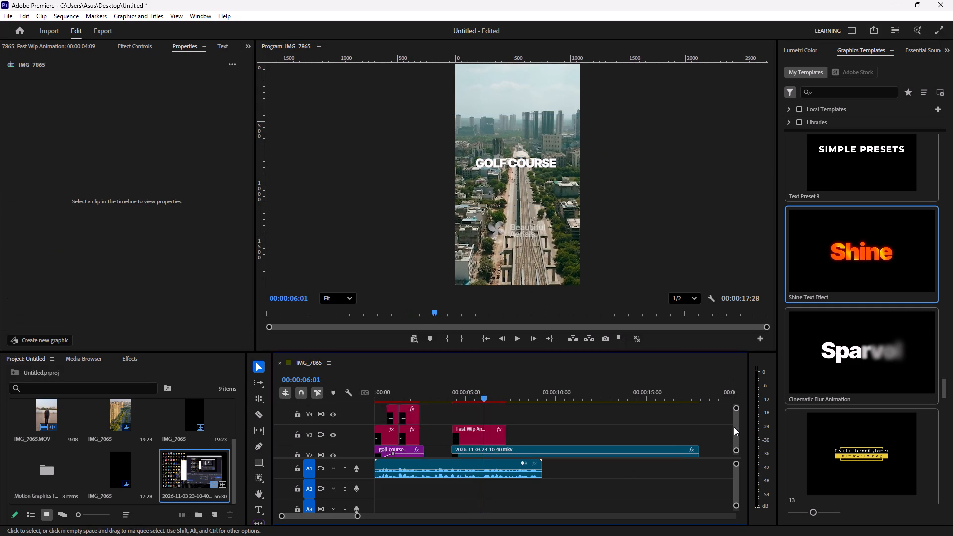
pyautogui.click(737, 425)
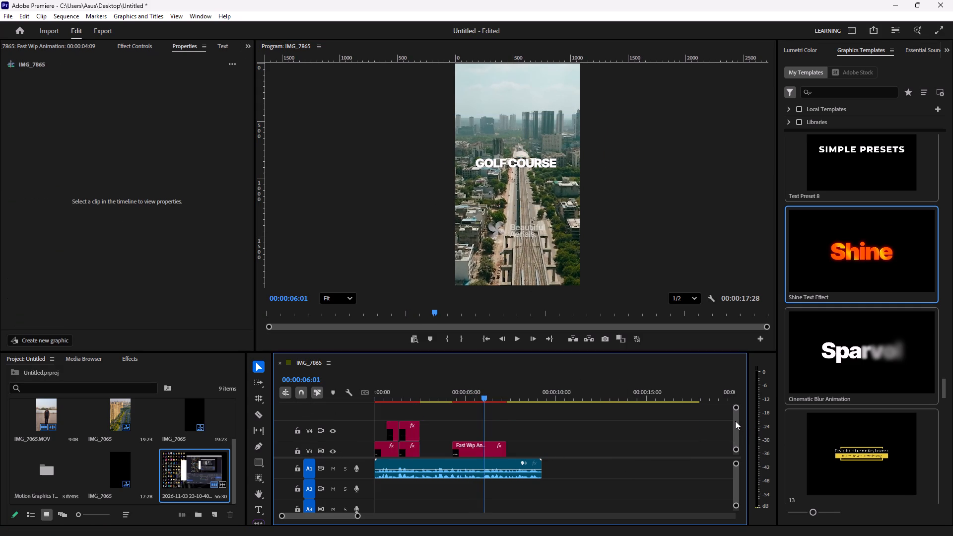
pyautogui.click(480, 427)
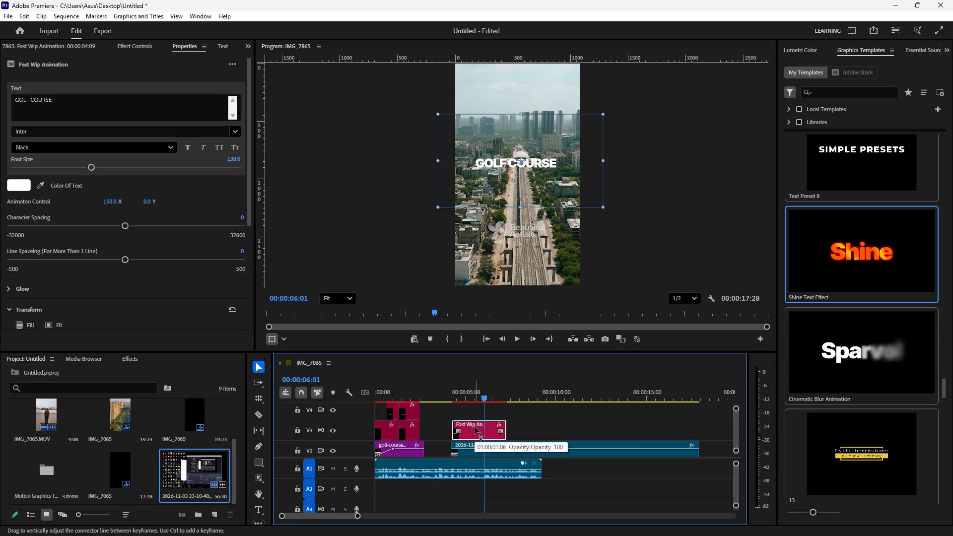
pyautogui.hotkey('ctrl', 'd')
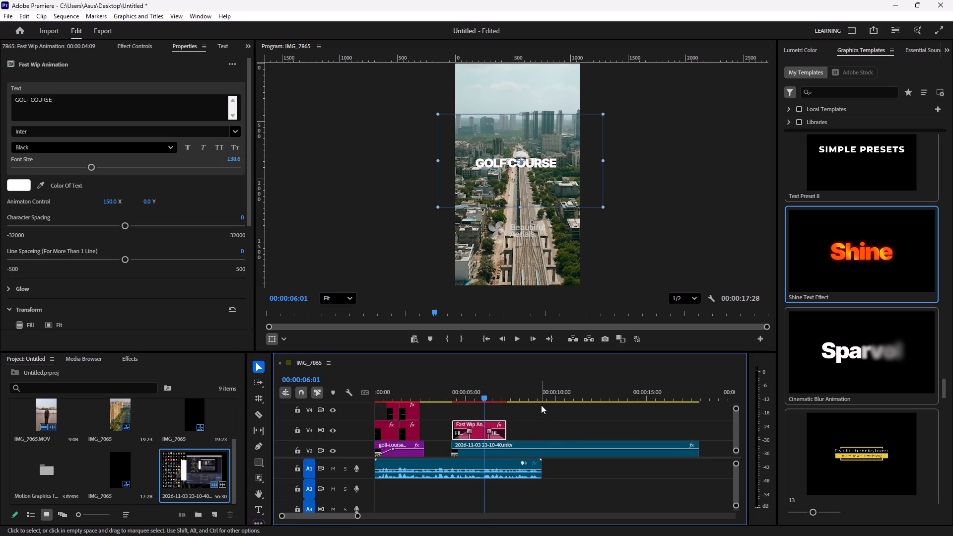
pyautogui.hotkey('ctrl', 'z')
# Duplicate the GOLF COURSE title clip onto V4 directly above the original, and trim a short piece off the copy's start.
pyautogui.rightClick(486, 432)
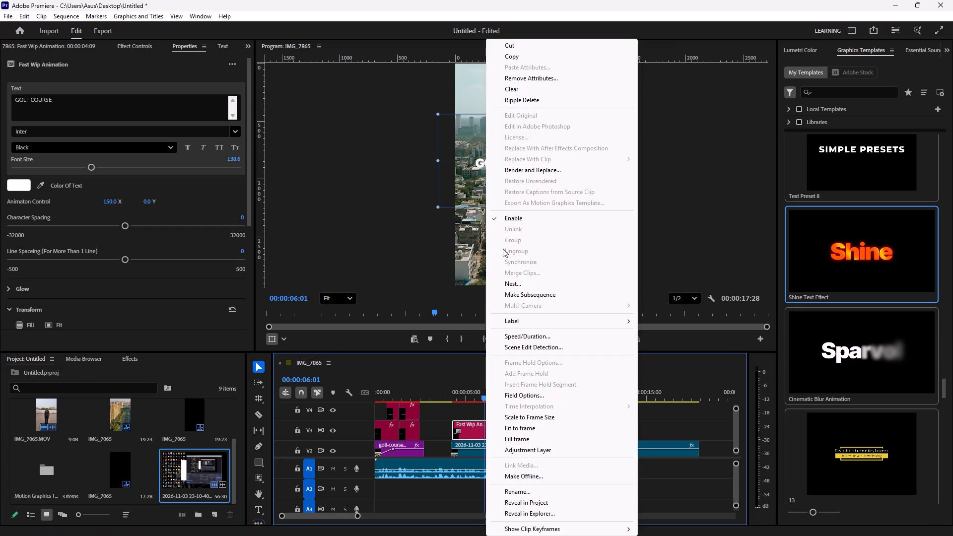
pyautogui.click(512, 55)
pyautogui.moveTo(485, 398); pyautogui.dragTo(520, 400)
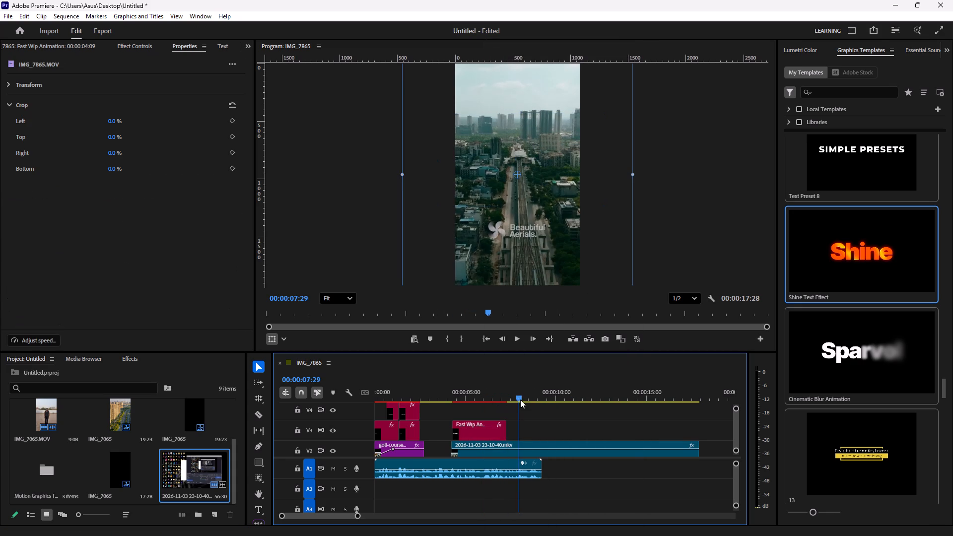
pyautogui.hotkey('ctrl', 'v')
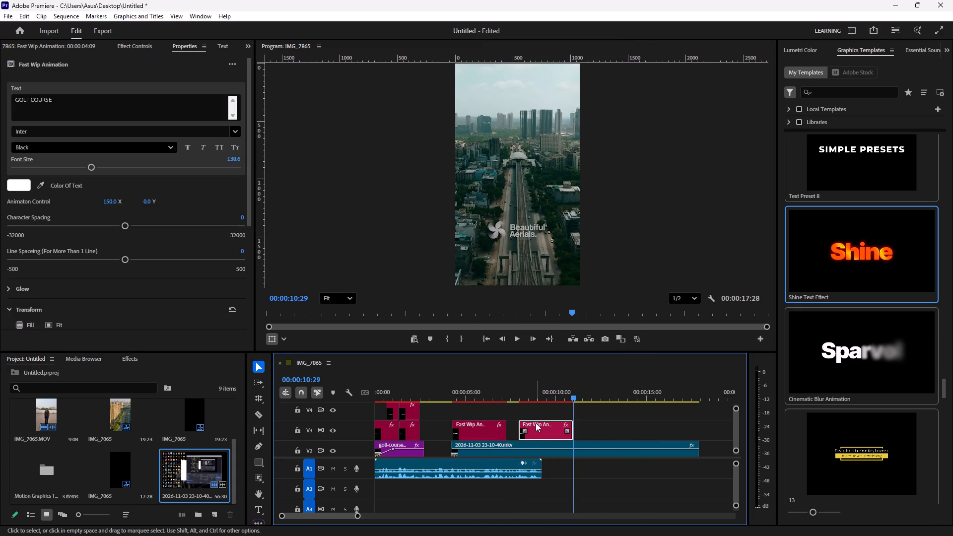
pyautogui.moveTo(536, 423); pyautogui.dragTo(476, 411)
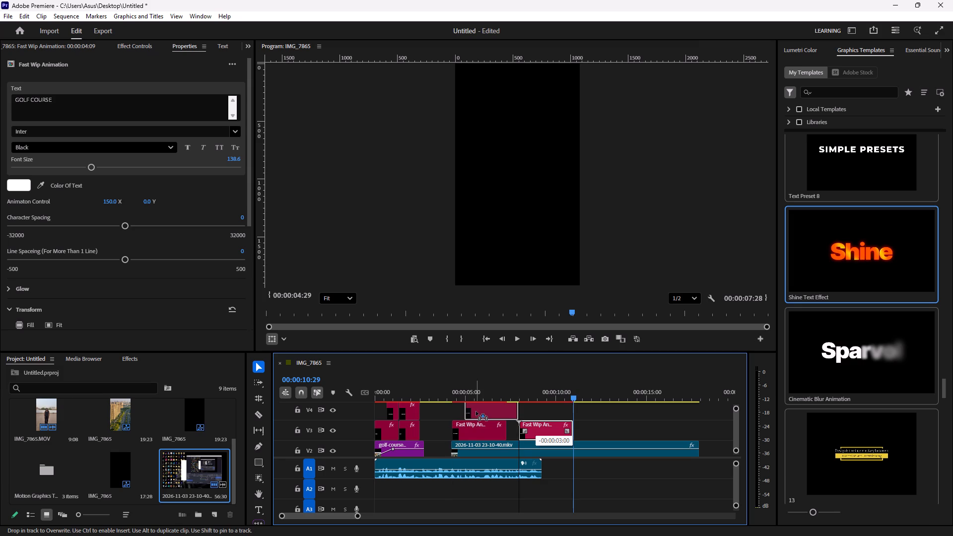
pyautogui.moveTo(476, 411); pyautogui.dragTo(473, 413)
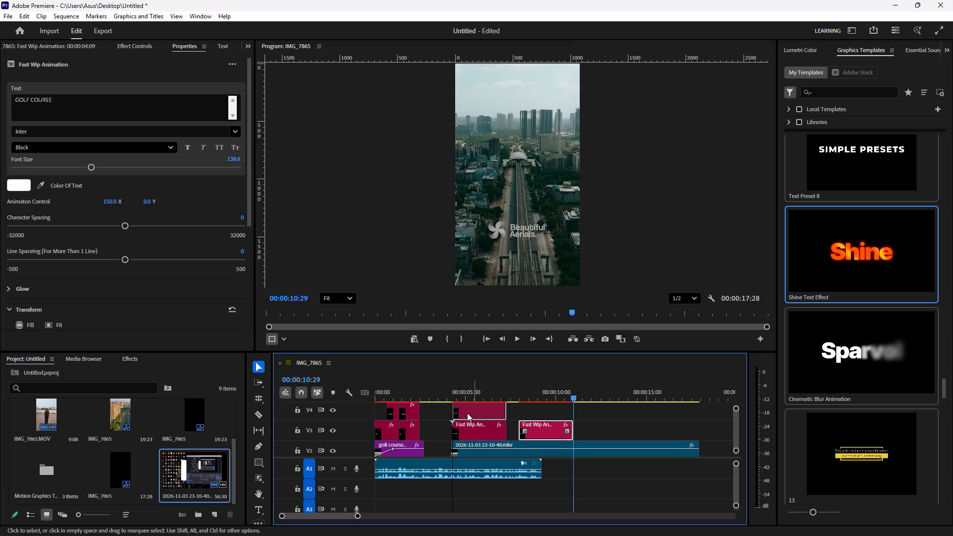
pyautogui.moveTo(453, 411); pyautogui.dragTo(459, 413)
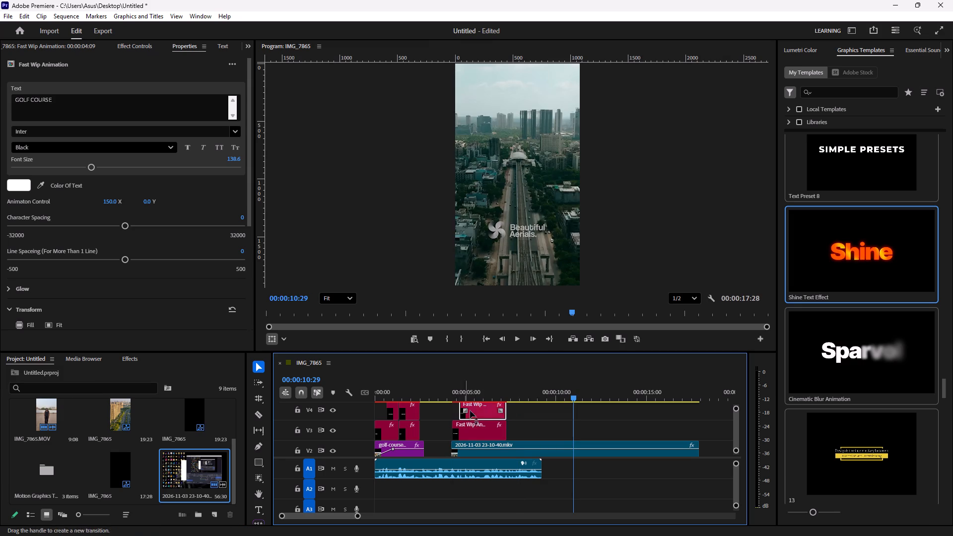
# Replace the text of the duplicate title on V4 with Extension Road.
pyautogui.click(492, 409)
pyautogui.moveTo(73, 108); pyautogui.dragTo(56, 107)
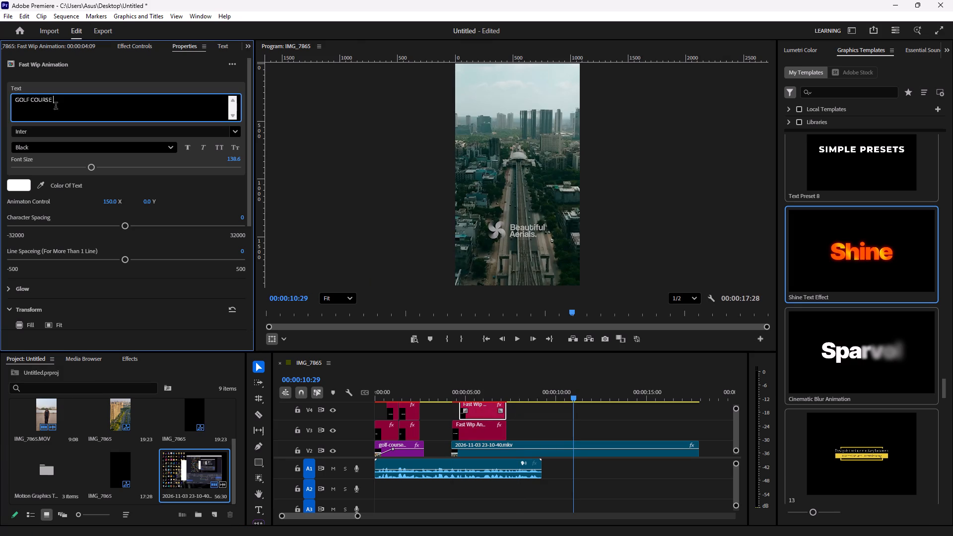
pyautogui.moveTo(56, 107); pyautogui.dragTo(0, 111)
pyautogui.hotkey('ctrl', 'v')
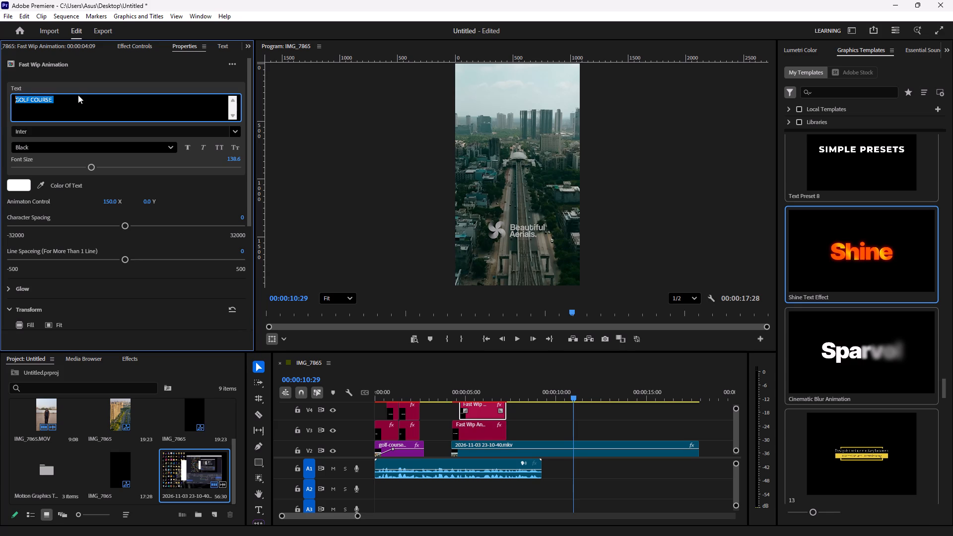
pyautogui.hotkey('shift', 'e')
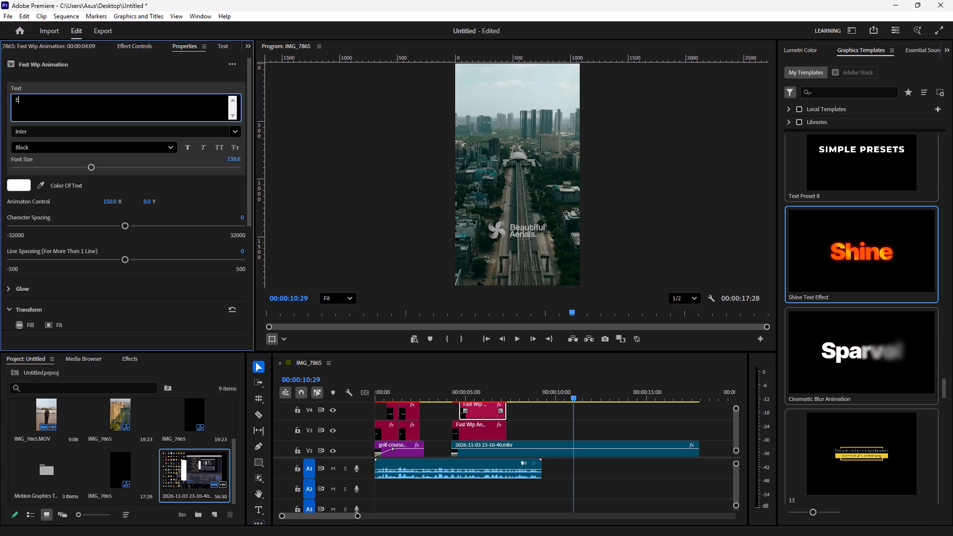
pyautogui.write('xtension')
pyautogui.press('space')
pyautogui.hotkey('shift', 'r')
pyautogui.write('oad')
# Check the two overlapping titles over the drone footage and move the Extension Road title below GOLF COURSE.
pyautogui.moveTo(573, 398); pyautogui.dragTo(451, 394)
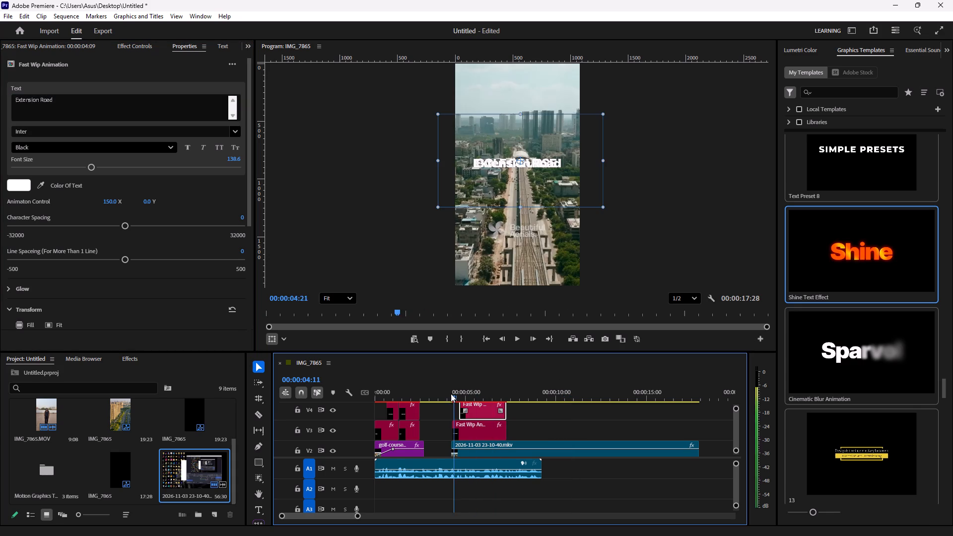
pyautogui.moveTo(451, 394); pyautogui.dragTo(449, 394)
pyautogui.moveTo(447, 398); pyautogui.dragTo(470, 402)
pyautogui.click(479, 407)
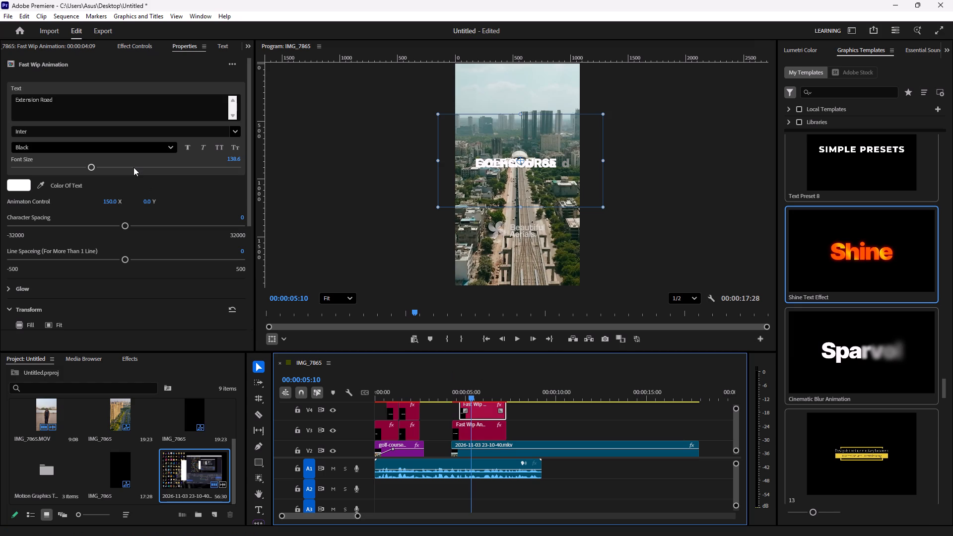
pyautogui.moveTo(560, 189); pyautogui.dragTo(574, 212)
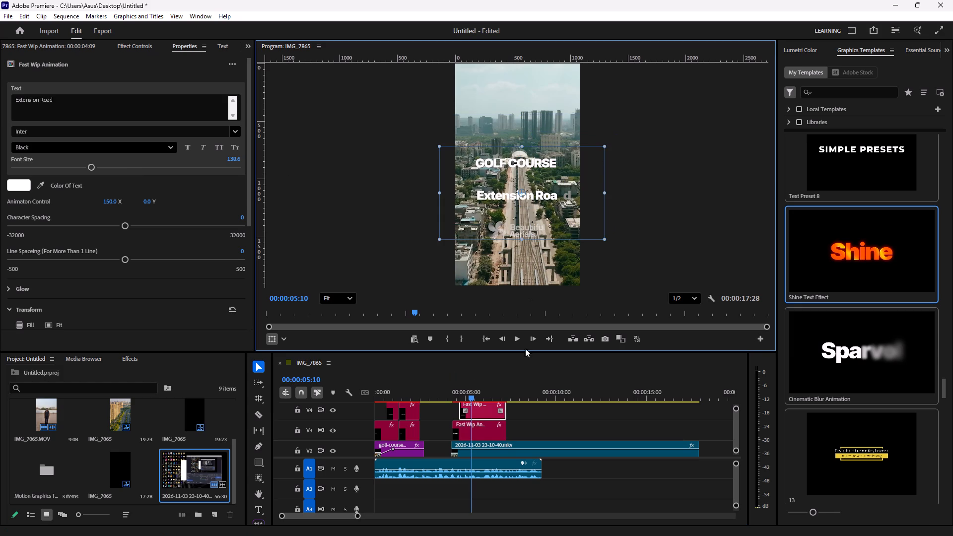
# Move the GOLF COURSE title on V3 toward the left edge of the video frame.
pyautogui.click(474, 430)
pyautogui.moveTo(542, 167); pyautogui.dragTo(501, 168)
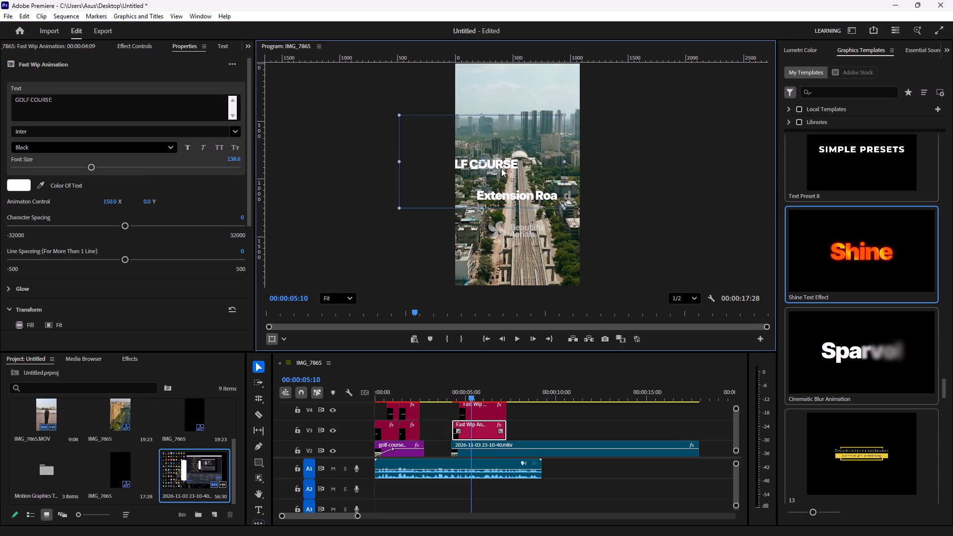
pyautogui.moveTo(501, 168); pyautogui.dragTo(526, 173)
pyautogui.click(537, 196)
pyautogui.click(531, 198)
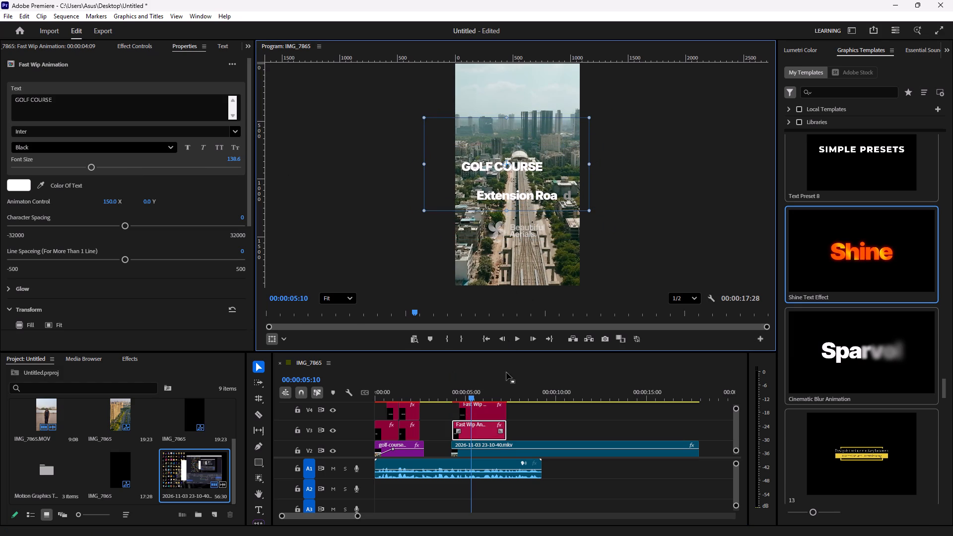
# Offset the Extension Road title rightward close beneath GOLF COURSE, scale it down slightly to fit the frame, and preview both lines.
pyautogui.click(483, 412)
pyautogui.moveTo(526, 219); pyautogui.dragTo(542, 206)
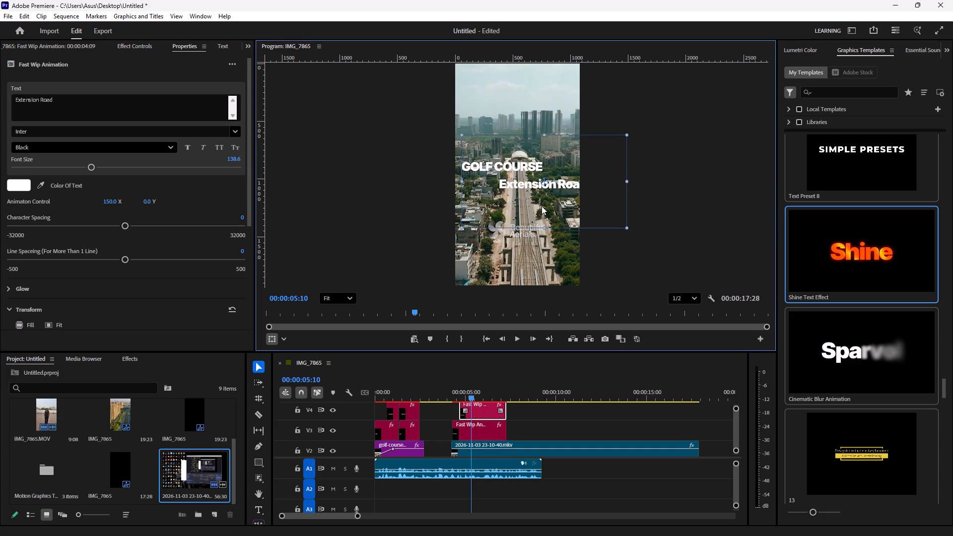
pyautogui.moveTo(542, 206); pyautogui.dragTo(542, 204)
pyautogui.moveTo(453, 227); pyautogui.dragTo(465, 222)
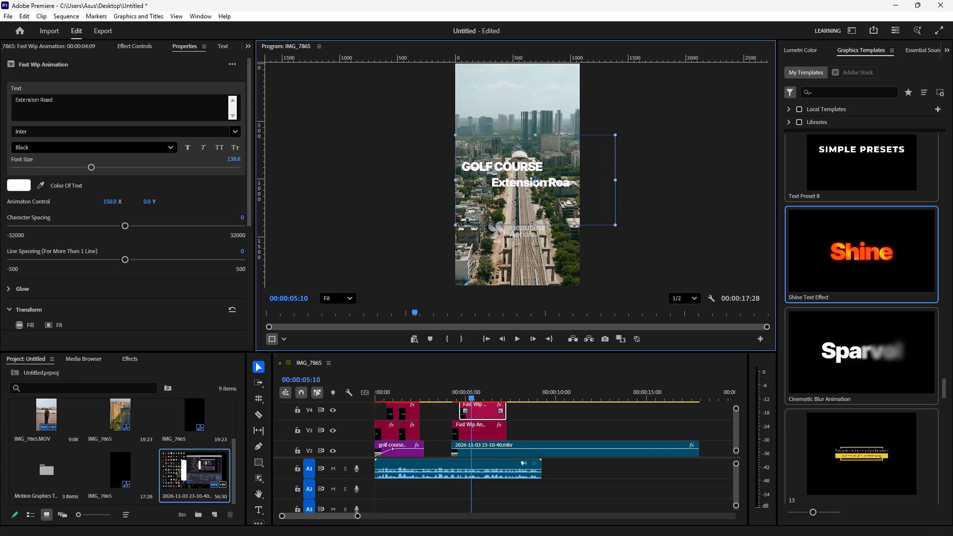
pyautogui.moveTo(465, 222); pyautogui.dragTo(468, 221)
pyautogui.moveTo(621, 195); pyautogui.dragTo(597, 190)
pyautogui.press('space')
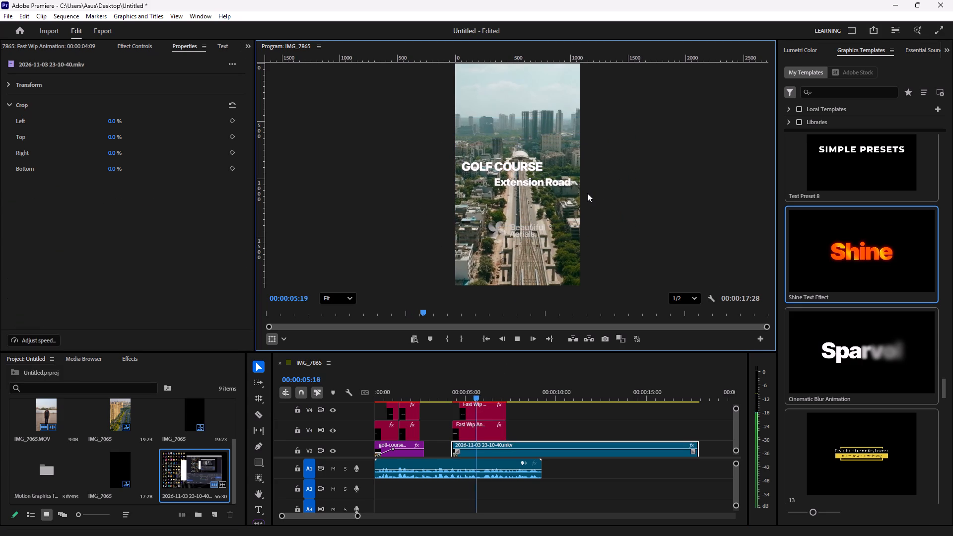
pyautogui.press('space')
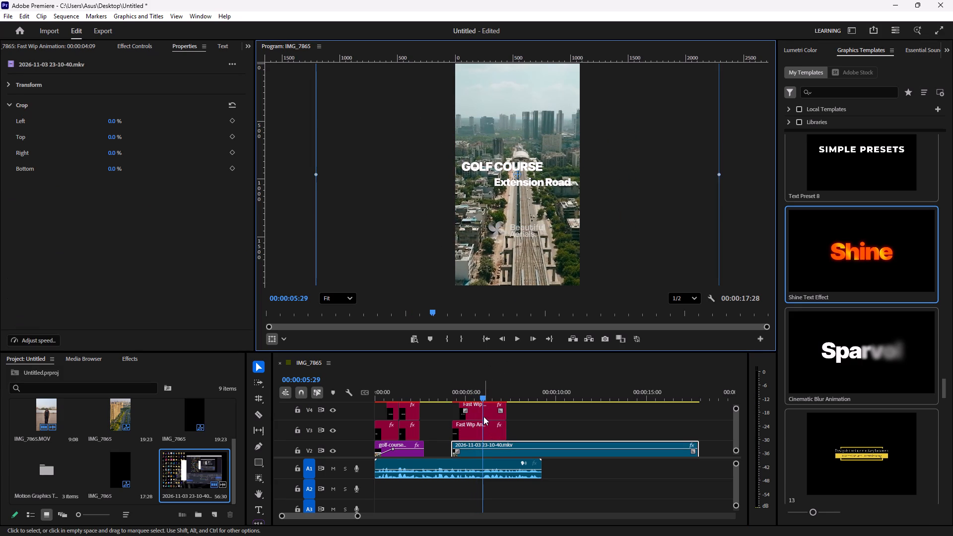
# Scale down the GOLF COURSE title on V3 and centre it horizontally in the drone frame, slightly above Extension Road.
pyautogui.click(483, 416)
pyautogui.click(530, 182)
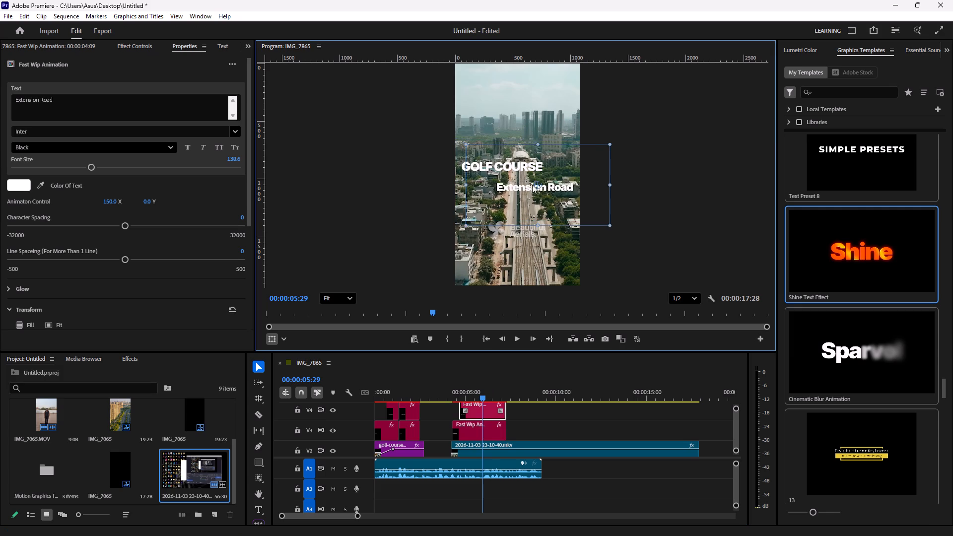
pyautogui.click(478, 431)
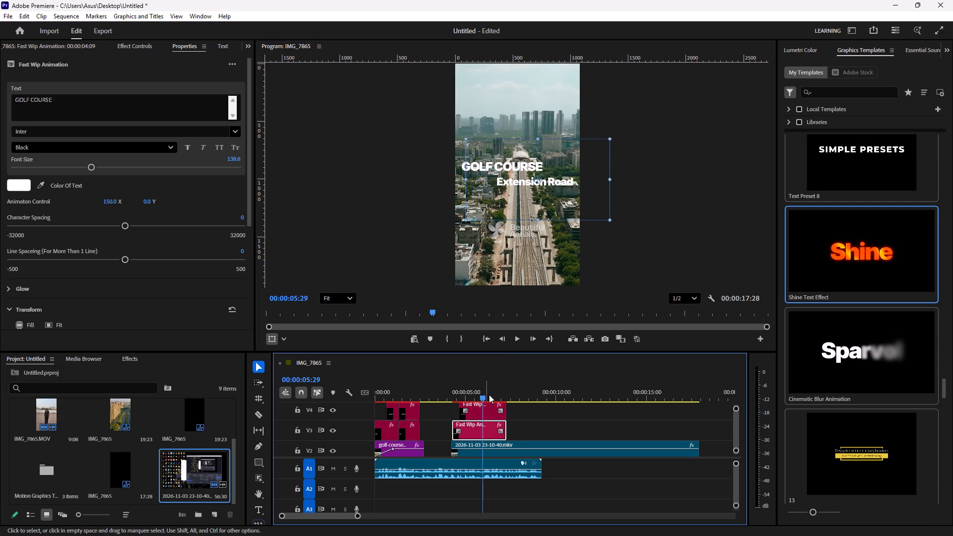
pyautogui.moveTo(589, 210); pyautogui.dragTo(575, 208)
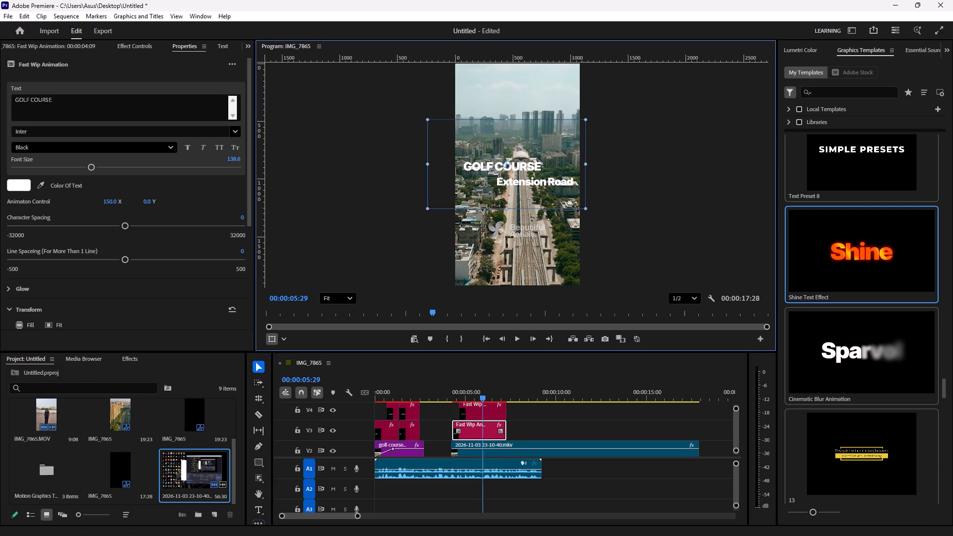
pyautogui.moveTo(575, 208); pyautogui.dragTo(570, 205)
pyautogui.moveTo(515, 182); pyautogui.dragTo(510, 179)
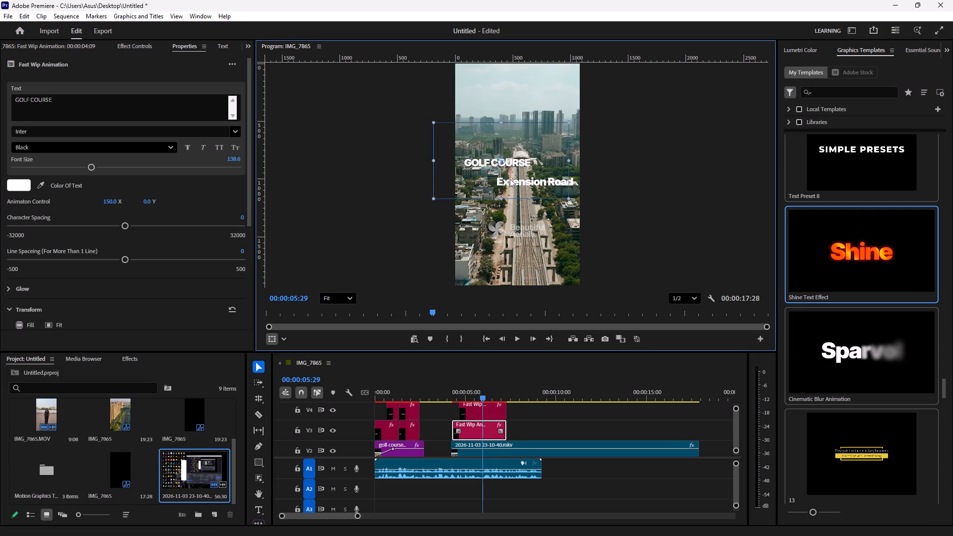
pyautogui.moveTo(510, 179); pyautogui.dragTo(530, 178)
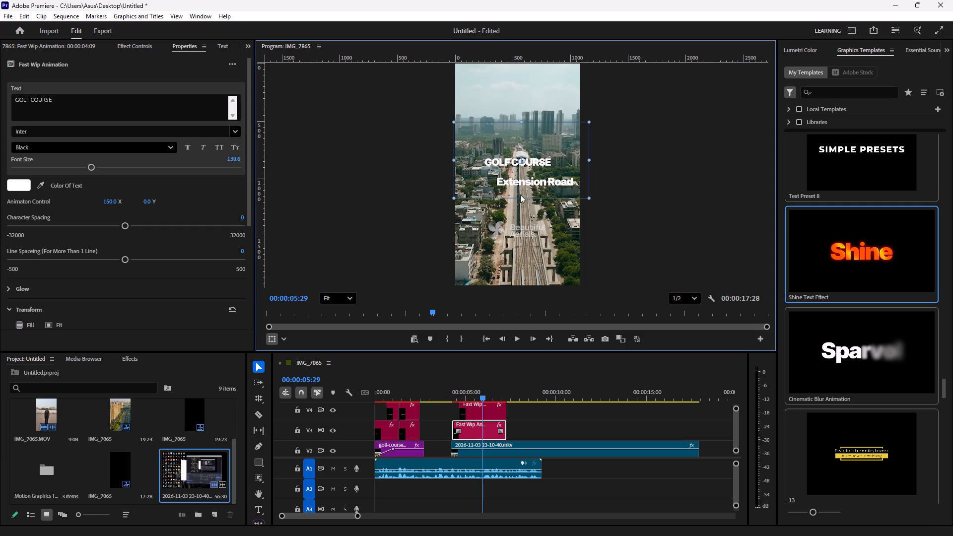
# Centre the Extension Road title on V4 close beneath GOLF COURSE and scale it up so it is the wider line.
pyautogui.click(479, 412)
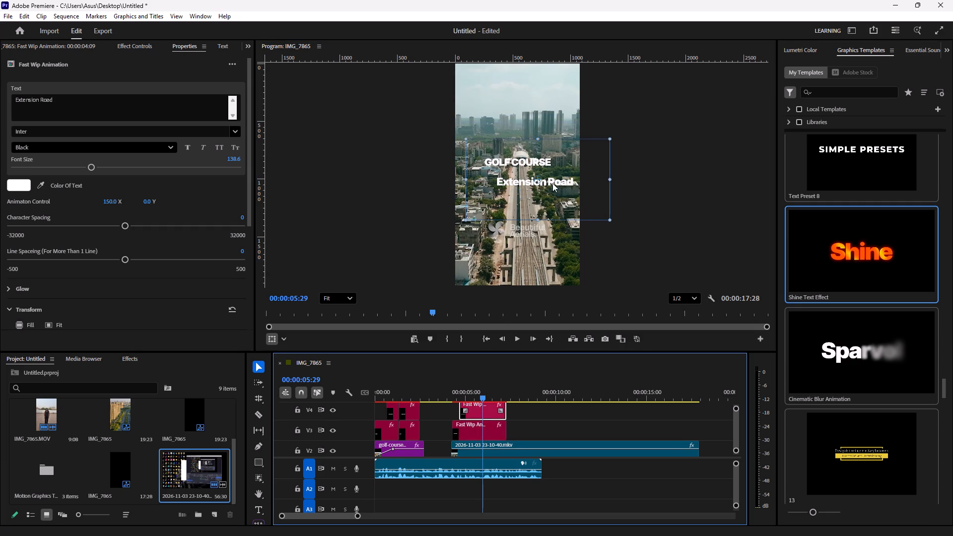
pyautogui.moveTo(552, 185); pyautogui.dragTo(535, 178)
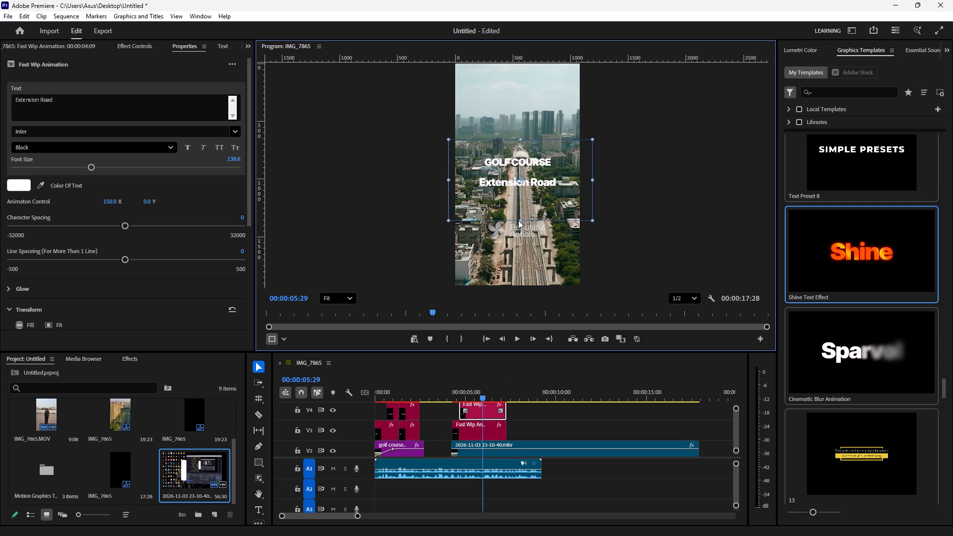
pyautogui.moveTo(520, 220); pyautogui.dragTo(525, 234)
pyautogui.moveTo(523, 199); pyautogui.dragTo(528, 193)
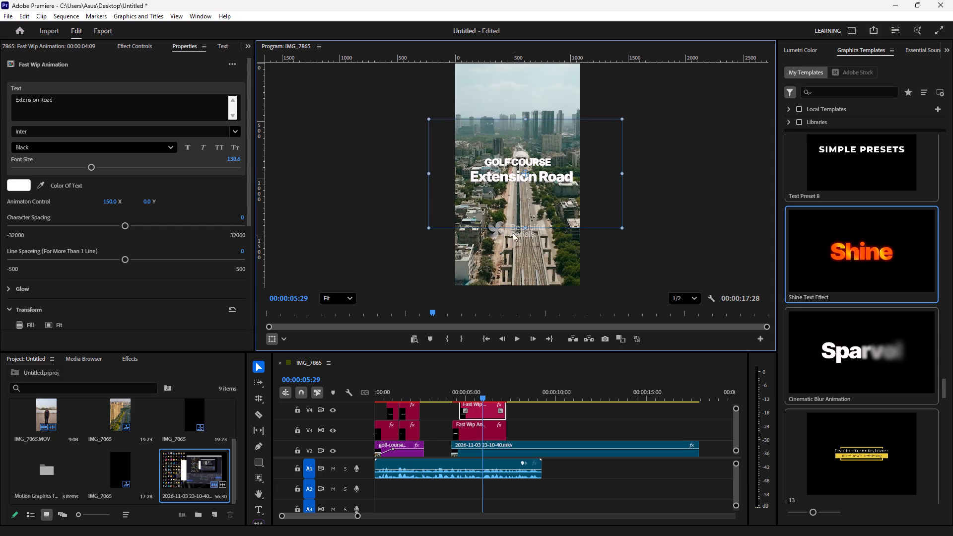
# Play from the presenter shot into the drone footage to check the rearranged two-line title and its timing against the voice.
pyautogui.moveTo(482, 398); pyautogui.dragTo(444, 403)
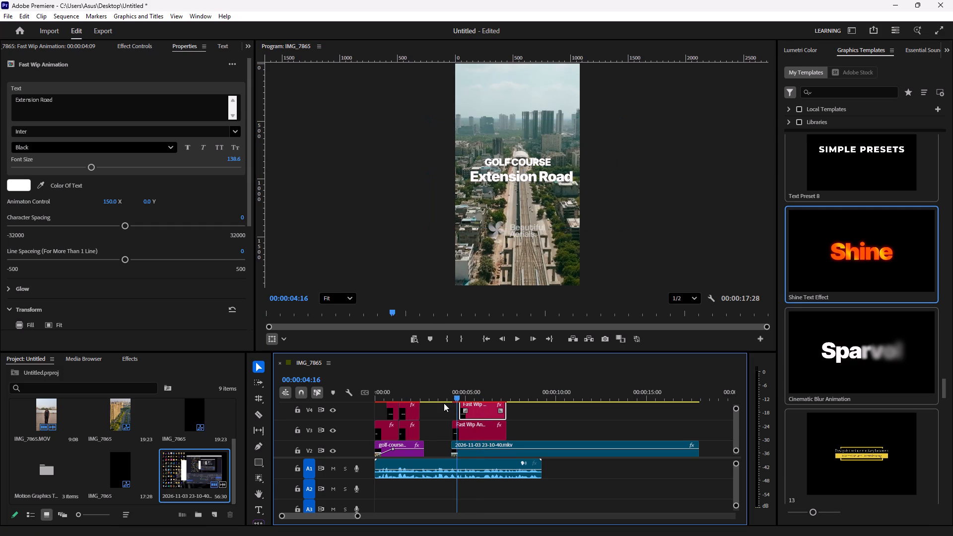
pyautogui.moveTo(444, 403); pyautogui.dragTo(429, 406)
pyautogui.click(440, 406)
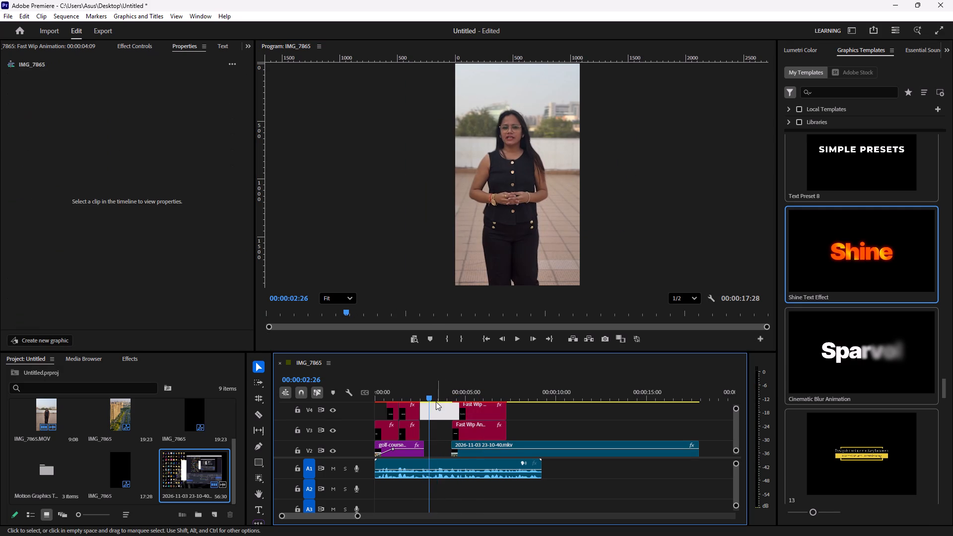
pyautogui.moveTo(430, 399); pyautogui.dragTo(449, 400)
pyautogui.press('space')
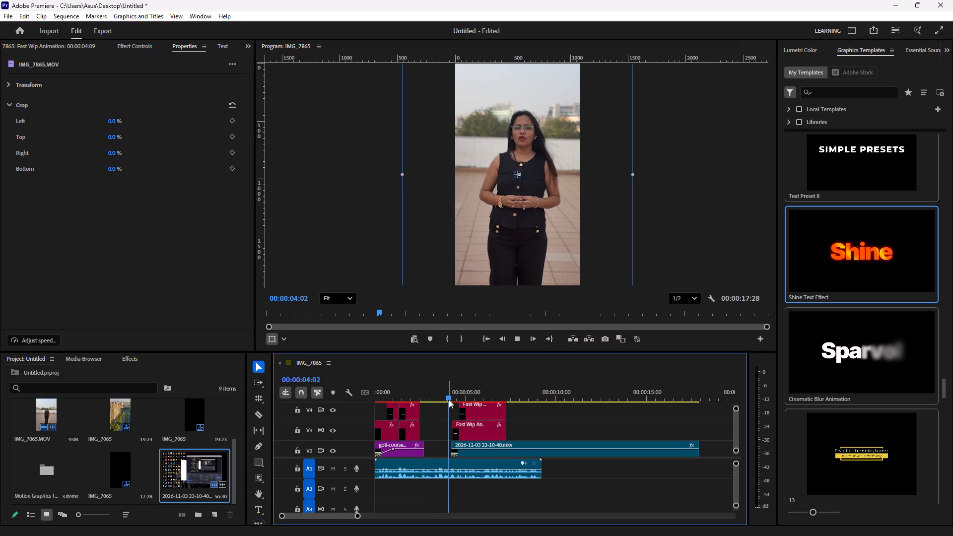
pyautogui.press('space')
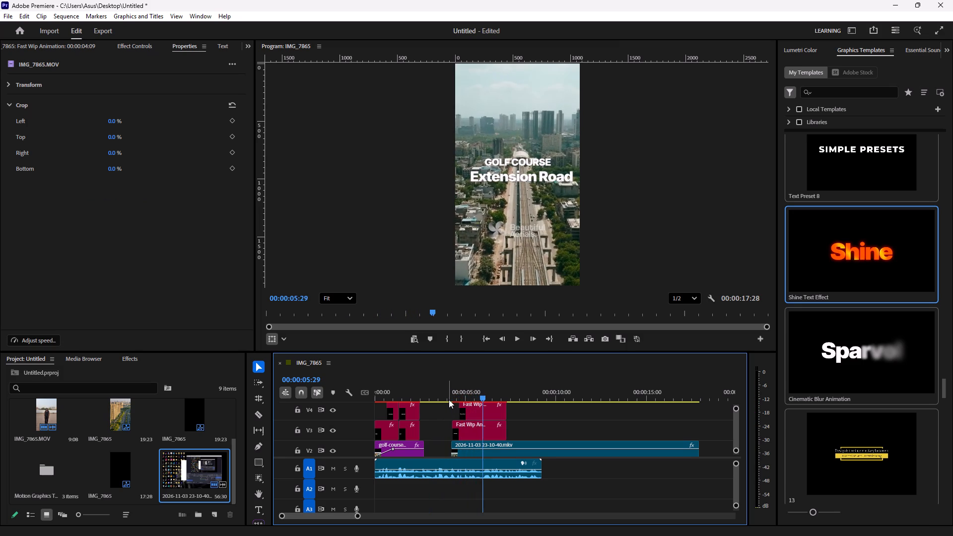
pyautogui.press('space')
pyautogui.press('space')
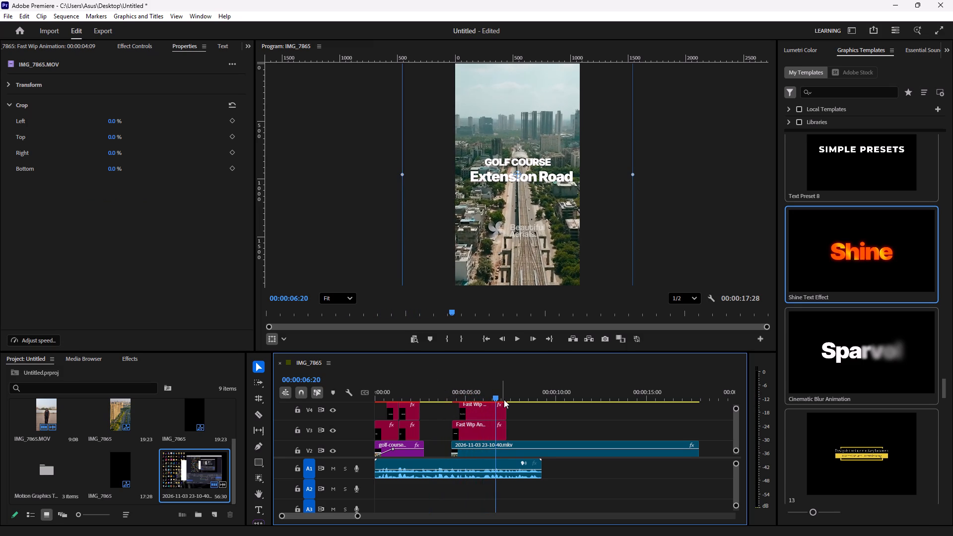
pyautogui.press('space')
pyautogui.press('space')
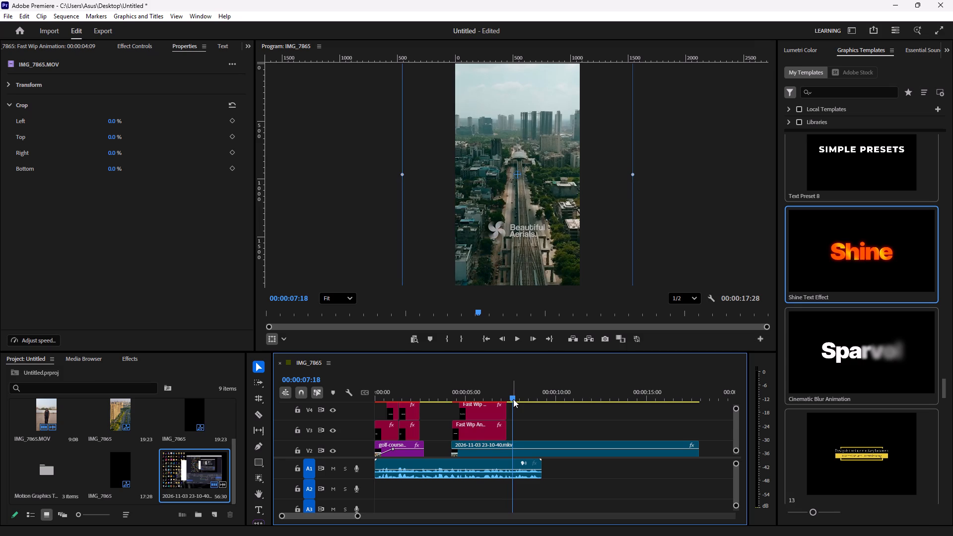
pyautogui.press('space')
pyautogui.press('space')
pyautogui.press('space')
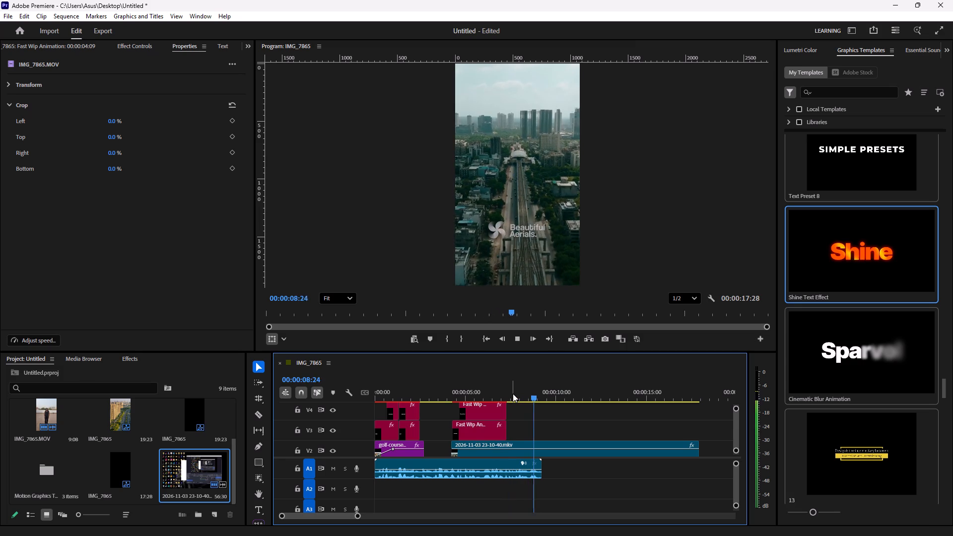
pyautogui.press('space')
# Replay the GOLF COURSE Extension Road title section against the narration, stopping at 00:00:07:20, just after both titles end.
pyautogui.moveTo(547, 399); pyautogui.dragTo(466, 408)
pyautogui.press('space')
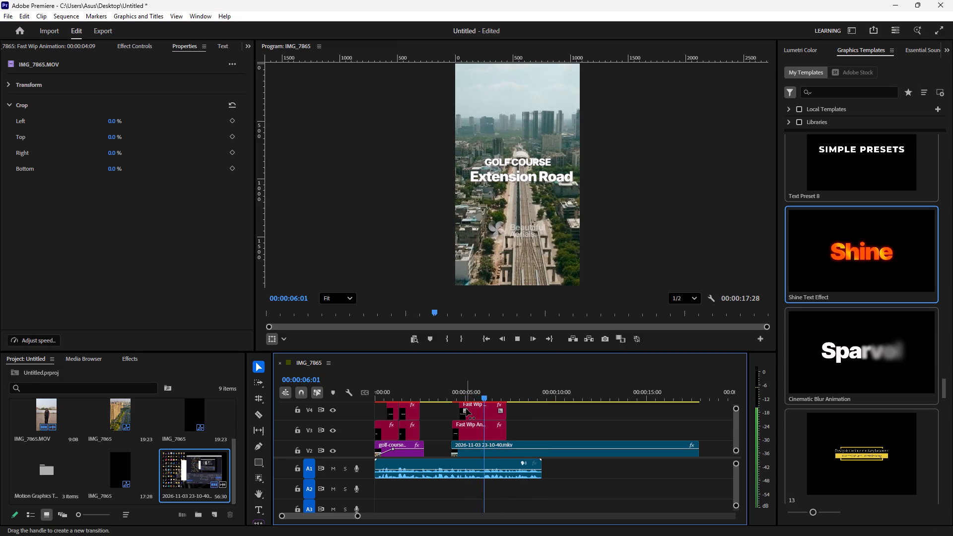
pyautogui.press('space')
pyautogui.moveTo(505, 397); pyautogui.dragTo(460, 408)
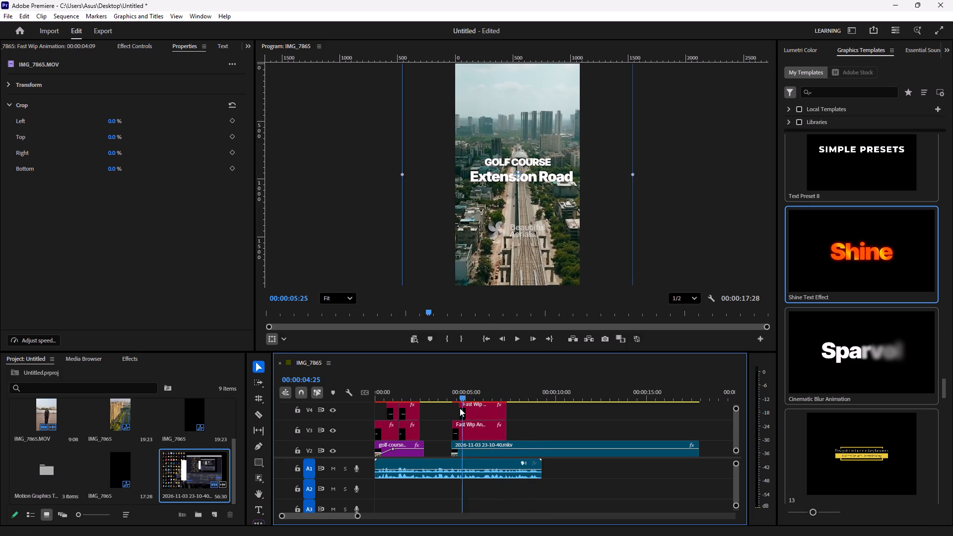
pyautogui.moveTo(460, 408); pyautogui.dragTo(457, 408)
pyautogui.press('space')
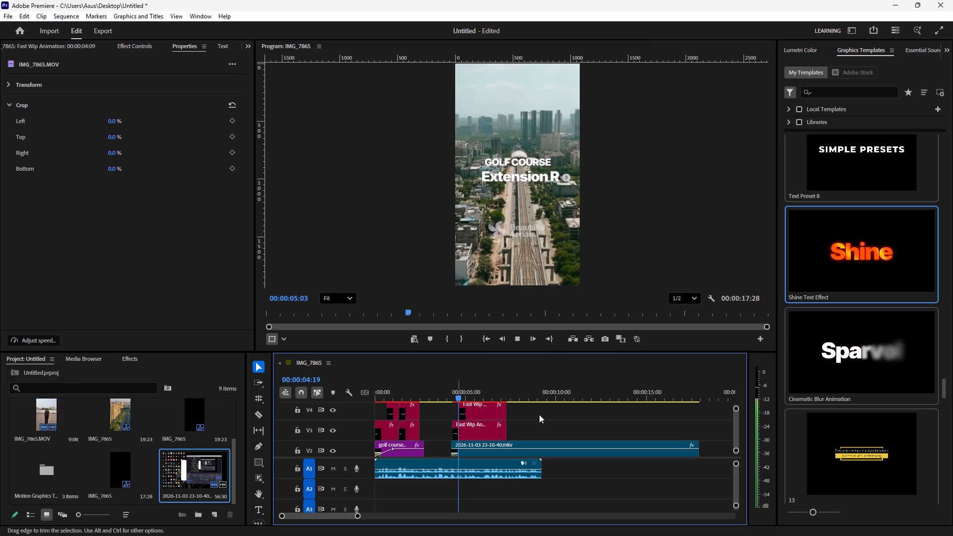
pyautogui.press('space')
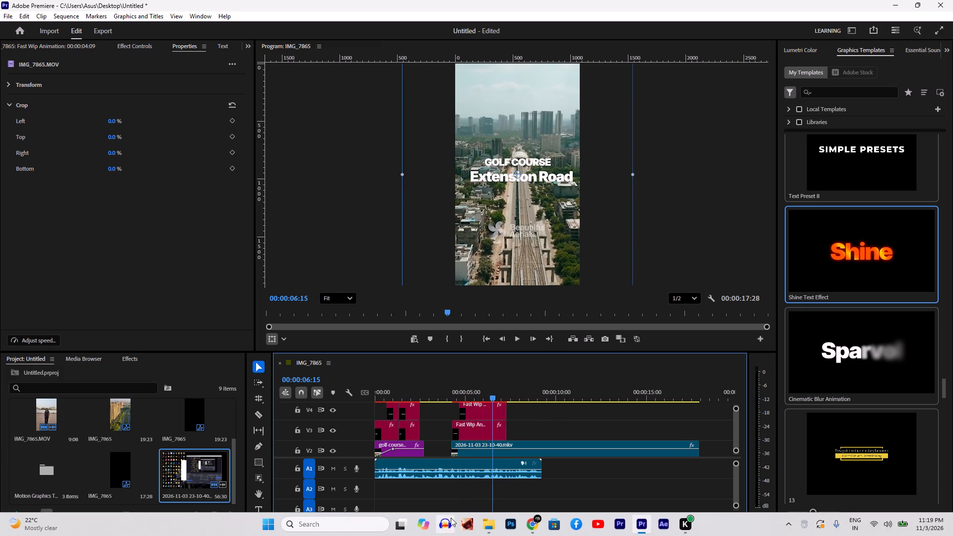
pyautogui.press('space')
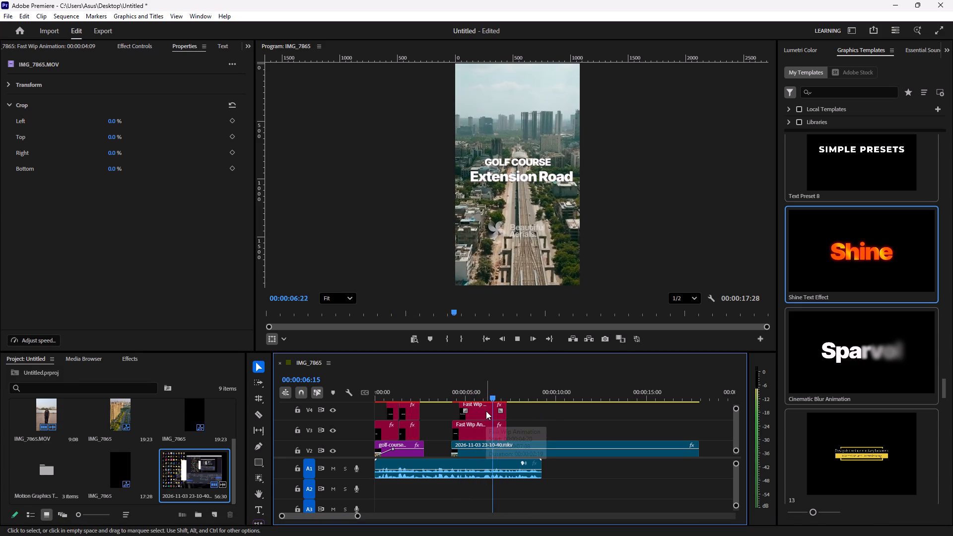
pyautogui.press('space')
pyautogui.moveTo(503, 397); pyautogui.dragTo(415, 407)
pyautogui.press('space')
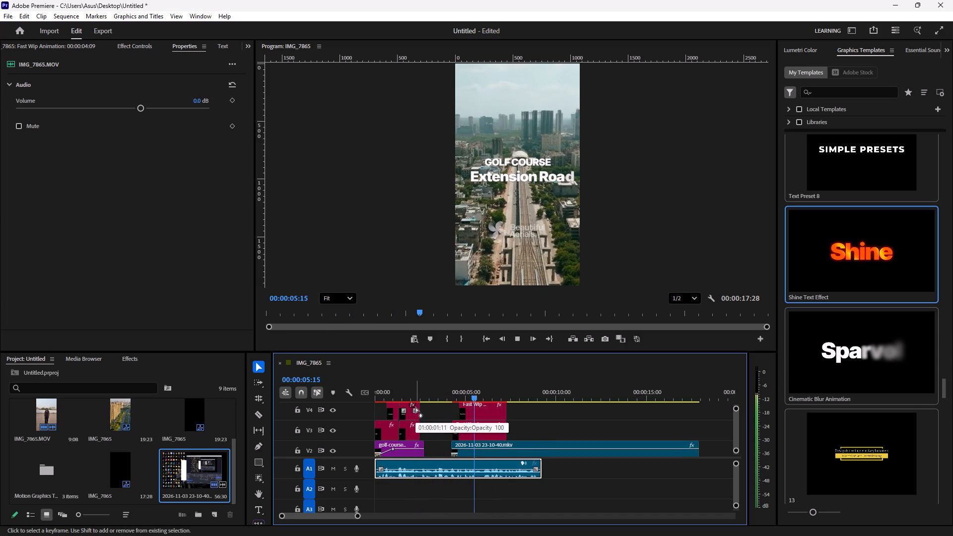
pyautogui.press('space')
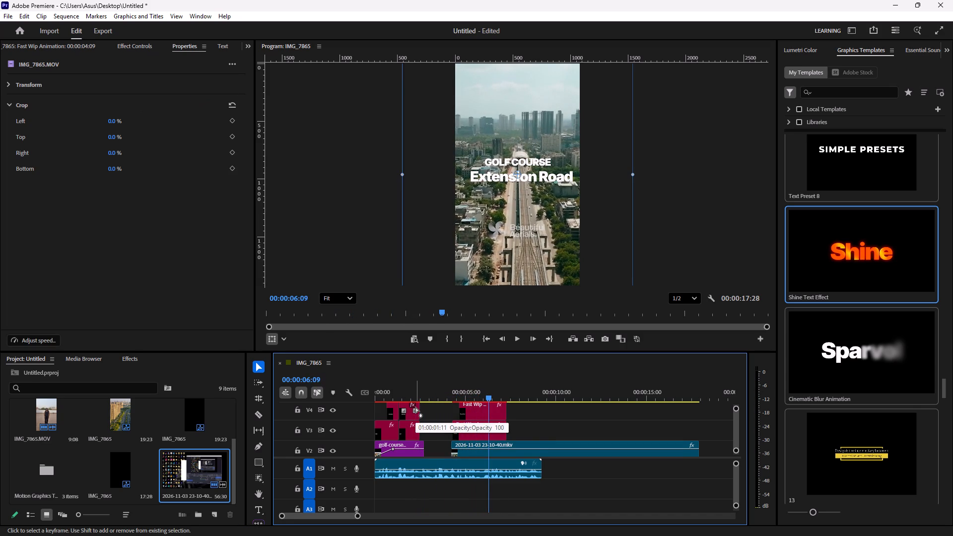
pyautogui.press('space')
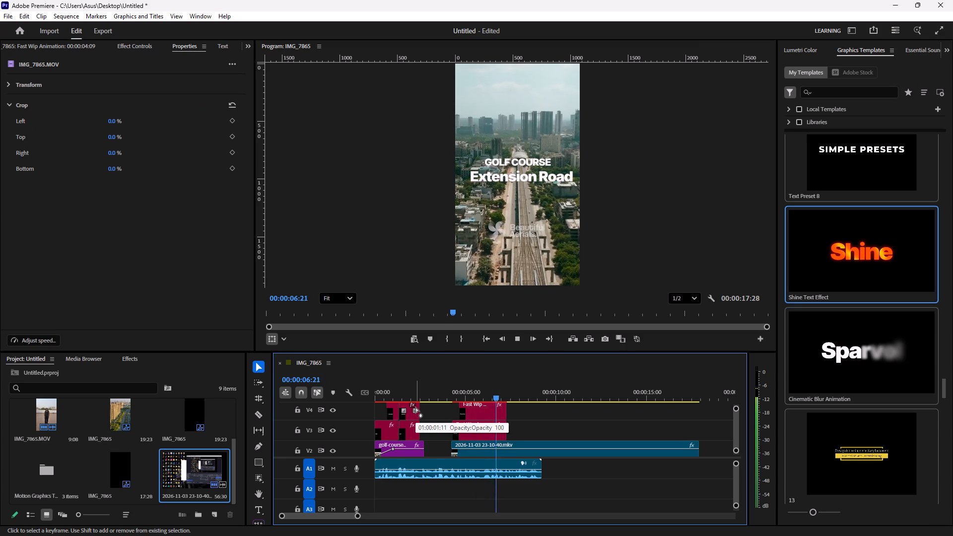
pyautogui.press('space')
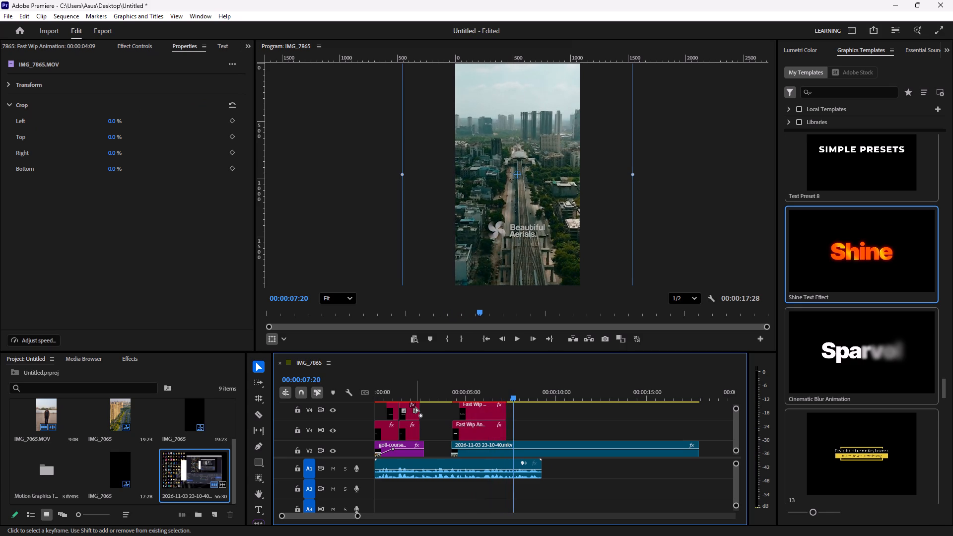
# Add the Cinematic Blur Animation template on V4 at 00:00:07:20 over the drone footage and render the sequence to preview it.
pyautogui.moveTo(854, 358); pyautogui.dragTo(504, 421)
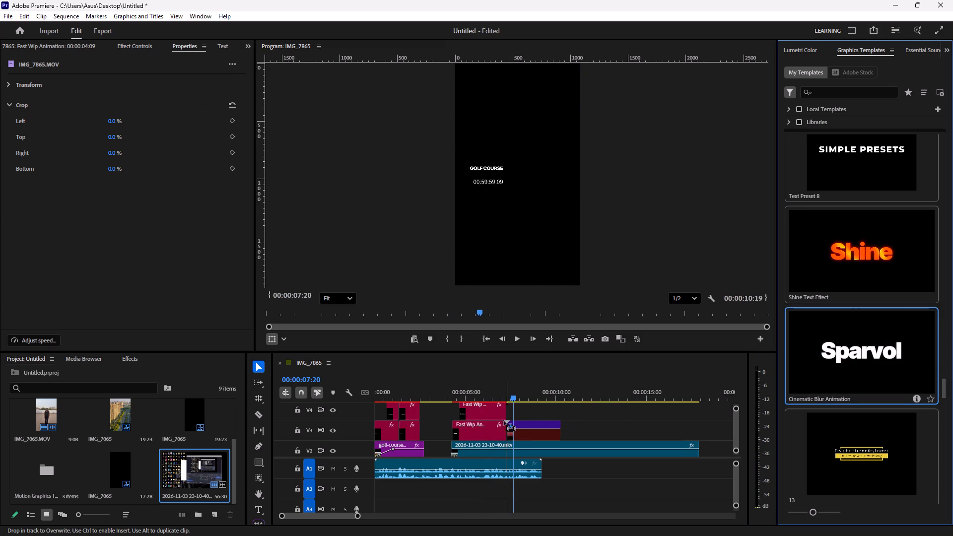
pyautogui.moveTo(504, 421); pyautogui.dragTo(513, 414)
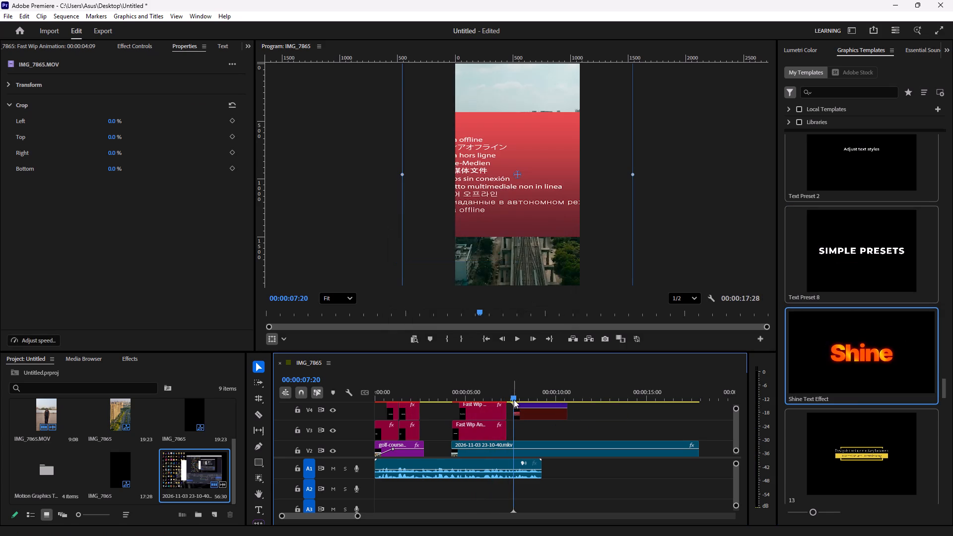
pyautogui.press('Return')
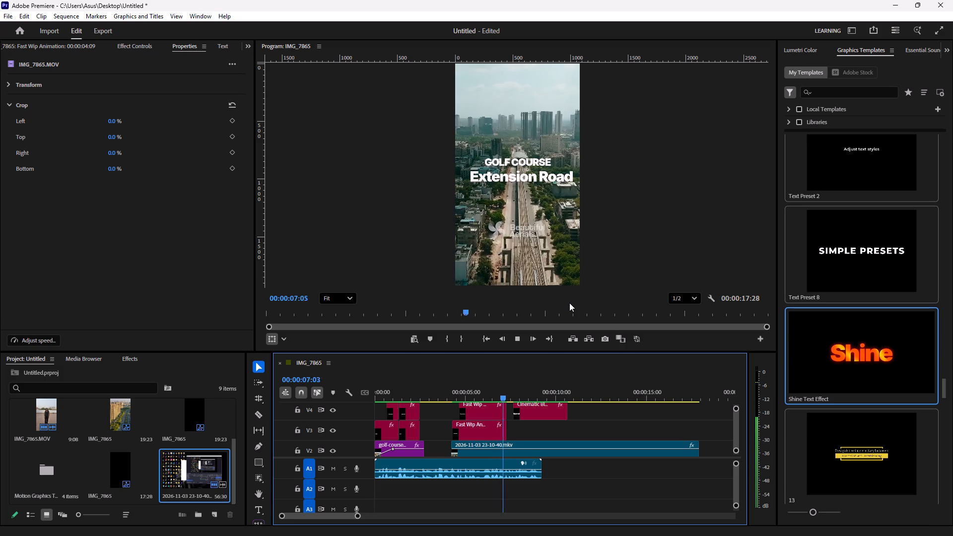
pyautogui.press('space')
pyautogui.press('space')
pyautogui.press('space')
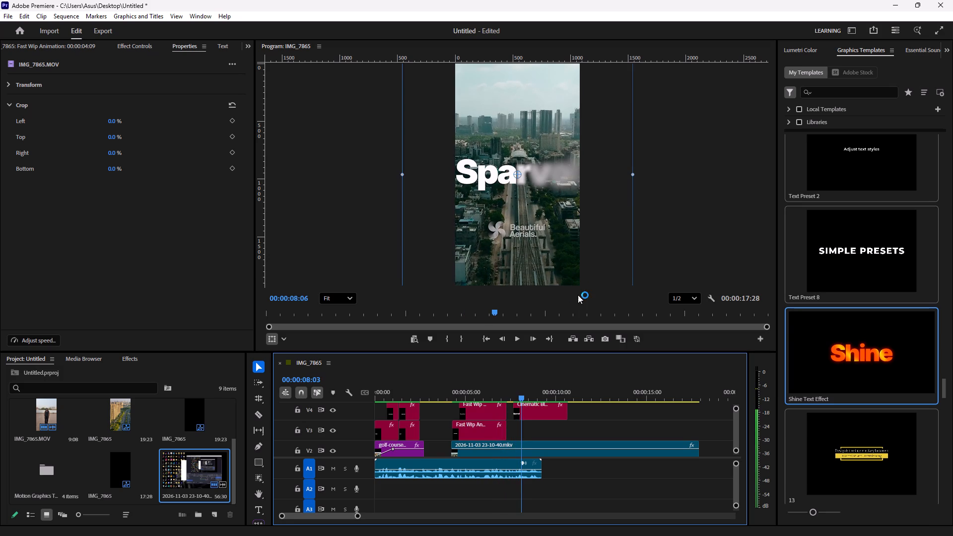
# Reduce the font size of the Cinematic Blur Animation title to 241.9.
pyautogui.doubleClick(535, 416)
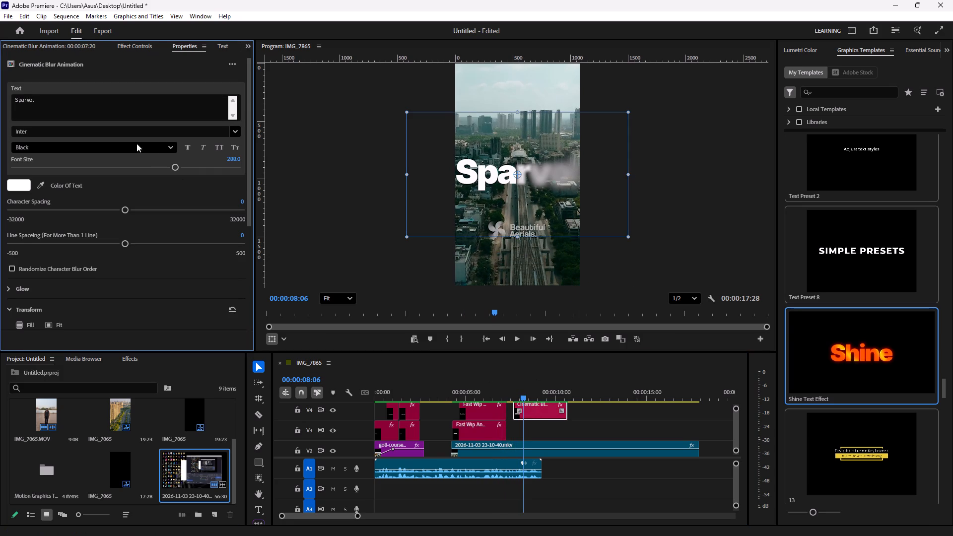
pyautogui.moveTo(83, 103); pyautogui.dragTo(0, 115)
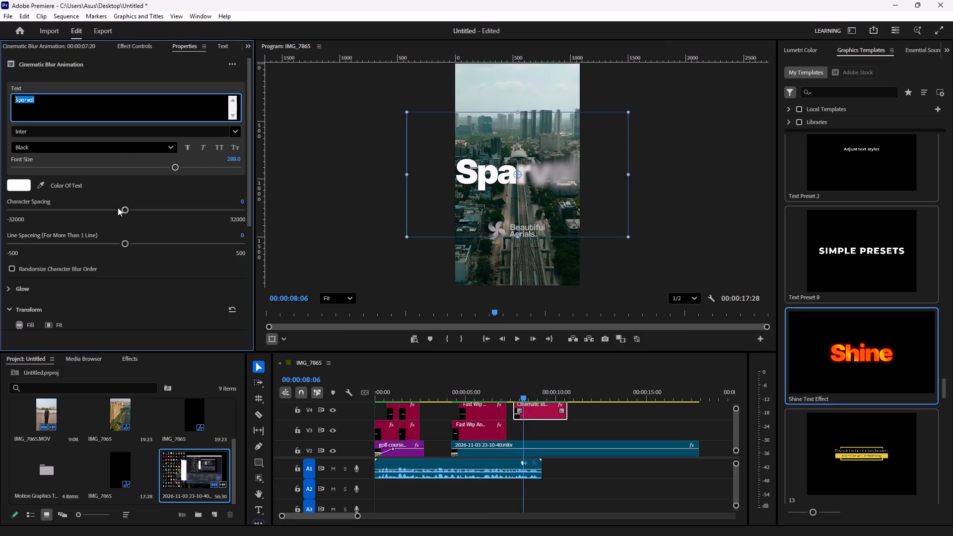
pyautogui.moveTo(173, 168); pyautogui.dragTo(159, 173)
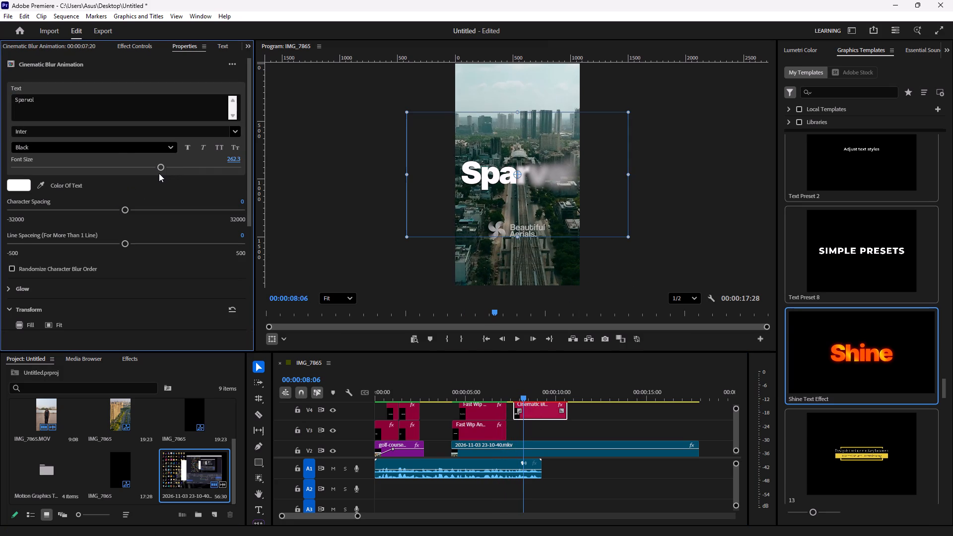
pyautogui.moveTo(159, 171); pyautogui.dragTo(147, 175)
# Replace the Cinematic Blur Animation title's placeholder text with "Sector 67".
pyautogui.moveTo(41, 98); pyautogui.dragTo(0, 123)
pyautogui.hotkey('shift', 's')
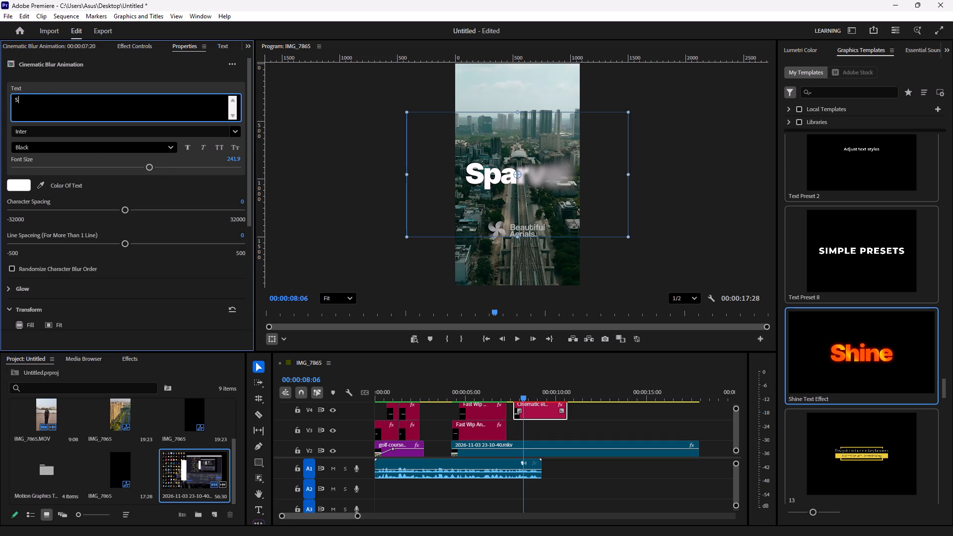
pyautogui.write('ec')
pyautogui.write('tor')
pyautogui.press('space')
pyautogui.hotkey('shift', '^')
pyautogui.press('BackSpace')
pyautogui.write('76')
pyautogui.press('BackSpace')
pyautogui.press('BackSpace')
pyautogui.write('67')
pyautogui.click(589, 419)
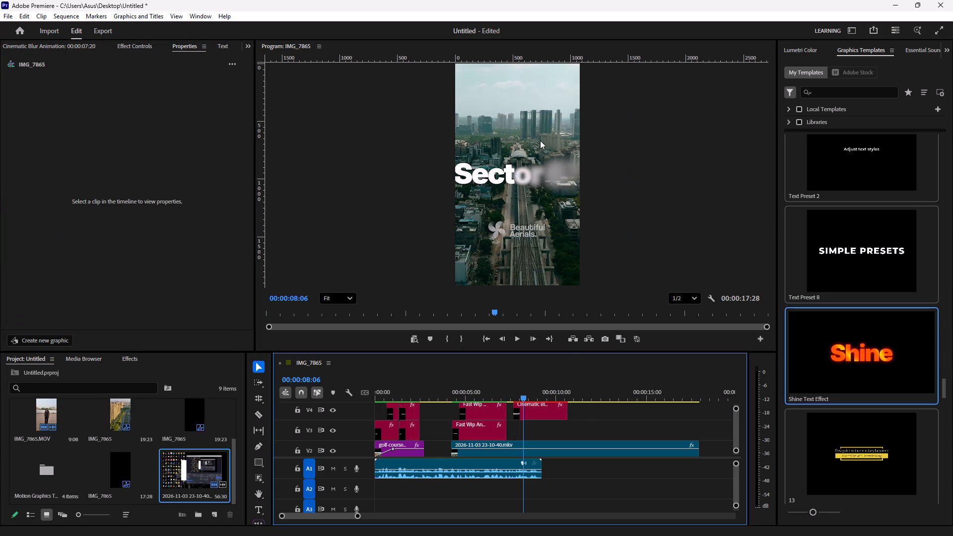
# Replay the Sector 67 title, starting from the GOLF COURSE Extension Road title, to check its animation against the narration.
pyautogui.press('space')
pyautogui.press('space')
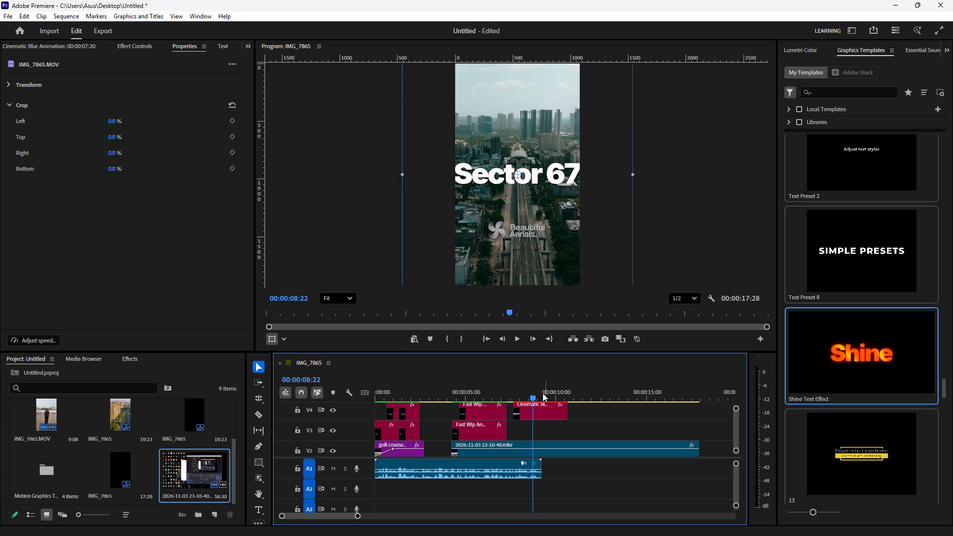
pyautogui.moveTo(535, 398); pyautogui.dragTo(521, 401)
pyautogui.press('space')
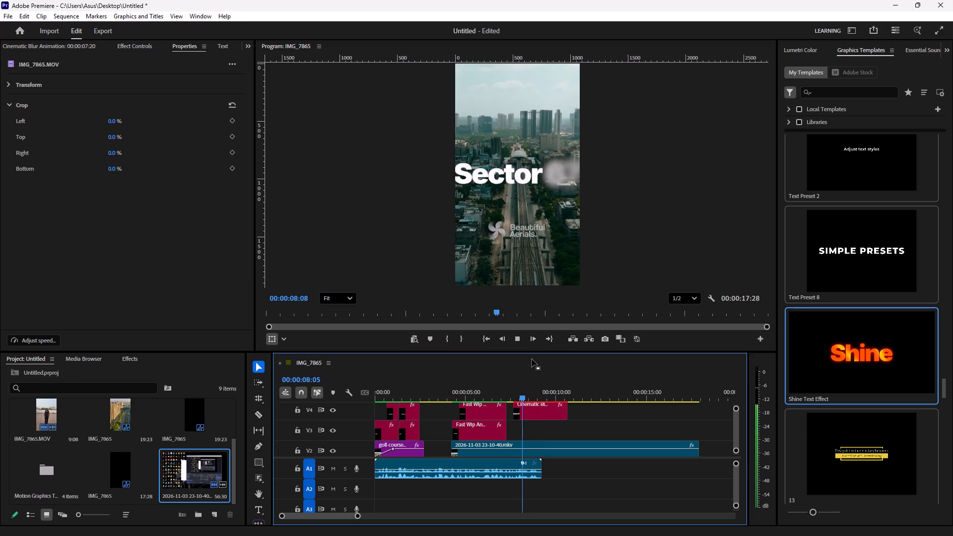
pyautogui.press('space')
pyautogui.moveTo(538, 397); pyautogui.dragTo(499, 399)
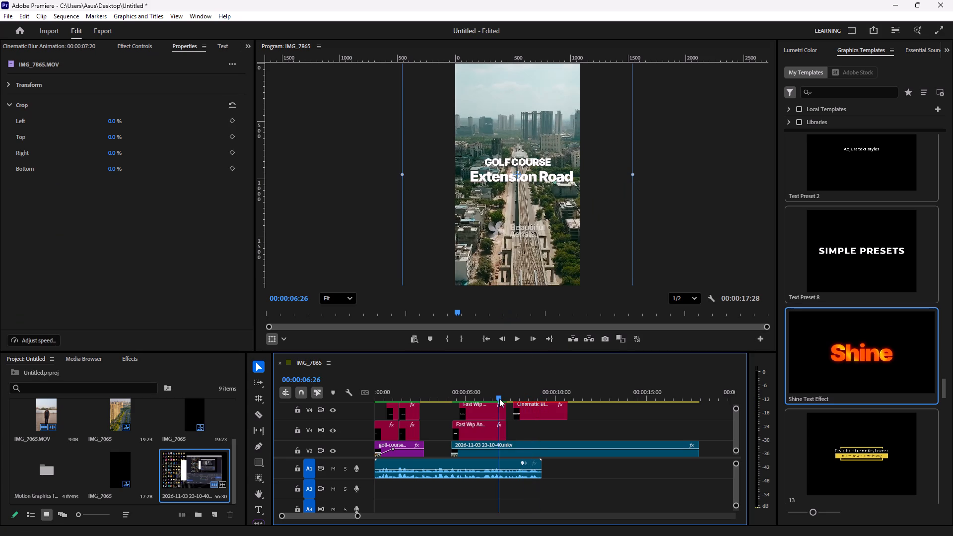
pyautogui.press('space')
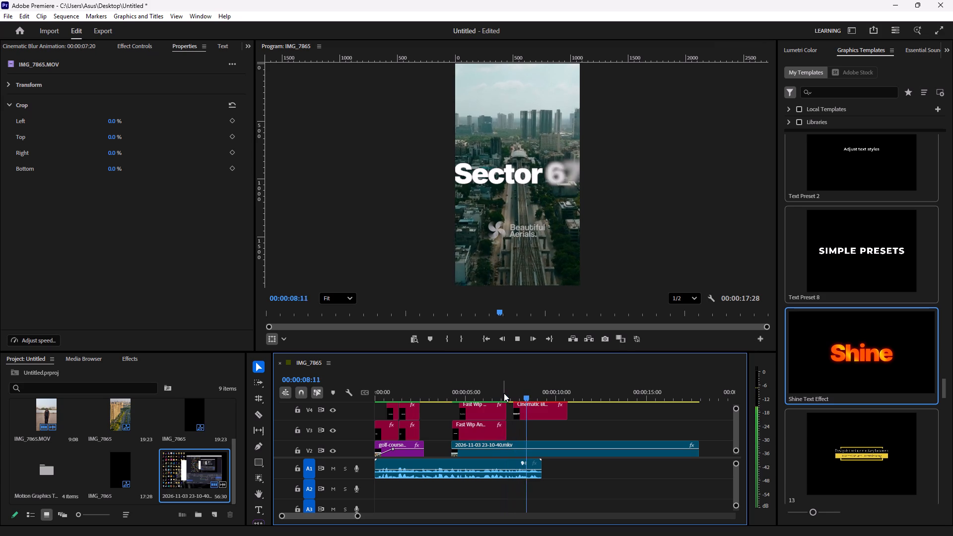
pyautogui.press('space')
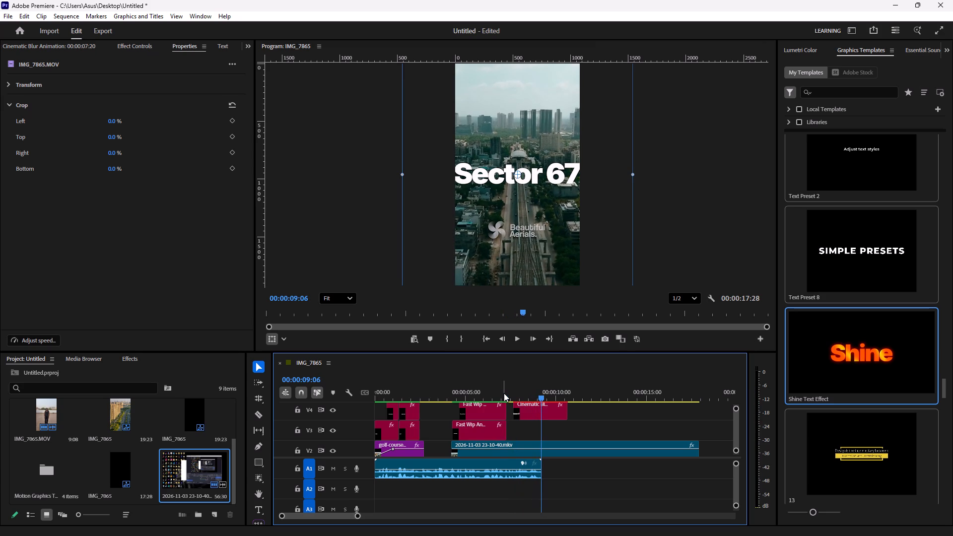
# Extend the Cinematic Blur Animation title's text to read "Sector 67 A".
pyautogui.click(530, 414)
pyautogui.click(92, 109)
pyautogui.press('space')
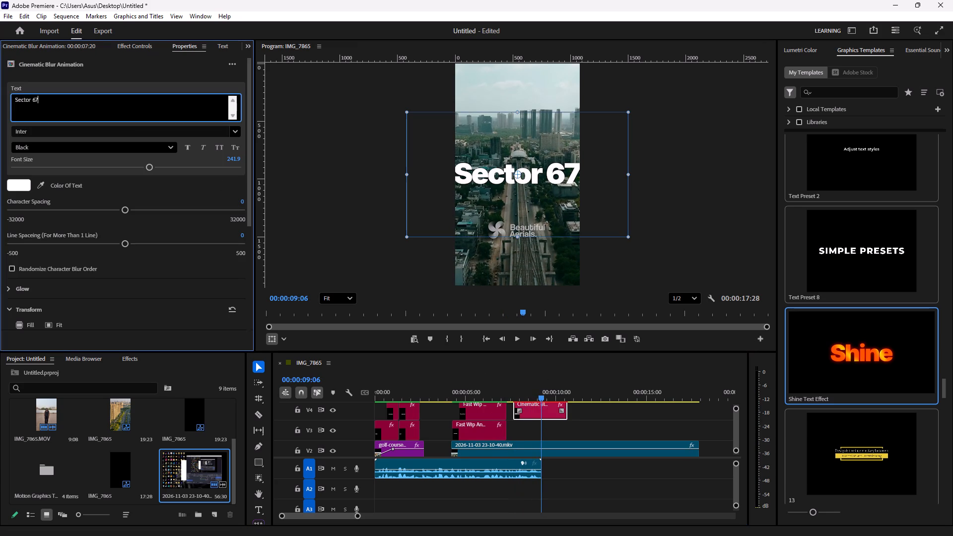
pyautogui.hotkey('shift', 'a')
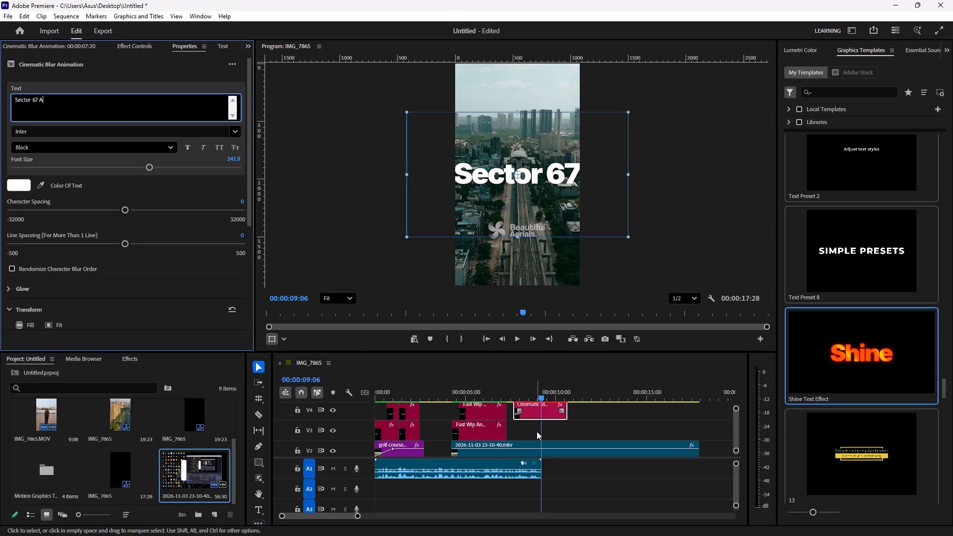
pyautogui.click(405, 235)
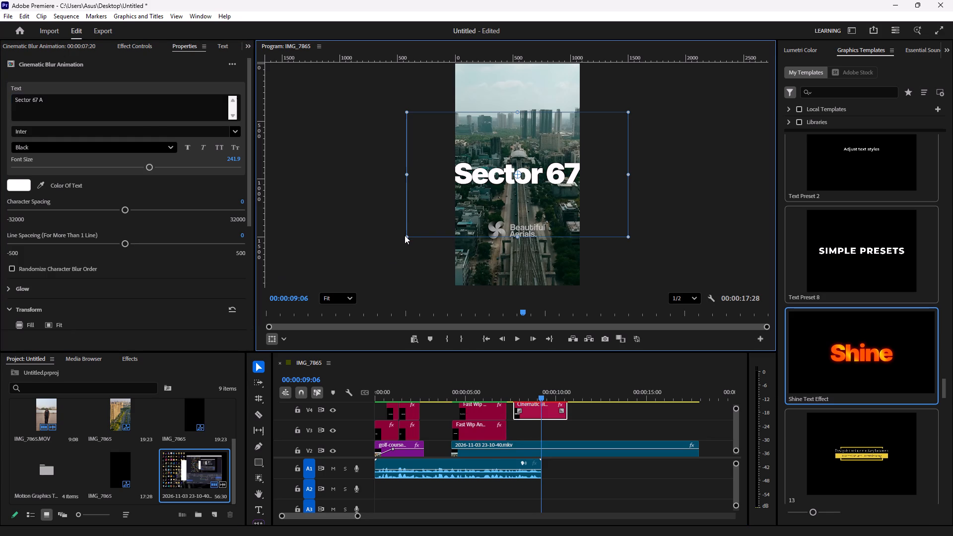
pyautogui.click(554, 407)
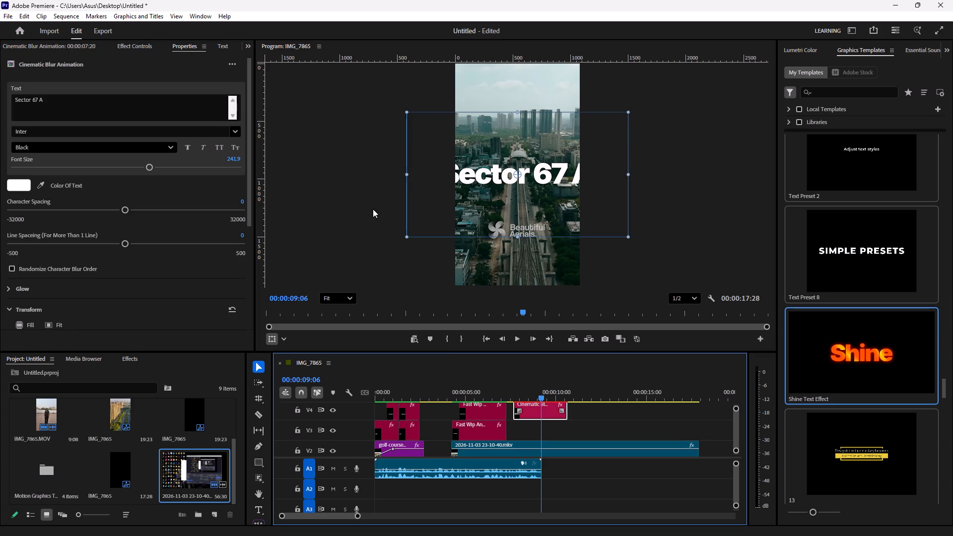
# Scale the Sector 67 A title down to about 52.3 so it fits inside the vertical frame.
pyautogui.moveTo(406, 236); pyautogui.dragTo(434, 211)
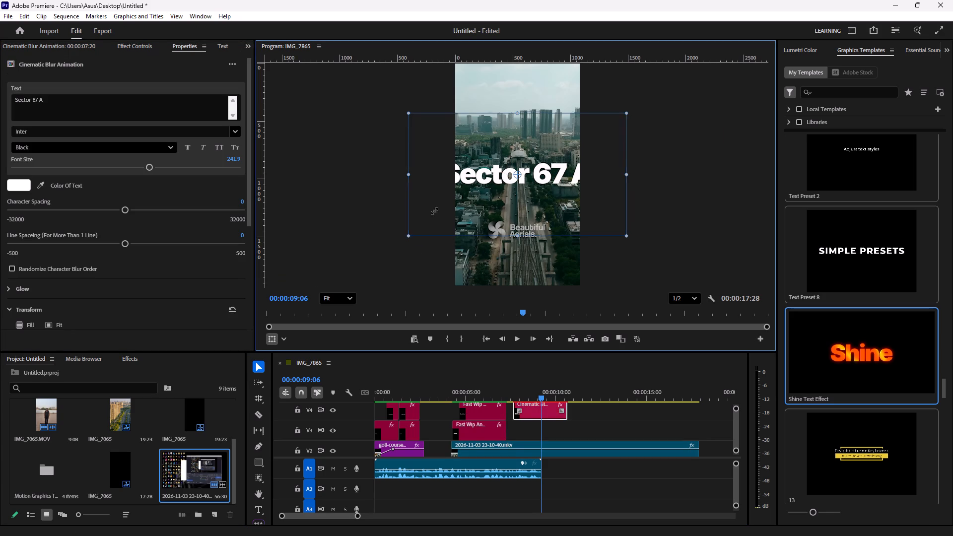
pyautogui.moveTo(434, 211); pyautogui.dragTo(450, 206)
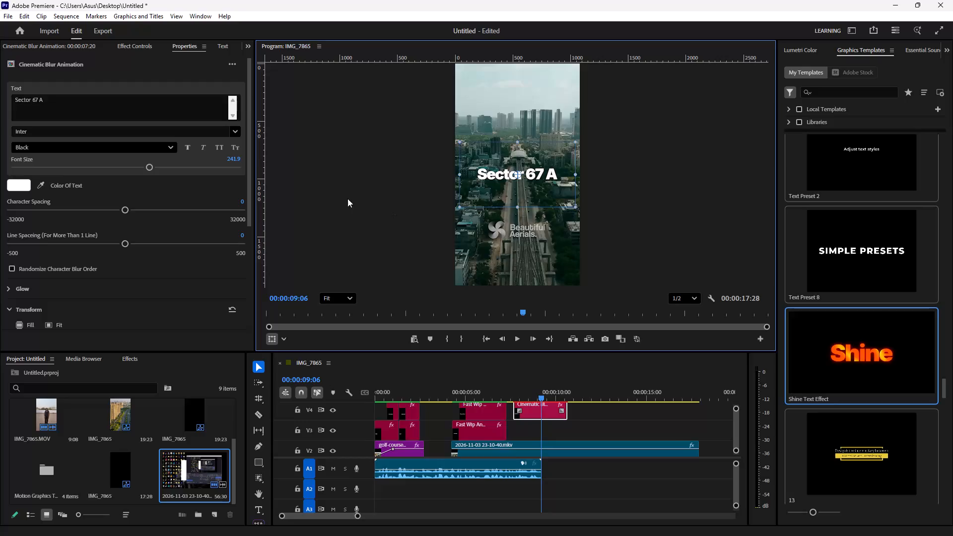
# Raise the Sector 67 A title by setting its vertical position to 833.
pyautogui.click(126, 45)
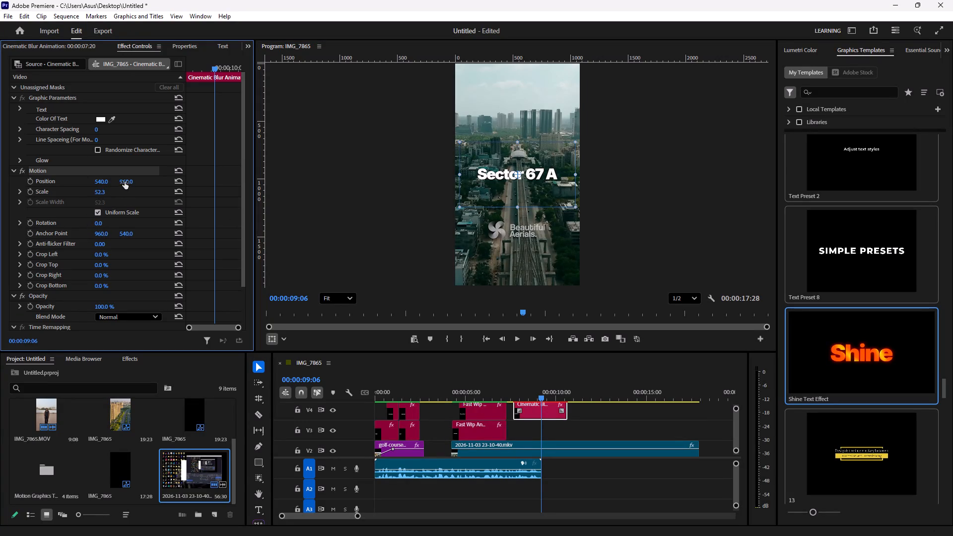
pyautogui.moveTo(125, 182); pyautogui.dragTo(129, 268)
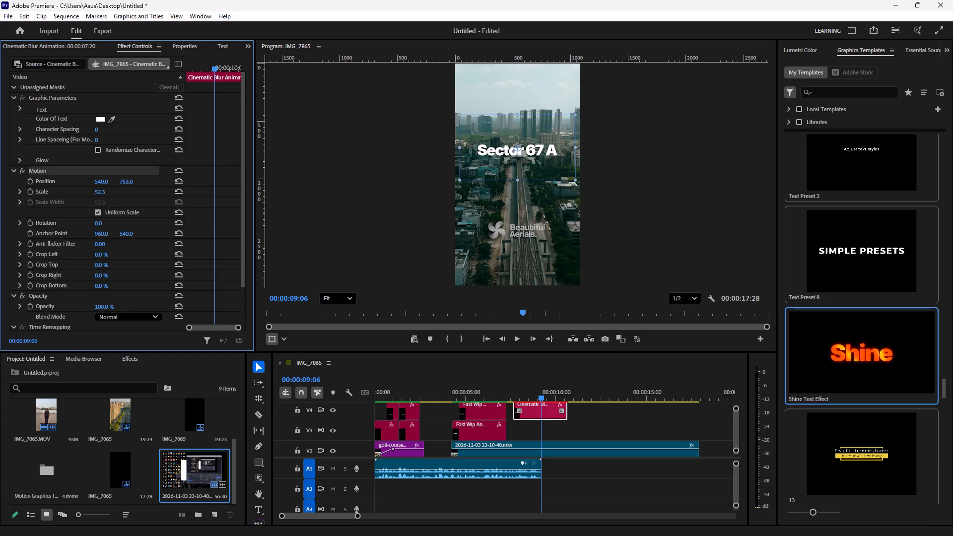
pyautogui.moveTo(129, 268); pyautogui.dragTo(134, 245)
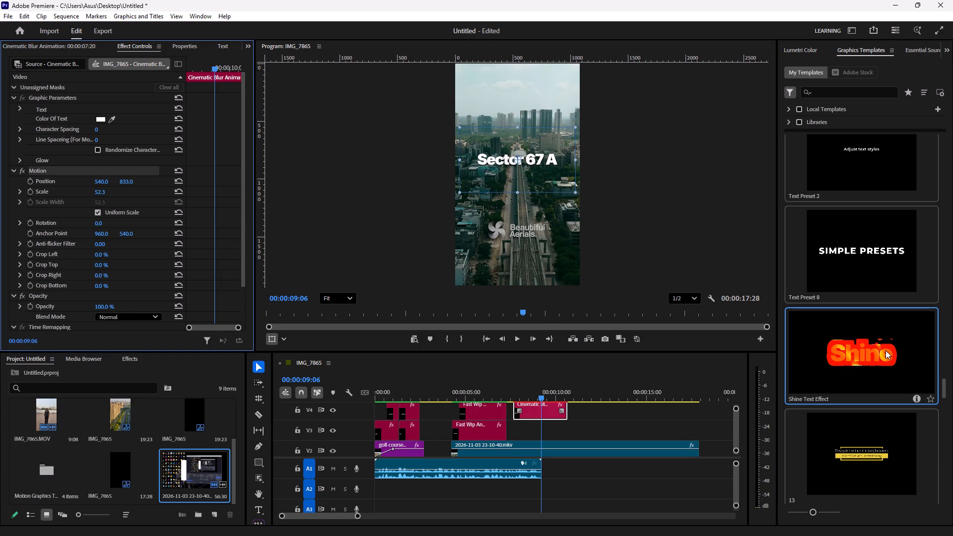
# Find the Flicker Shine Effect template and place it on V3 starting at 00:00:09:06.
pyautogui.scroll(7, 838, 241)
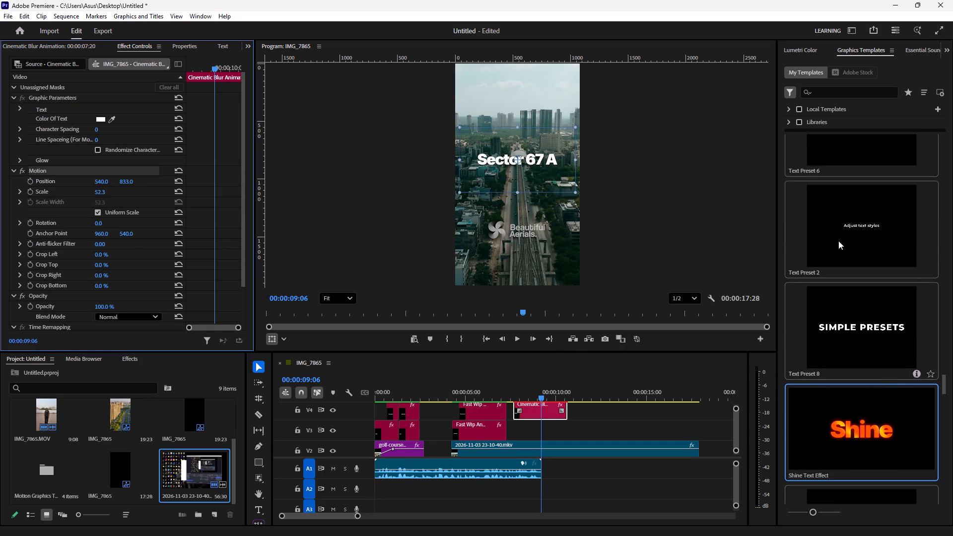
pyautogui.scroll(2, 838, 241)
pyautogui.scroll(-14, 838, 241)
pyautogui.moveTo(943, 389); pyautogui.dragTo(940, 410)
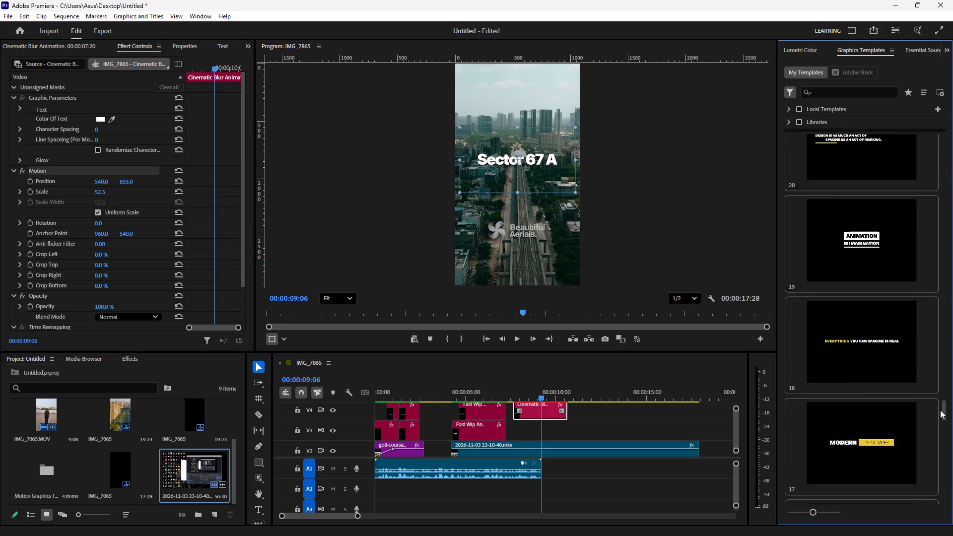
pyautogui.moveTo(940, 410); pyautogui.dragTo(938, 350)
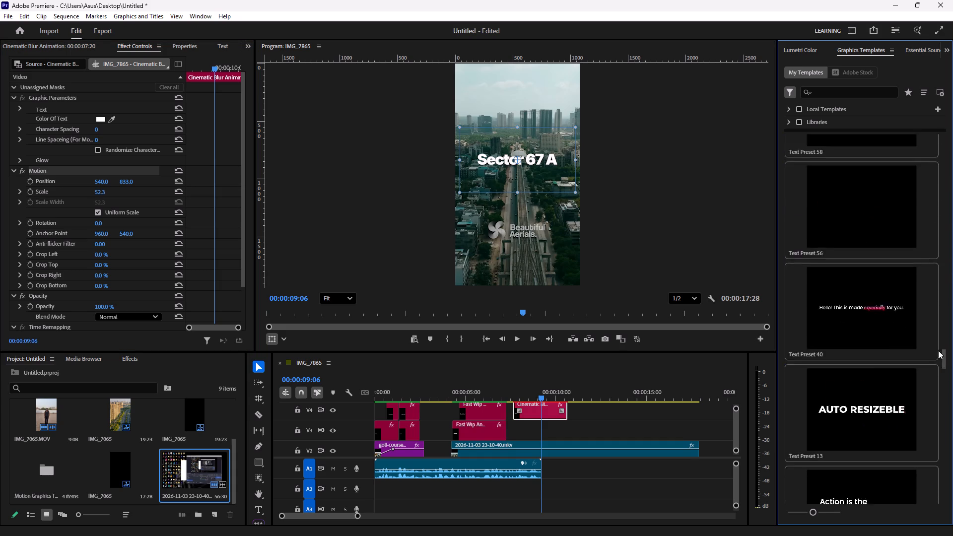
pyautogui.moveTo(938, 350); pyautogui.dragTo(932, 195)
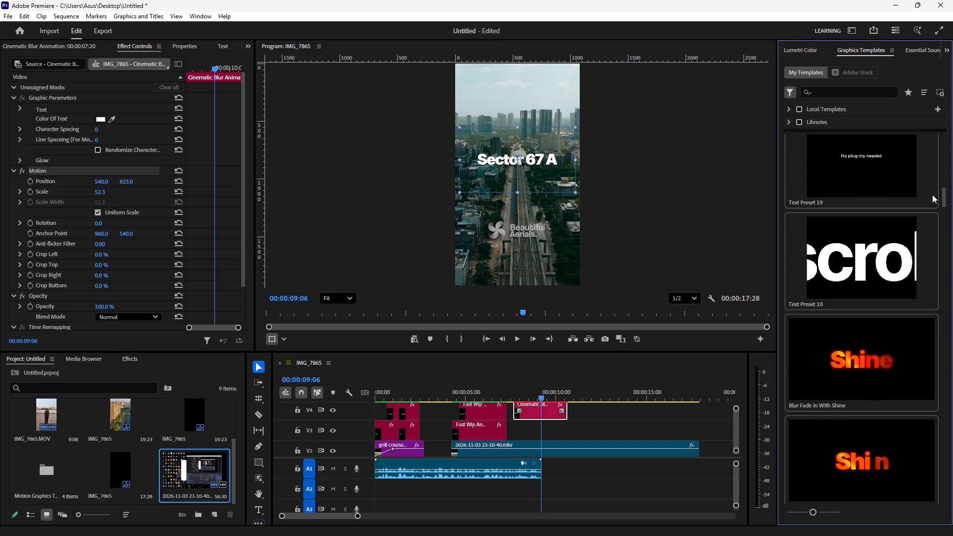
pyautogui.moveTo(932, 195); pyautogui.dragTo(932, 206)
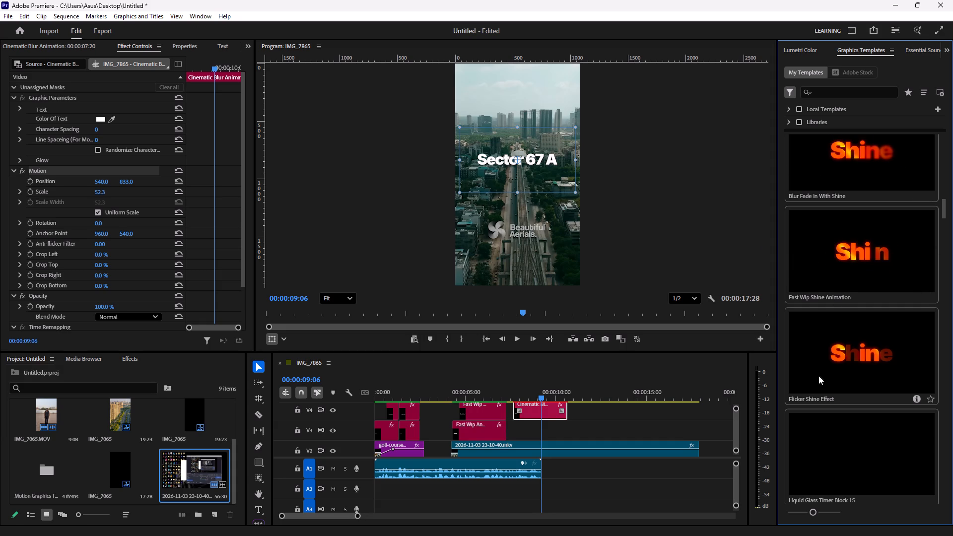
pyautogui.moveTo(865, 358); pyautogui.dragTo(518, 429)
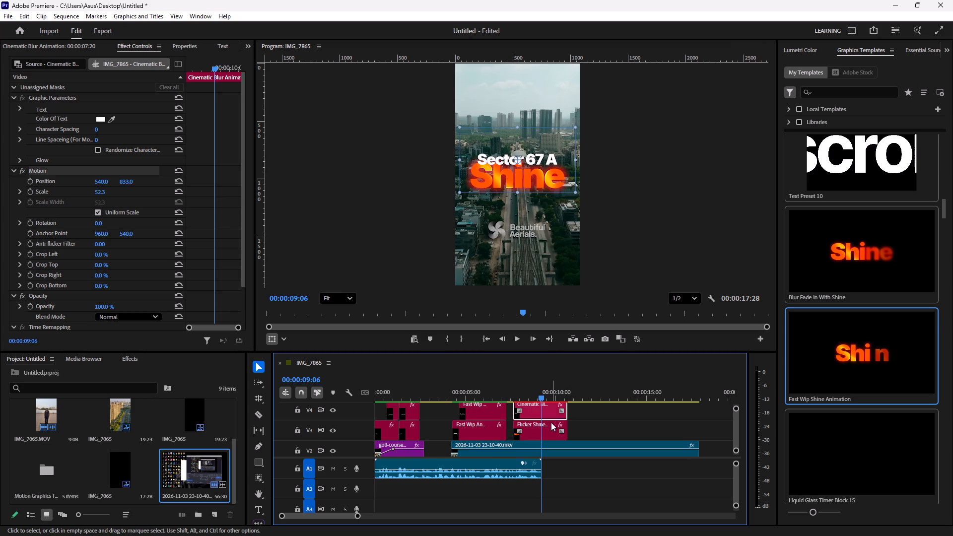
pyautogui.moveTo(545, 422); pyautogui.dragTo(572, 422)
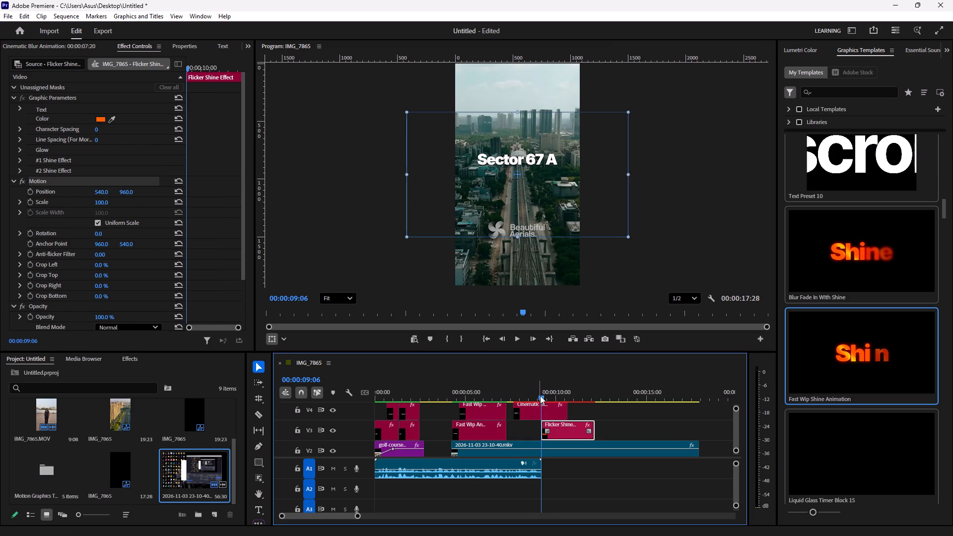
# Play back the Golf Course Extension Road and Sector 67 A titles over the drone footage to check their timing.
pyautogui.moveTo(542, 396); pyautogui.dragTo(490, 405)
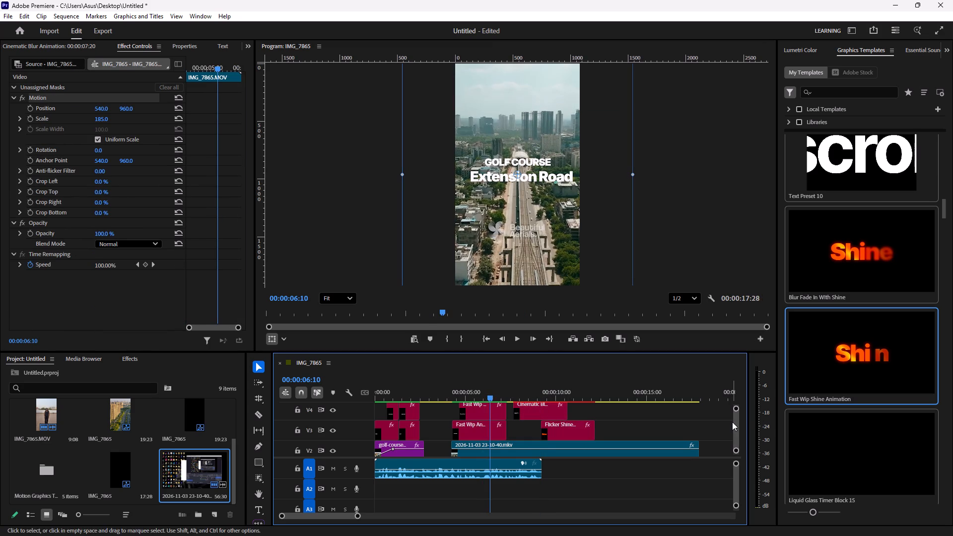
pyautogui.click(737, 423)
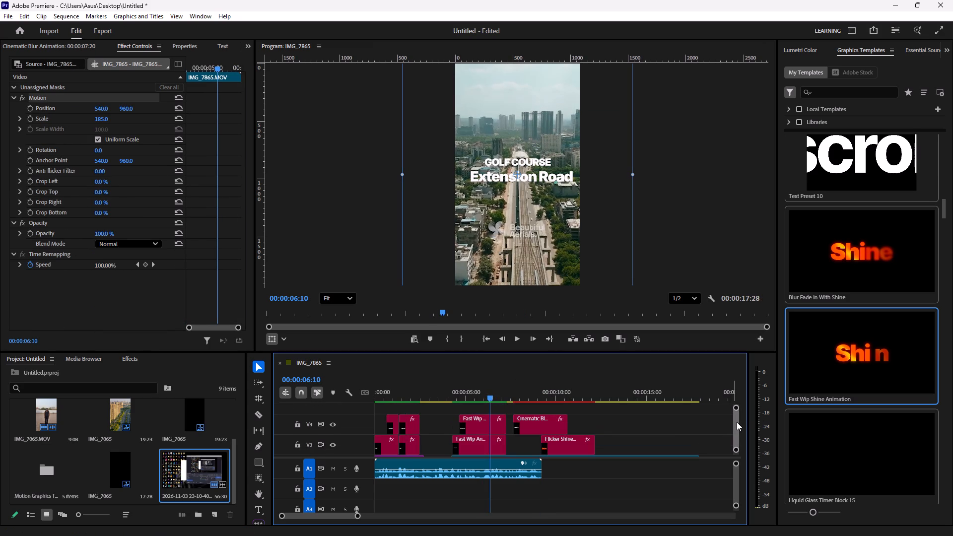
pyautogui.press('space')
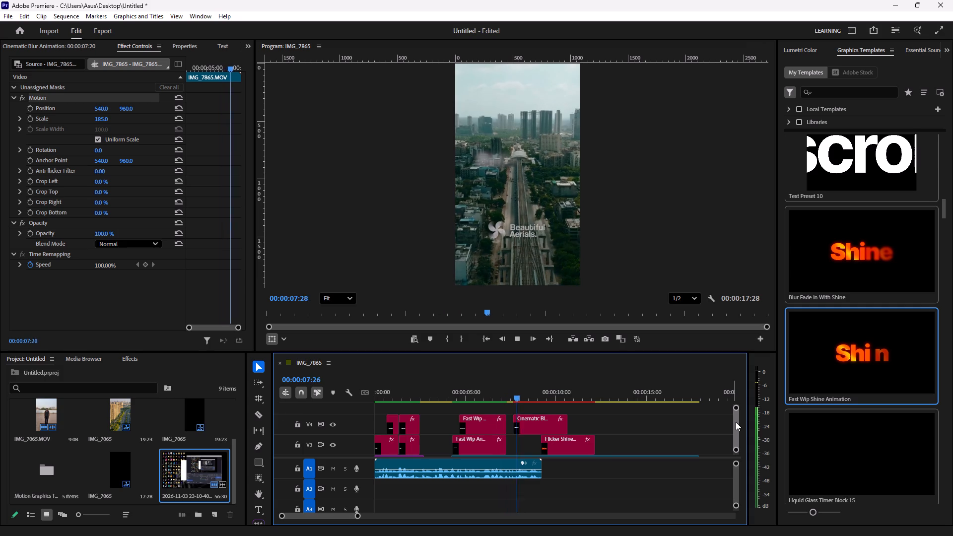
pyautogui.press('space')
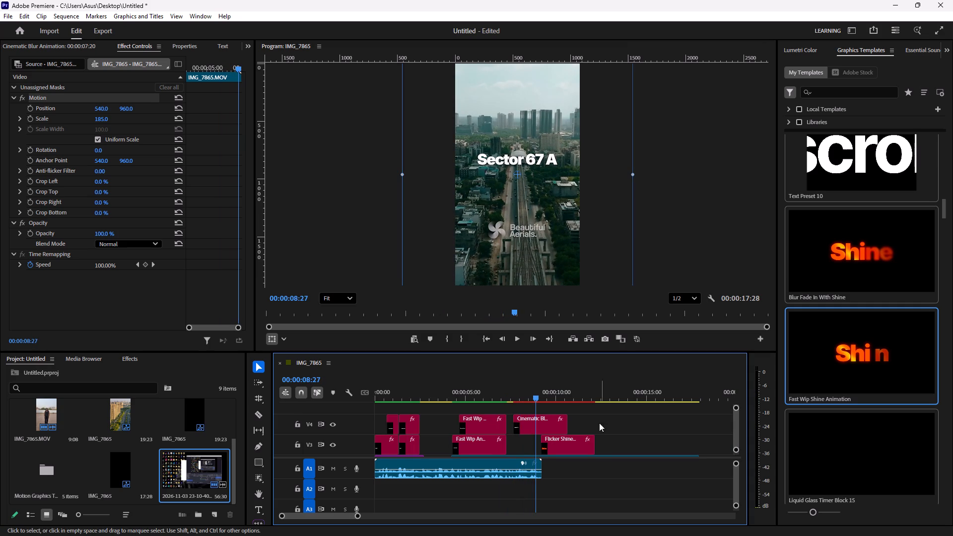
pyautogui.press('space')
pyautogui.press('space')
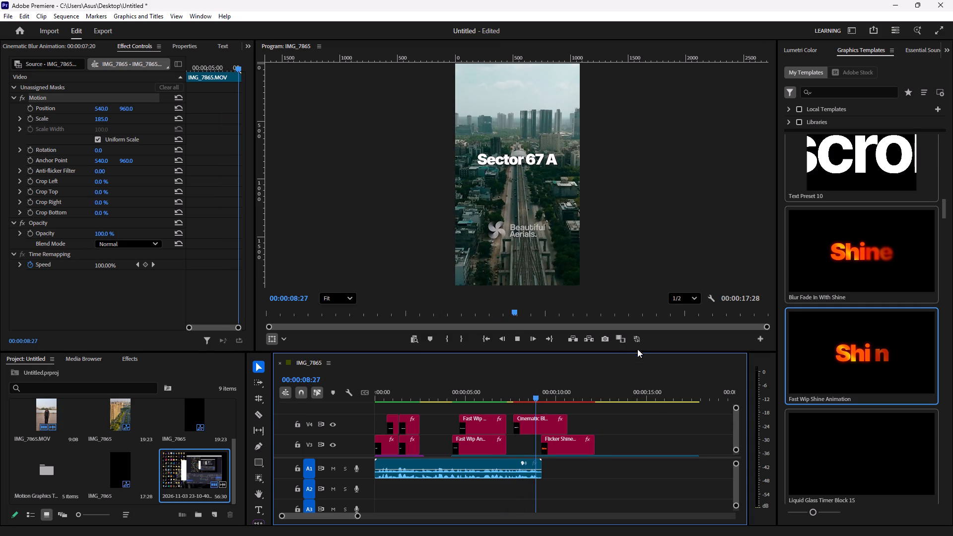
pyautogui.press('space')
pyautogui.press('space')
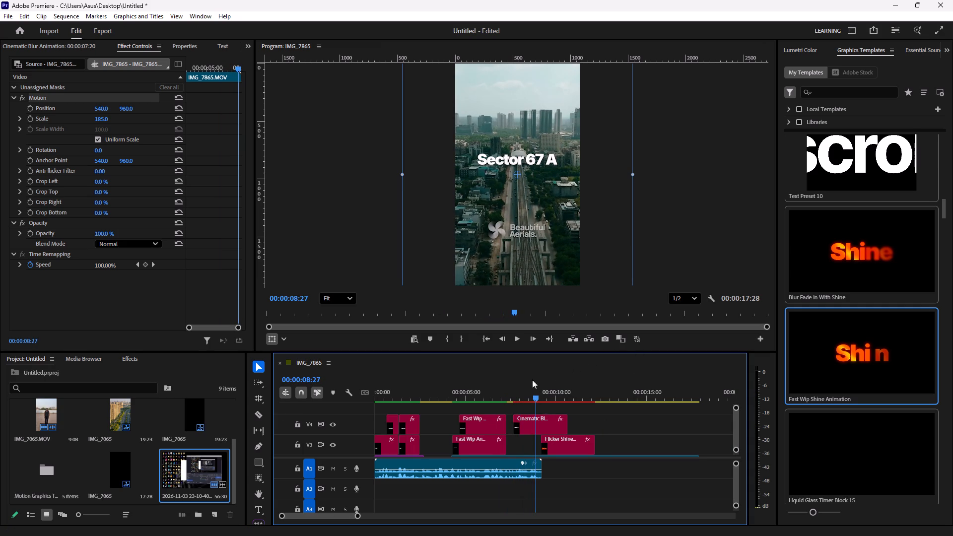
pyautogui.moveTo(538, 400); pyautogui.dragTo(528, 403)
pyautogui.press('space')
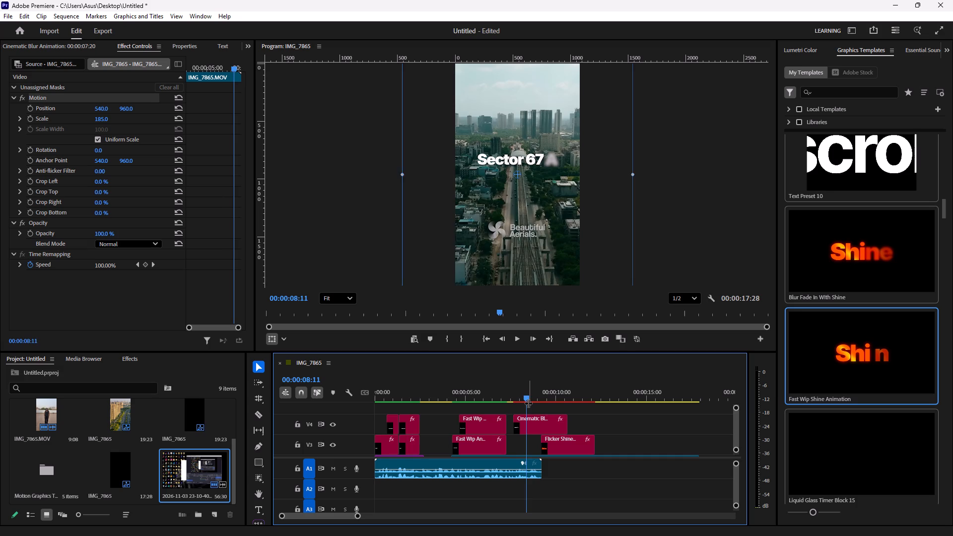
pyautogui.press('space')
pyautogui.moveTo(543, 400); pyautogui.dragTo(525, 404)
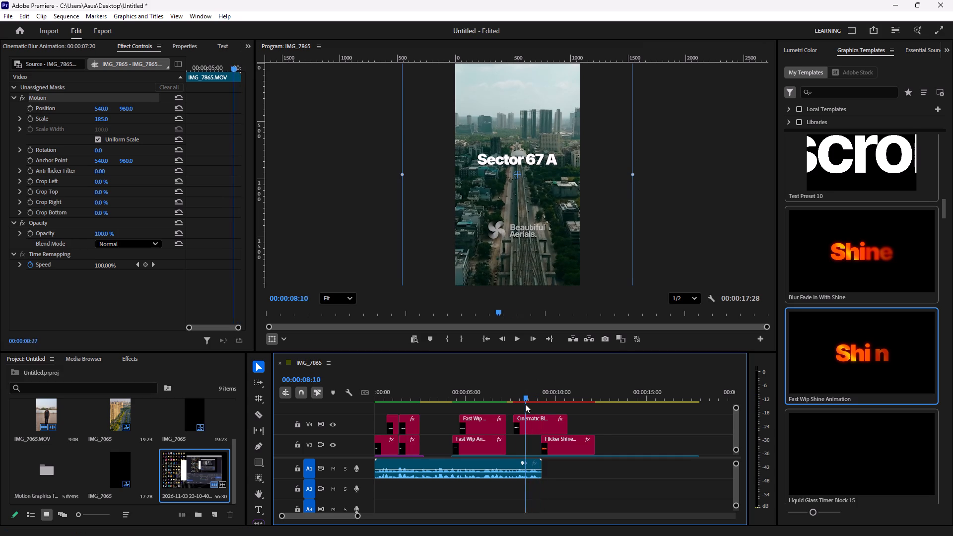
pyautogui.moveTo(525, 404); pyautogui.dragTo(500, 410)
pyautogui.press('space')
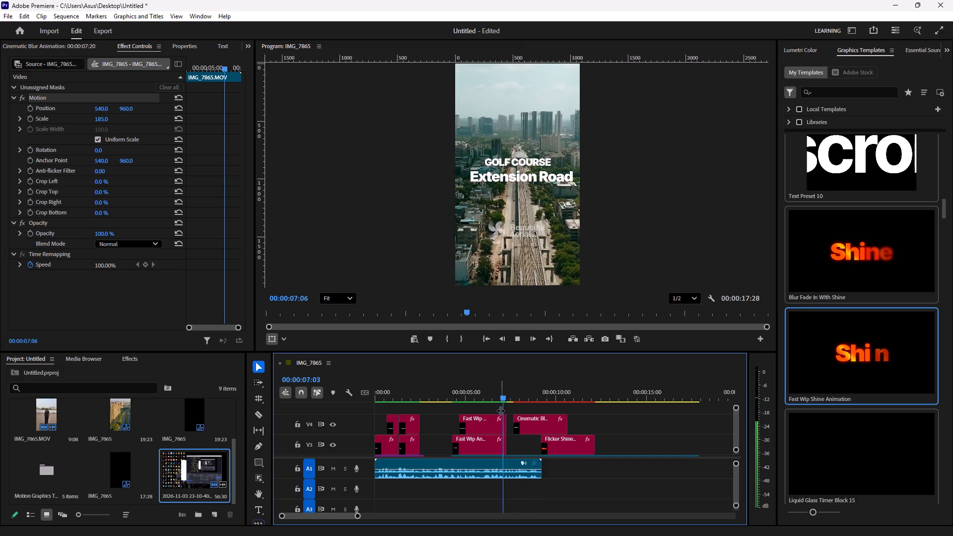
pyautogui.press('space')
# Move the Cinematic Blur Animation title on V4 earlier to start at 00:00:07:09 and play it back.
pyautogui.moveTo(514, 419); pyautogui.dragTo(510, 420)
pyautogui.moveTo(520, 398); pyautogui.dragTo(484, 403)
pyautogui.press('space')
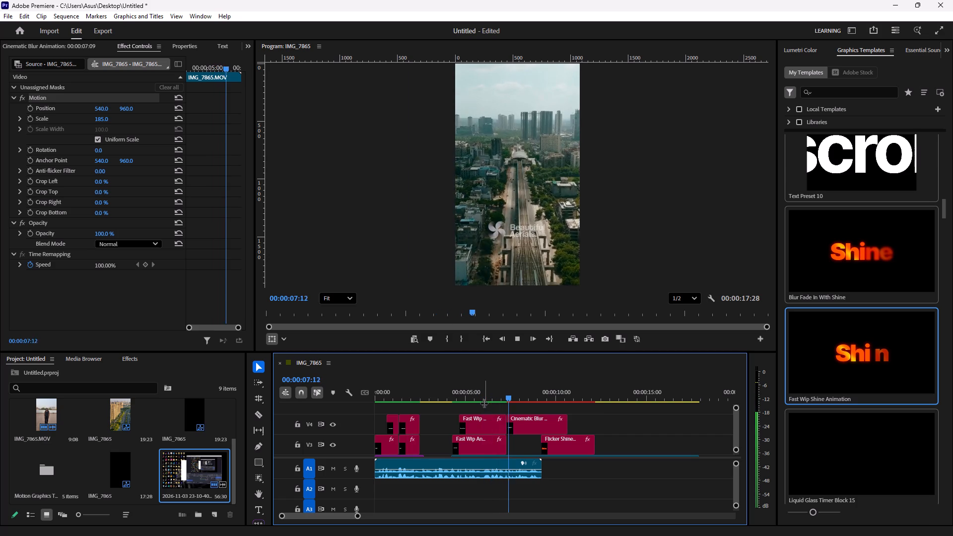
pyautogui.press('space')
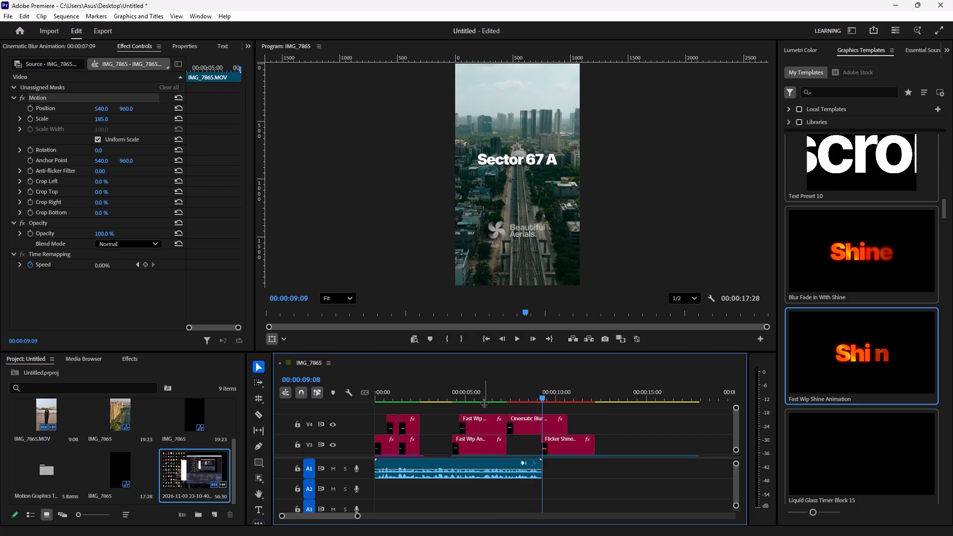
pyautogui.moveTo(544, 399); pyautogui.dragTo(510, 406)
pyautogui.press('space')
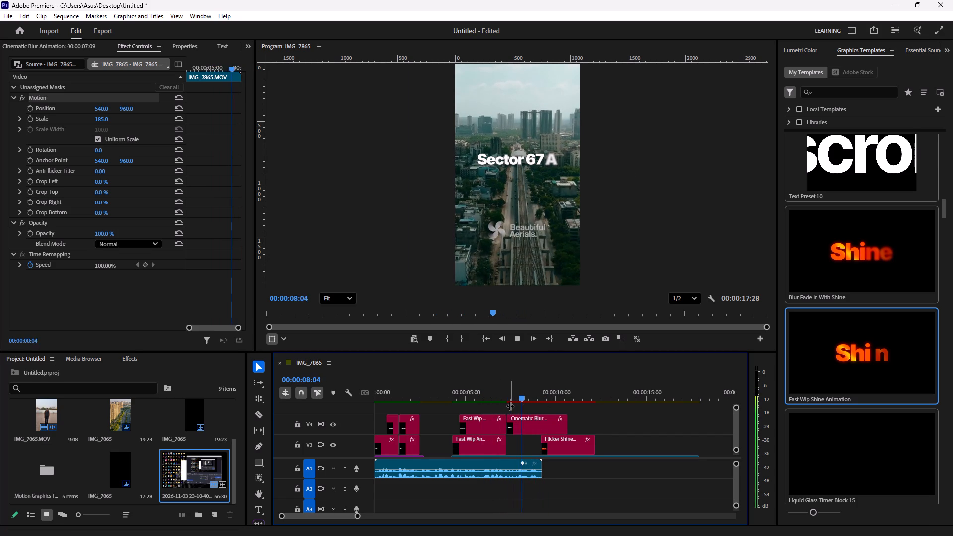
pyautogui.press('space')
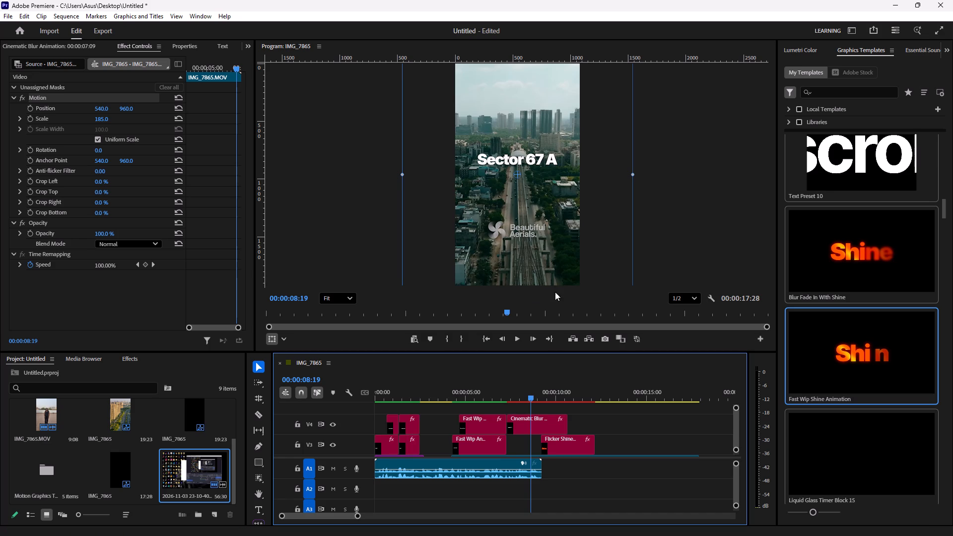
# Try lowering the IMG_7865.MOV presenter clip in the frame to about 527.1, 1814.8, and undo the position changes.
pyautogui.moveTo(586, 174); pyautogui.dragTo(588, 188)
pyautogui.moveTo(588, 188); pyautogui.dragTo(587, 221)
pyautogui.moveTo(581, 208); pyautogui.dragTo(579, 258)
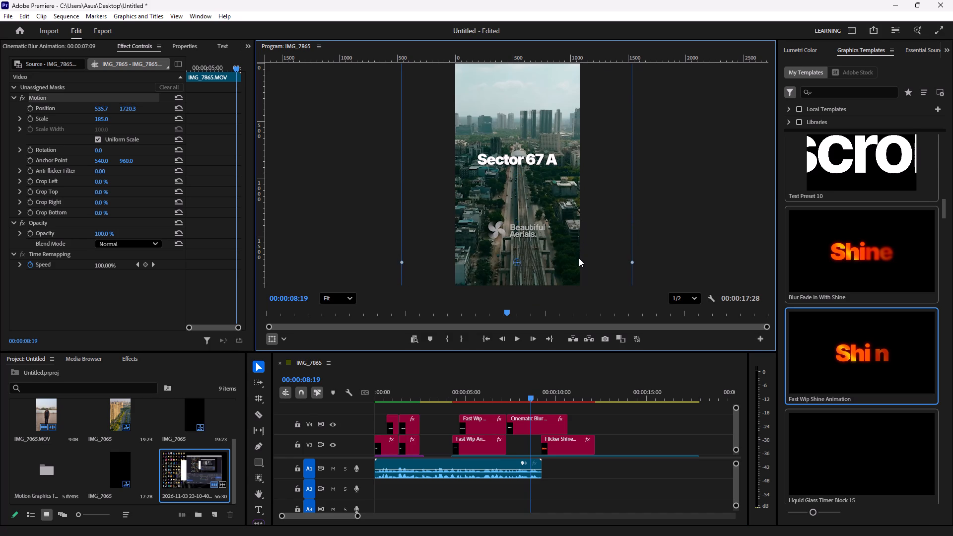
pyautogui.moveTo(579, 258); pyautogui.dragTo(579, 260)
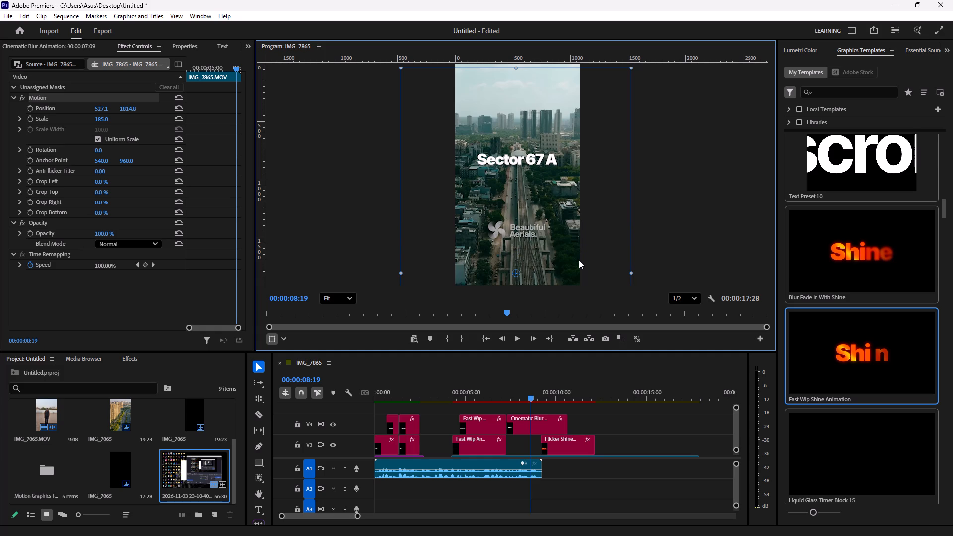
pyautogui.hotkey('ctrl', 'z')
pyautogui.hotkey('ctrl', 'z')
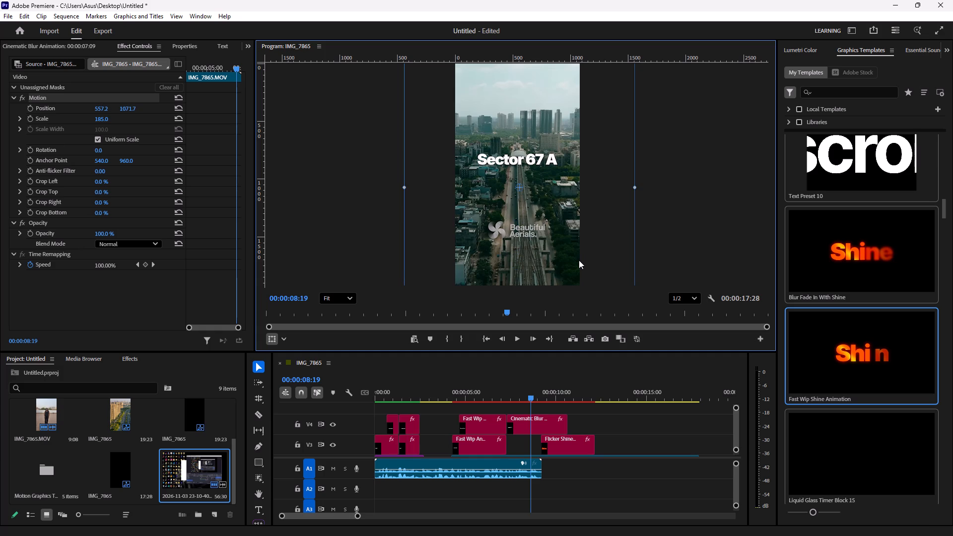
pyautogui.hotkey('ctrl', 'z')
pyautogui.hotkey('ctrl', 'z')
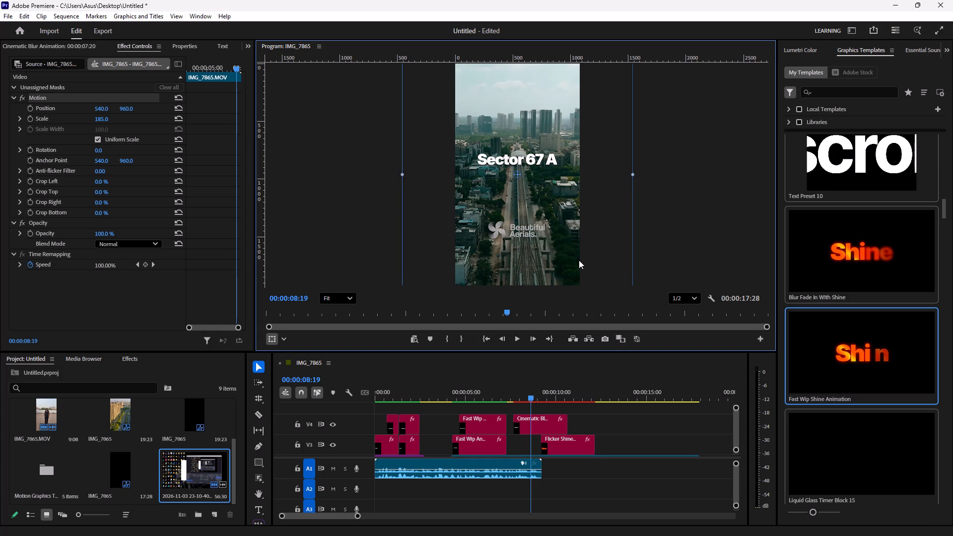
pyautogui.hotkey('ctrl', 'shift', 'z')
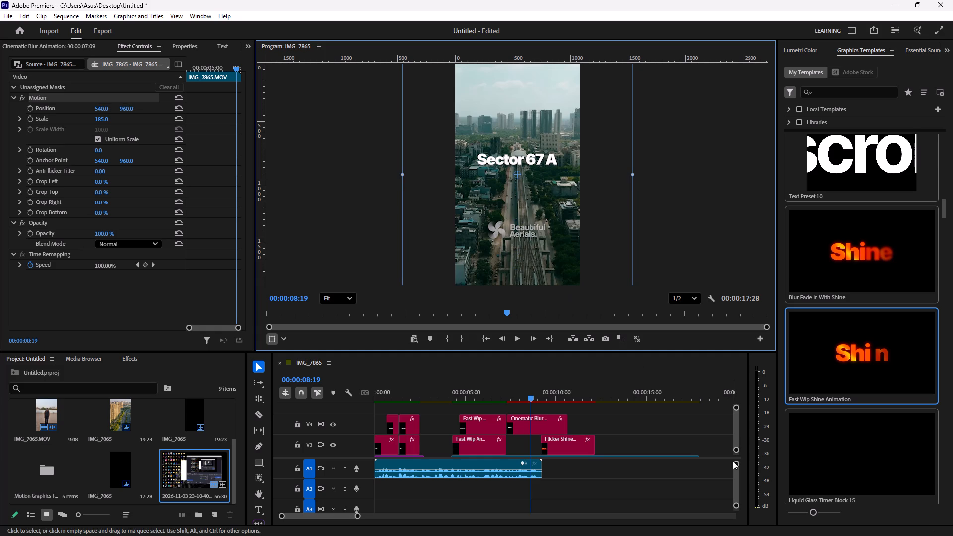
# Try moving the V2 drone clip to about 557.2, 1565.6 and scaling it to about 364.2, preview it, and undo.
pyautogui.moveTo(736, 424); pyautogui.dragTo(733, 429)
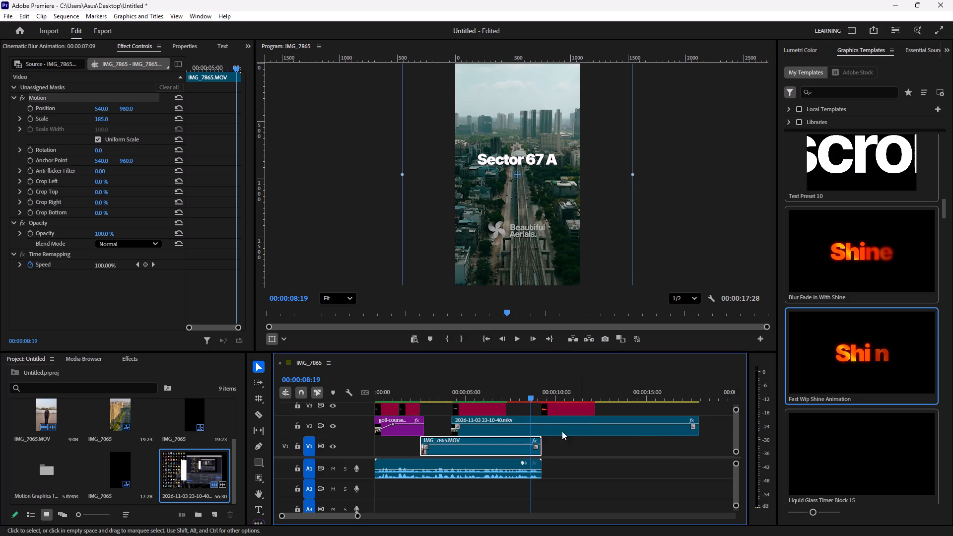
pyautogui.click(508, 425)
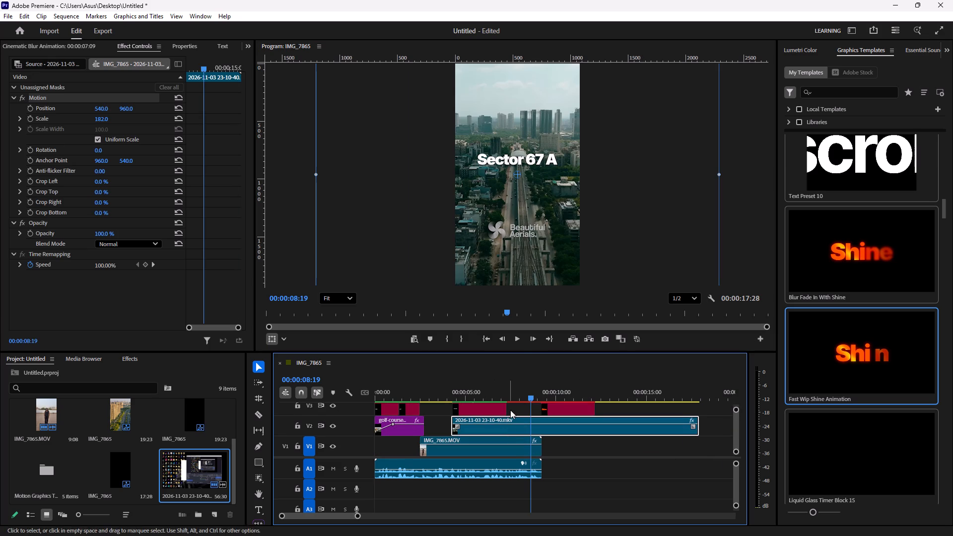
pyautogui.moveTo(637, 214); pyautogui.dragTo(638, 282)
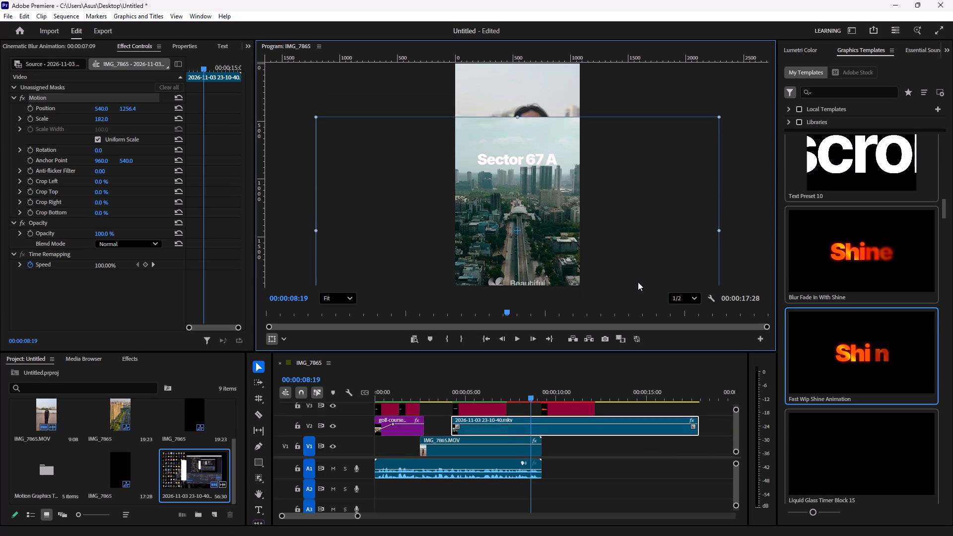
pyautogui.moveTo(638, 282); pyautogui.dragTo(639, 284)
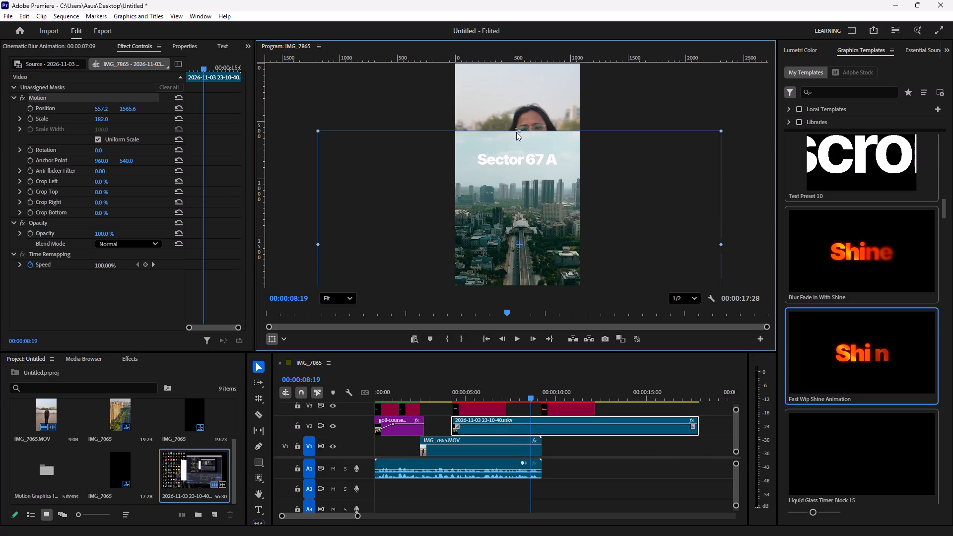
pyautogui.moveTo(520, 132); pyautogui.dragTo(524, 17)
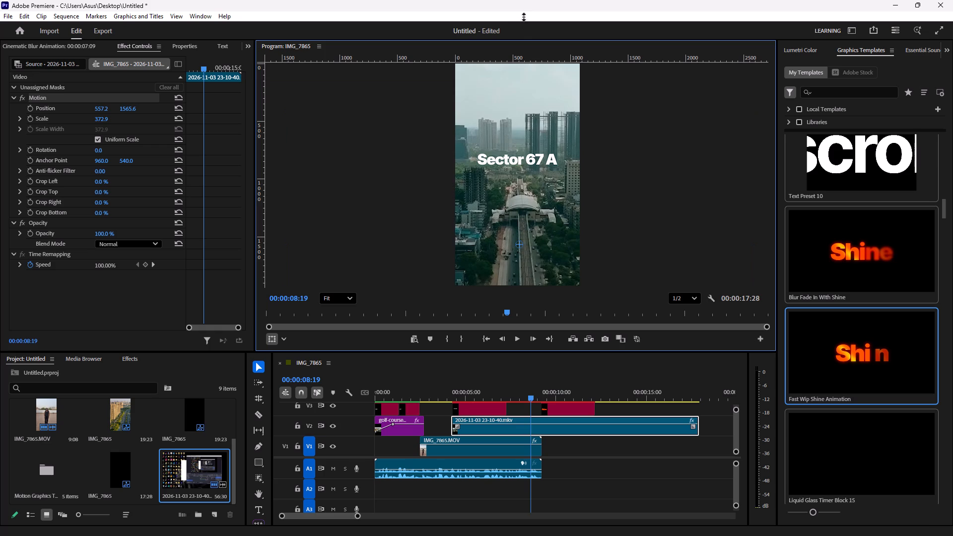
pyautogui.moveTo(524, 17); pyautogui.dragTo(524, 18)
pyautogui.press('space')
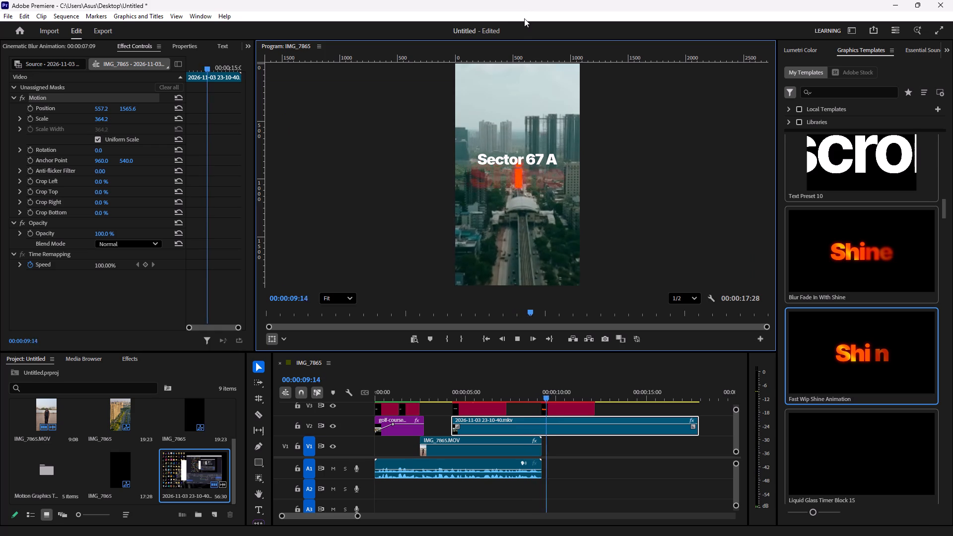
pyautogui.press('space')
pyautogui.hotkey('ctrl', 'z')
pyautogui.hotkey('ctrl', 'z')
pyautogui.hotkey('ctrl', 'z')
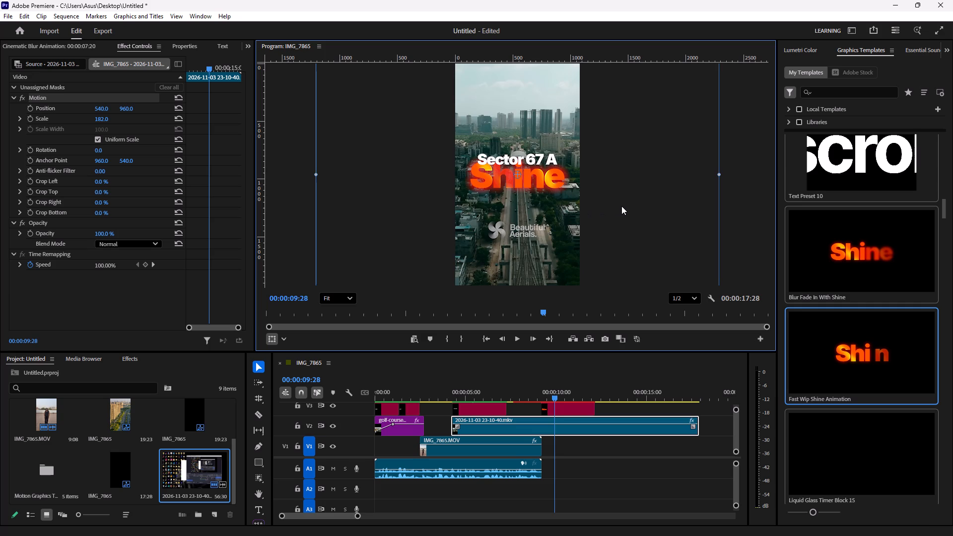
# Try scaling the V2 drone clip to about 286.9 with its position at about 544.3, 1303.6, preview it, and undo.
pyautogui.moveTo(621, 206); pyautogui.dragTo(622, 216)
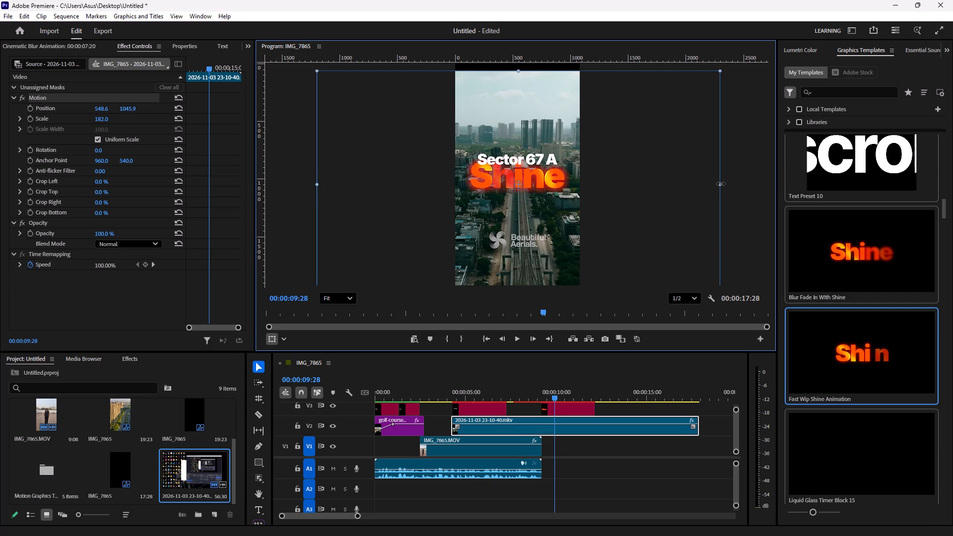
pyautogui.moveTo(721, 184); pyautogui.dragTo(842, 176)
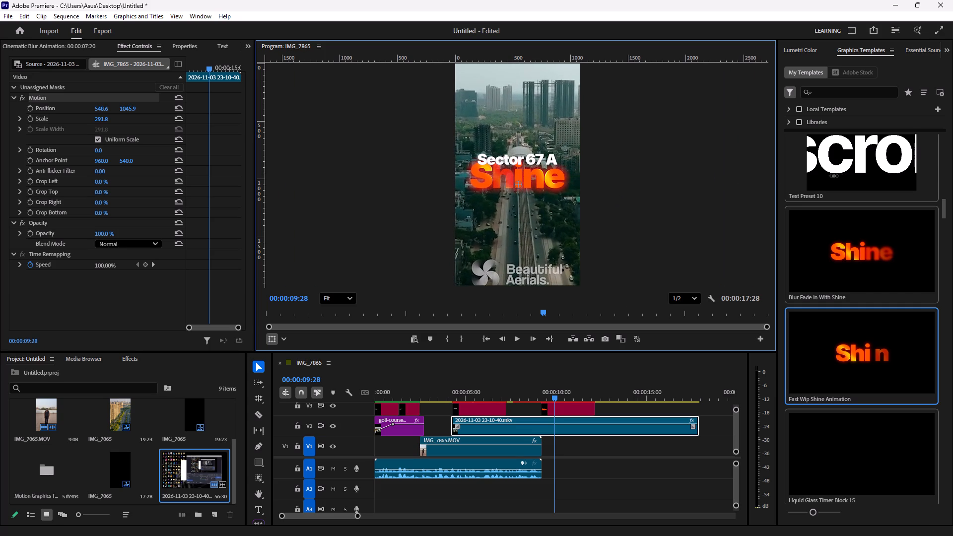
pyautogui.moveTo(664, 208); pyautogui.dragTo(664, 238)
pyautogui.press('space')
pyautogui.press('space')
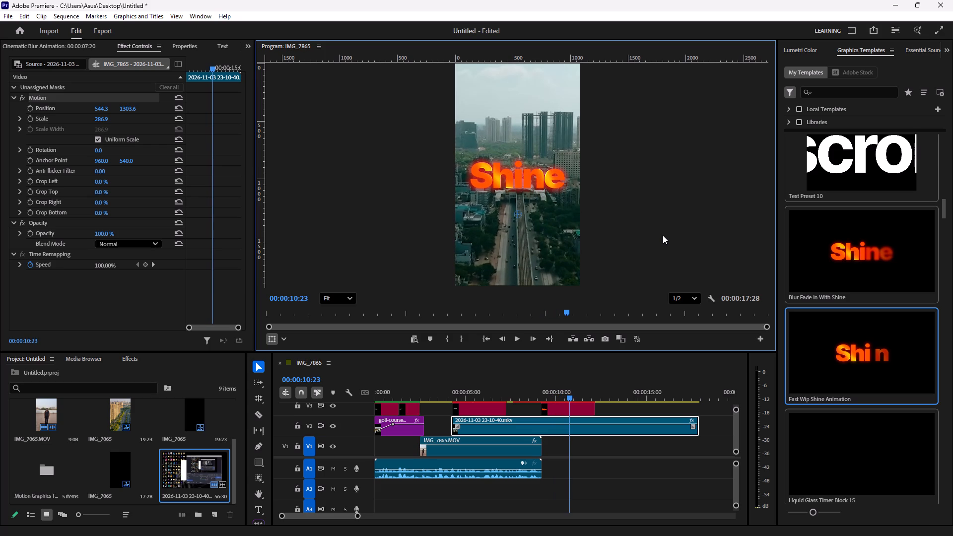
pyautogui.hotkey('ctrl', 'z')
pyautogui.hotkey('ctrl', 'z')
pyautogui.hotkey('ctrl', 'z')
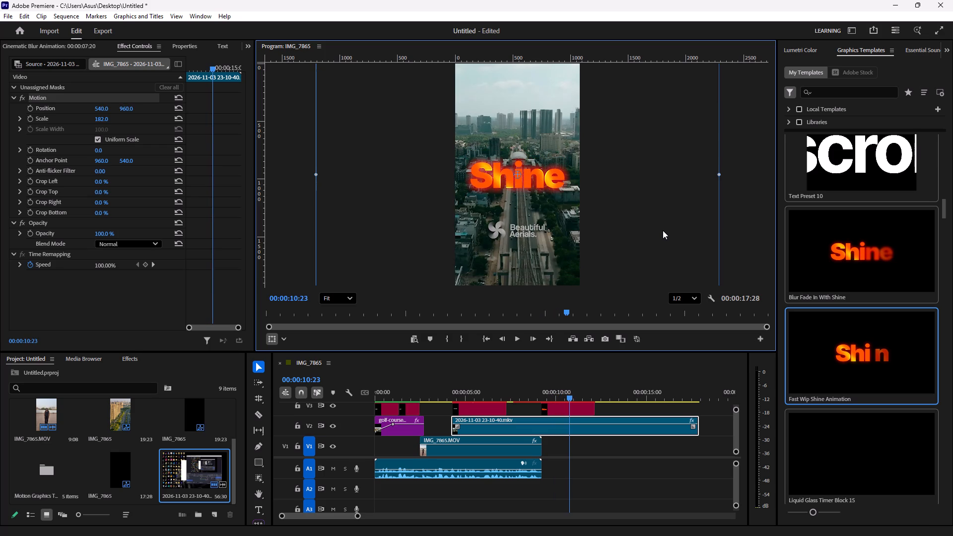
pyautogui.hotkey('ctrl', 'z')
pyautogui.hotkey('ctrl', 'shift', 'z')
# Step back through the edit history until the Flicker Shine Effect title is removed from V3.
pyautogui.click(733, 424)
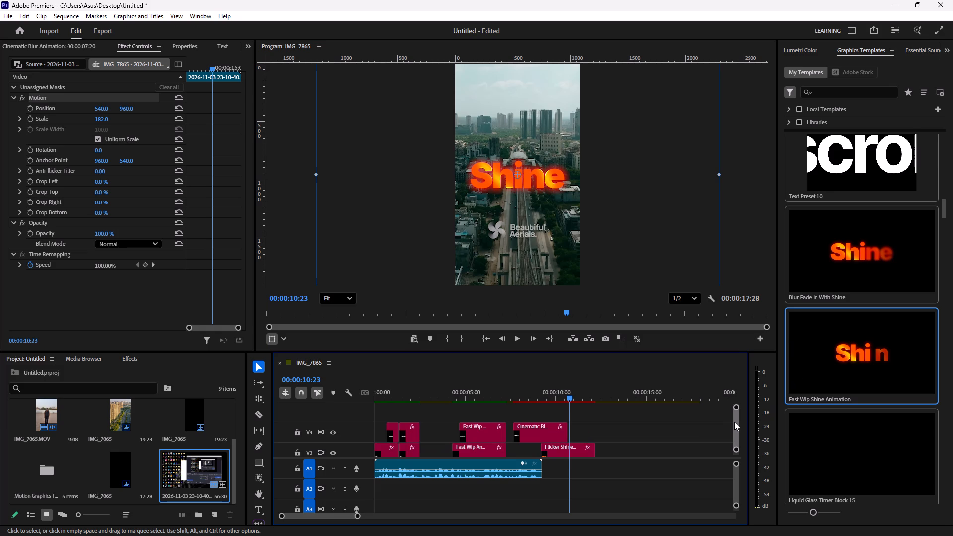
pyautogui.hotkey('ctrl', 'z')
pyautogui.hotkey('ctrl', 'shift', 'z')
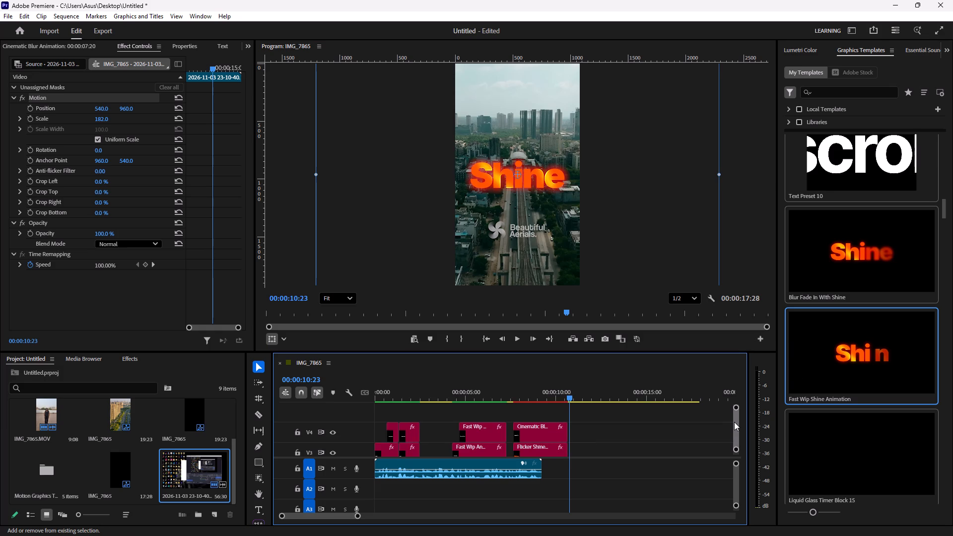
pyautogui.hotkey('ctrl', 'shift', 'z')
pyautogui.hotkey('ctrl', 'shift', 'z')
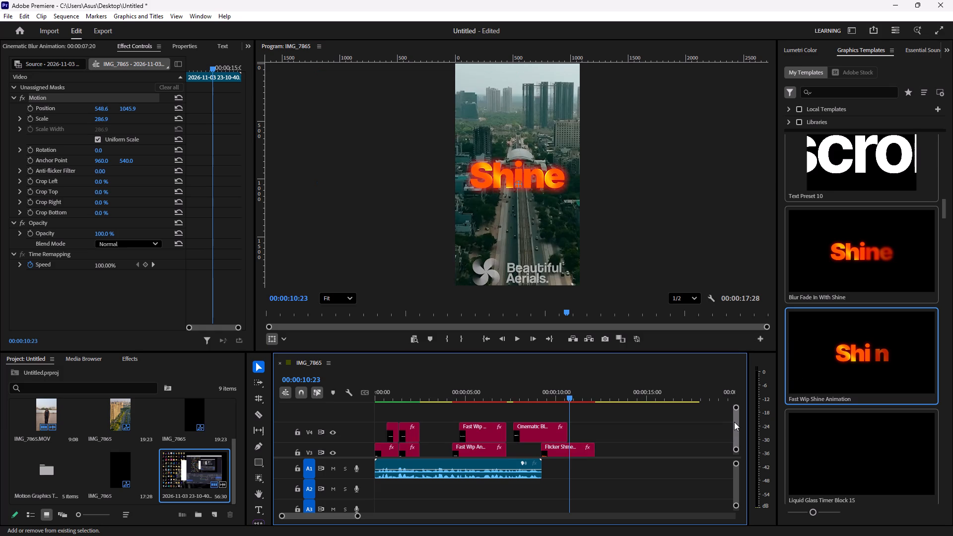
pyautogui.hotkey('ctrl', 'shift', 'z')
pyautogui.hotkey('ctrl', 'z')
pyautogui.hotkey('ctrl', 'z')
pyautogui.hotkey('ctrl', 'z')
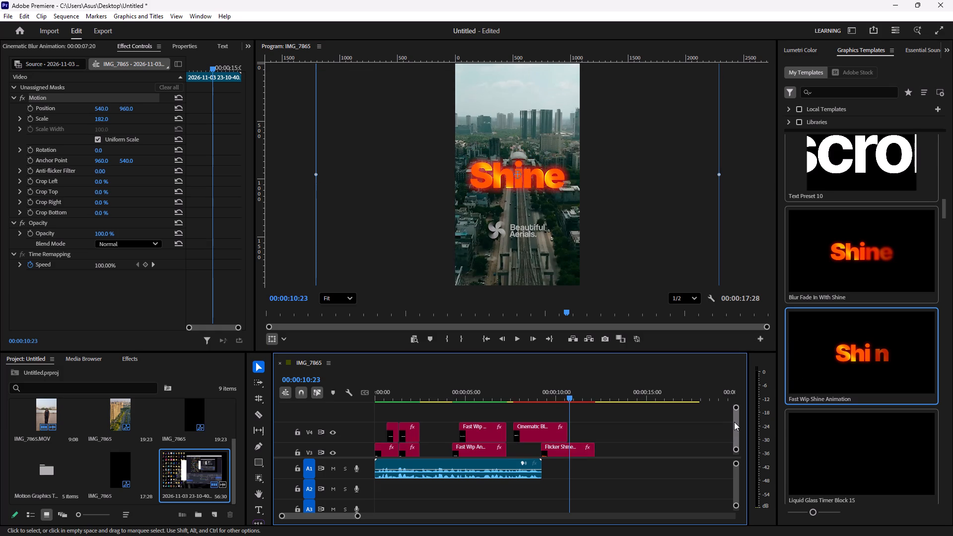
pyautogui.hotkey('ctrl', 'z')
pyautogui.hotkey('ctrl', 'z')
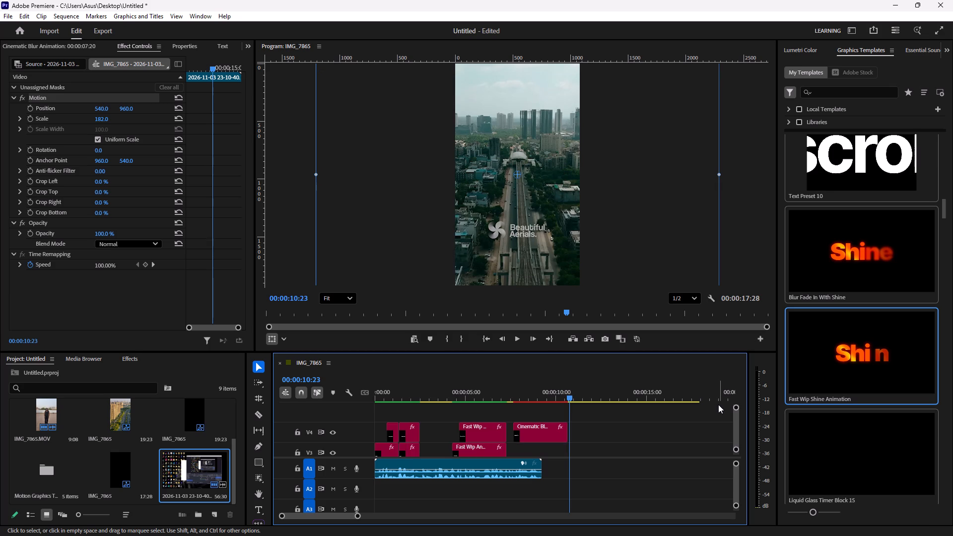
# Restore the Flicker Shine Effect title on V3 and extend the V4 Cinematic Blur title's start back to 00:00:07:09.
pyautogui.hotkey('ctrl', 'shift', 'z')
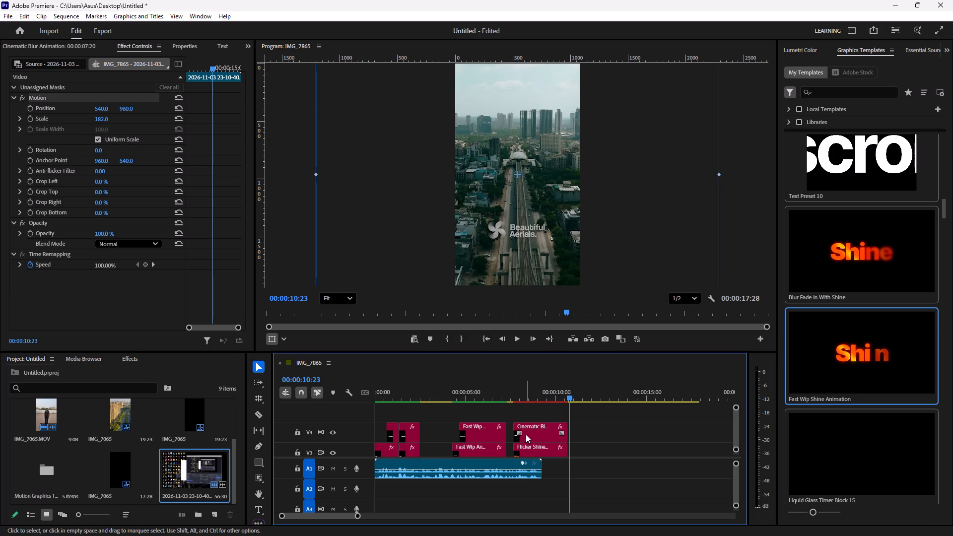
pyautogui.moveTo(513, 427); pyautogui.dragTo(506, 429)
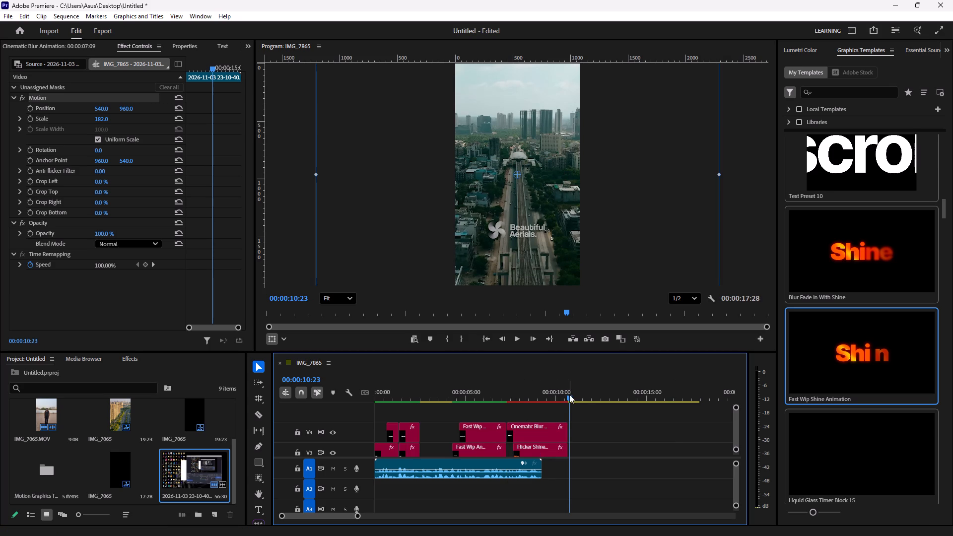
# Preview the overlapping titles and trim the start of the V3 Flicker Shine Effect title to about 00:00:08:20.
pyautogui.moveTo(570, 395); pyautogui.dragTo(475, 401)
pyautogui.press('space')
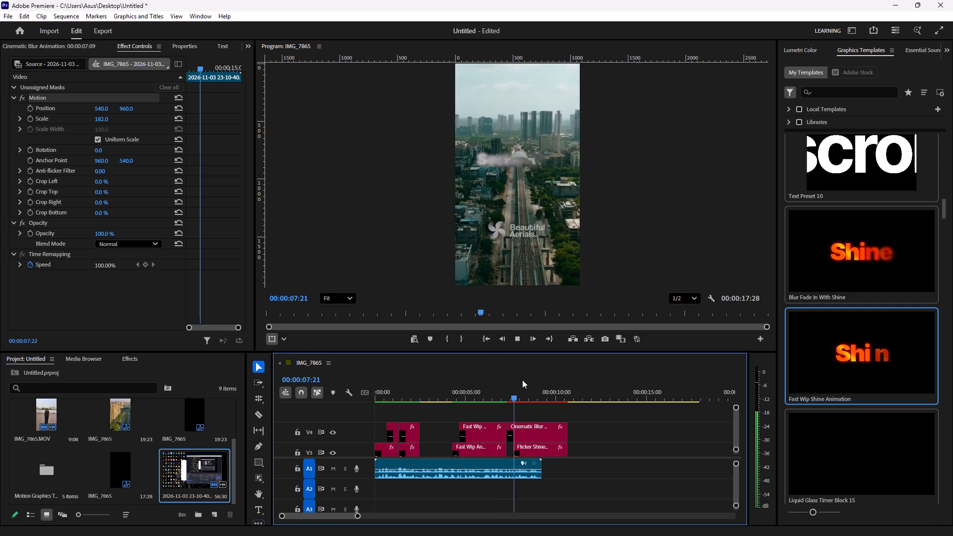
pyautogui.press('space')
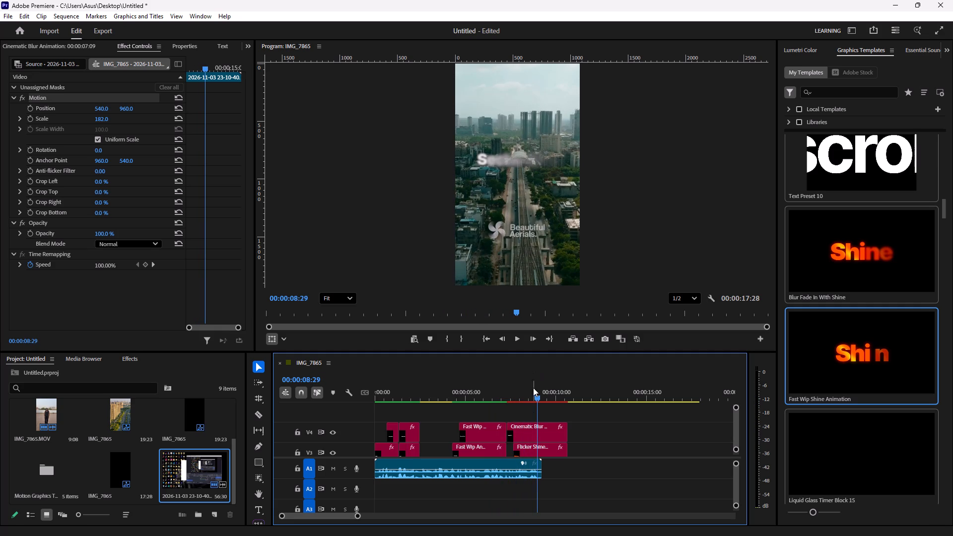
pyautogui.moveTo(538, 402); pyautogui.dragTo(527, 405)
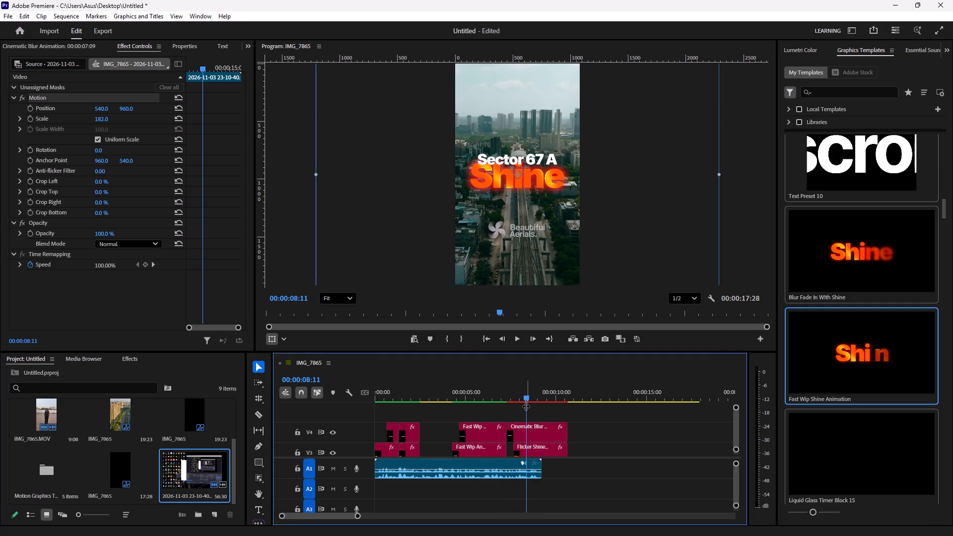
pyautogui.press('space')
pyautogui.press('space')
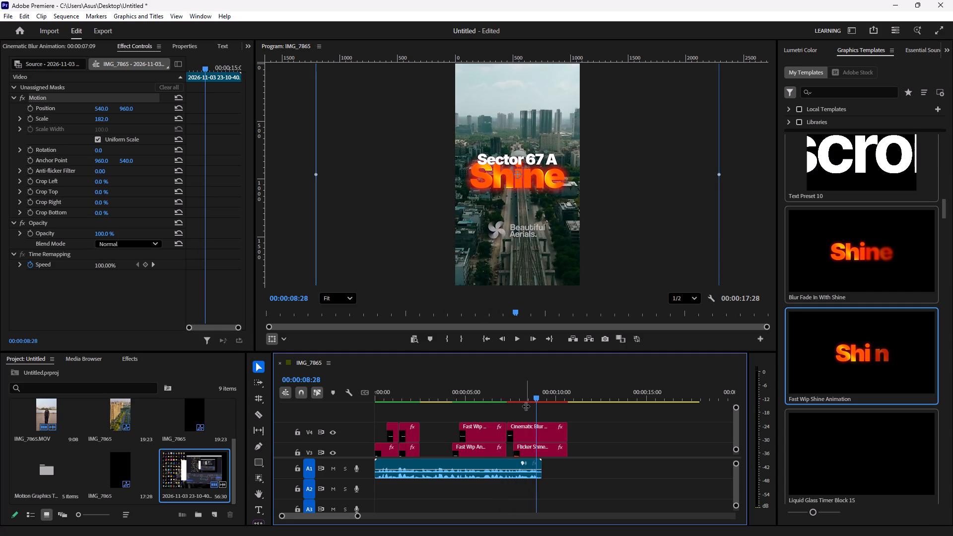
pyautogui.click(542, 449)
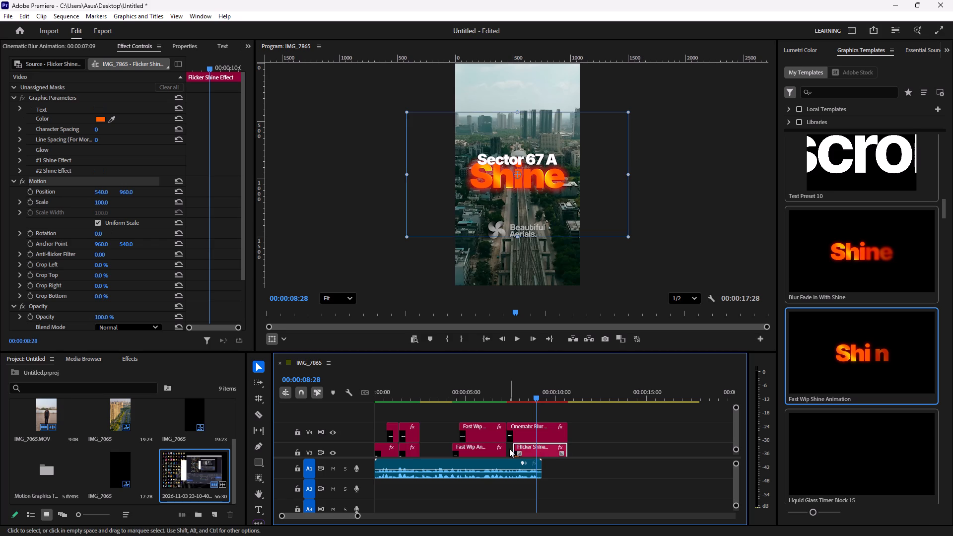
pyautogui.moveTo(513, 447); pyautogui.dragTo(533, 449)
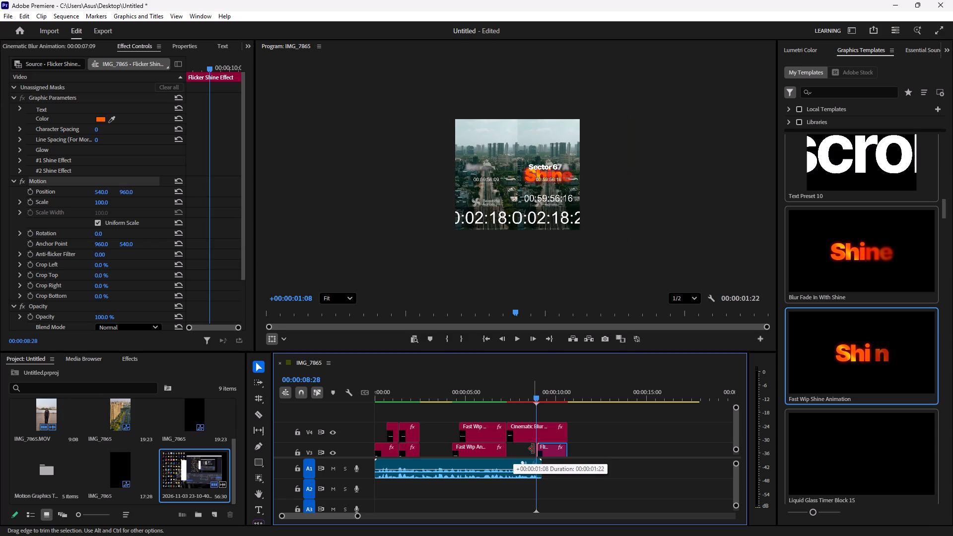
pyautogui.moveTo(533, 449); pyautogui.dragTo(532, 449)
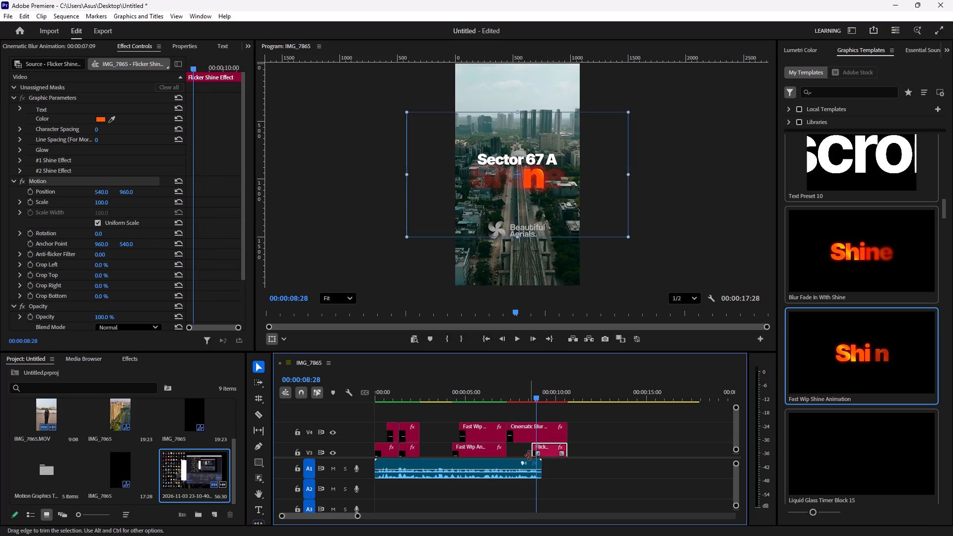
# Scale the Flicker Shine Effect title to 72 and place it below Sector 67 A at about 556.7, 1068.9.
pyautogui.moveTo(532, 205); pyautogui.dragTo(534, 217)
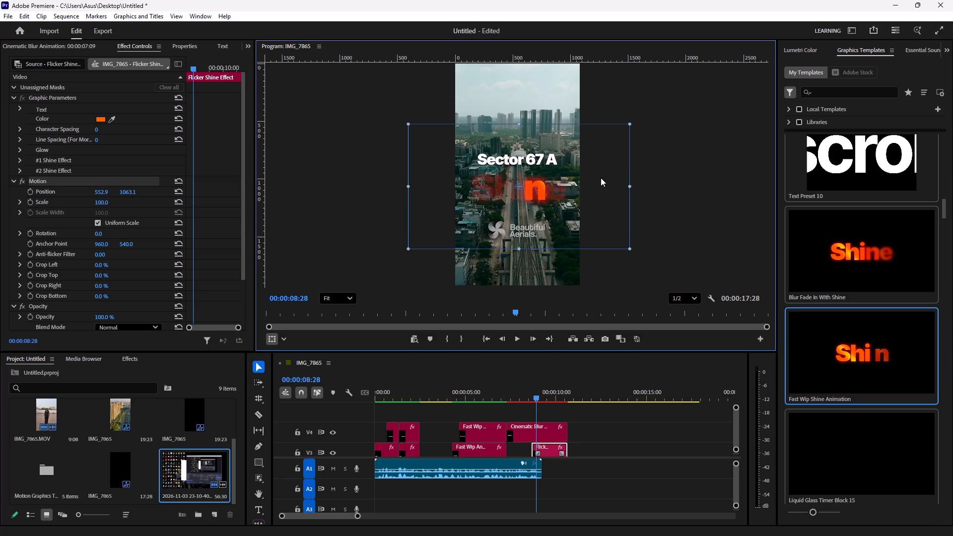
pyautogui.moveTo(612, 178); pyautogui.dragTo(611, 186)
pyautogui.click(605, 187)
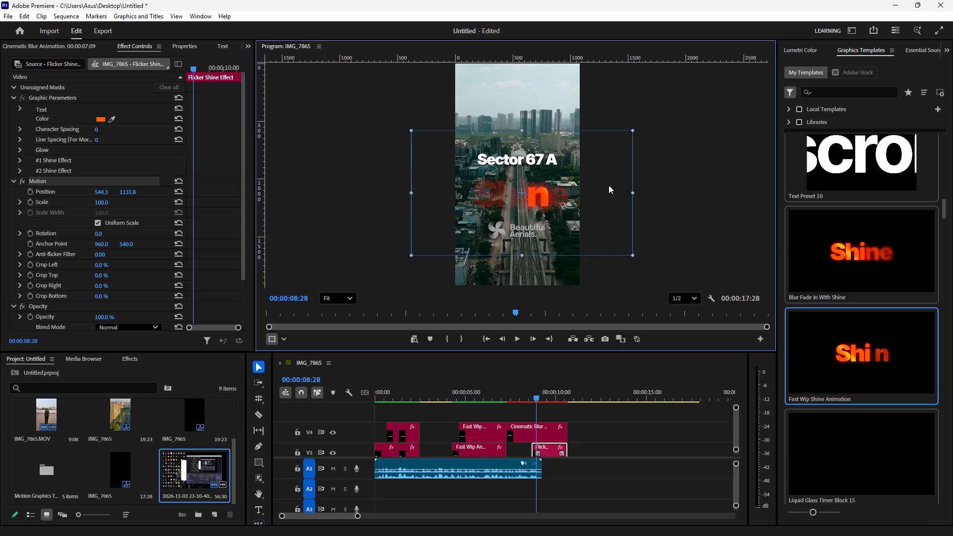
pyautogui.click(98, 189)
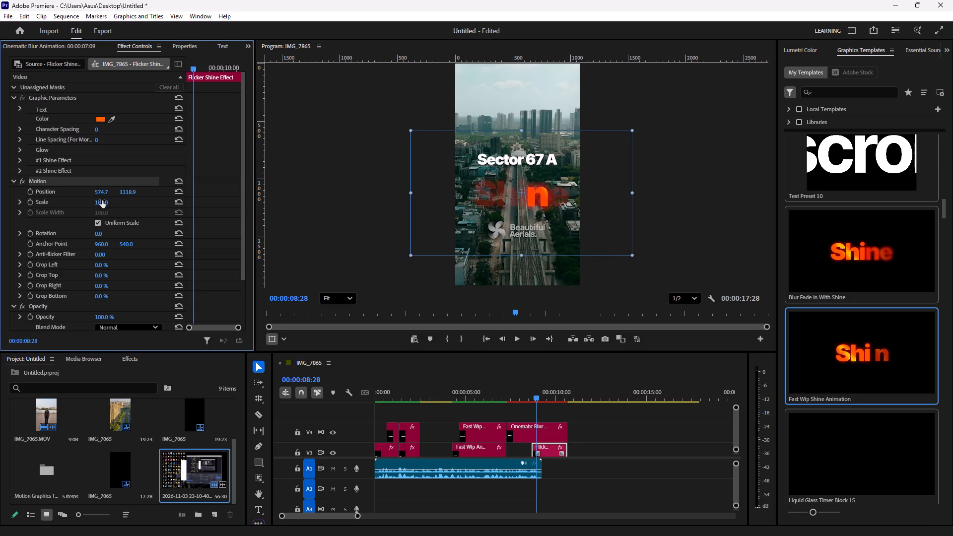
pyautogui.moveTo(102, 201); pyautogui.dragTo(102, 215)
pyautogui.moveTo(106, 193); pyautogui.dragTo(105, 180)
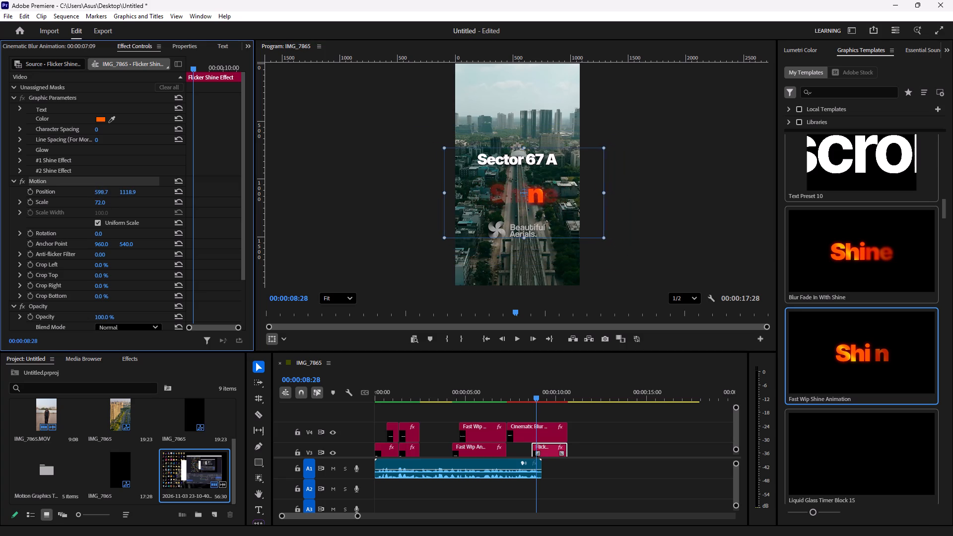
pyautogui.moveTo(105, 180); pyautogui.dragTo(105, 201)
pyautogui.moveTo(130, 191); pyautogui.dragTo(129, 215)
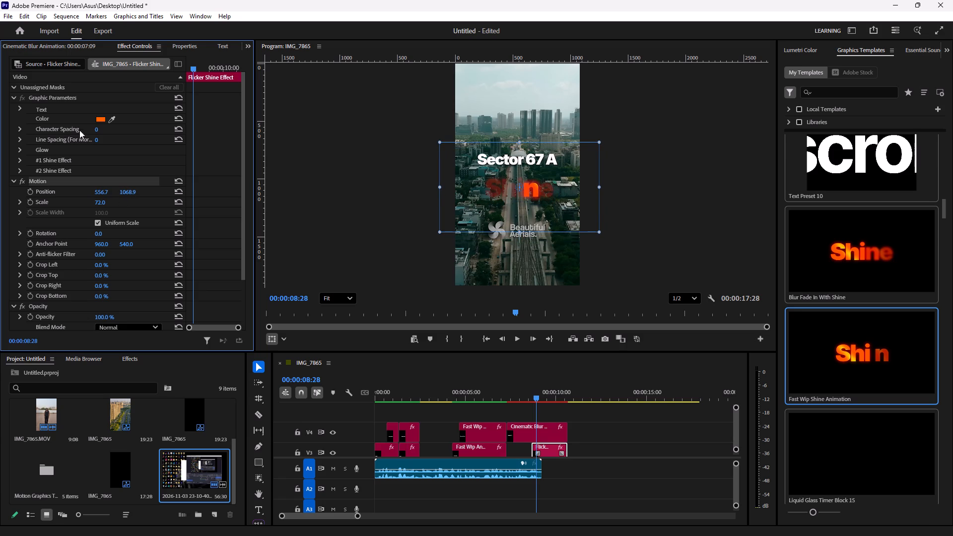
# Change the Flicker Shine Effect title's text to Gurgaon.
pyautogui.click(545, 449)
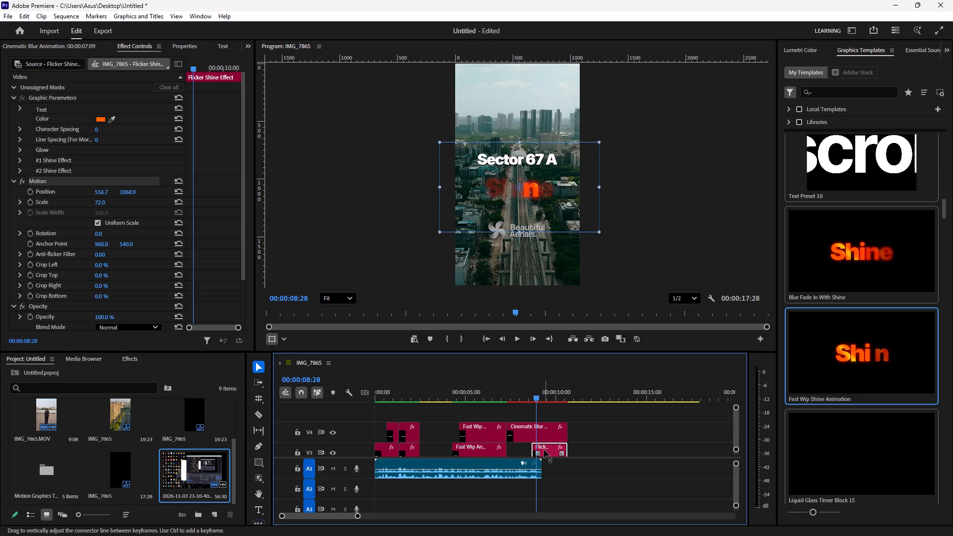
pyautogui.doubleClick(544, 450)
pyautogui.moveTo(41, 100); pyautogui.dragTo(0, 111)
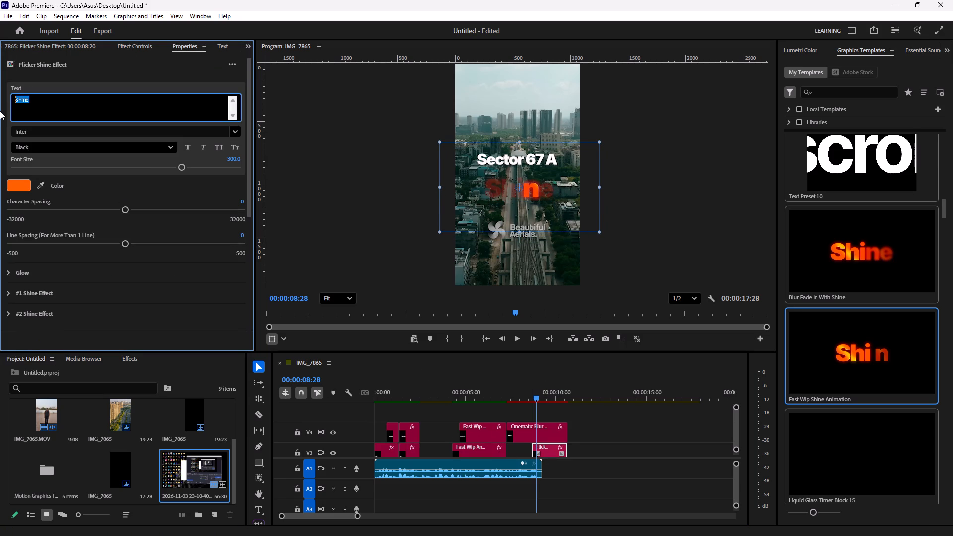
pyautogui.write('Gur')
pyautogui.write('gaon')
# Render the sequence previews and play back the Sector 67 A and Gurgaon titles.
pyautogui.moveTo(537, 397); pyautogui.dragTo(562, 404)
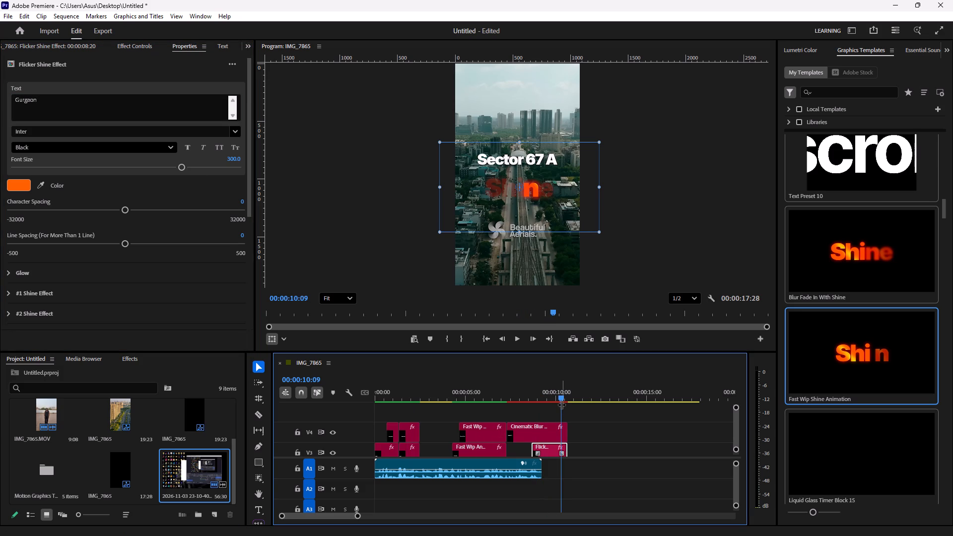
pyautogui.press('Return')
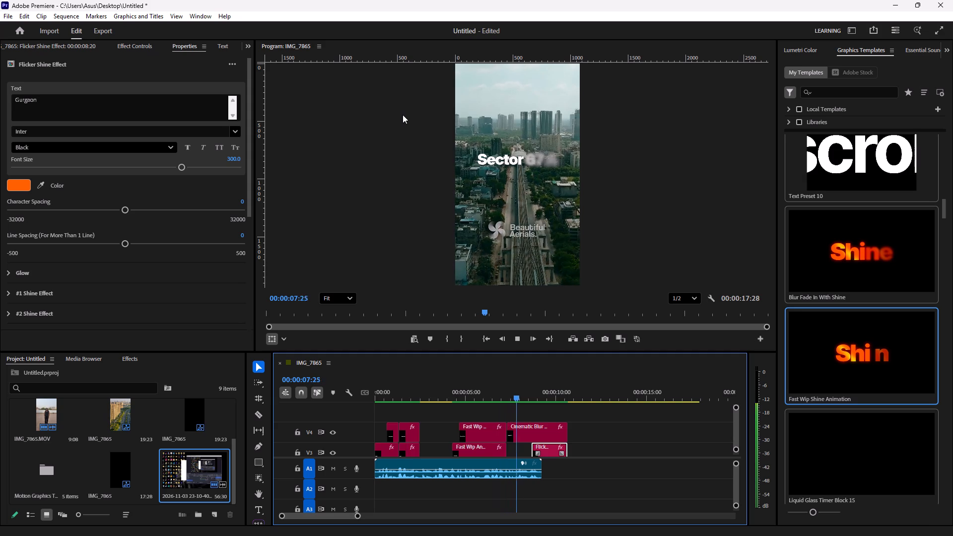
pyautogui.press('space')
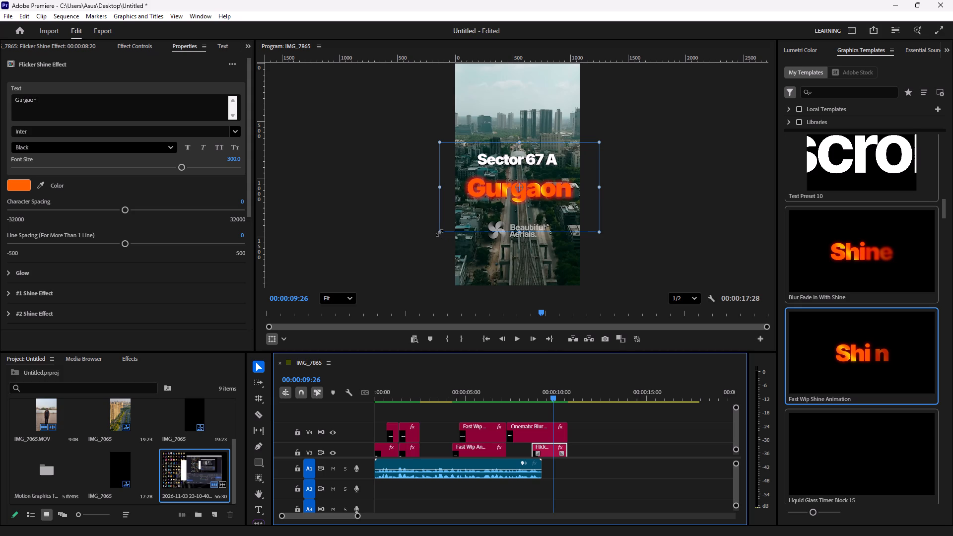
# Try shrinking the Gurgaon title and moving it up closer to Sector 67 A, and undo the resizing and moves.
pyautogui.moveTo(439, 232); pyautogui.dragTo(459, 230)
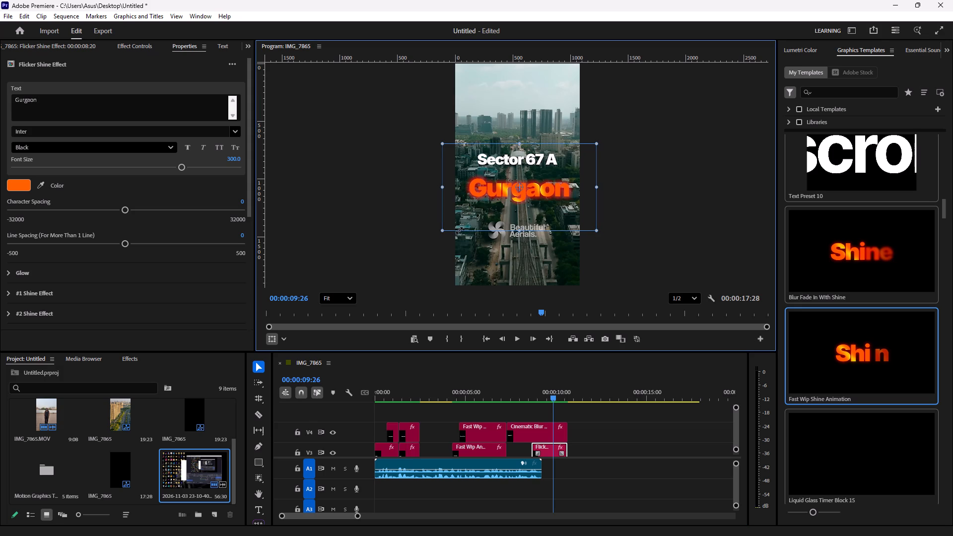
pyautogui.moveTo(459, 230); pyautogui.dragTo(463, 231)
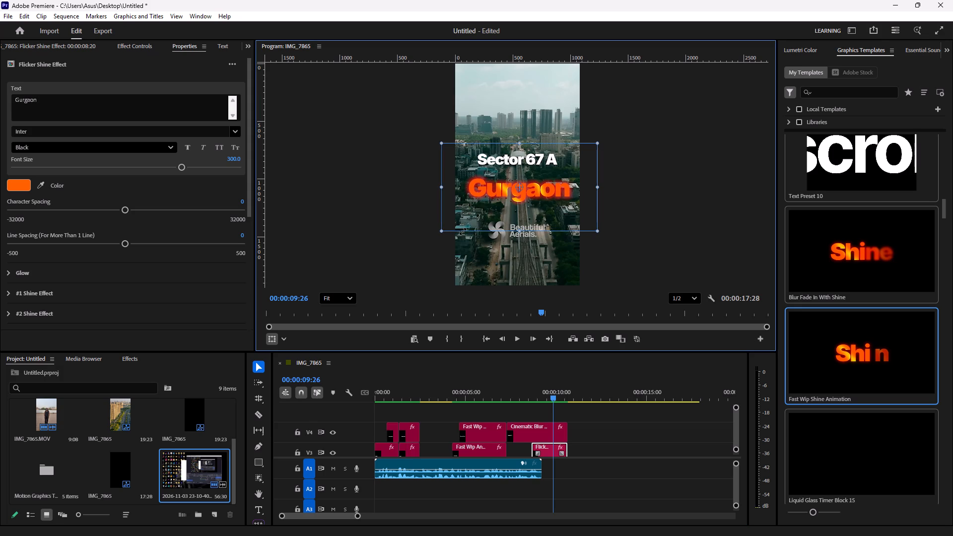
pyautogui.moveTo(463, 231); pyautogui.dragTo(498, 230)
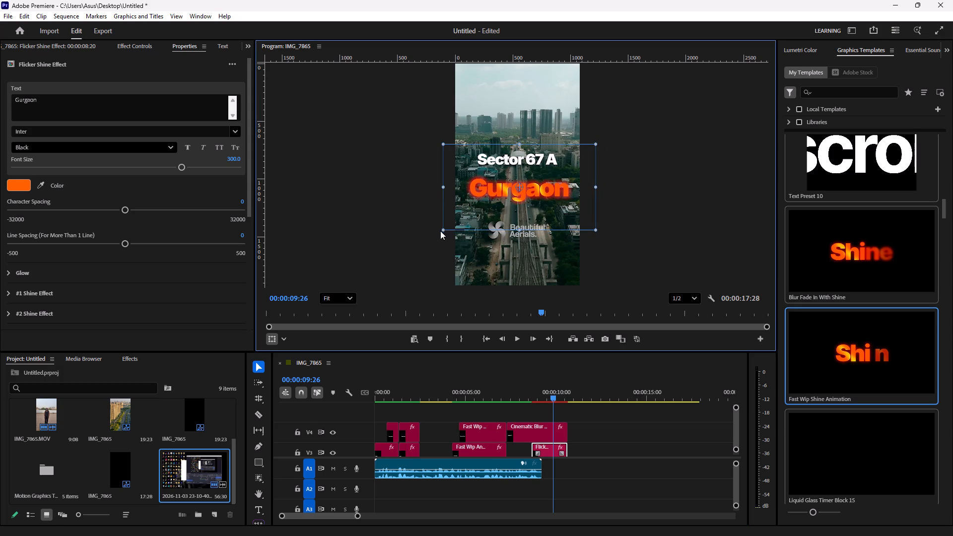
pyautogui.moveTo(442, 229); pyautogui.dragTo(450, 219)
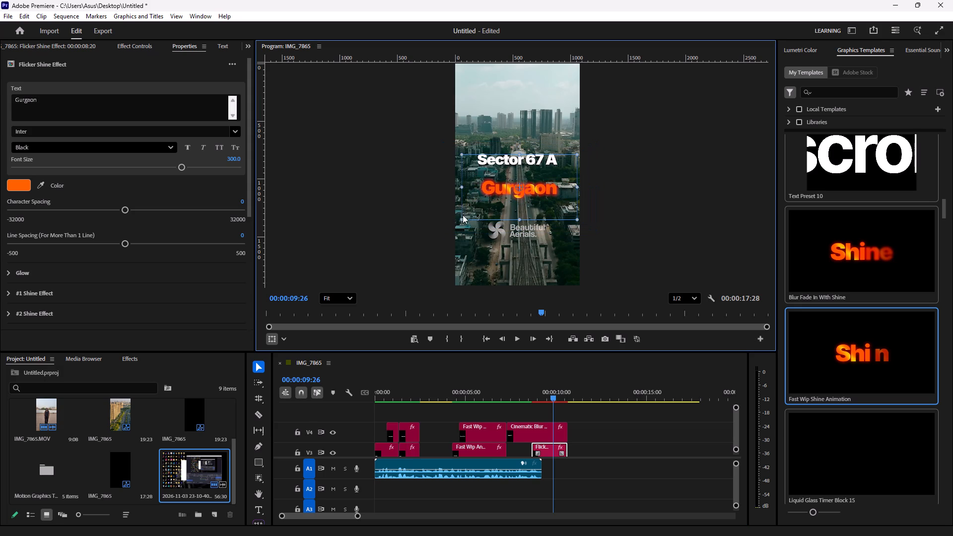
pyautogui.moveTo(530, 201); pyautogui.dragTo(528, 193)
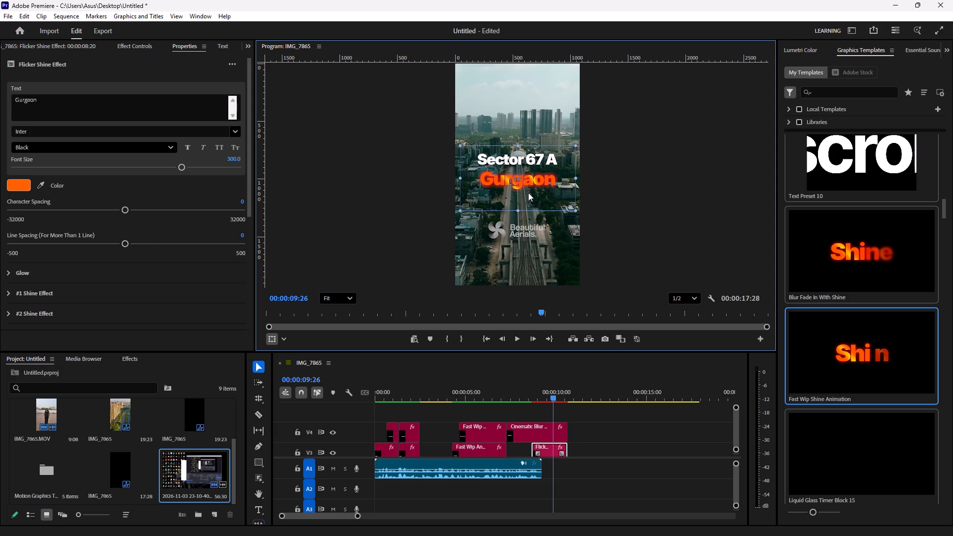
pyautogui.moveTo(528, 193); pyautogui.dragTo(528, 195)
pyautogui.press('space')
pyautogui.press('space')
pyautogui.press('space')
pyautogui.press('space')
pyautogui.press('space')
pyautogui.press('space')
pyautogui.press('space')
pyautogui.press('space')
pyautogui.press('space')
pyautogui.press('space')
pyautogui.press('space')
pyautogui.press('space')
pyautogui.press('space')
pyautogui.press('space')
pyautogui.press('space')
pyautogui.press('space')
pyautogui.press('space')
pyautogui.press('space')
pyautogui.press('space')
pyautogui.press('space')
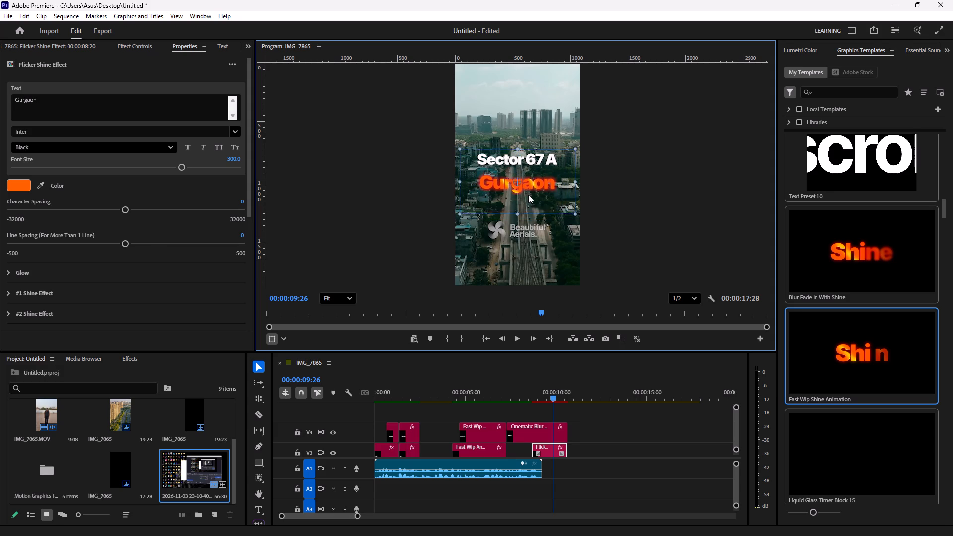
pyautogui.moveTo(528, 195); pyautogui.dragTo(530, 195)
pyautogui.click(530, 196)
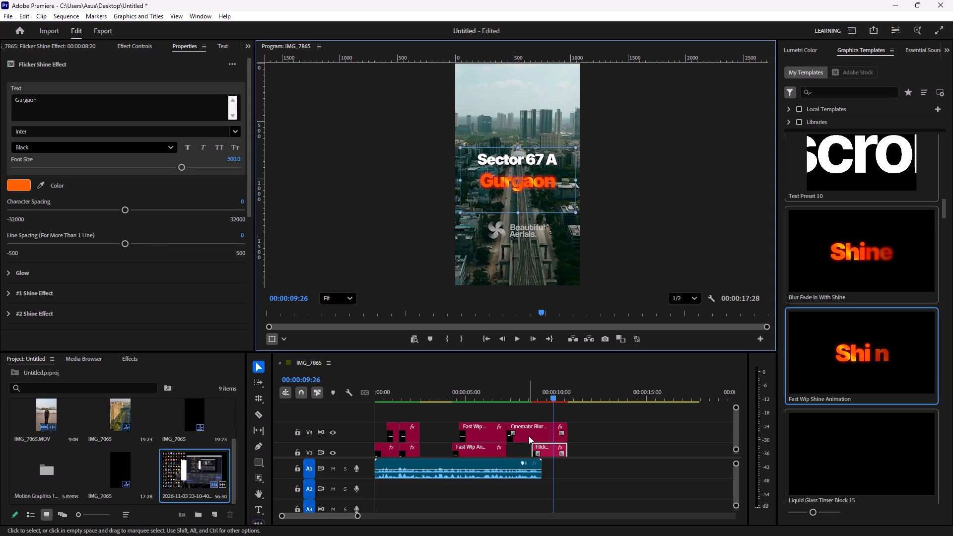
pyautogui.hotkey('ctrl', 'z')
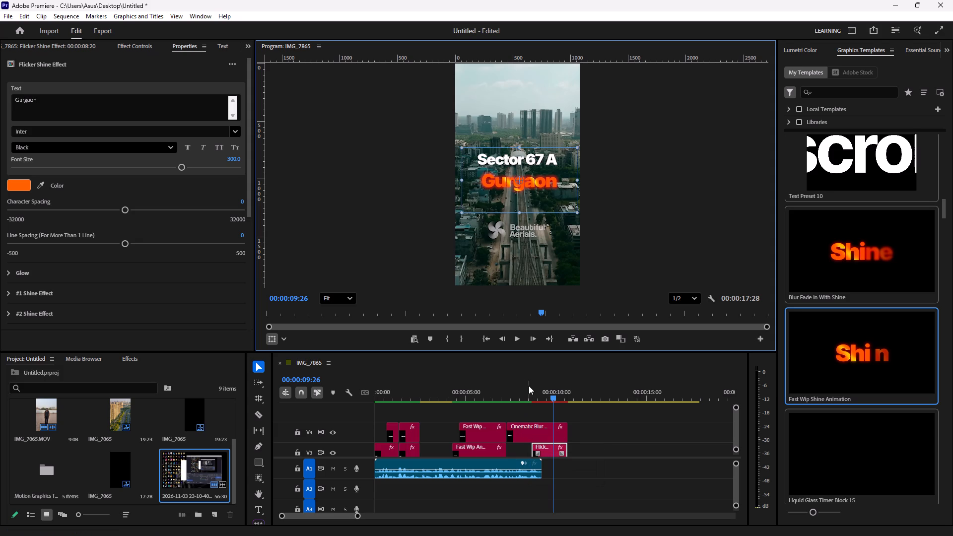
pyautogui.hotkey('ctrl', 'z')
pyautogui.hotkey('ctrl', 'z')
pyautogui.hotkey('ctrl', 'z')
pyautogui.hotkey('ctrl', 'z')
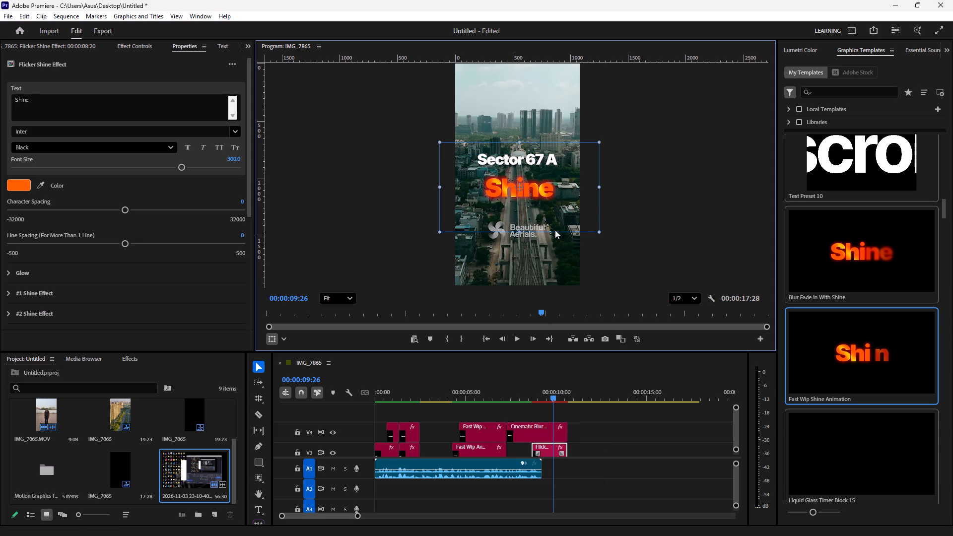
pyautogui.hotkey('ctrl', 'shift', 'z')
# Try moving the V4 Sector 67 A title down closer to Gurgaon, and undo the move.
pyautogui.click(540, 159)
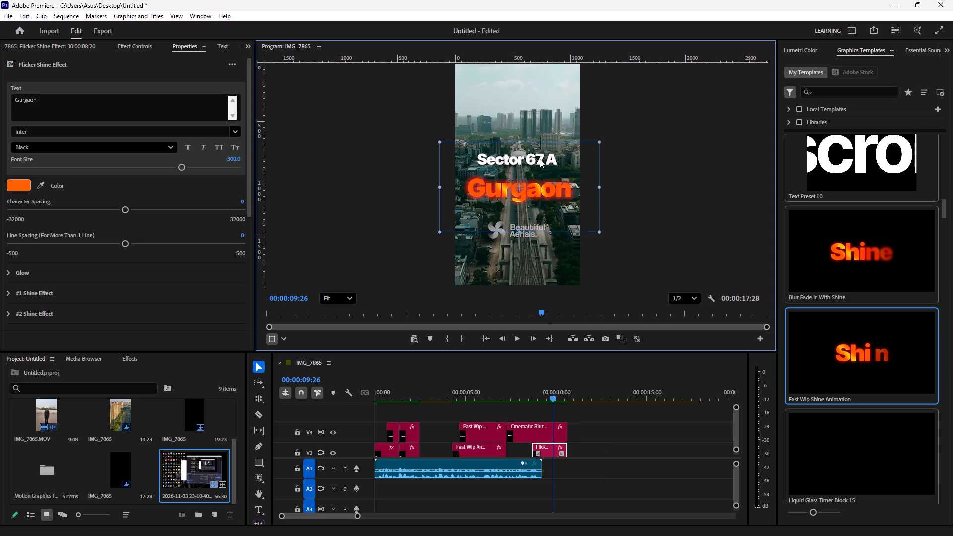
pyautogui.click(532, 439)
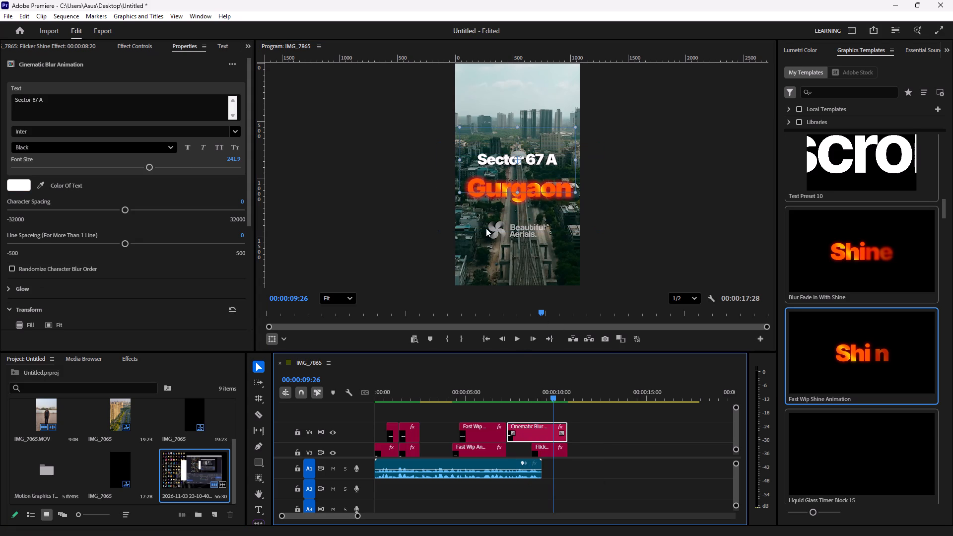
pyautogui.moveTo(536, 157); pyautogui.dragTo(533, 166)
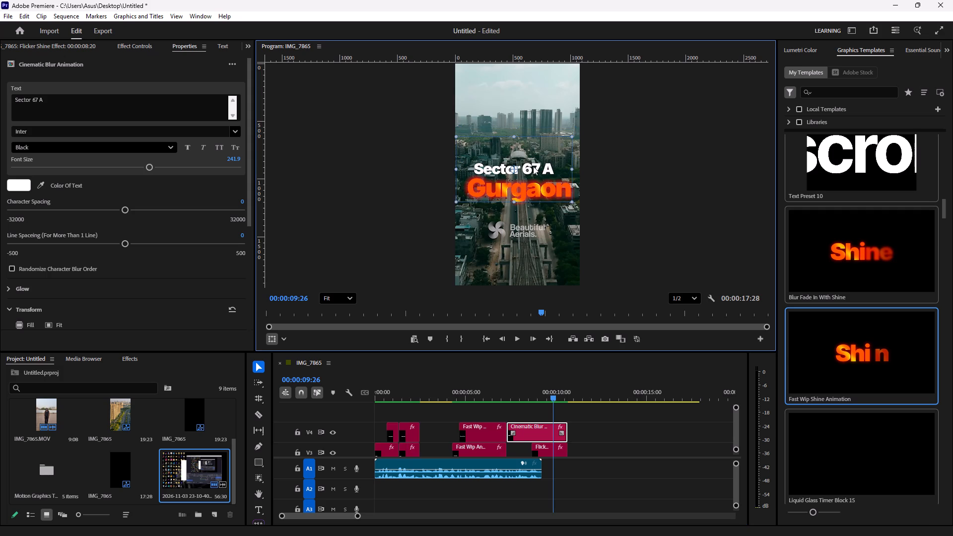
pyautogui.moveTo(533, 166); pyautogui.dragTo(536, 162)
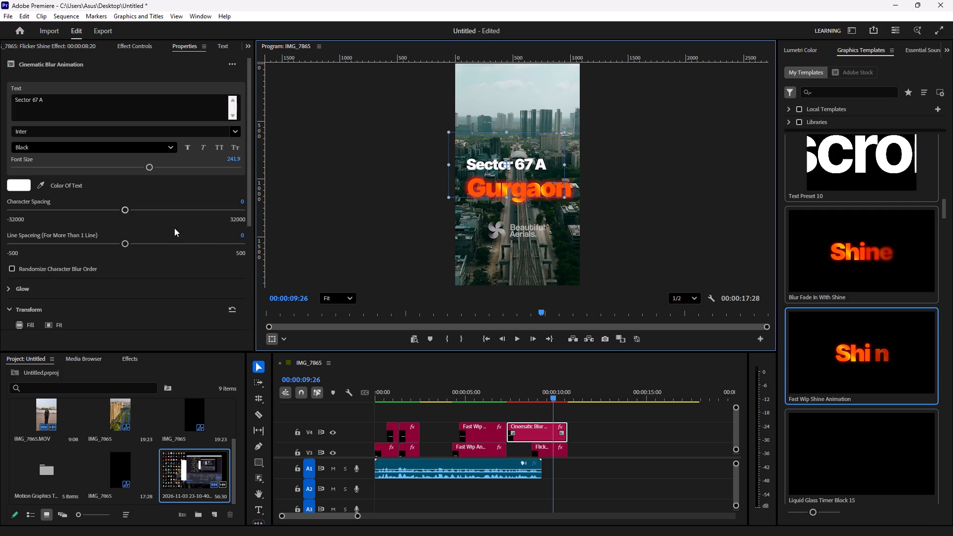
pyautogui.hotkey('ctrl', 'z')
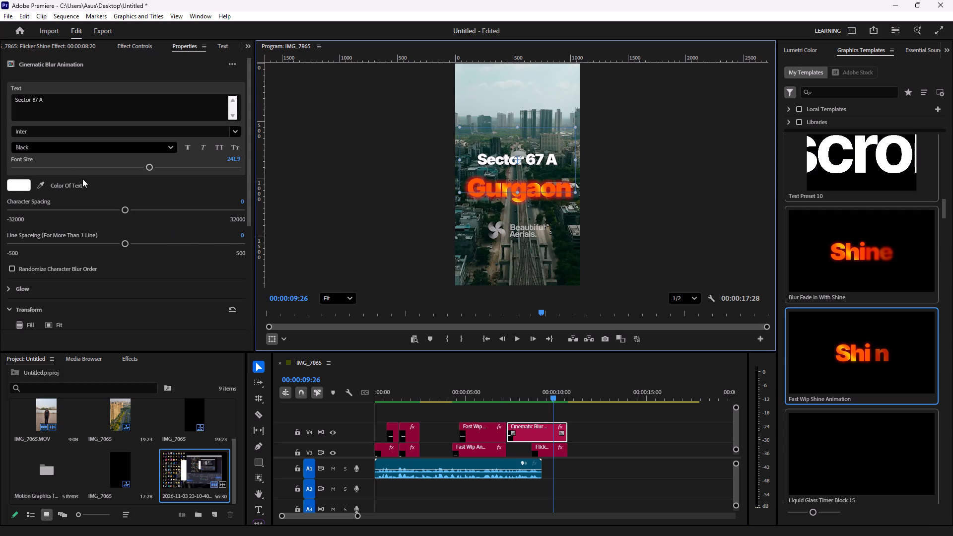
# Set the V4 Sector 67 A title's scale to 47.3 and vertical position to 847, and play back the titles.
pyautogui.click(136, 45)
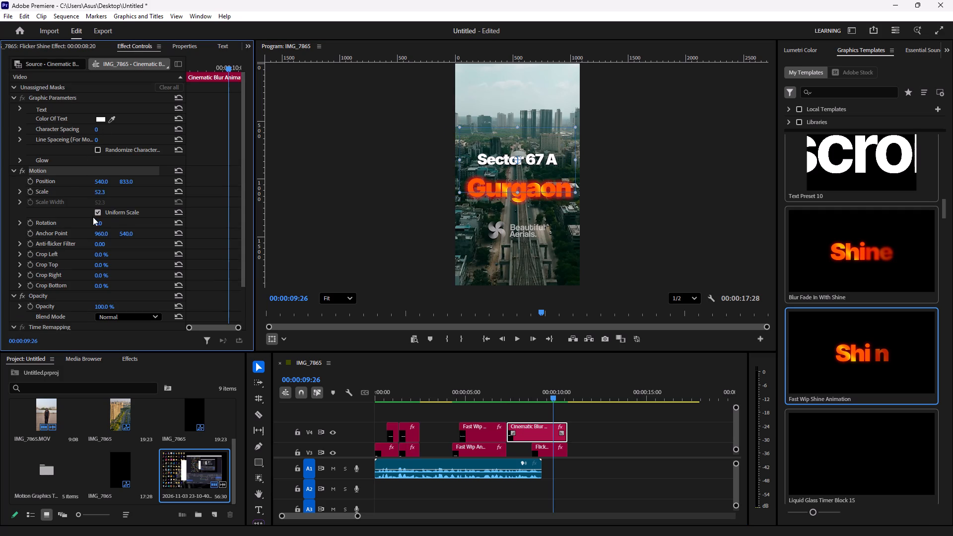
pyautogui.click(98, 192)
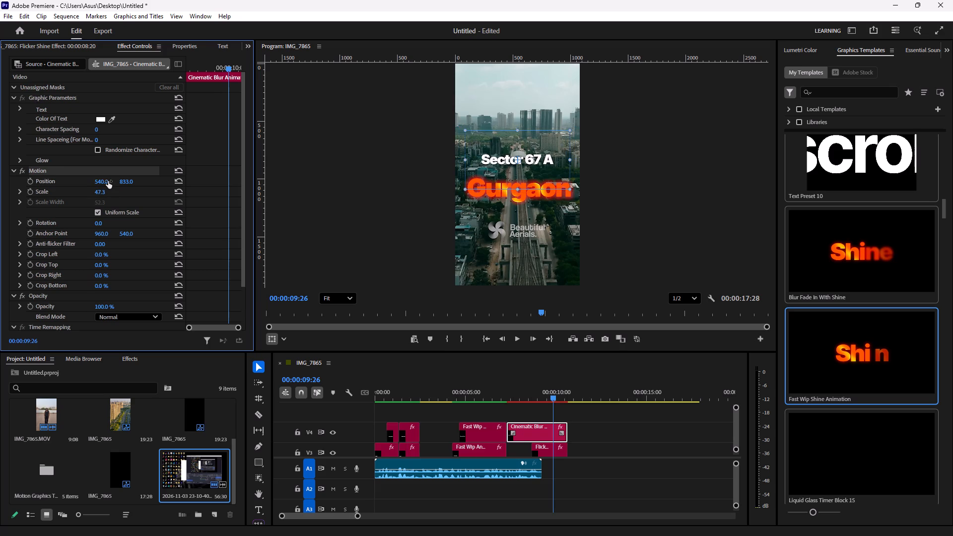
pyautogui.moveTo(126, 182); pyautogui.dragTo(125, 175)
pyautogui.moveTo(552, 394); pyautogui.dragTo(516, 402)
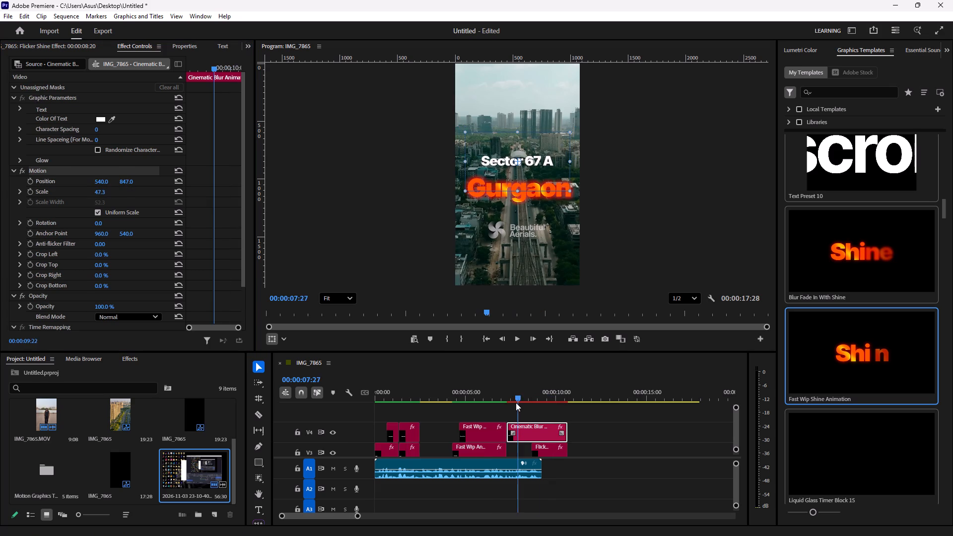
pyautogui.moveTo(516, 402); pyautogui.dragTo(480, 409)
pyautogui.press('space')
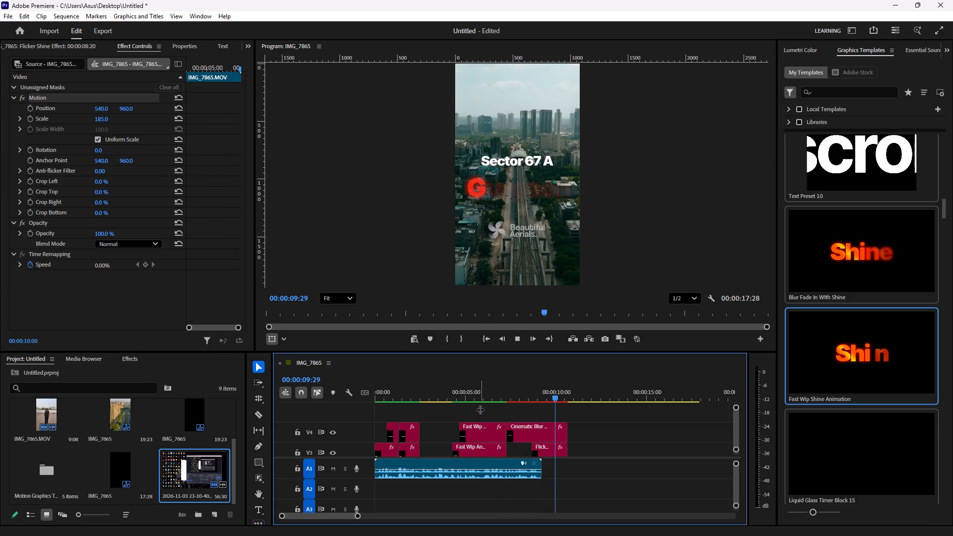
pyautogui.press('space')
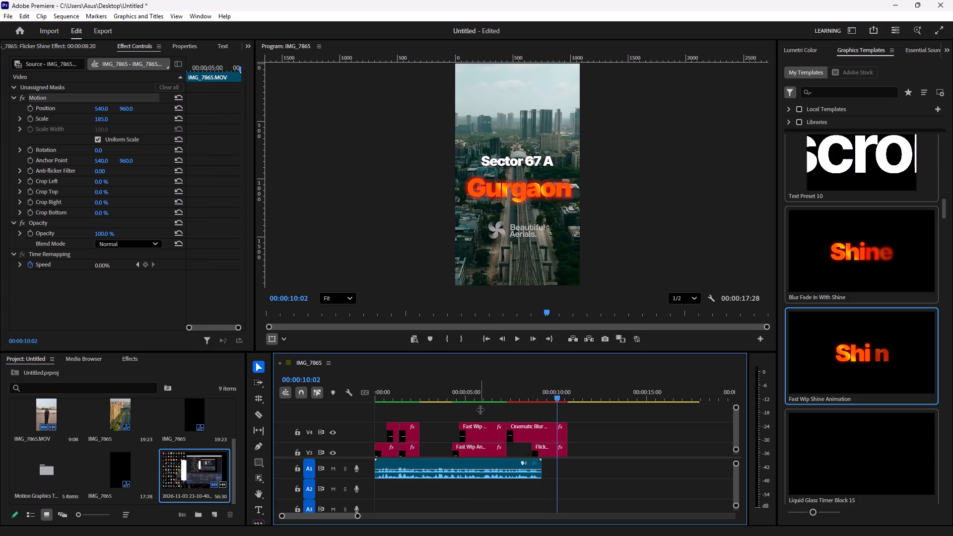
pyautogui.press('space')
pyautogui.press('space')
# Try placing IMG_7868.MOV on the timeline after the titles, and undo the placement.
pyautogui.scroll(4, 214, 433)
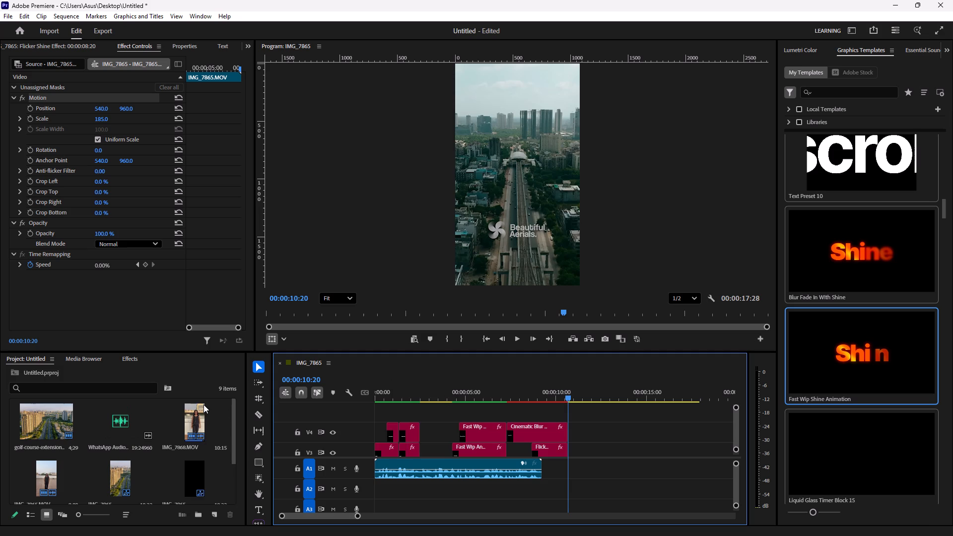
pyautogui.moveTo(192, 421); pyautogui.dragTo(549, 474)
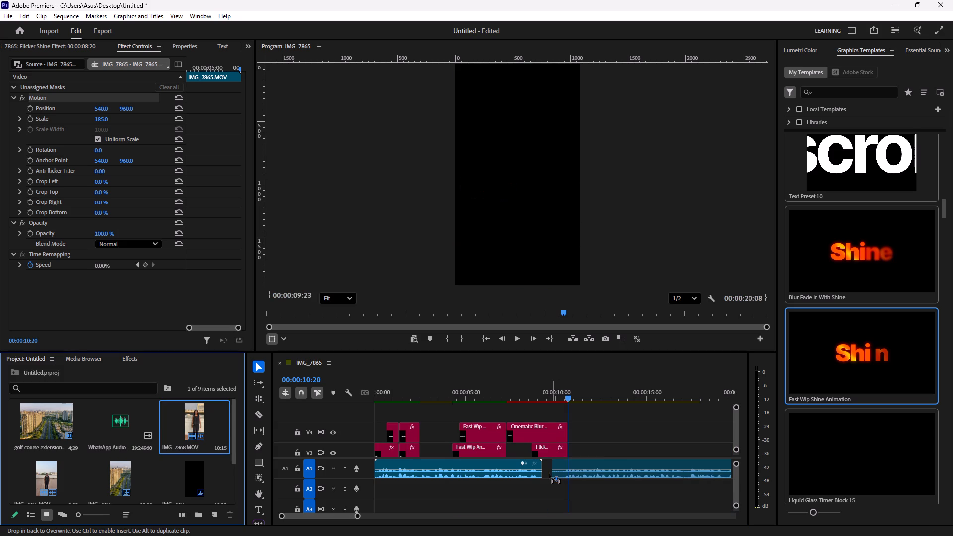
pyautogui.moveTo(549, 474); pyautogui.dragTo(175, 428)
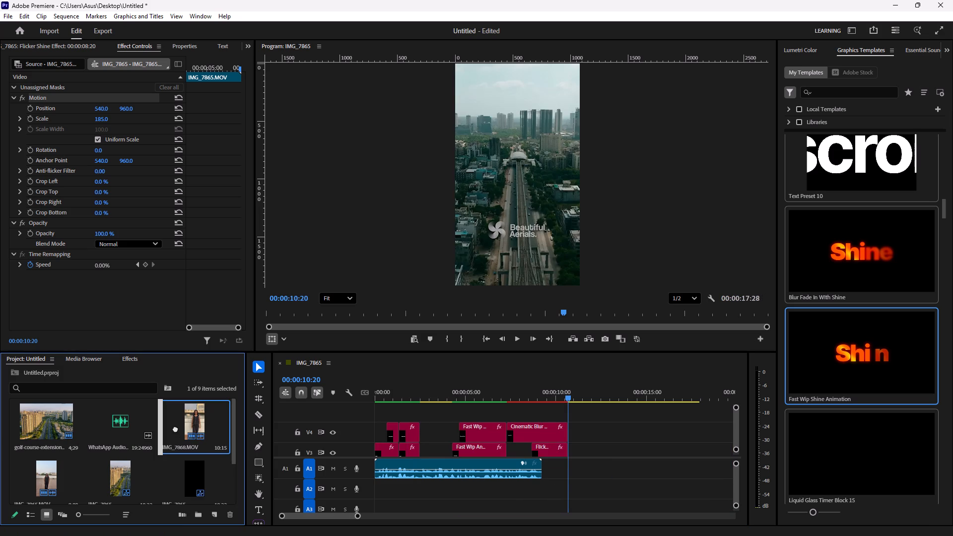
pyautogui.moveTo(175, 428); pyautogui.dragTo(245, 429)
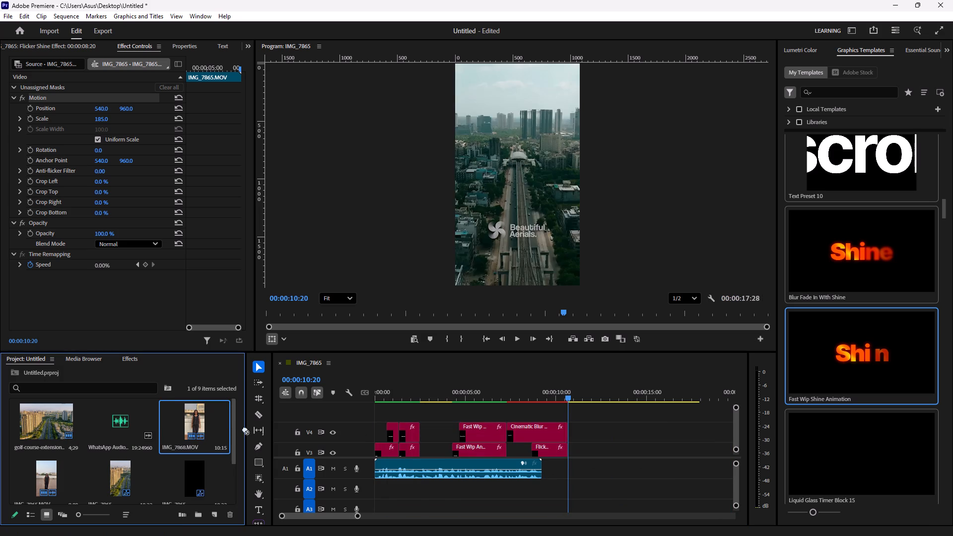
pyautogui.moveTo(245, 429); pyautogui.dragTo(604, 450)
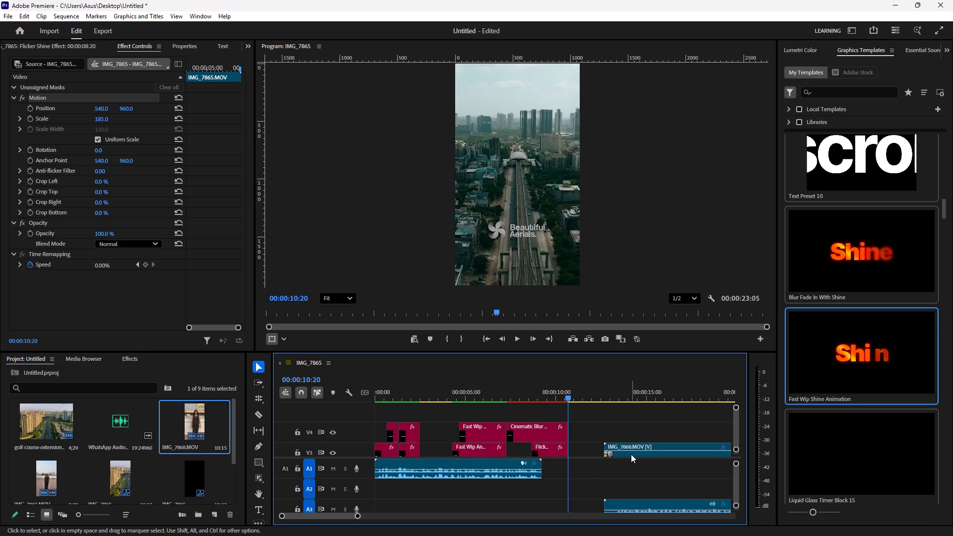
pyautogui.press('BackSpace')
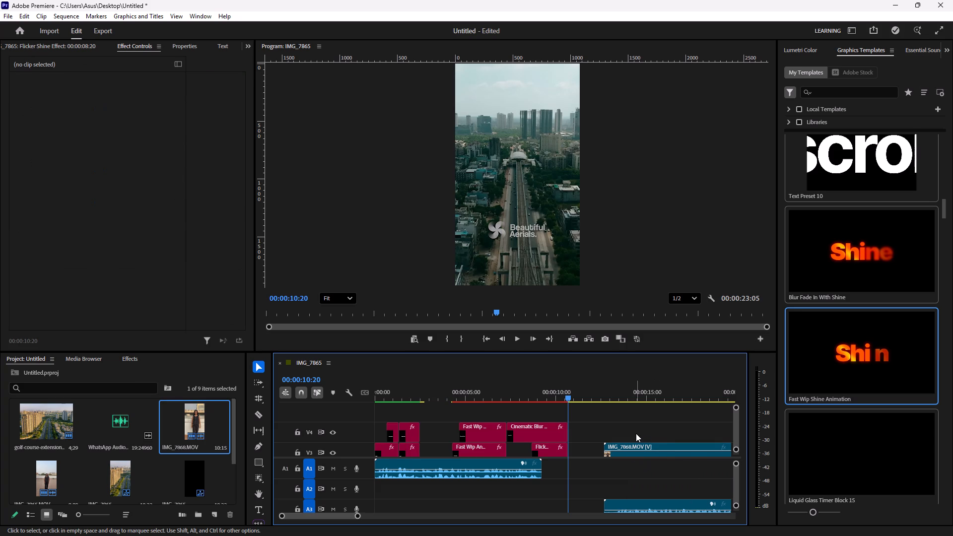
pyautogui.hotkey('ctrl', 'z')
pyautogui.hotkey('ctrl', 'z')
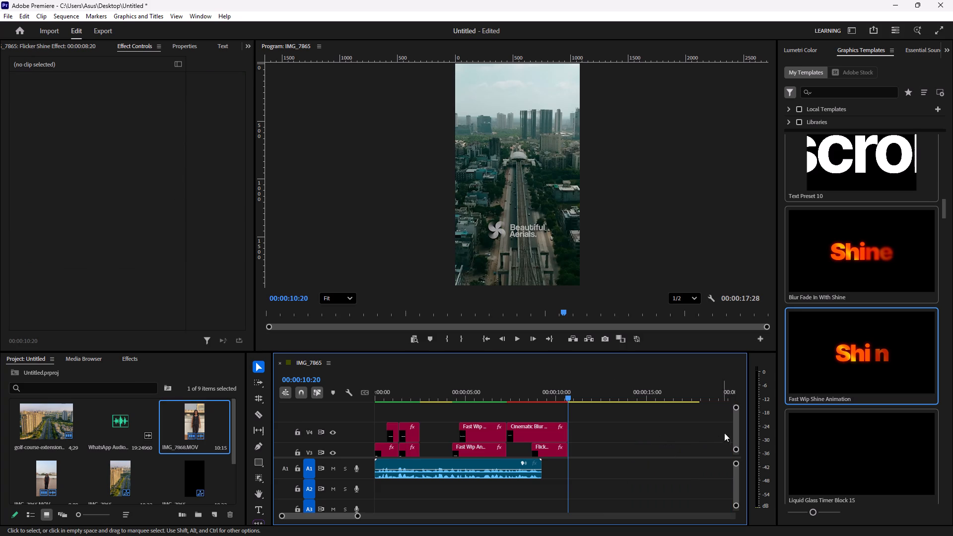
pyautogui.moveTo(736, 428); pyautogui.dragTo(734, 436)
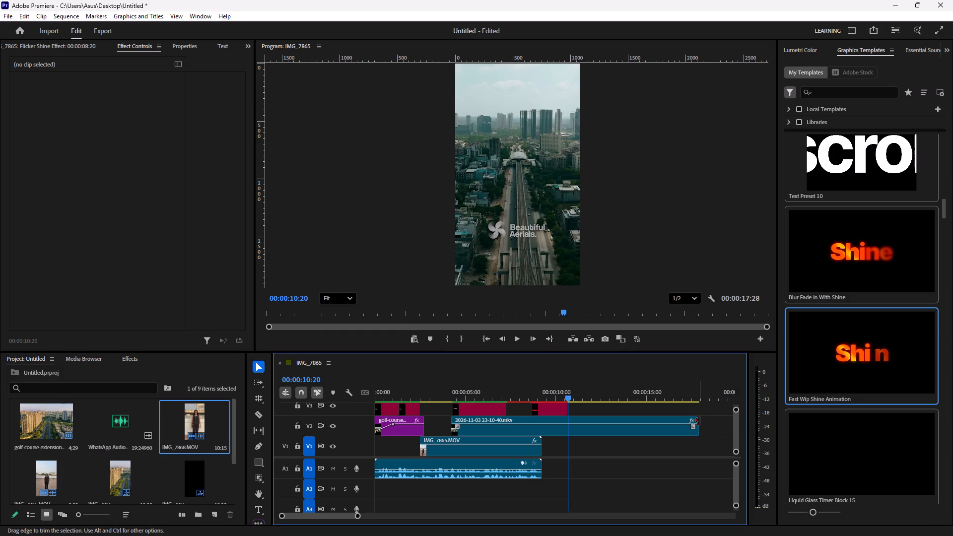
pyautogui.moveTo(699, 420); pyautogui.dragTo(574, 426)
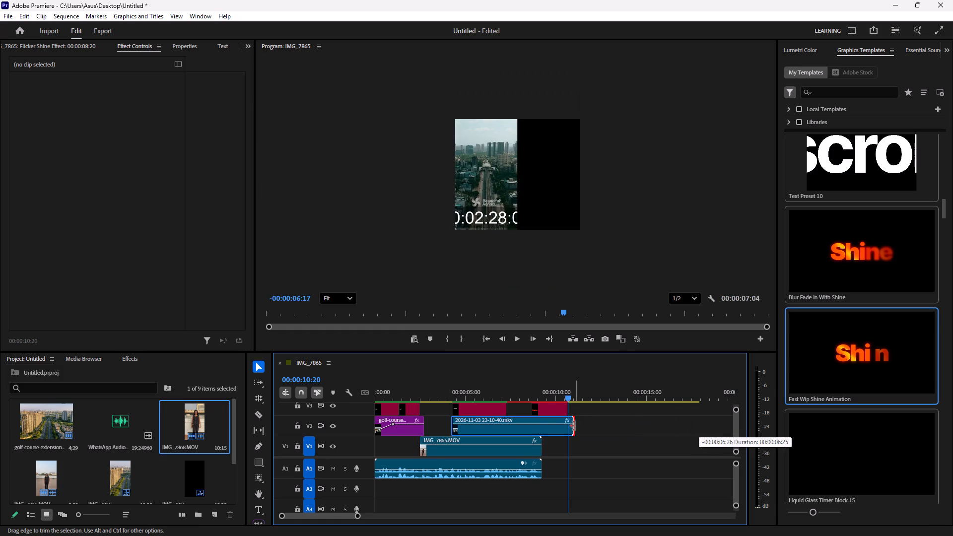
pyautogui.moveTo(574, 426); pyautogui.dragTo(565, 426)
# Render the sequence previews and play back the reel, checking the Extension Road and Sector 67 A Gurgaon titles.
pyautogui.moveTo(569, 398); pyautogui.dragTo(512, 406)
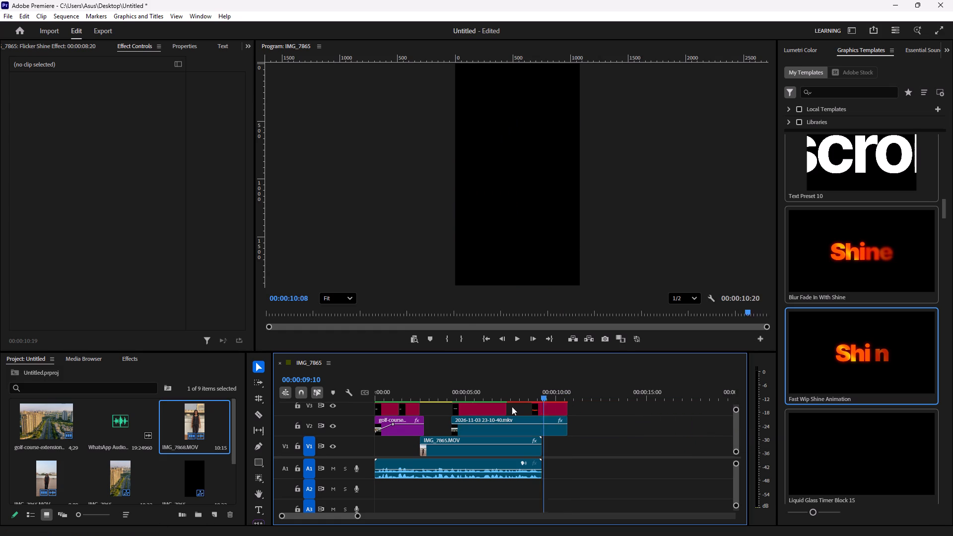
pyautogui.moveTo(512, 406); pyautogui.dragTo(243, 430)
pyautogui.press('Return')
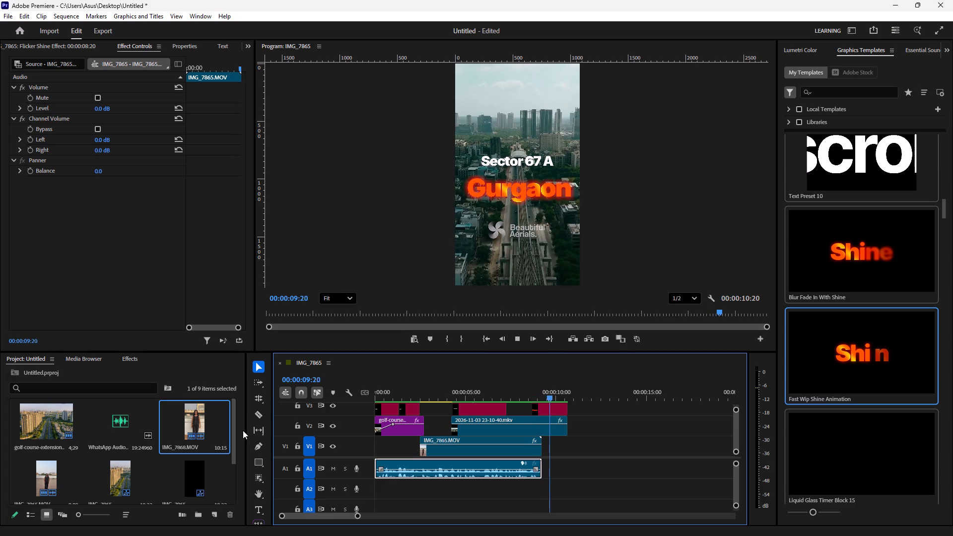
pyautogui.press('space')
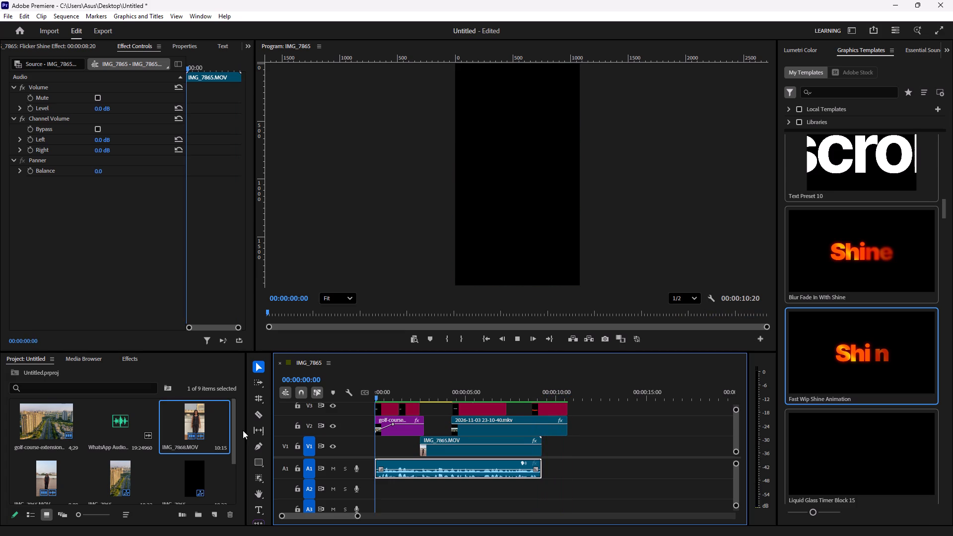
pyautogui.press('space')
pyautogui.moveTo(385, 395); pyautogui.dragTo(494, 410)
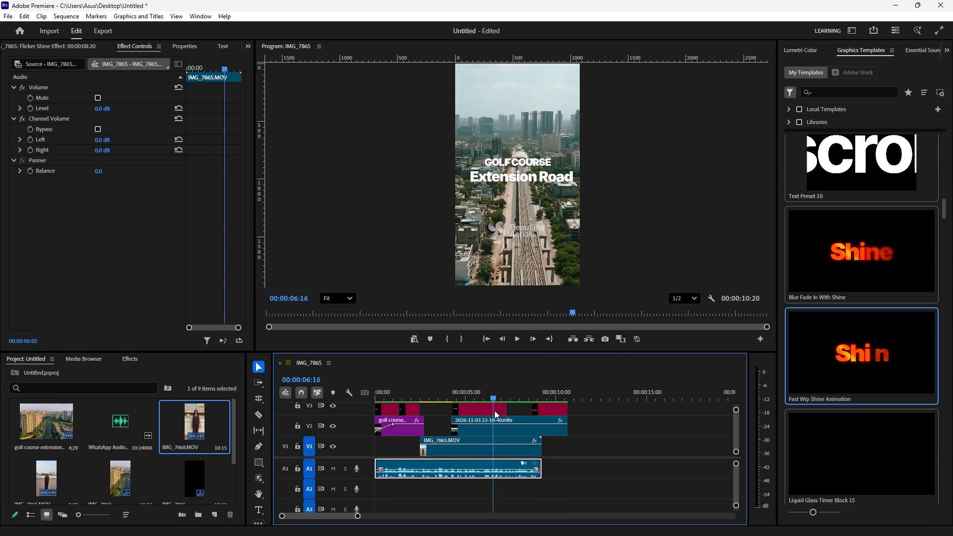
pyautogui.moveTo(494, 410); pyautogui.dragTo(544, 411)
pyautogui.press('space')
pyautogui.press('space')
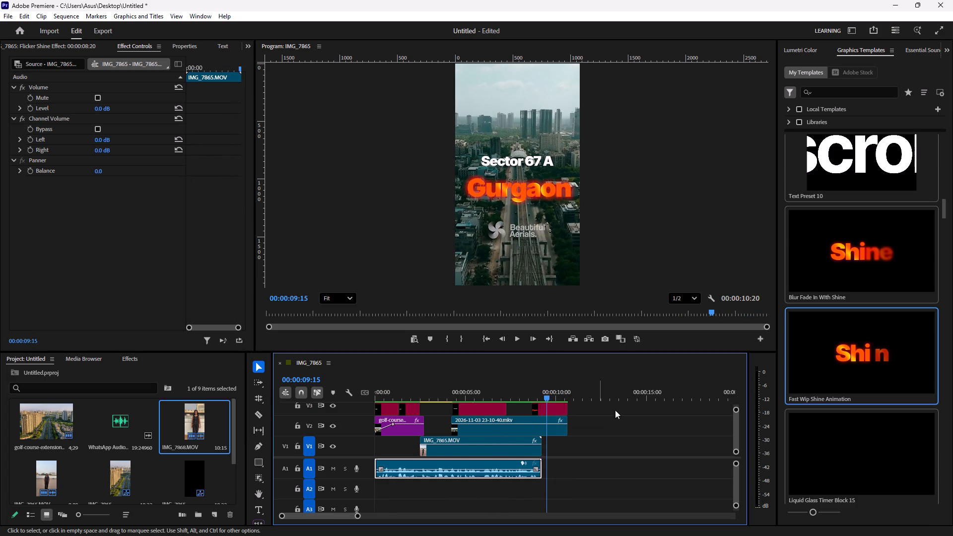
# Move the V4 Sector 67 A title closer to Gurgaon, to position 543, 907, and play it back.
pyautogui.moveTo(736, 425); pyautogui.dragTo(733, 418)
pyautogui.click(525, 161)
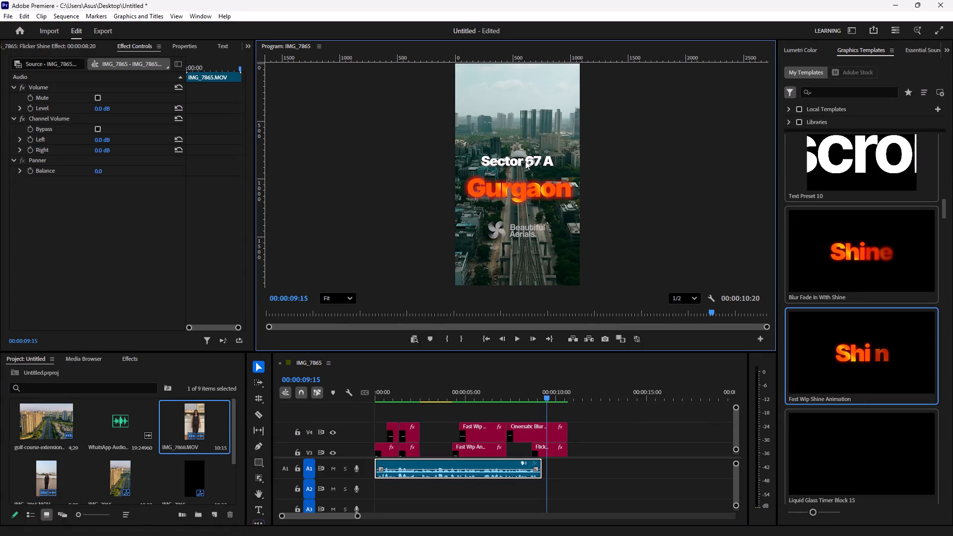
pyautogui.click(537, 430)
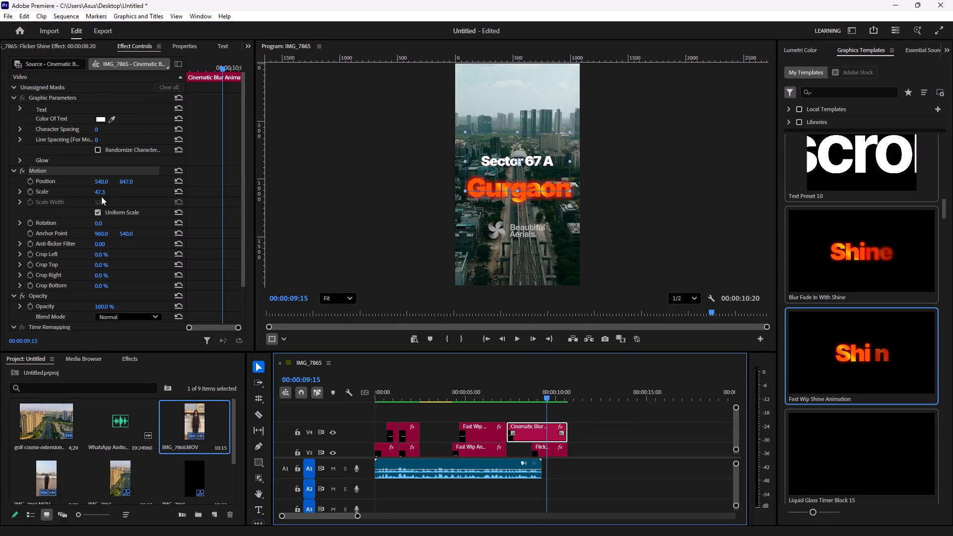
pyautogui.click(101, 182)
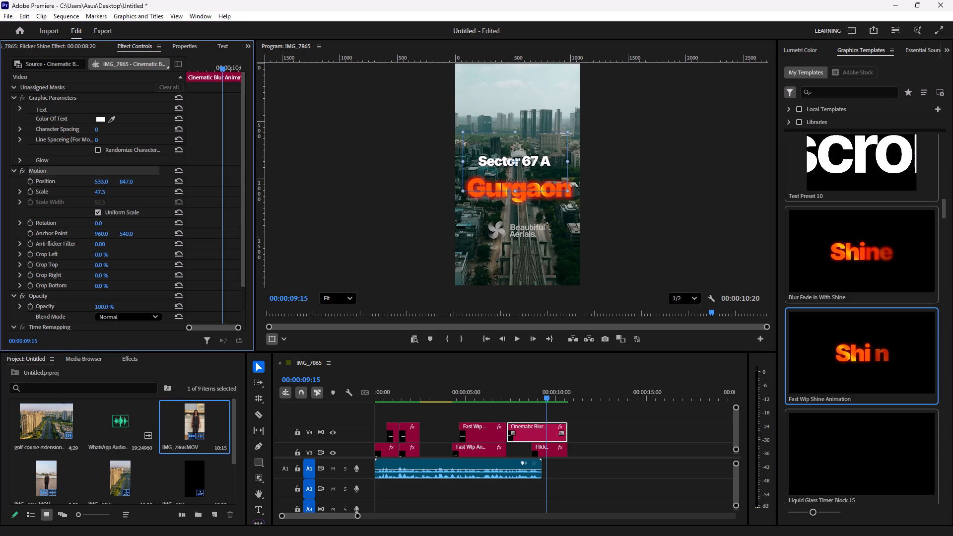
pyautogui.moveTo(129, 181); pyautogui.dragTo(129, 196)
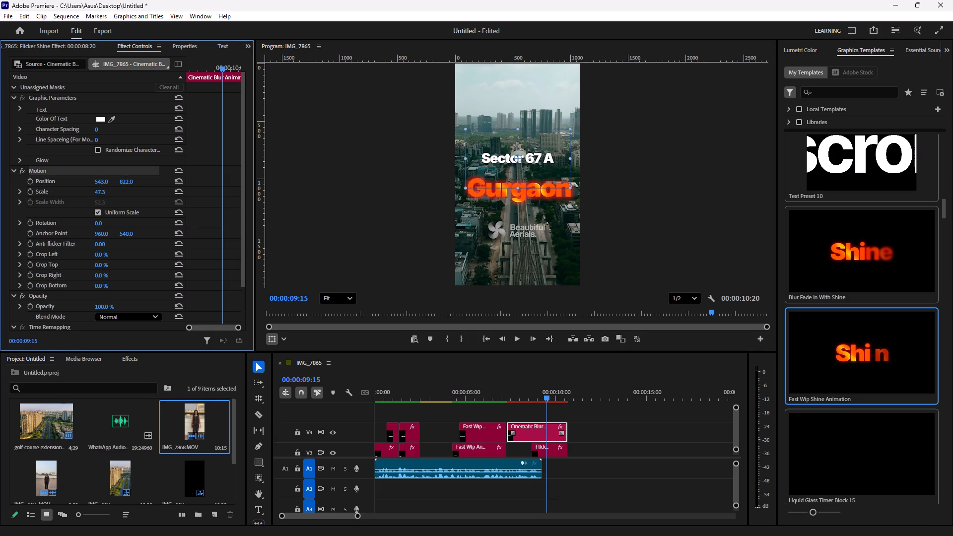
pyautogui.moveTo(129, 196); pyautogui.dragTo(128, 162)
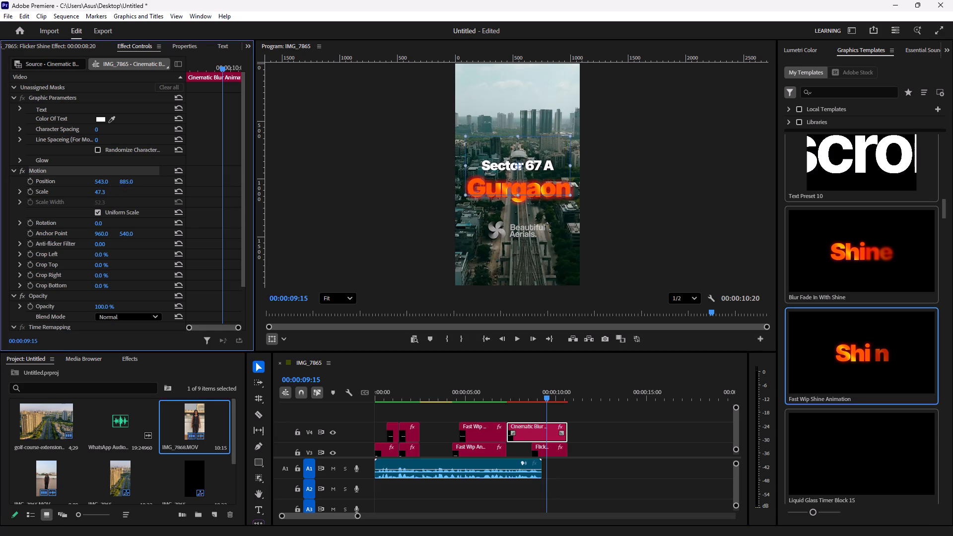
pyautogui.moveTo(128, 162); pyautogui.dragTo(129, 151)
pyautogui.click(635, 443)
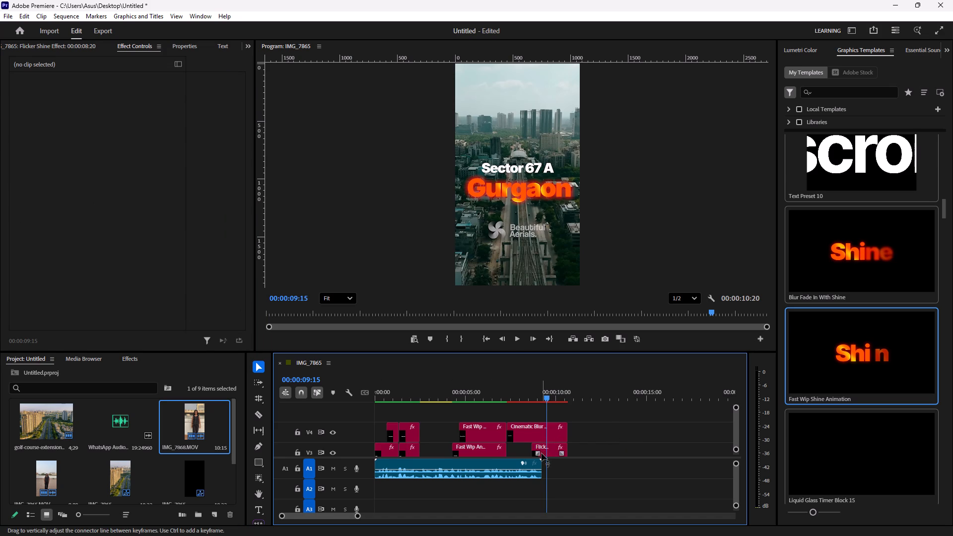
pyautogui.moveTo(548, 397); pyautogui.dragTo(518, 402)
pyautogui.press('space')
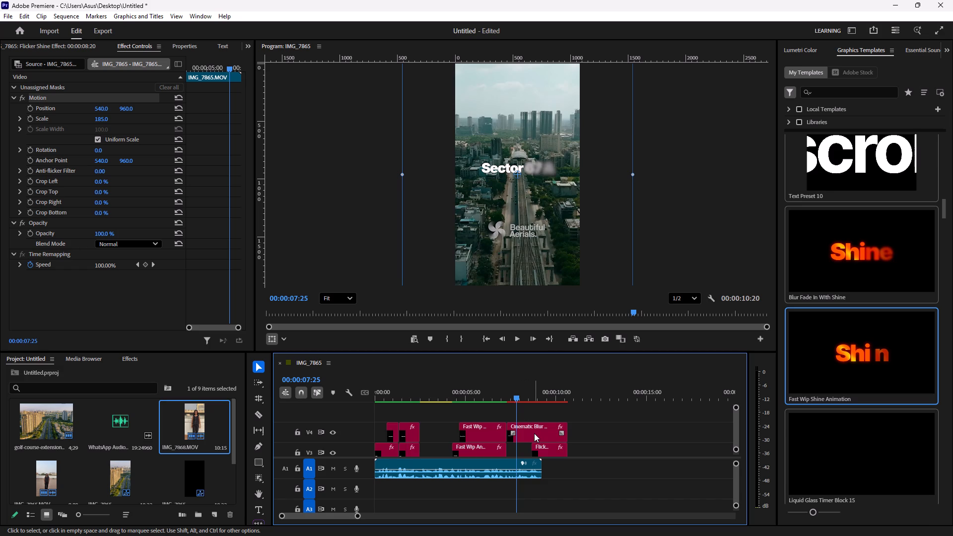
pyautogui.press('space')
# Enlarge the V4 Sector 67 A title to scale 70.3 and move it to position 567, 968.
pyautogui.click(537, 426)
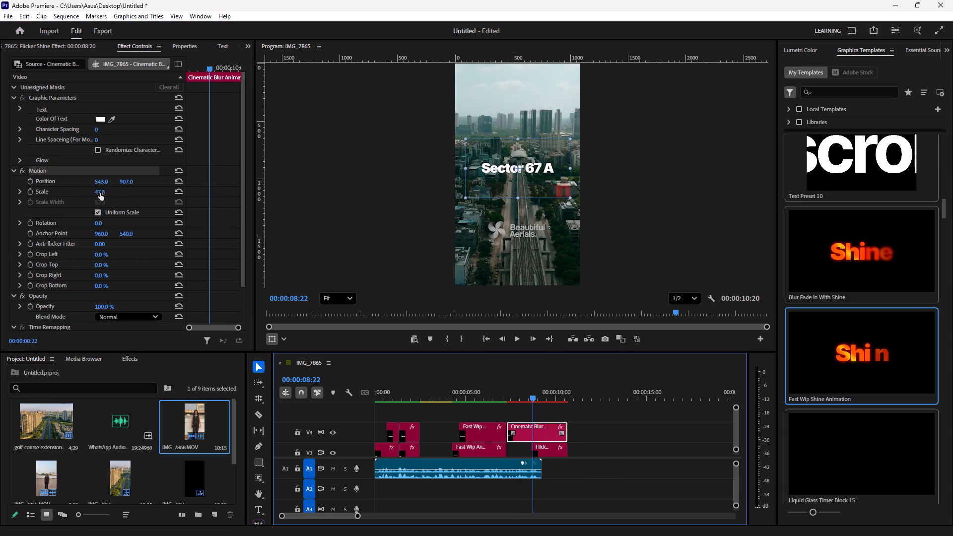
pyautogui.moveTo(99, 193); pyautogui.dragTo(101, 182)
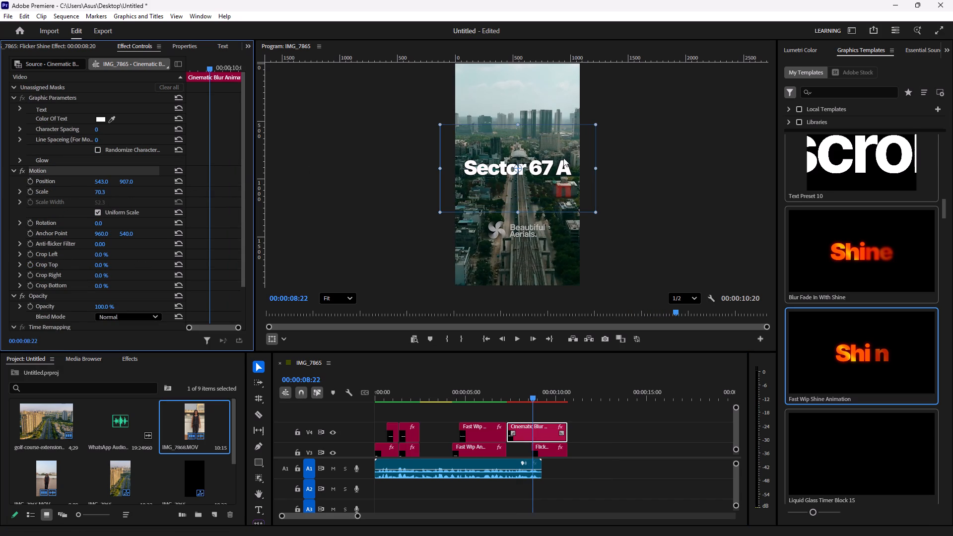
pyautogui.moveTo(98, 181); pyautogui.dragTo(100, 169)
pyautogui.moveTo(129, 182); pyautogui.dragTo(134, 152)
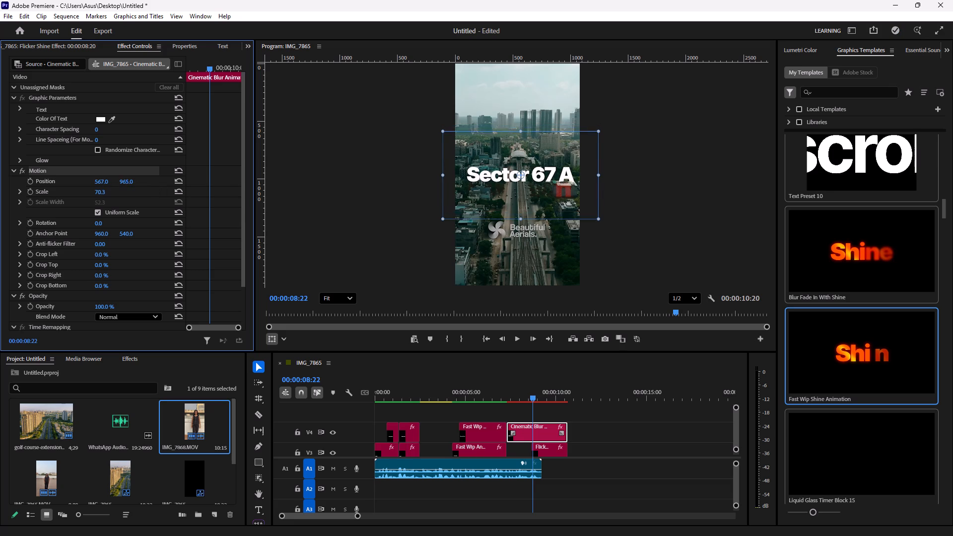
pyautogui.moveTo(134, 152); pyautogui.dragTo(137, 152)
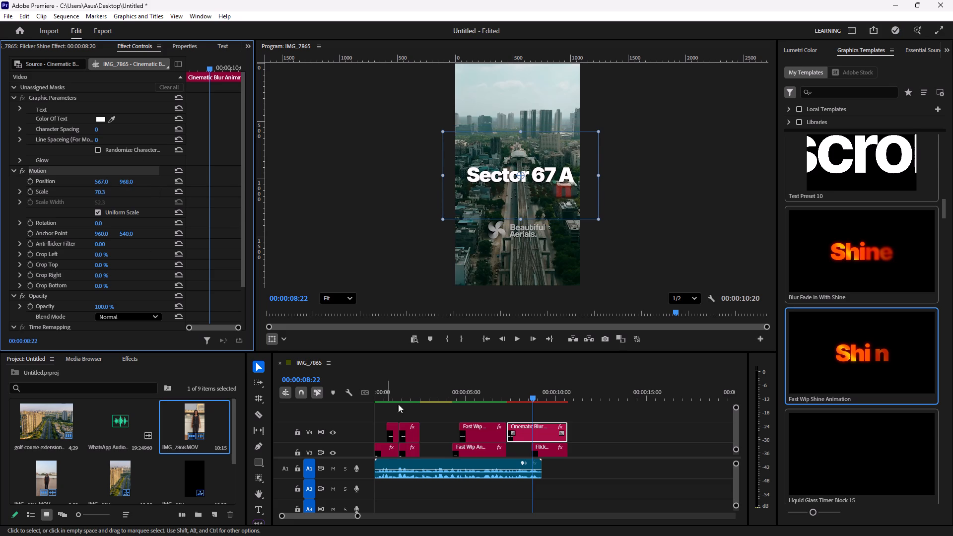
# Play back the V4 Sector 67 A title repeatedly to check how it overlaps the incoming Gurgaon title.
pyautogui.moveTo(532, 400); pyautogui.dragTo(516, 402)
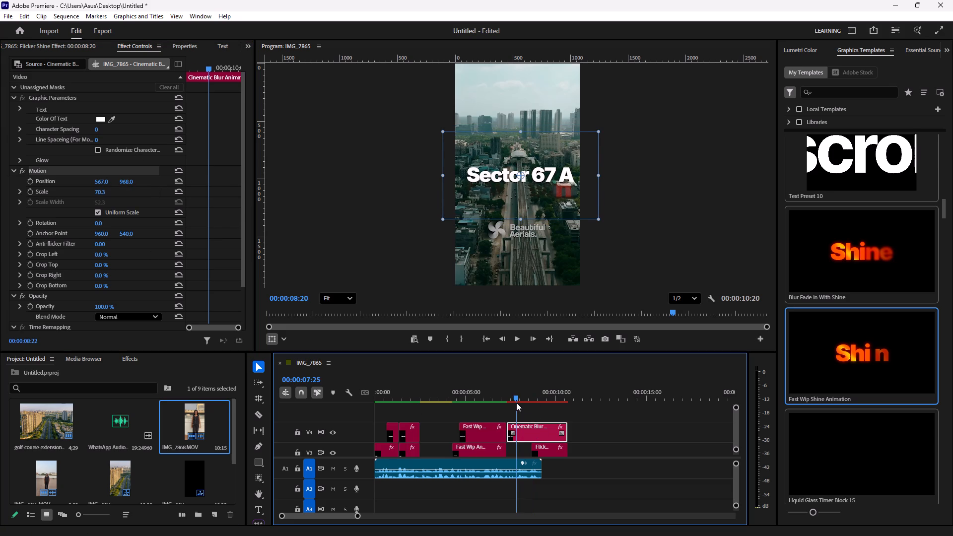
pyautogui.moveTo(516, 402); pyautogui.dragTo(513, 403)
pyautogui.press('space')
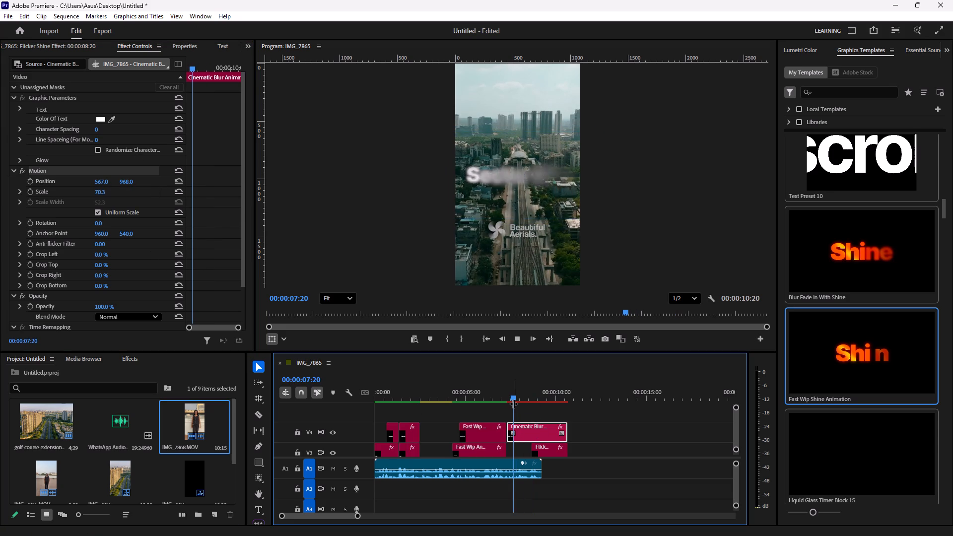
pyautogui.press('space')
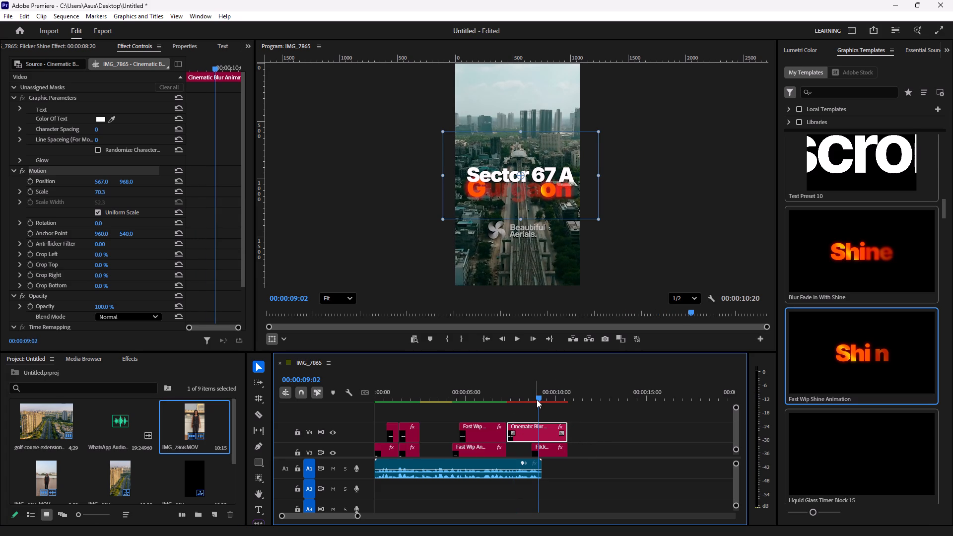
pyautogui.moveTo(537, 400); pyautogui.dragTo(528, 404)
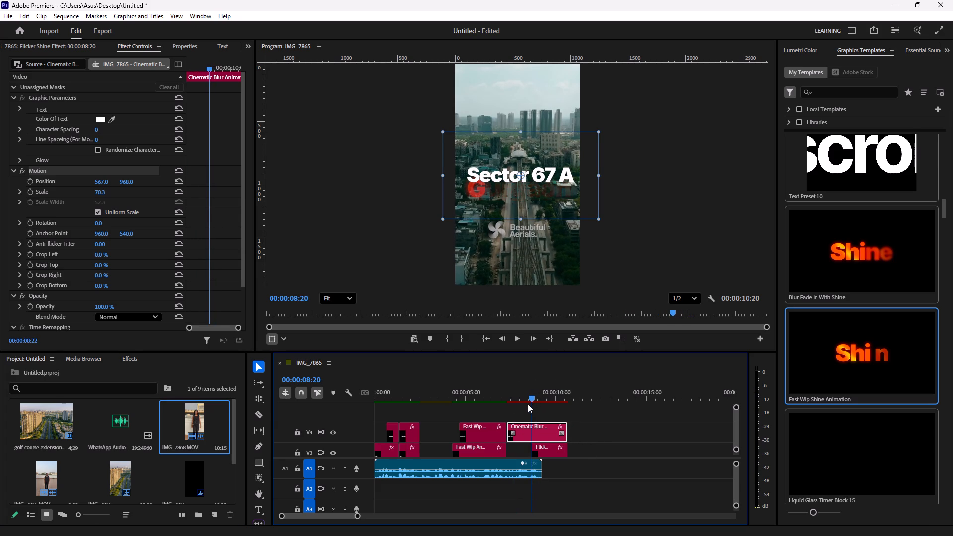
pyautogui.moveTo(528, 404); pyautogui.dragTo(519, 406)
pyautogui.press('space')
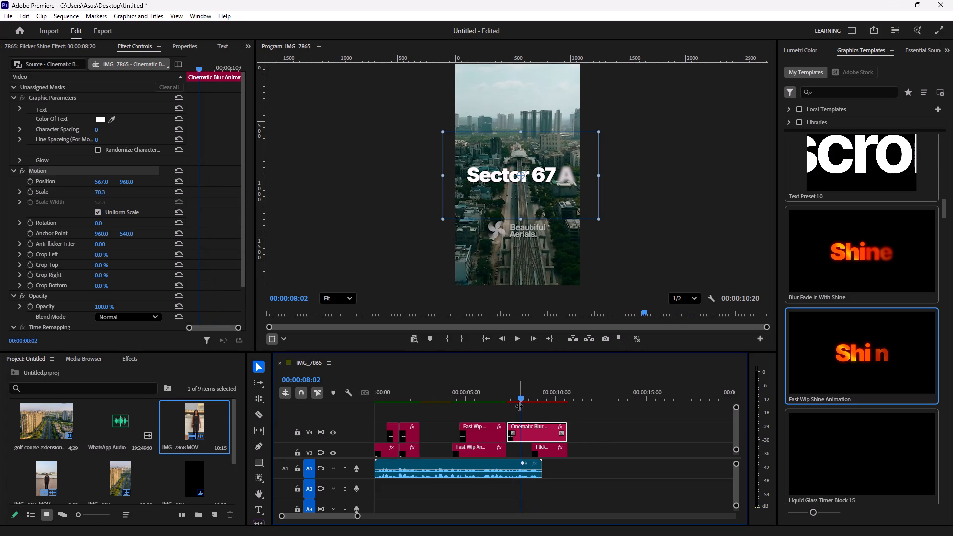
pyautogui.press('space')
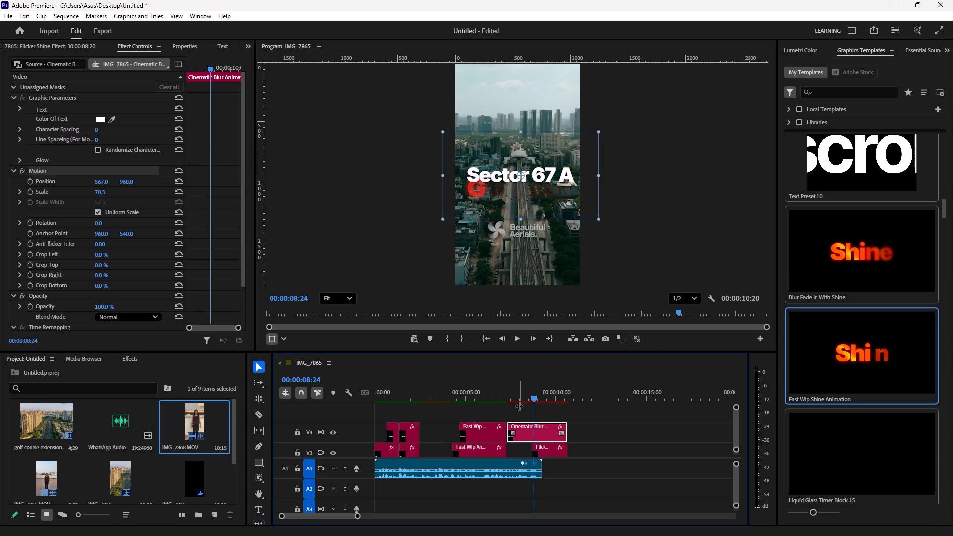
pyautogui.moveTo(537, 400); pyautogui.dragTo(529, 403)
pyautogui.press('space')
pyautogui.press('space')
pyautogui.press('space')
pyautogui.press('space')
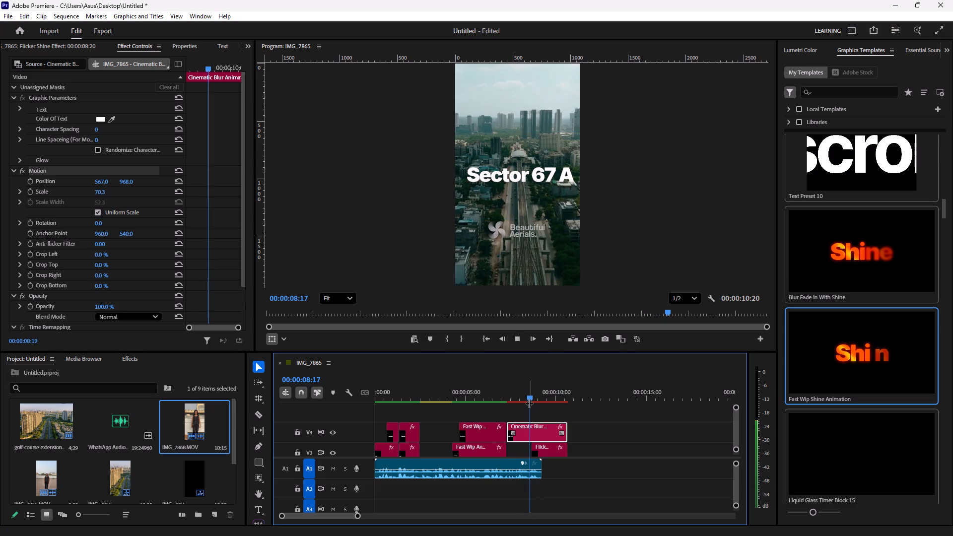
# Trim the end of the V4 Sector 67 A title back to where the V3 Gurgaon title begins, and play it back.
pyautogui.moveTo(565, 425); pyautogui.dragTo(555, 427)
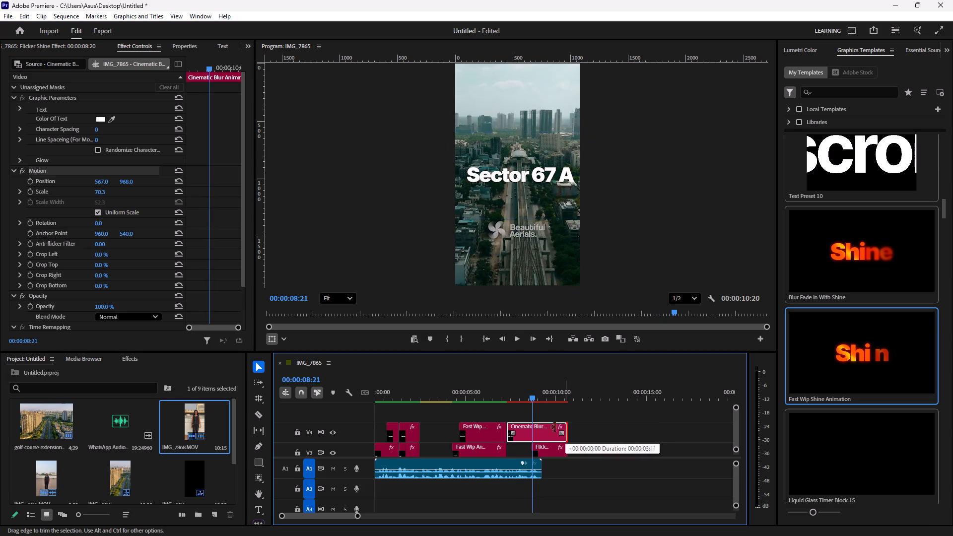
pyautogui.moveTo(555, 427); pyautogui.dragTo(533, 429)
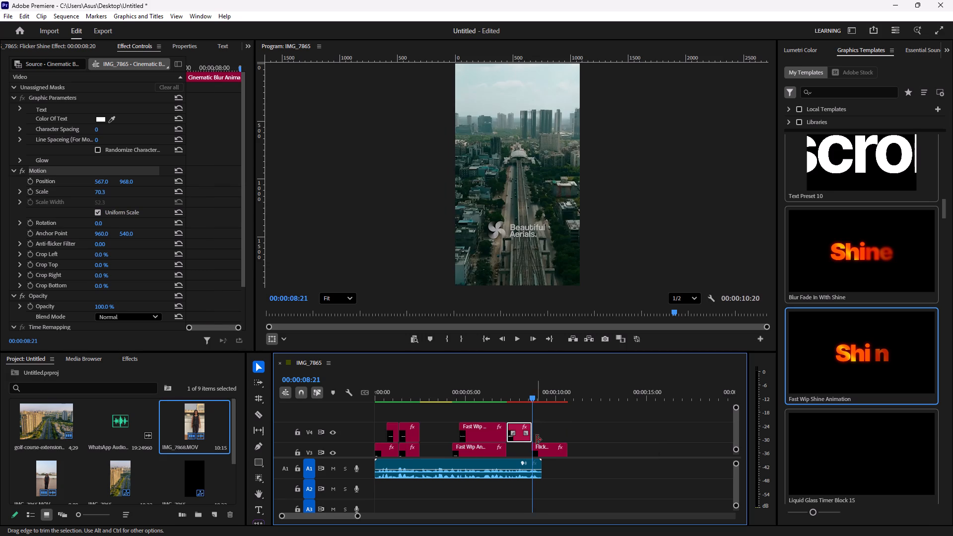
pyautogui.press('space')
pyautogui.press('space')
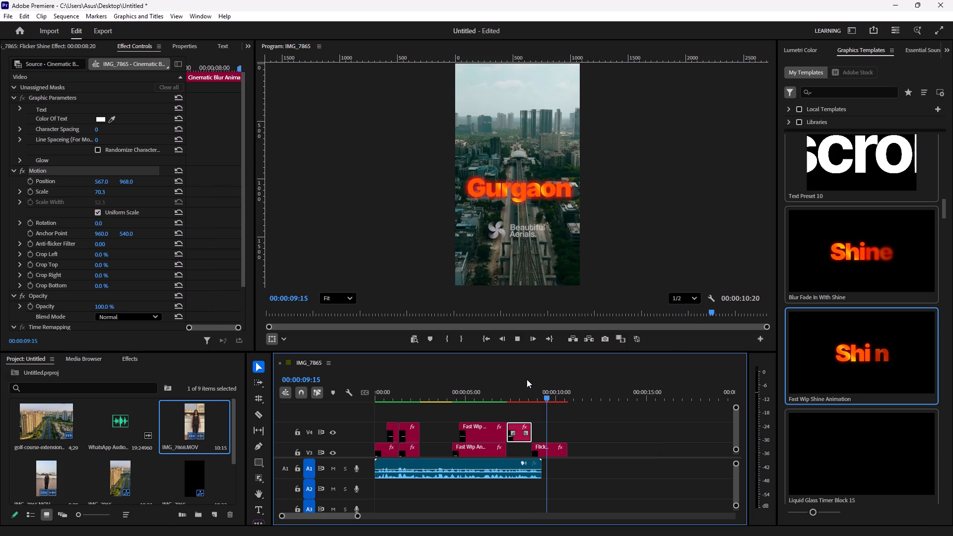
# Move the V3 Gurgaon title up to position 556.7, 884.9.
pyautogui.click(549, 455)
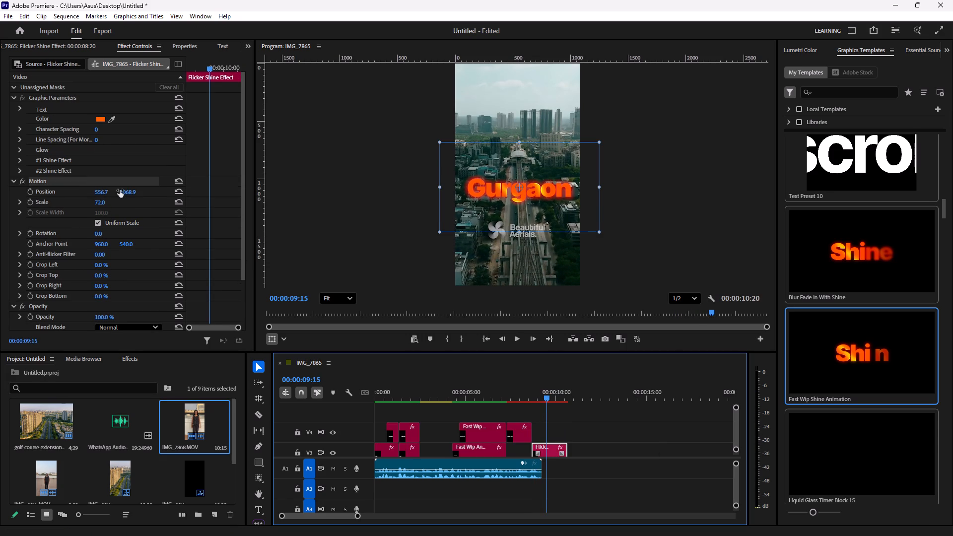
pyautogui.moveTo(127, 193); pyautogui.dragTo(134, 290)
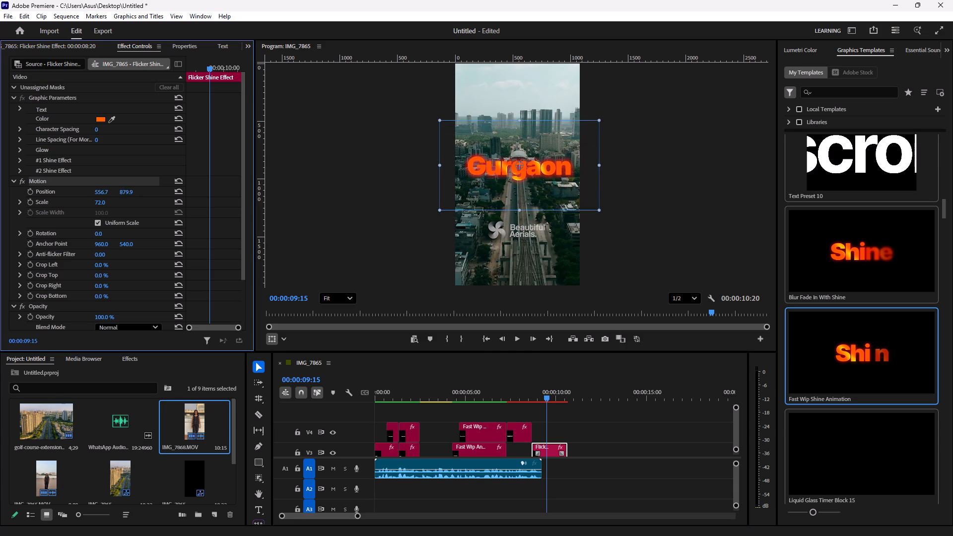
pyautogui.moveTo(134, 290); pyautogui.dragTo(135, 284)
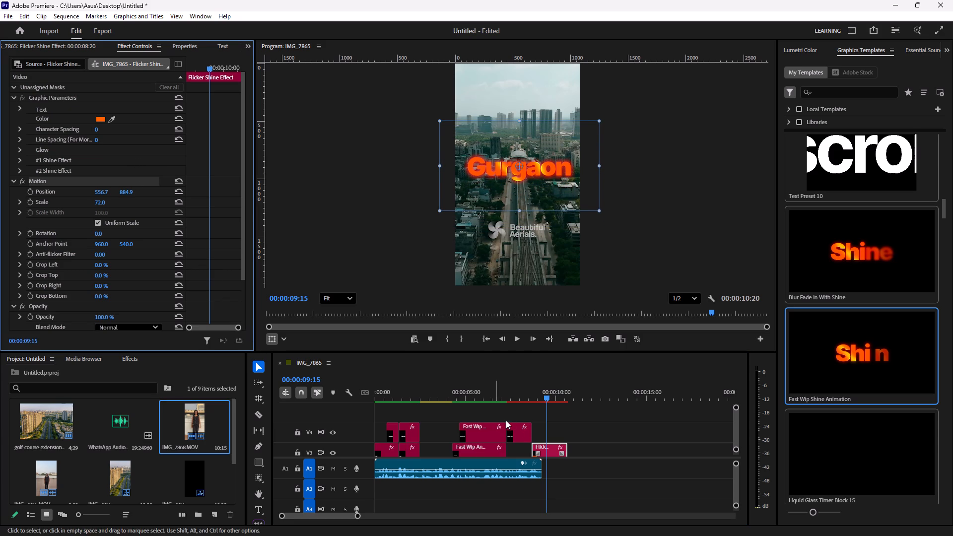
# Render the sequence previews and play back the reel from the start, checking the Sector 67 A to Gurgaon title change.
pyautogui.moveTo(546, 398); pyautogui.dragTo(493, 405)
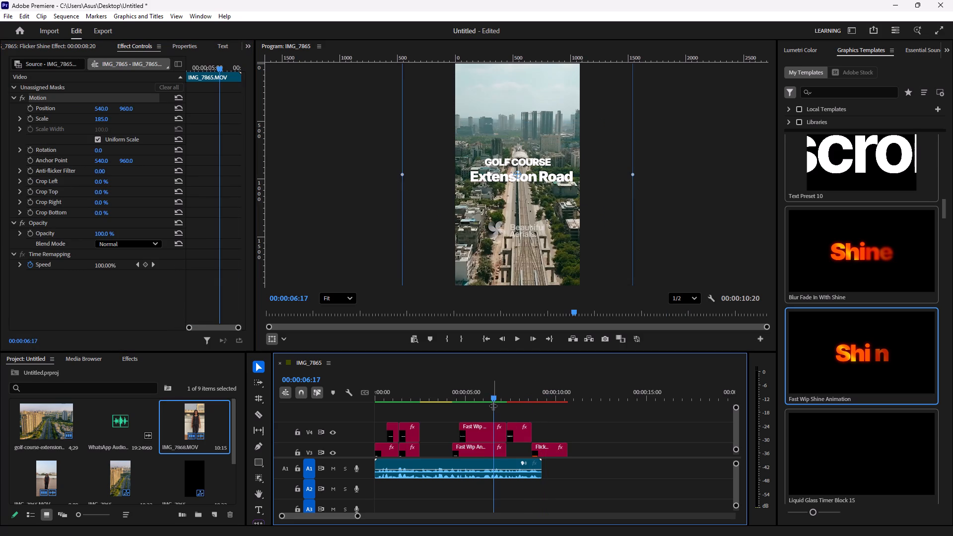
pyautogui.press('Return')
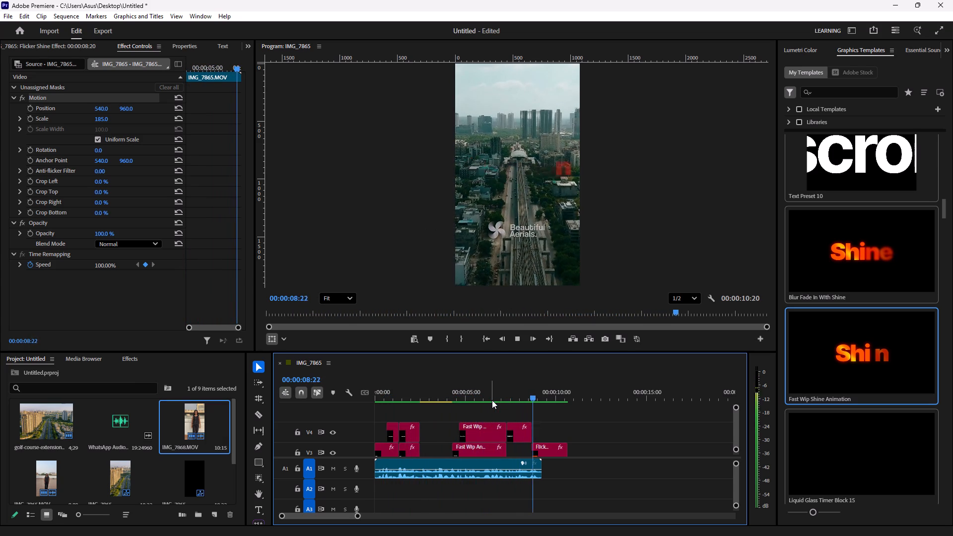
pyautogui.press('space')
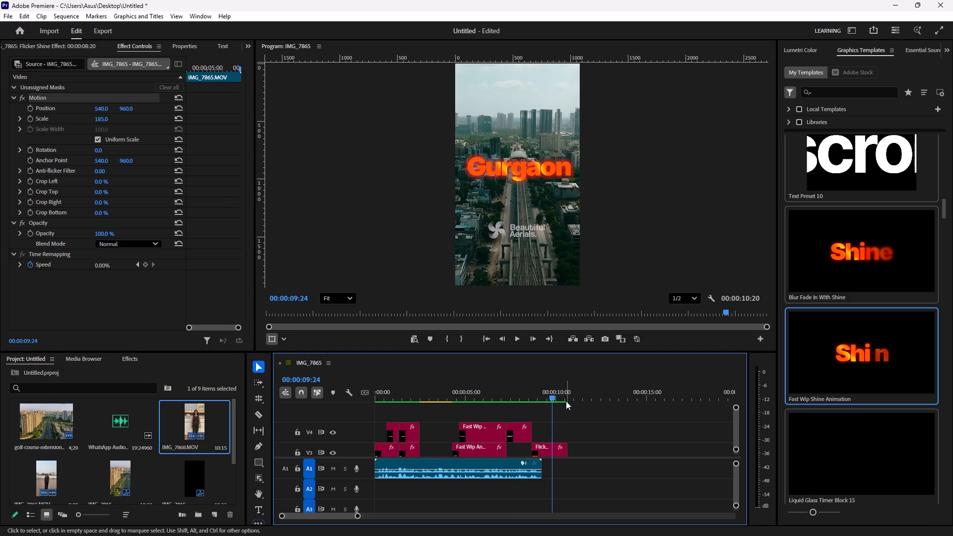
pyautogui.press('space')
pyautogui.press('space')
pyautogui.moveTo(558, 398); pyautogui.dragTo(295, 404)
pyautogui.press('space')
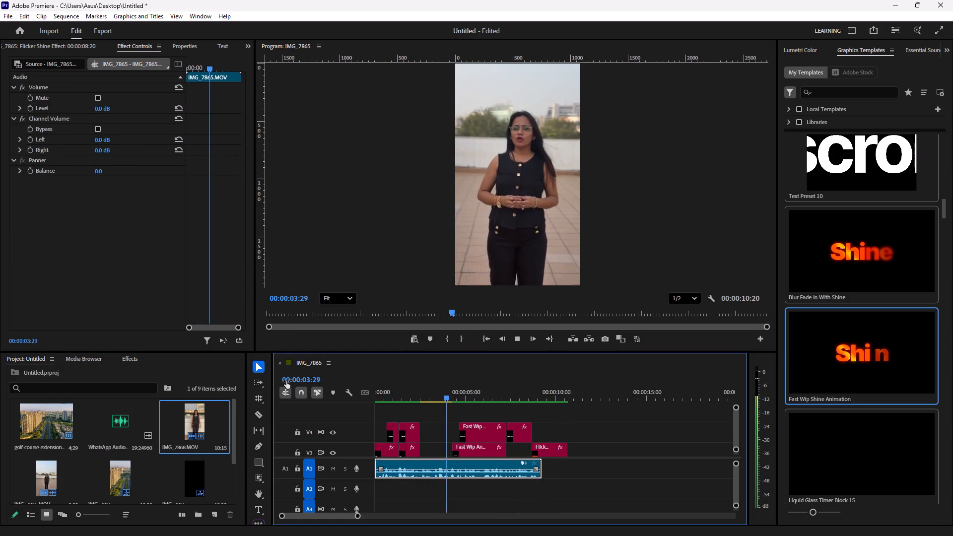
pyautogui.press('space')
# Split the V1 presenter clip IMG_7865.MOV at 00:00:04:07, where the V2 drone clip begins.
pyautogui.moveTo(450, 402); pyautogui.dragTo(443, 405)
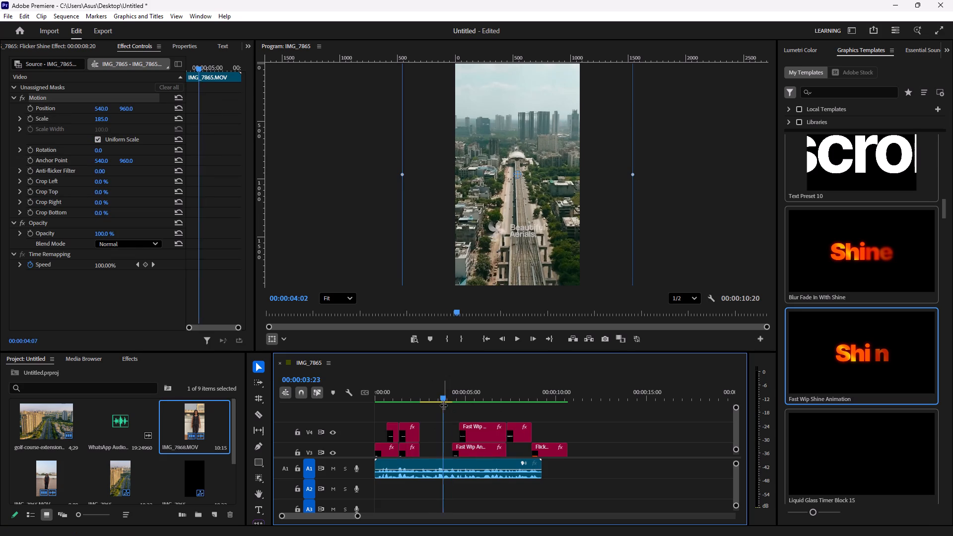
pyautogui.moveTo(443, 405); pyautogui.dragTo(430, 413)
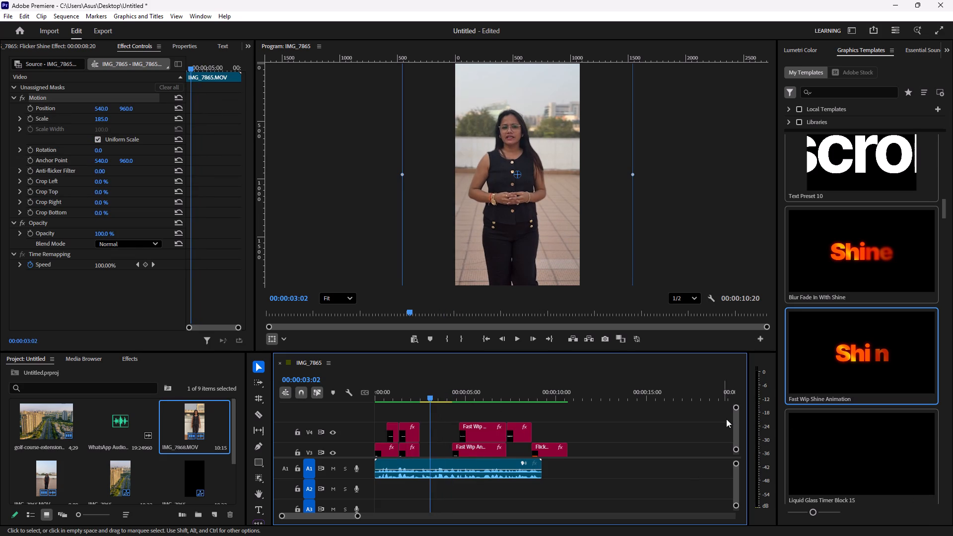
pyautogui.moveTo(734, 421); pyautogui.dragTo(732, 428)
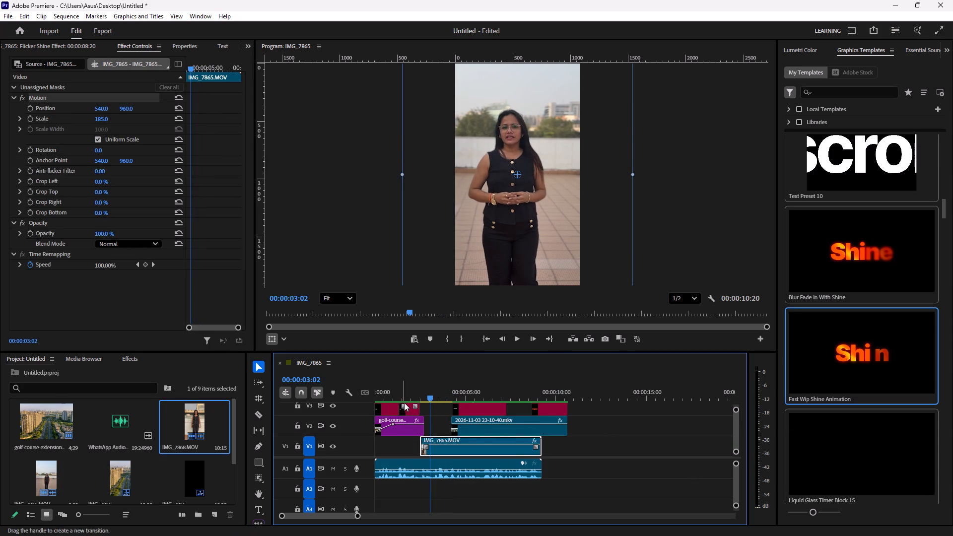
pyautogui.moveTo(428, 397); pyautogui.dragTo(449, 400)
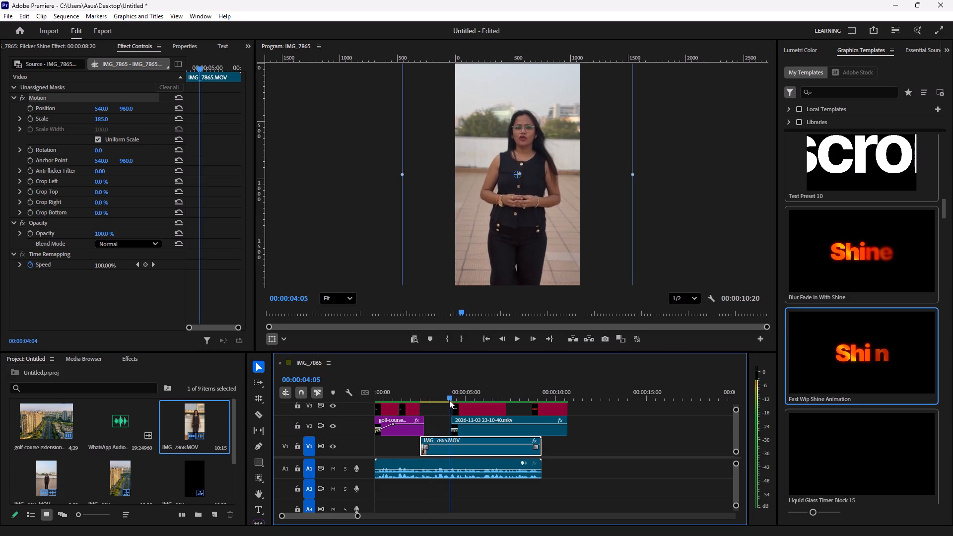
pyautogui.moveTo(449, 400); pyautogui.dragTo(450, 401)
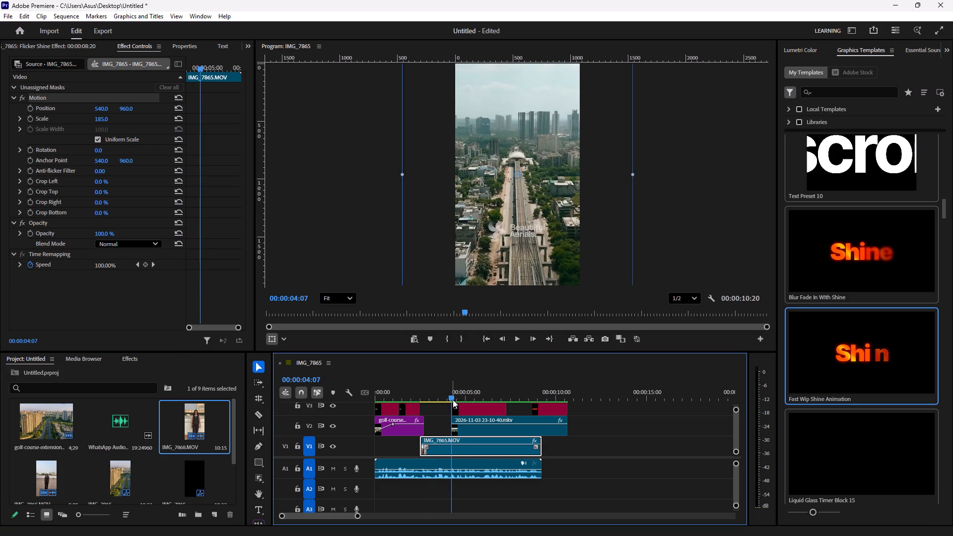
pyautogui.click(257, 412)
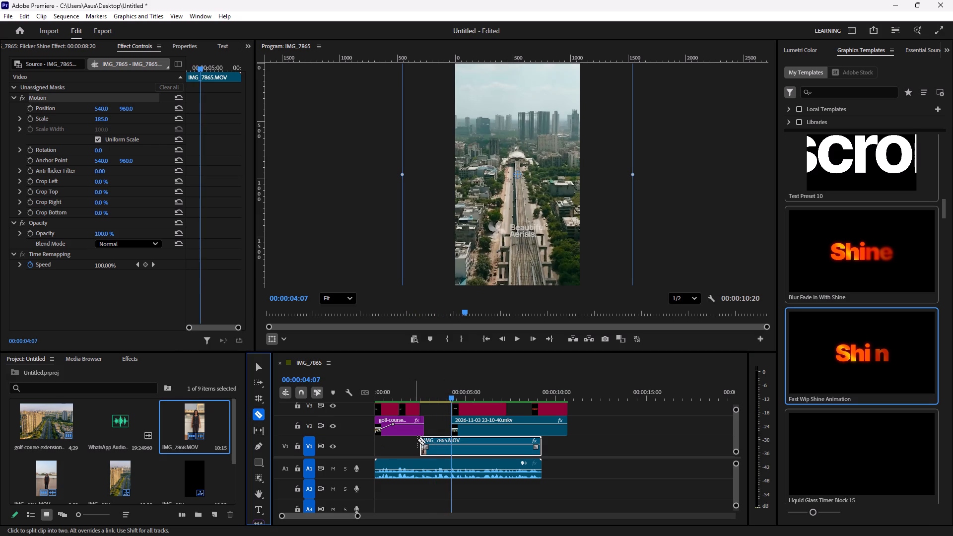
pyautogui.click(450, 440)
# Brighten the short V1 presenter segment by raising the shadows and highlights of its Lumetri RGB curve, and play it back.
pyautogui.moveTo(451, 397); pyautogui.dragTo(434, 401)
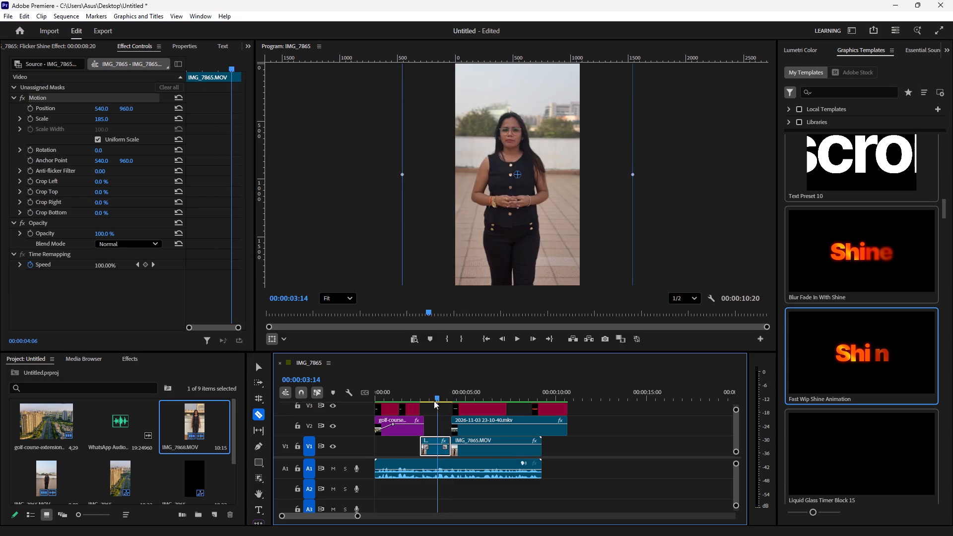
pyautogui.moveTo(434, 401); pyautogui.dragTo(428, 403)
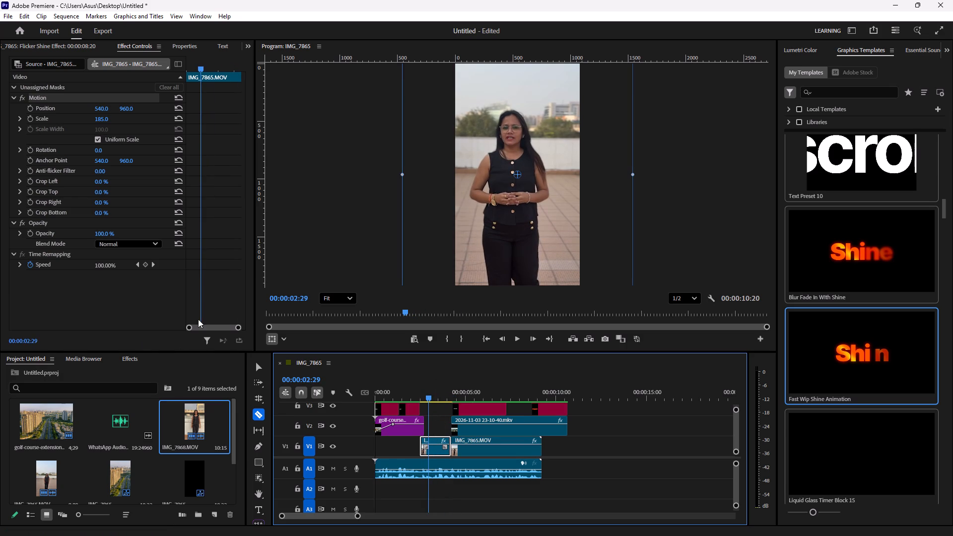
pyautogui.click(256, 366)
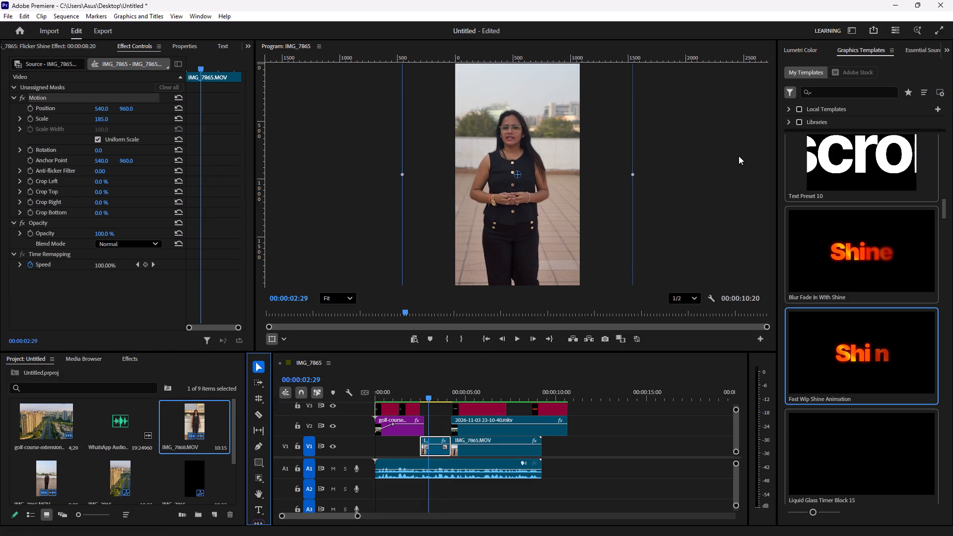
pyautogui.click(822, 50)
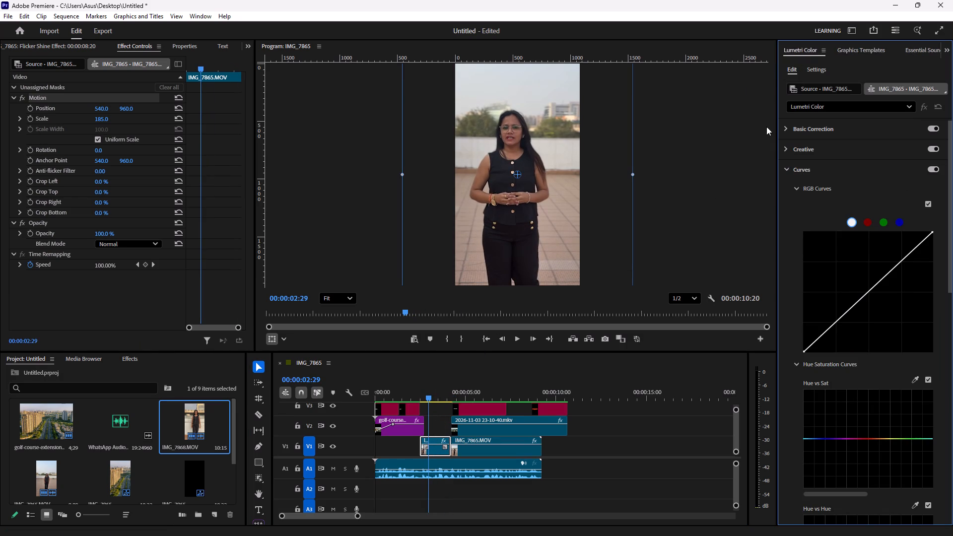
pyautogui.moveTo(835, 320); pyautogui.dragTo(835, 317)
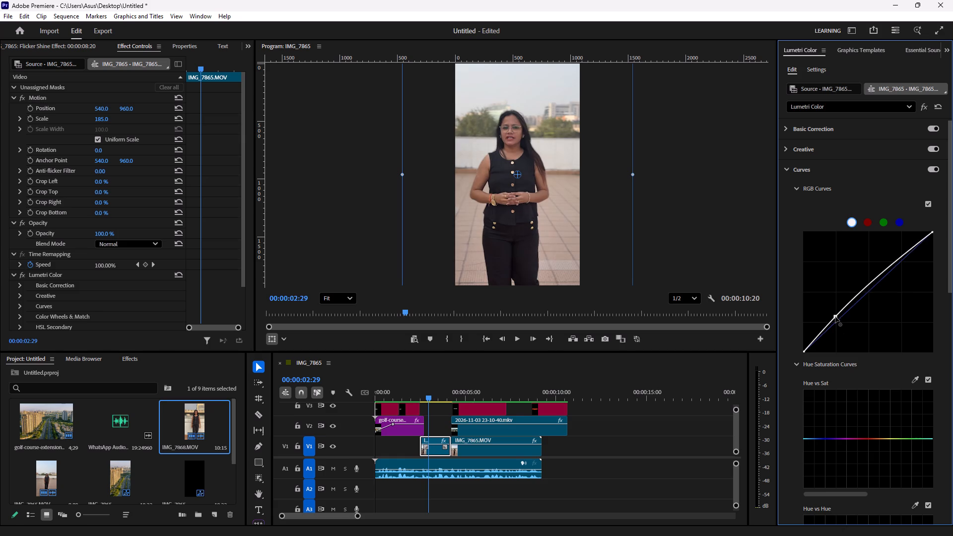
pyautogui.moveTo(835, 317); pyautogui.dragTo(835, 311)
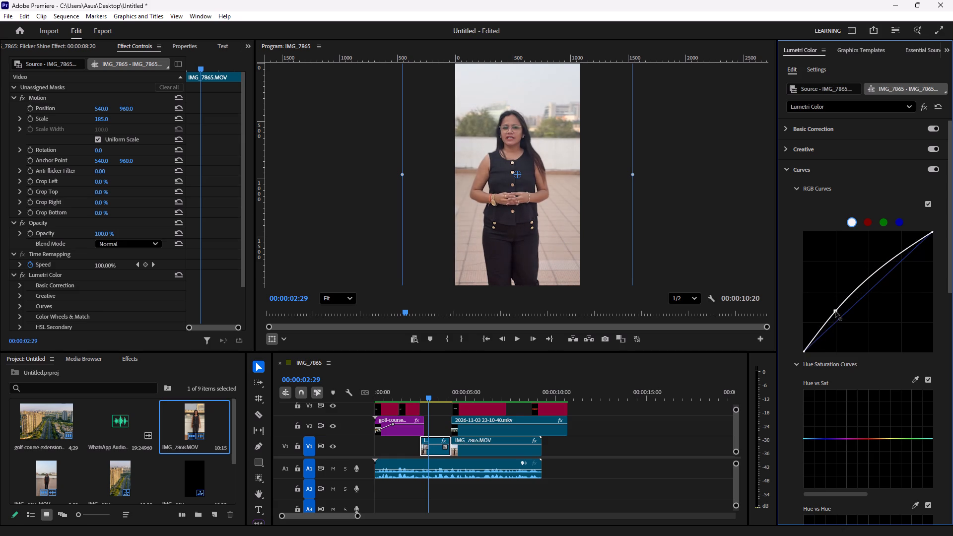
pyautogui.moveTo(835, 311); pyautogui.dragTo(836, 310)
pyautogui.moveTo(897, 257); pyautogui.dragTo(899, 257)
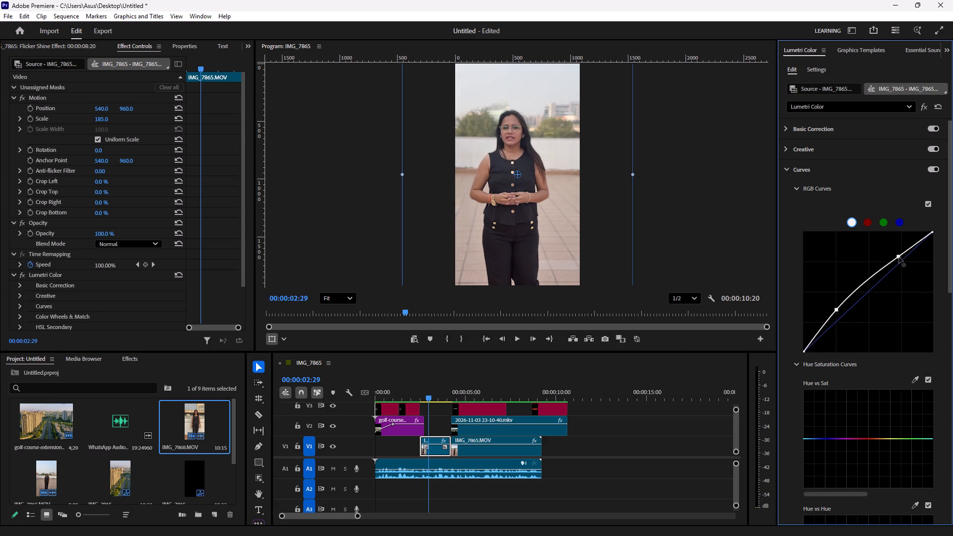
pyautogui.moveTo(899, 257); pyautogui.dragTo(894, 250)
pyautogui.press('v')
pyautogui.press('space')
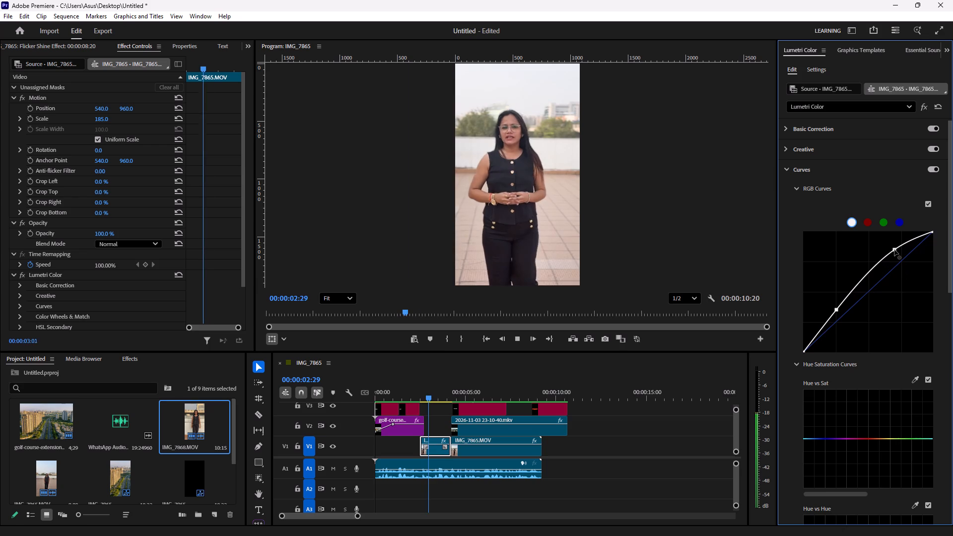
pyautogui.press('space')
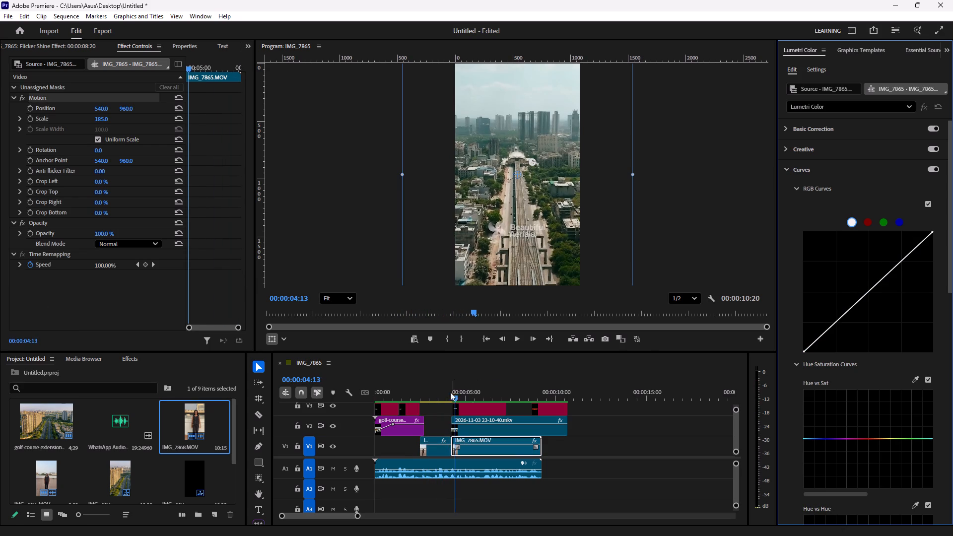
pyautogui.moveTo(457, 397); pyautogui.dragTo(418, 403)
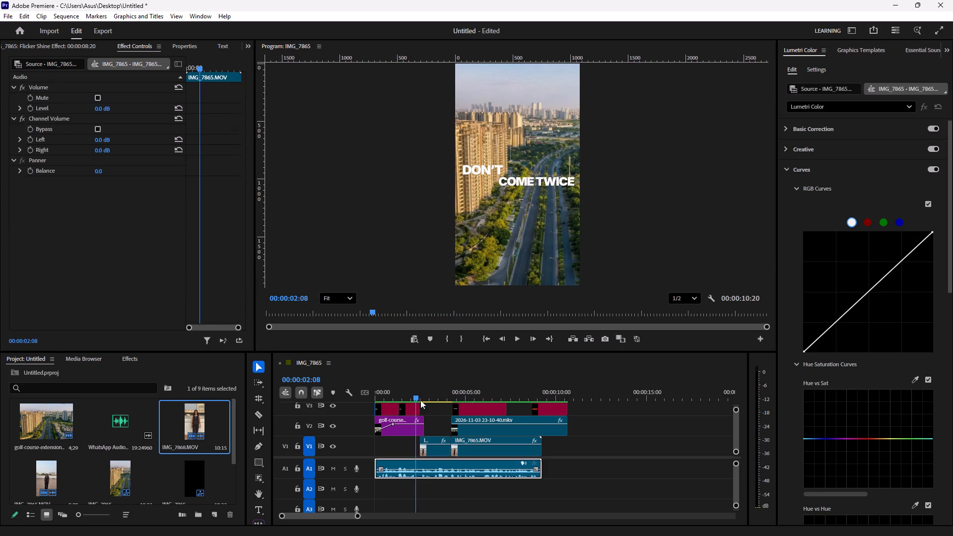
pyautogui.press('space')
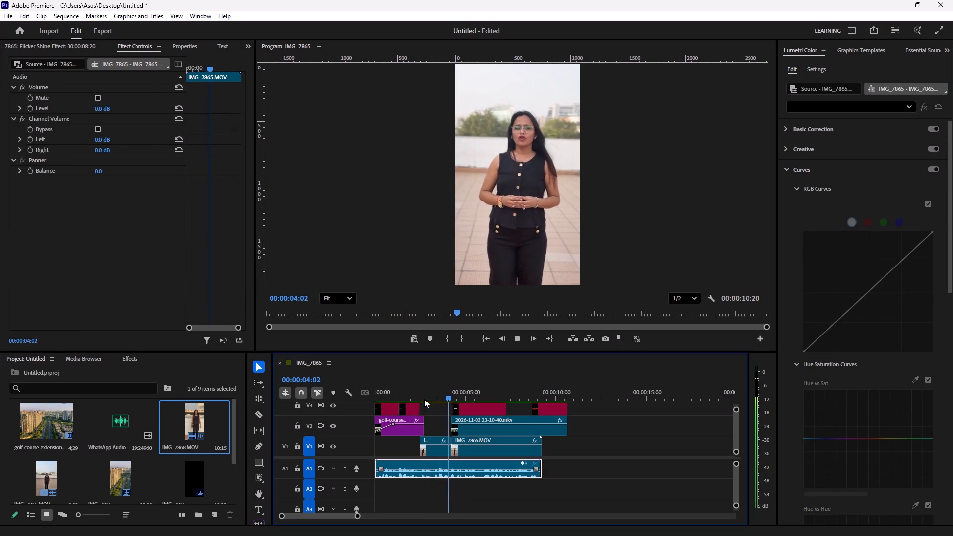
pyautogui.press('space')
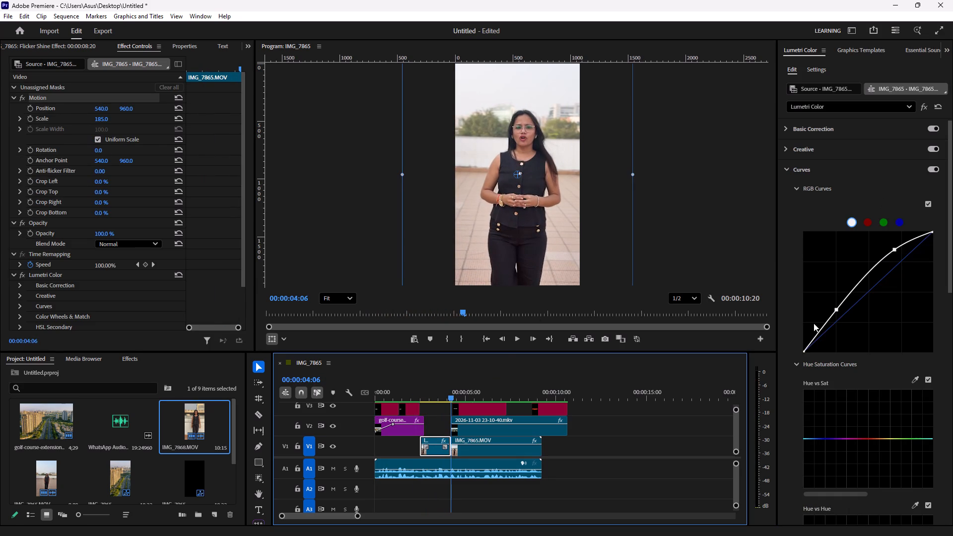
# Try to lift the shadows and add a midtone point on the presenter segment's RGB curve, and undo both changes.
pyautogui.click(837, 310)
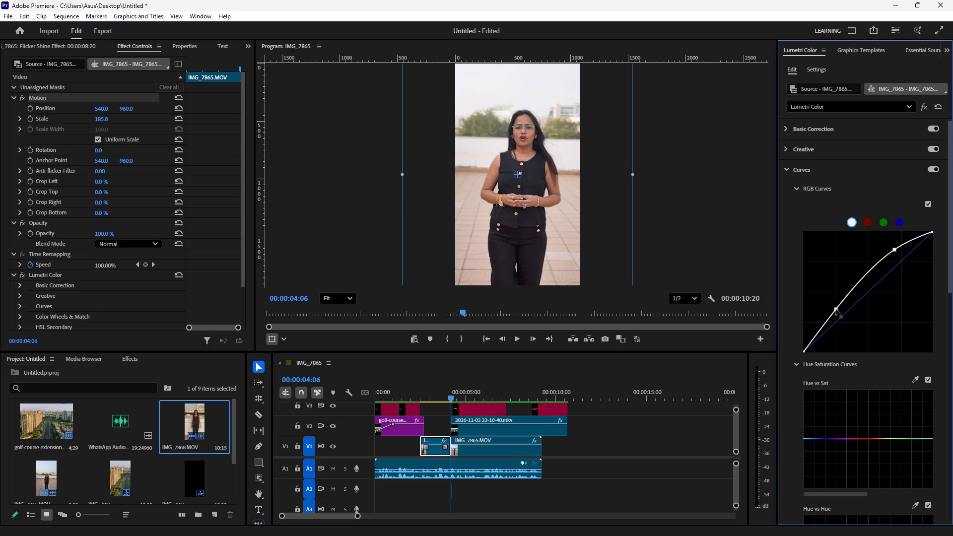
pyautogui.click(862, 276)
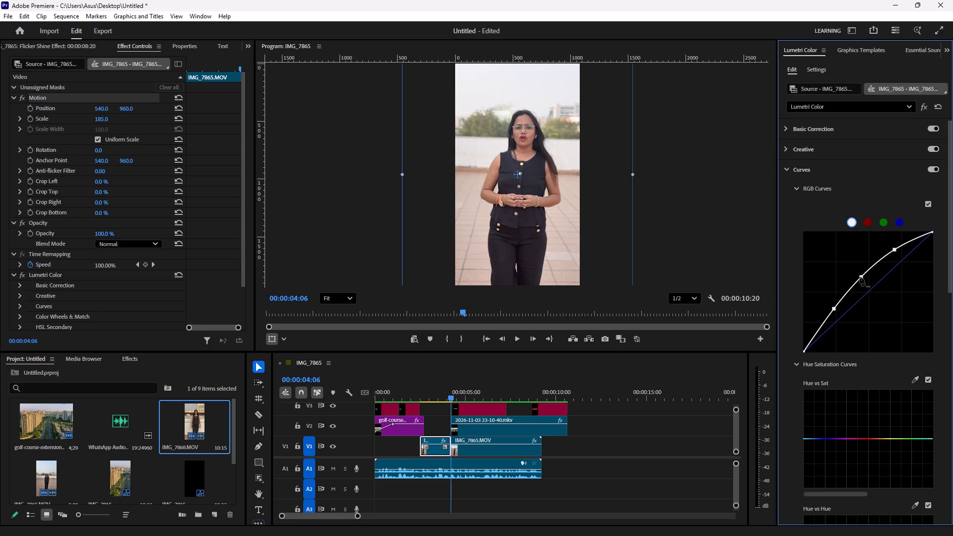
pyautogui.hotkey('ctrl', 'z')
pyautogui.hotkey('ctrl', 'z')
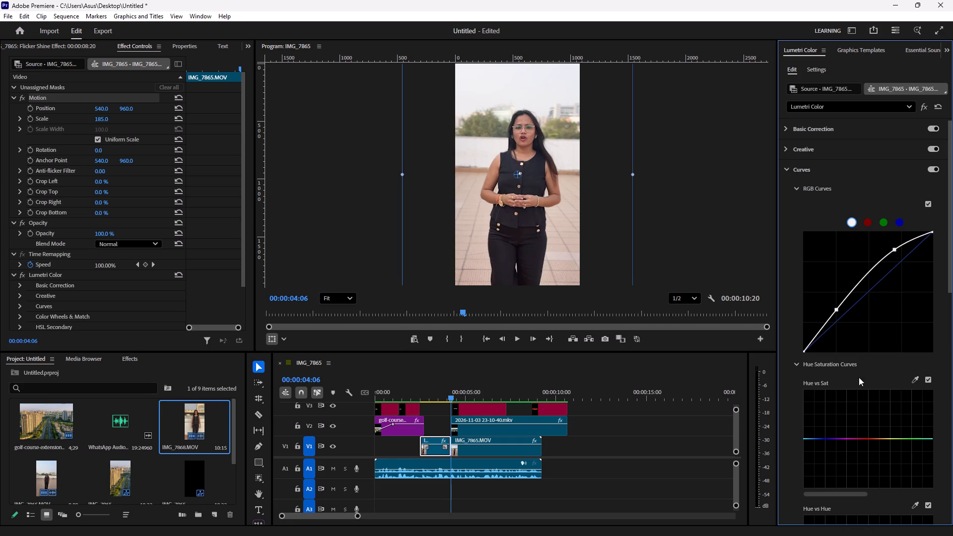
# Sample the presenter's skin for the Hue vs Sat curve, raising orange strongly and red slightly while lowering the magenta-side point.
pyautogui.scroll(-4, 854, 374)
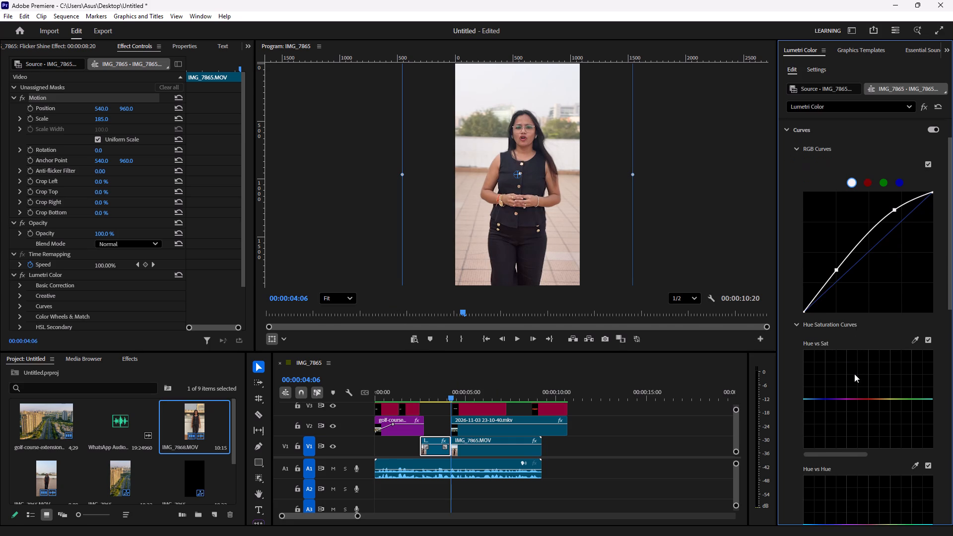
pyautogui.scroll(-2, 854, 374)
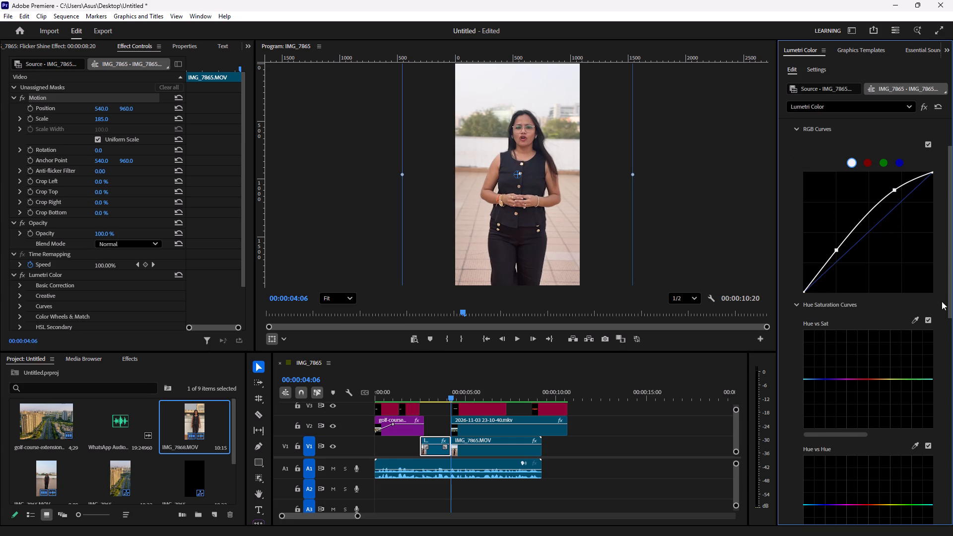
pyautogui.click(914, 320)
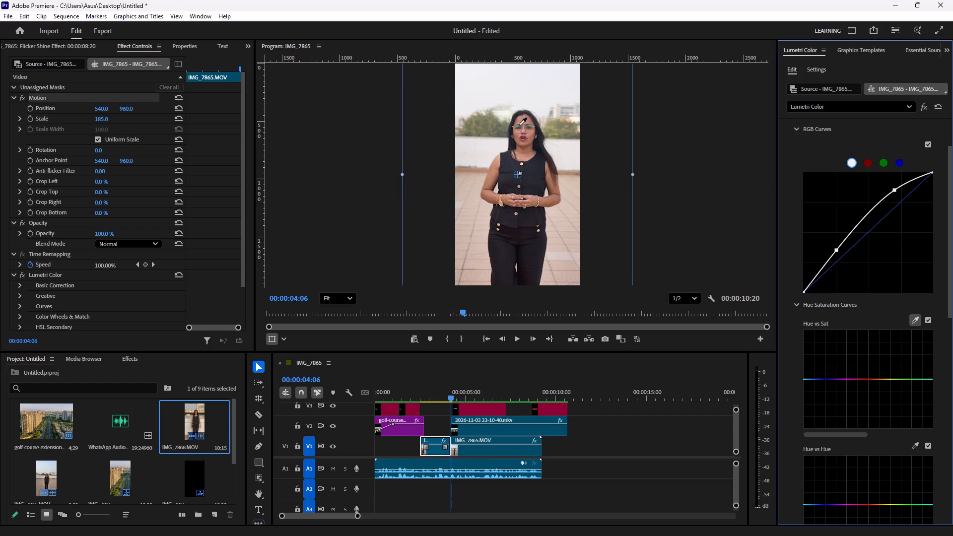
pyautogui.click(524, 125)
pyautogui.moveTo(879, 380); pyautogui.dragTo(879, 346)
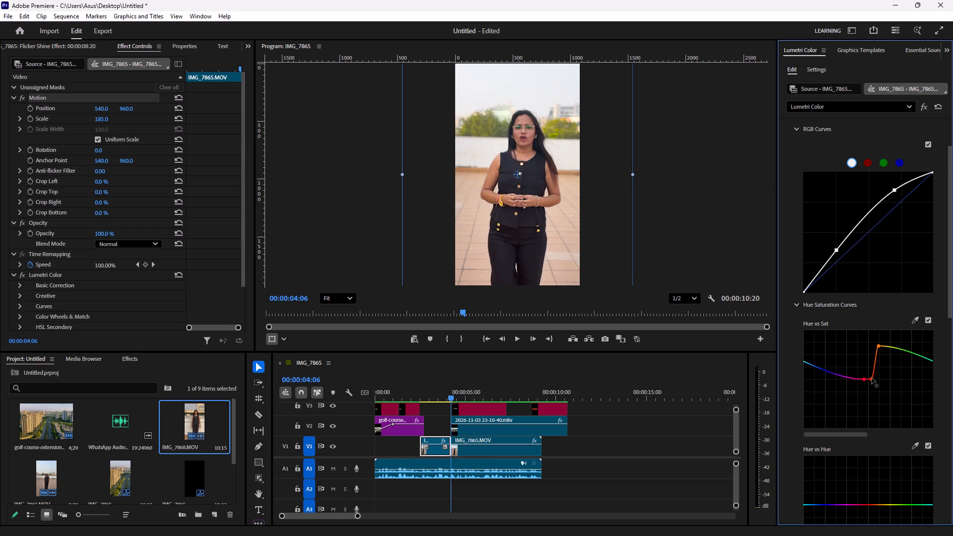
pyautogui.moveTo(872, 378); pyautogui.dragTo(872, 372)
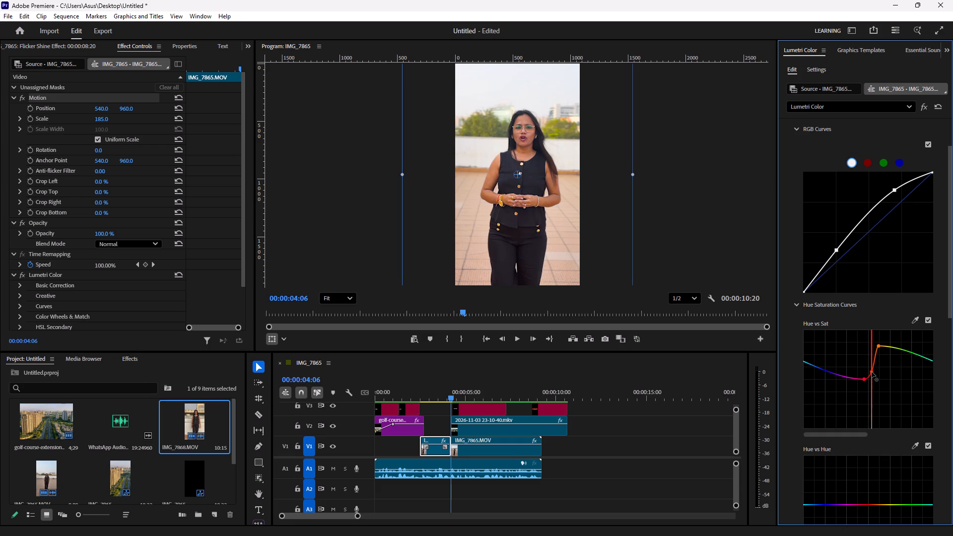
pyautogui.moveTo(872, 372); pyautogui.dragTo(871, 373)
pyautogui.moveTo(865, 381); pyautogui.dragTo(861, 376)
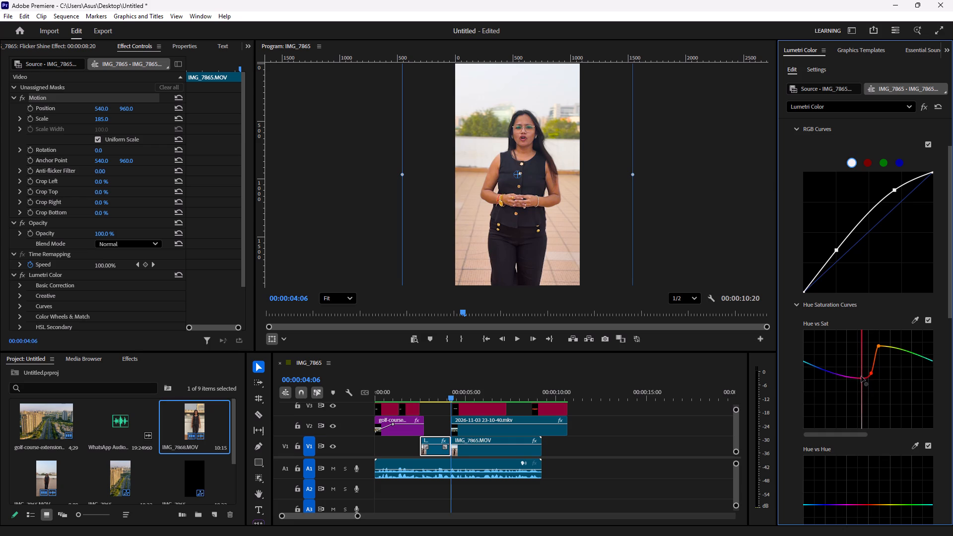
pyautogui.moveTo(861, 376); pyautogui.dragTo(857, 346)
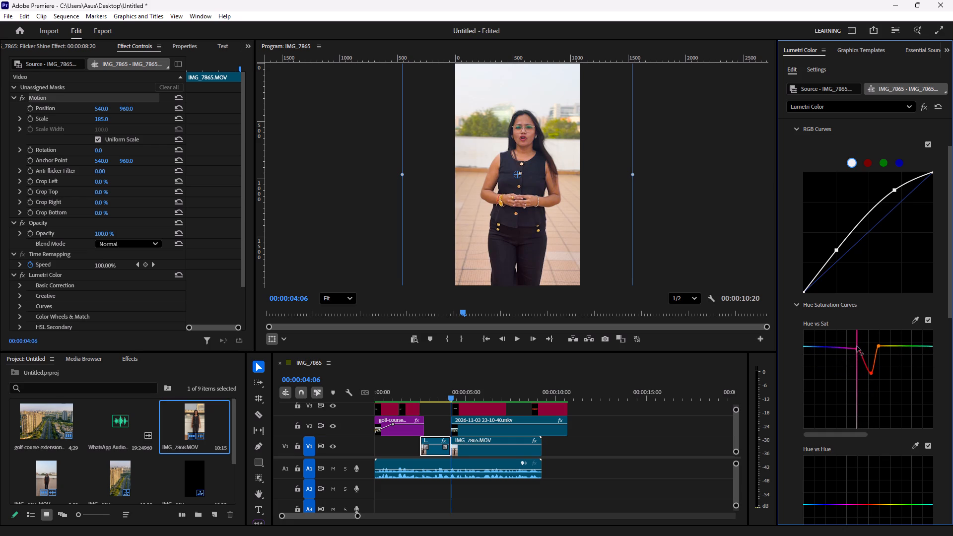
pyautogui.moveTo(857, 346); pyautogui.dragTo(826, 398)
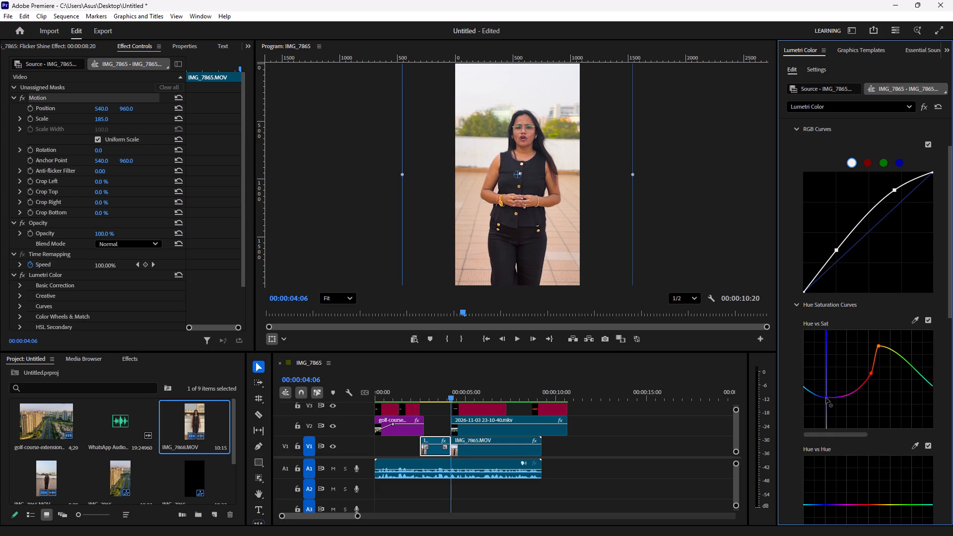
pyautogui.moveTo(826, 398); pyautogui.dragTo(859, 351)
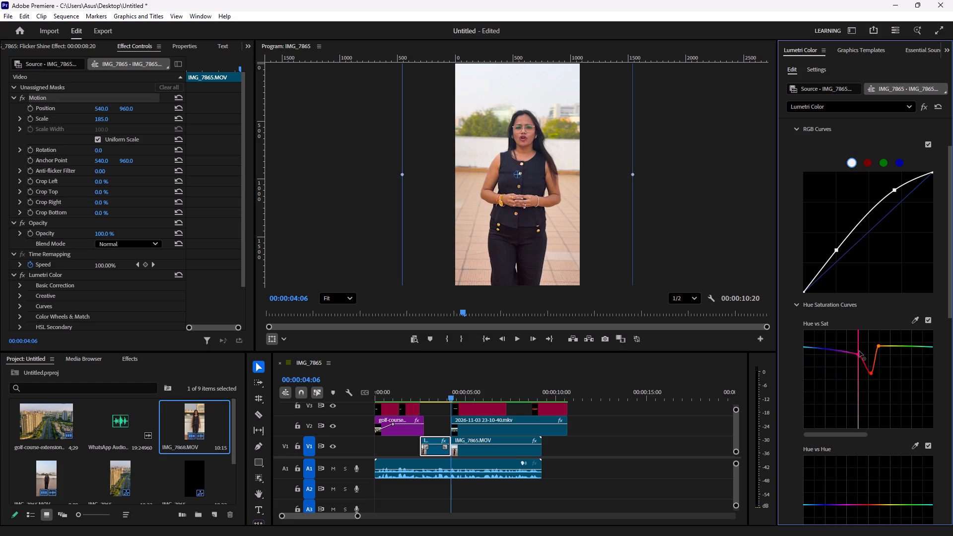
pyautogui.moveTo(859, 351); pyautogui.dragTo(864, 394)
# Play back the regraded short presenter segment and the rest of the reel up to the closing Gurgaon title.
pyautogui.press('space')
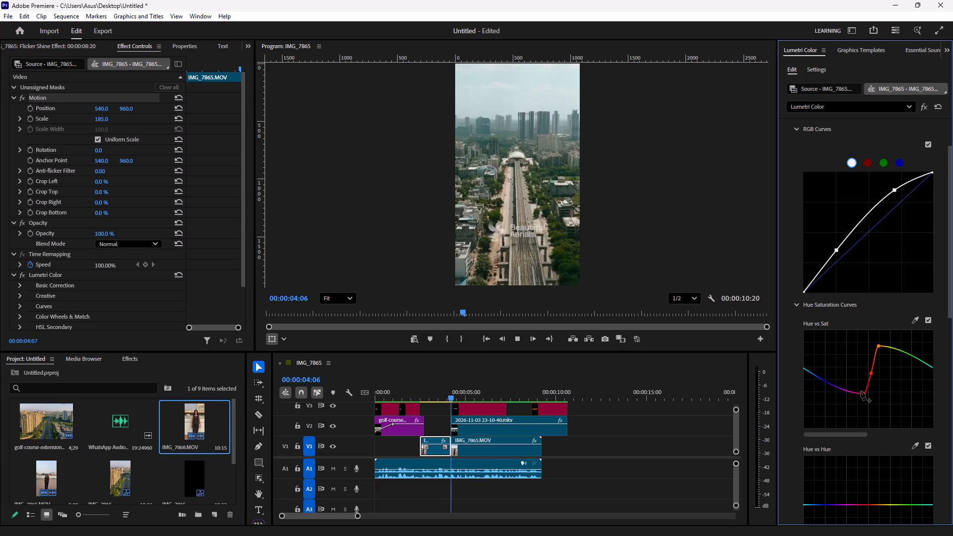
pyautogui.press('space')
pyautogui.moveTo(456, 399); pyautogui.dragTo(408, 408)
pyautogui.press('space')
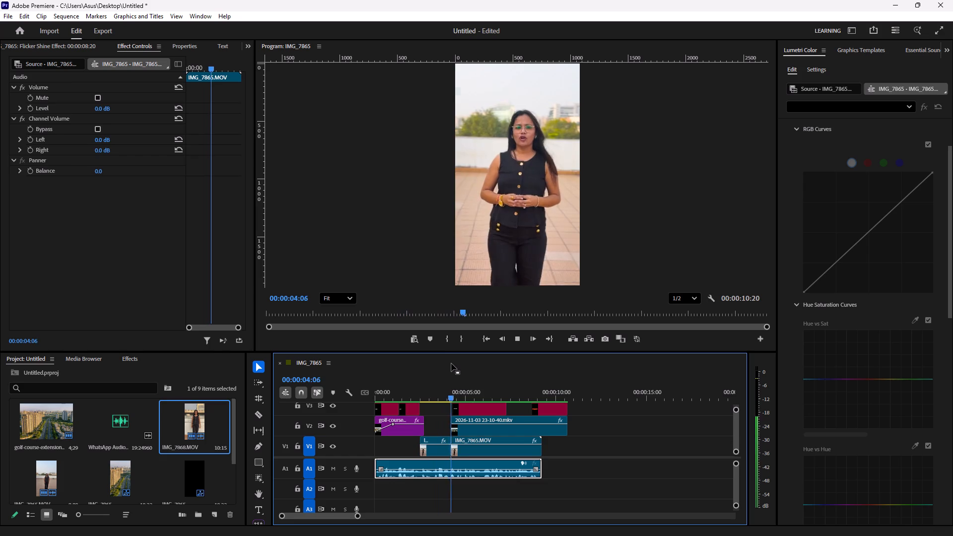
pyautogui.press('space')
pyautogui.moveTo(454, 399); pyautogui.dragTo(434, 404)
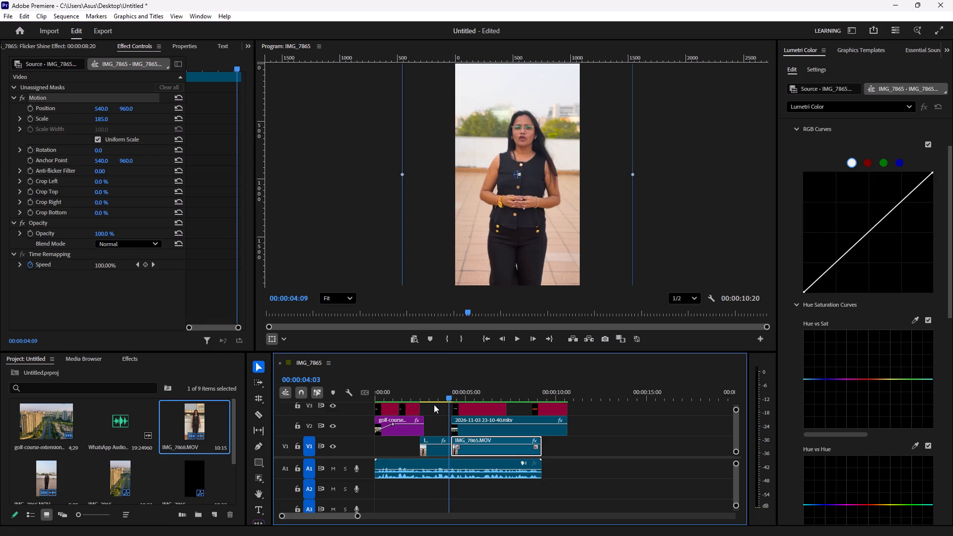
pyautogui.moveTo(434, 404); pyautogui.dragTo(422, 407)
pyautogui.press('space')
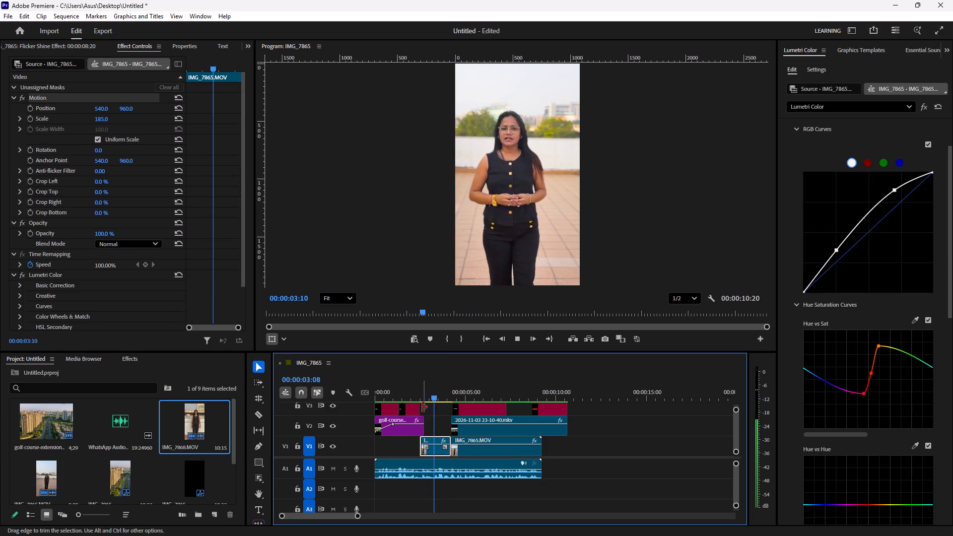
pyautogui.press('space')
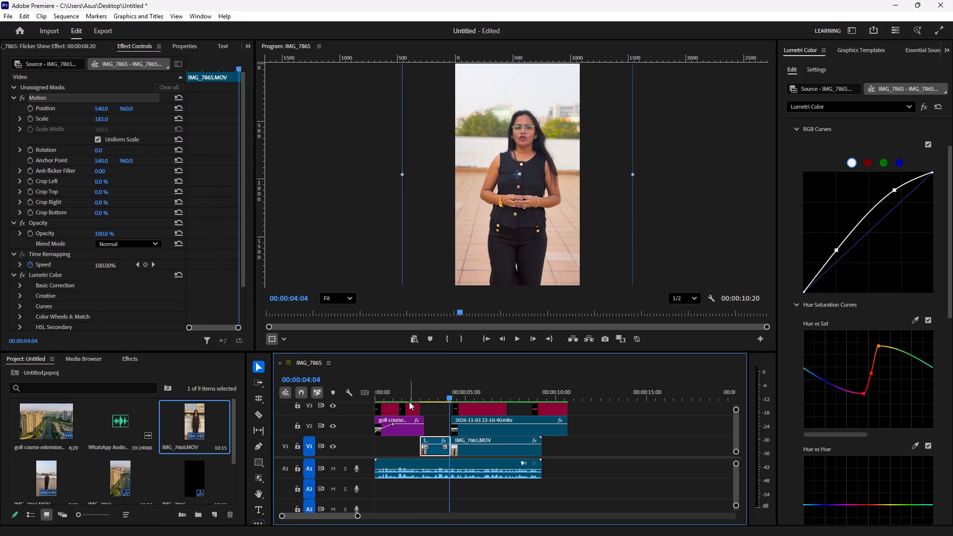
pyautogui.press('space')
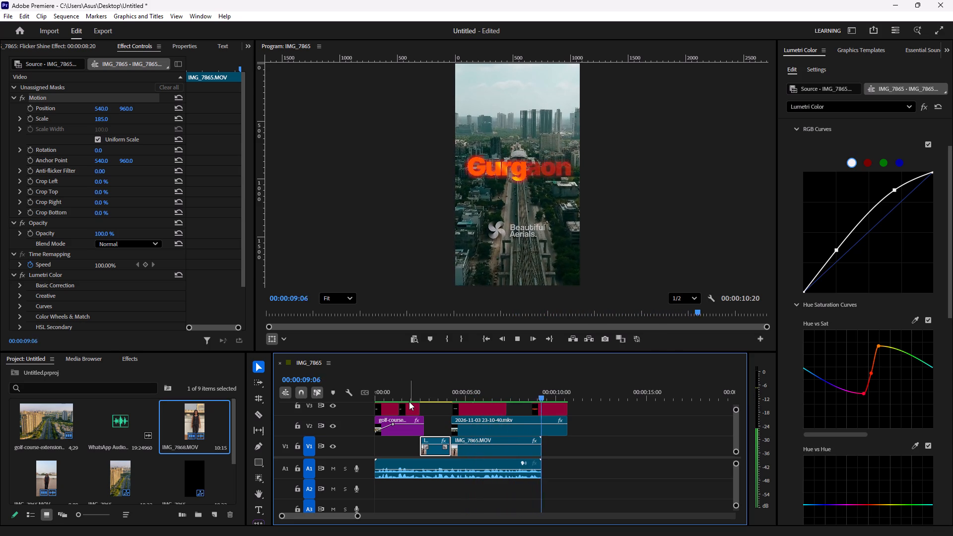
pyautogui.press('space')
pyautogui.press('space')
pyautogui.press('space')
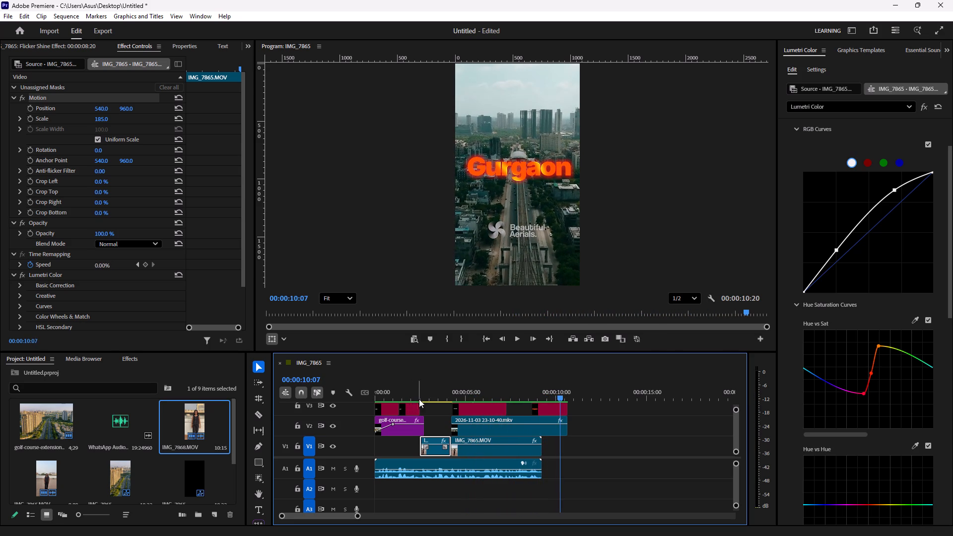
pyautogui.press('space')
pyautogui.press('space')
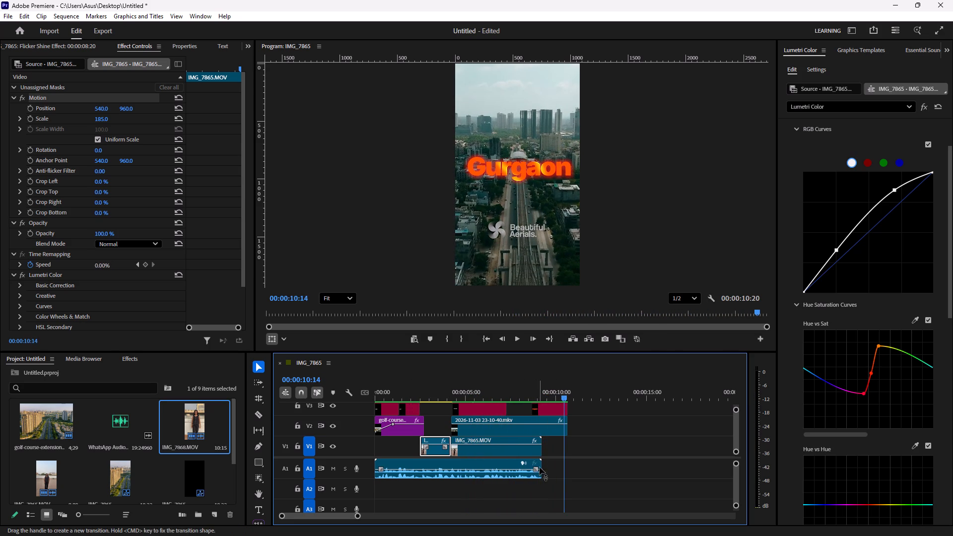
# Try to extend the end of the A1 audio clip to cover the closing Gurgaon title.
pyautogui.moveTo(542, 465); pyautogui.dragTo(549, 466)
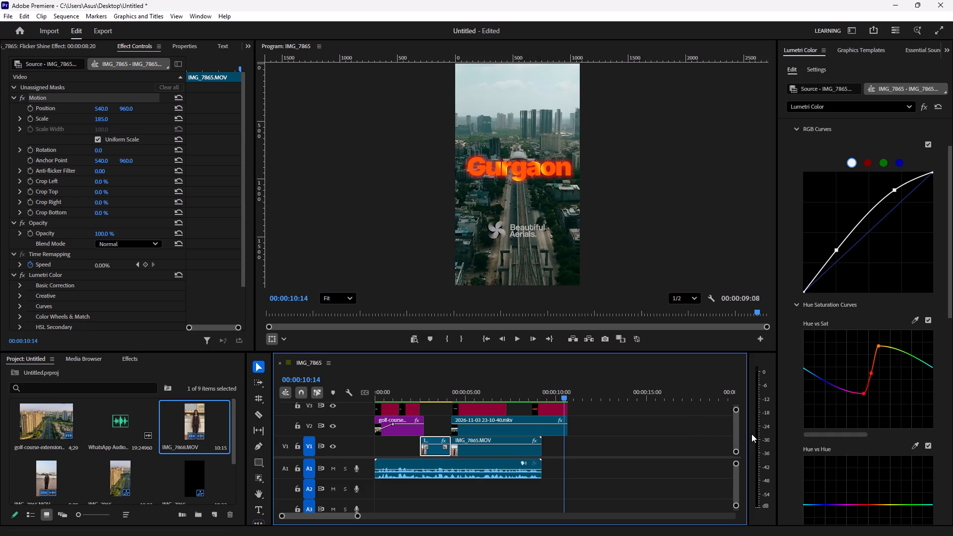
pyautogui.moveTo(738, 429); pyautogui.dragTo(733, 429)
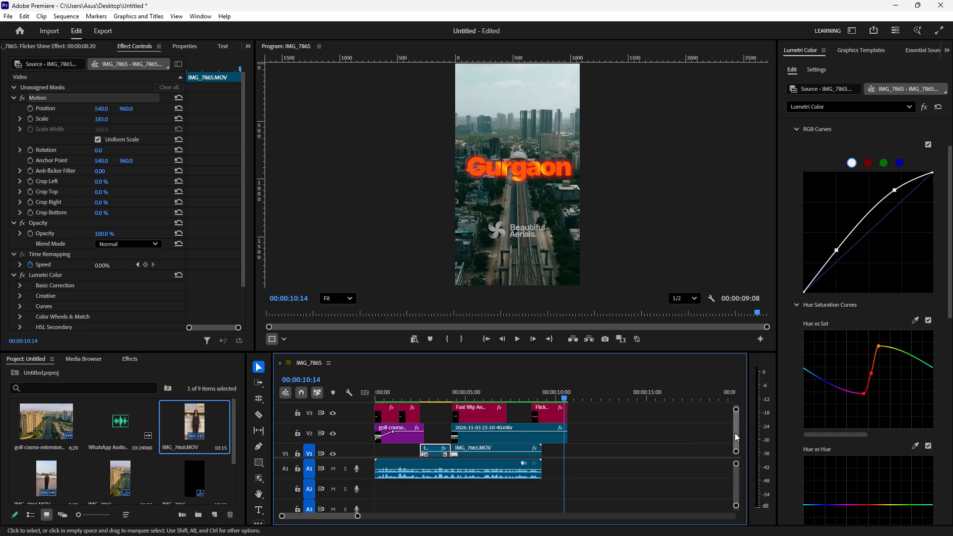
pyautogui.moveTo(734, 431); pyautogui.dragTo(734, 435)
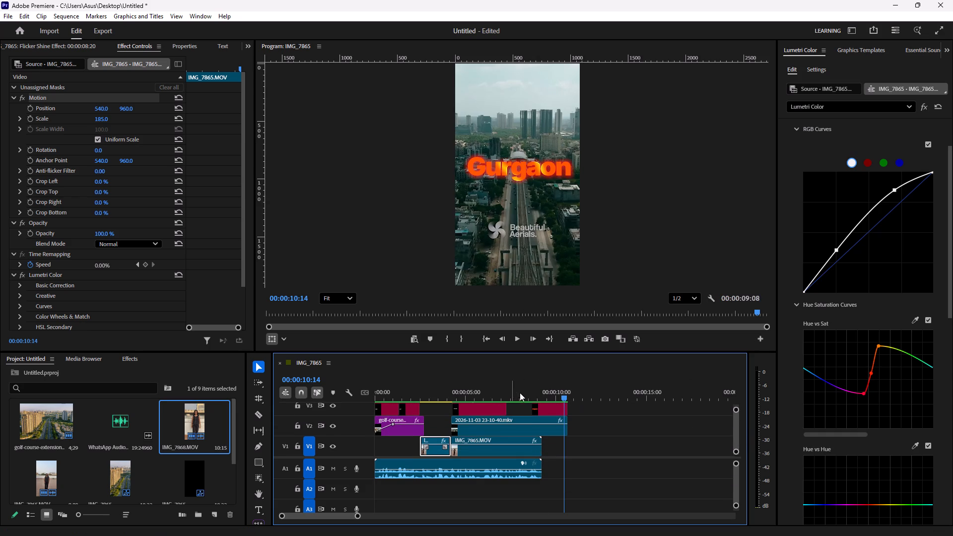
# Trim the ends of the V2 drone clip and V3 Gurgaon title to 00:00:10:00 and play back the ending.
pyautogui.moveTo(563, 396); pyautogui.dragTo(501, 405)
pyautogui.press('space')
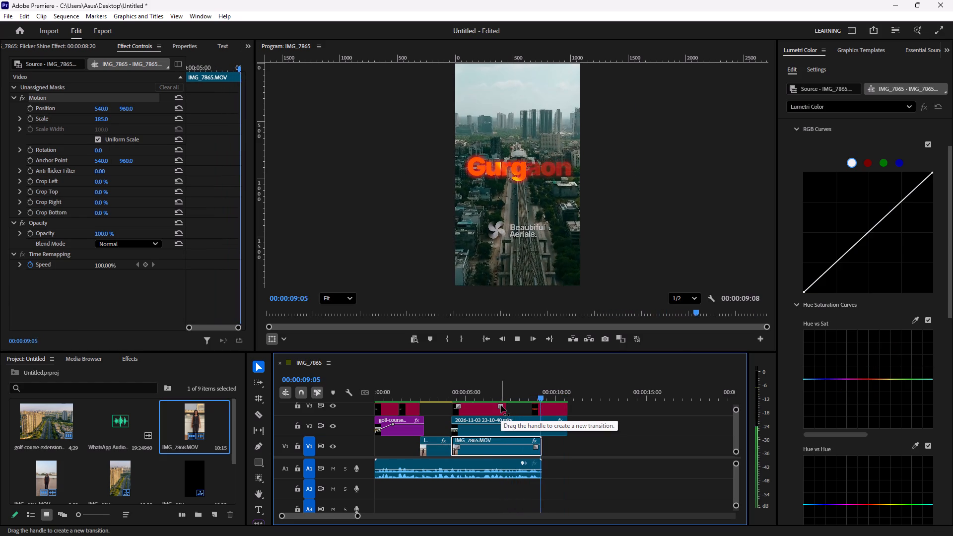
pyautogui.press('space')
pyautogui.press('space')
pyautogui.press('space')
pyautogui.press('space')
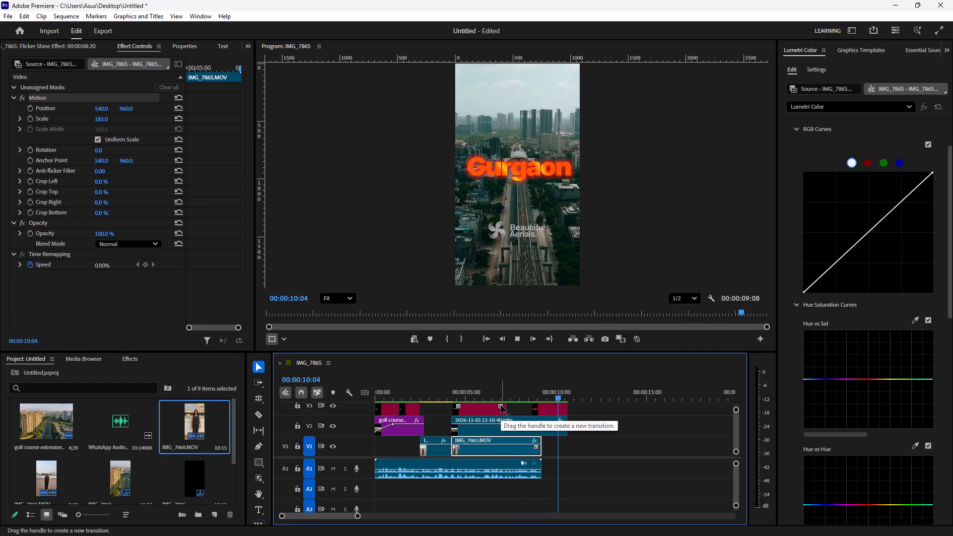
pyautogui.press('space')
pyautogui.click(558, 396)
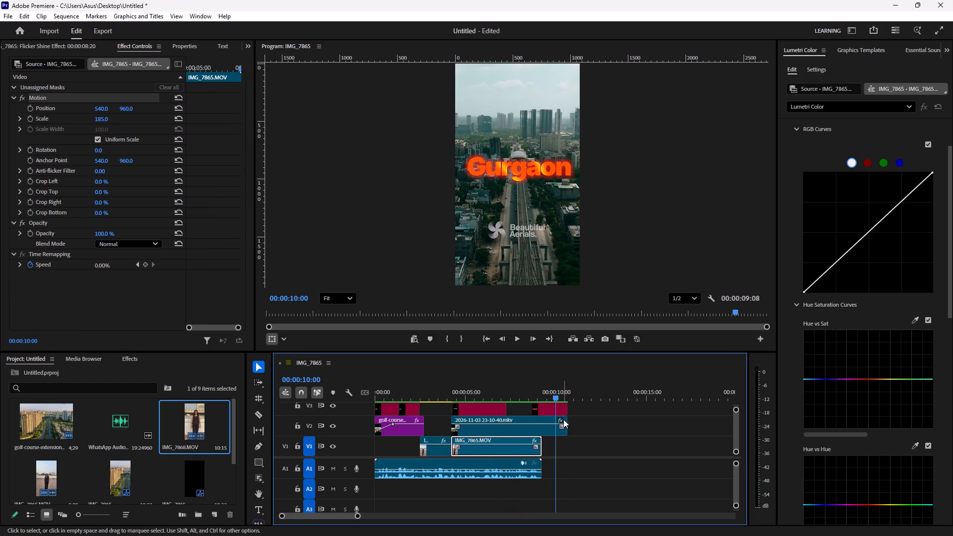
pyautogui.moveTo(568, 422); pyautogui.dragTo(558, 424)
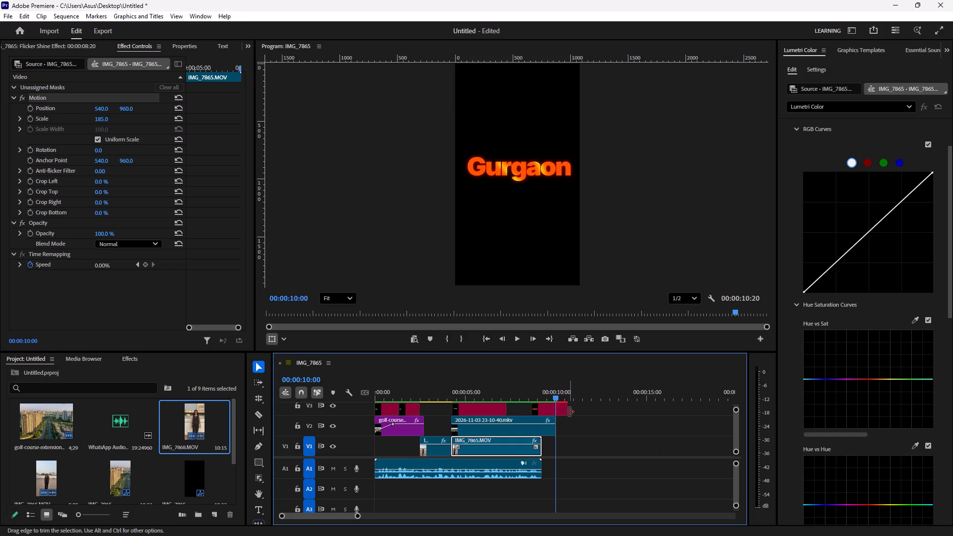
pyautogui.moveTo(568, 412); pyautogui.dragTo(556, 415)
pyautogui.moveTo(556, 396); pyautogui.dragTo(495, 404)
pyautogui.press('space')
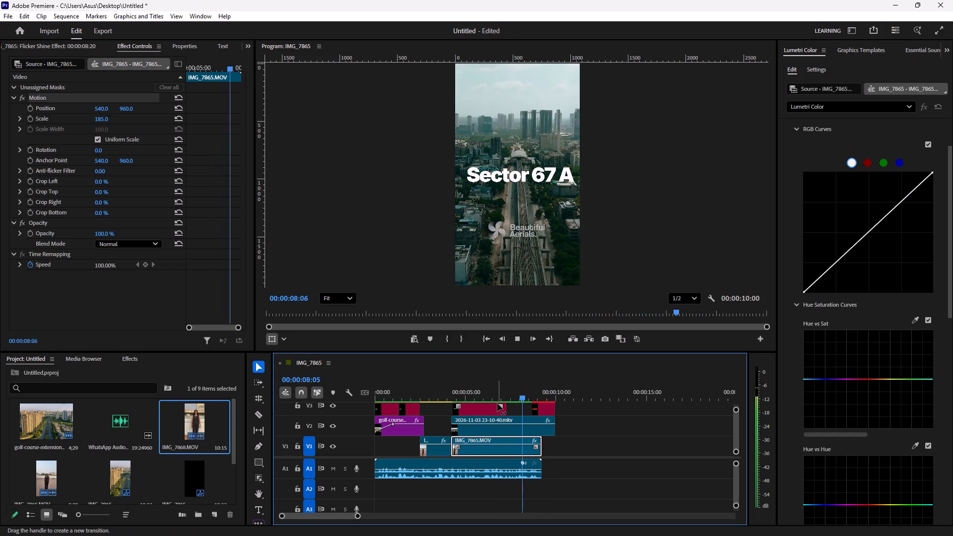
pyautogui.press('space')
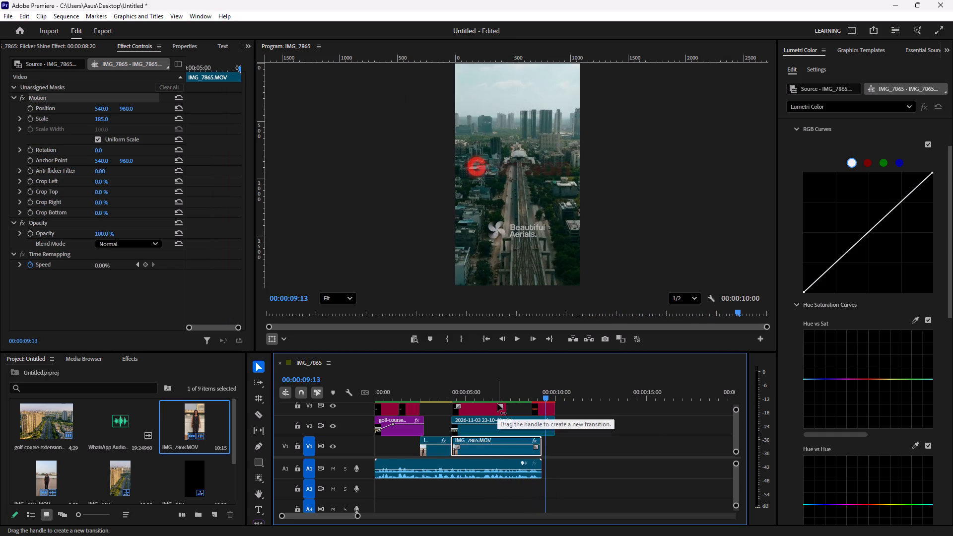
# Render the sequence previews for the regraded and trimmed reel.
pyautogui.press('Return')
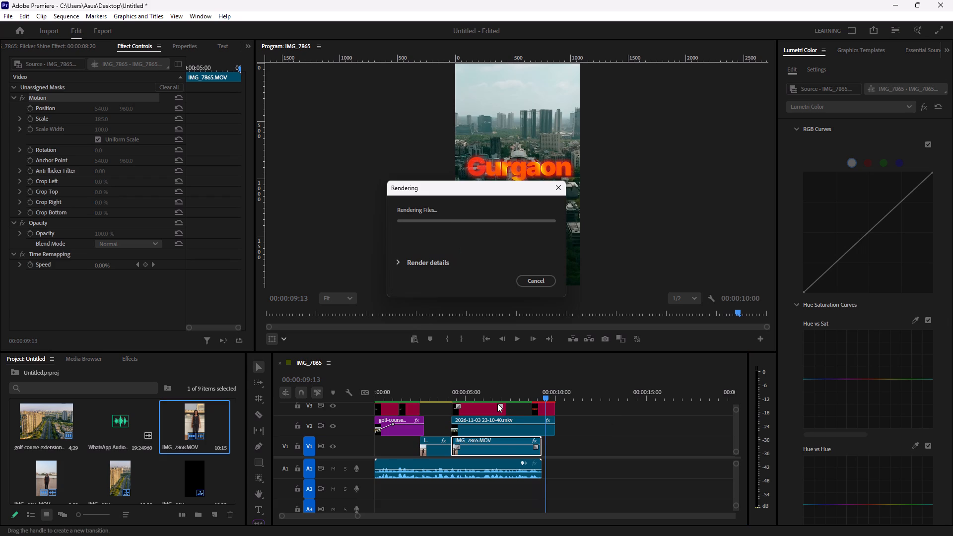
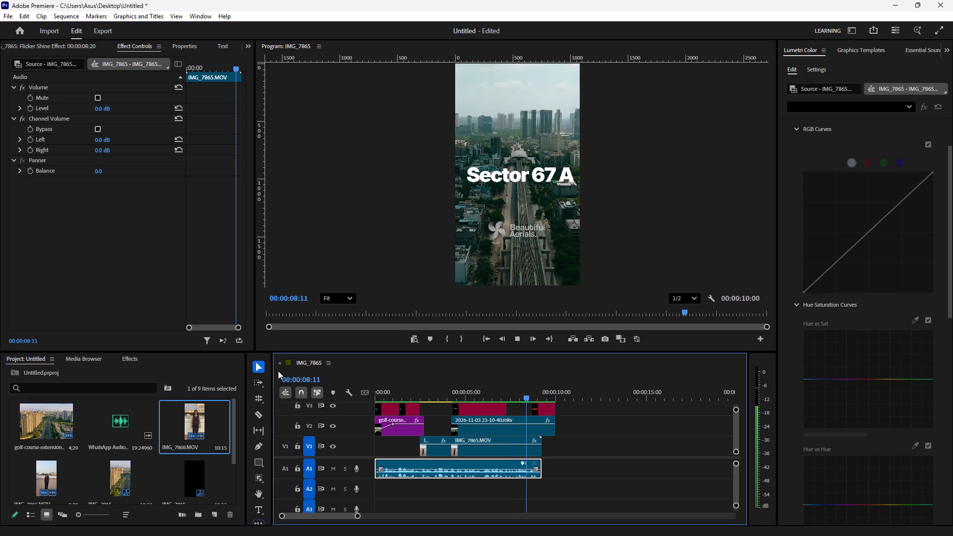
# Play the last seconds of the IMG_7865 sequence to review its closing titles, stopping near the end.
pyautogui.press('space')
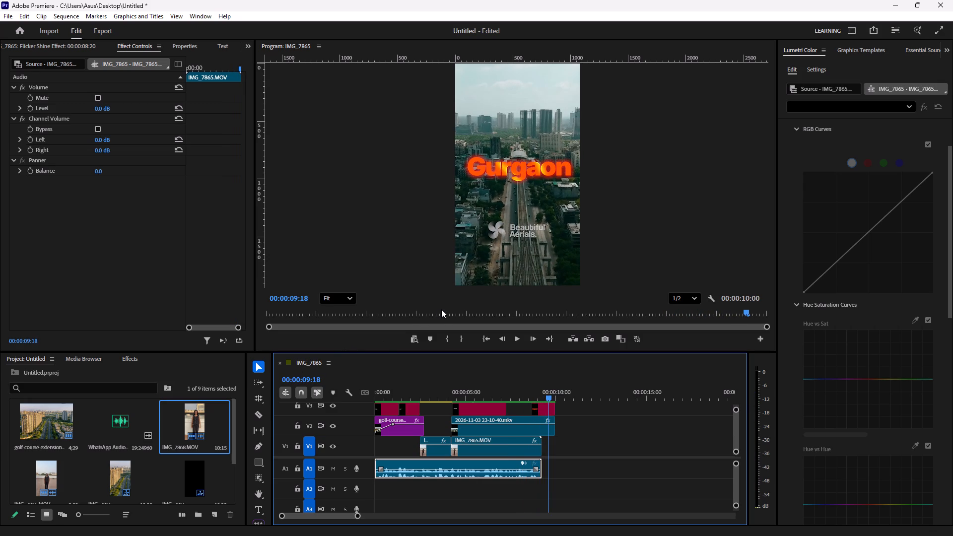
pyautogui.press('space')
pyautogui.press('space')
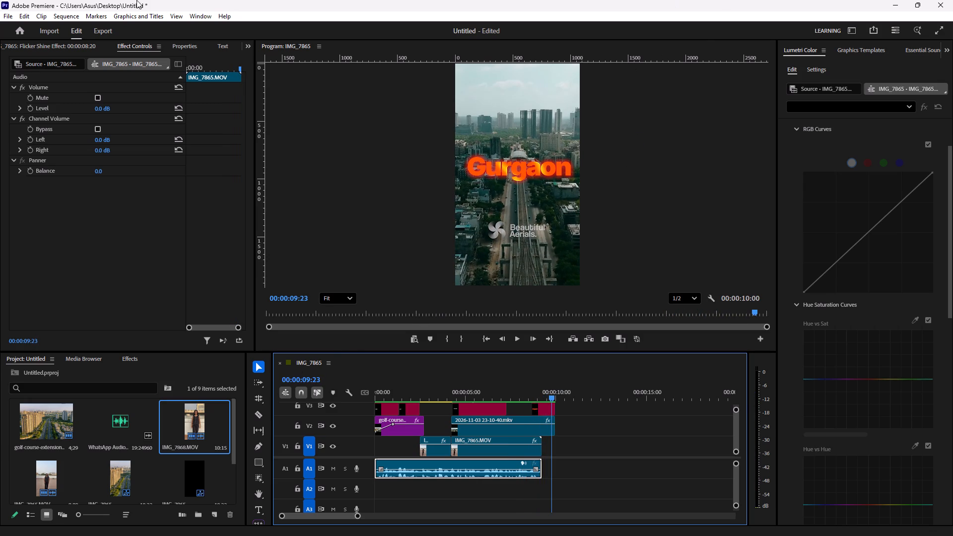
# Open the export settings for the IMG_7865 sequence.
pyautogui.click(93, 32)
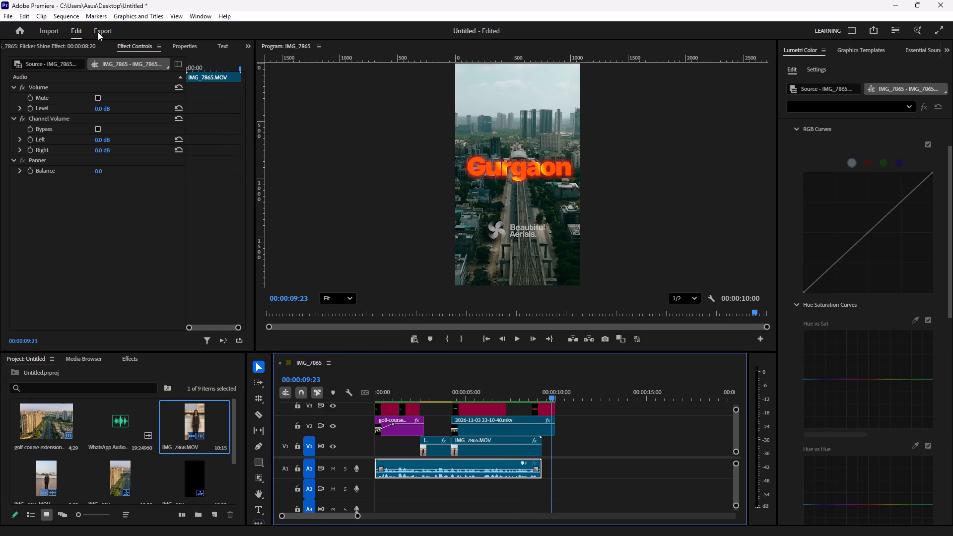
pyautogui.click(98, 32)
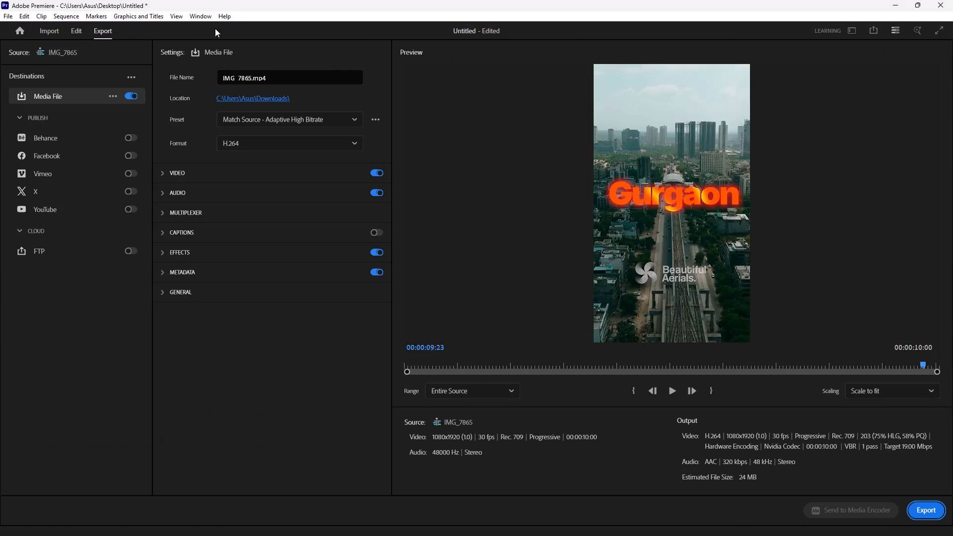
# Export the entire IMG_7865 sequence as IMG_7865.mp4 in H.264 with the Match Source - Adaptive High Bitrate preset.
pyautogui.click(920, 513)
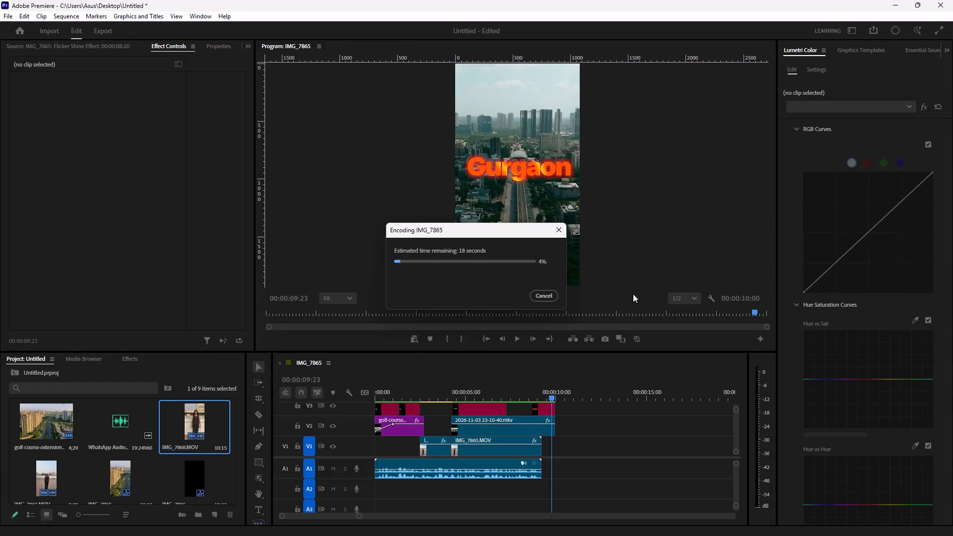
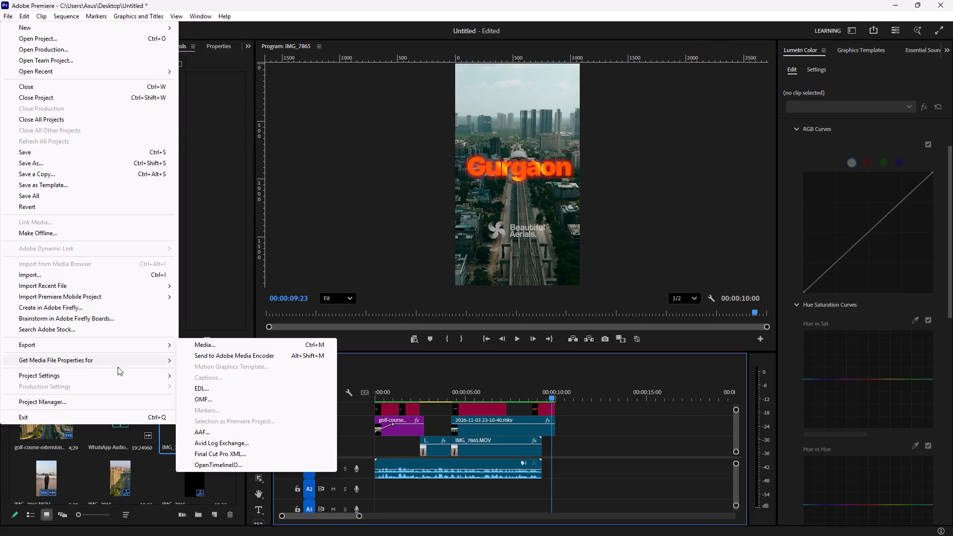
pyautogui.click(205, 254)
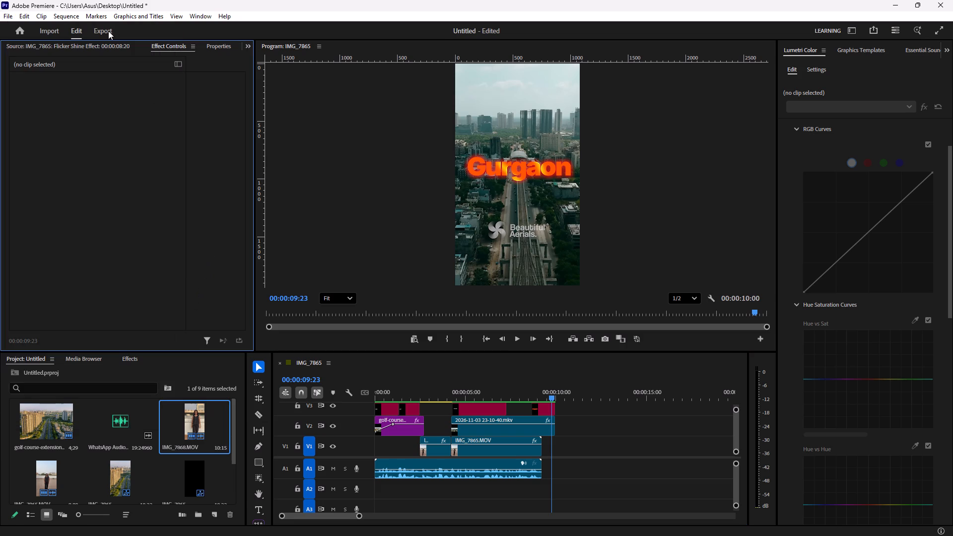
pyautogui.click(108, 31)
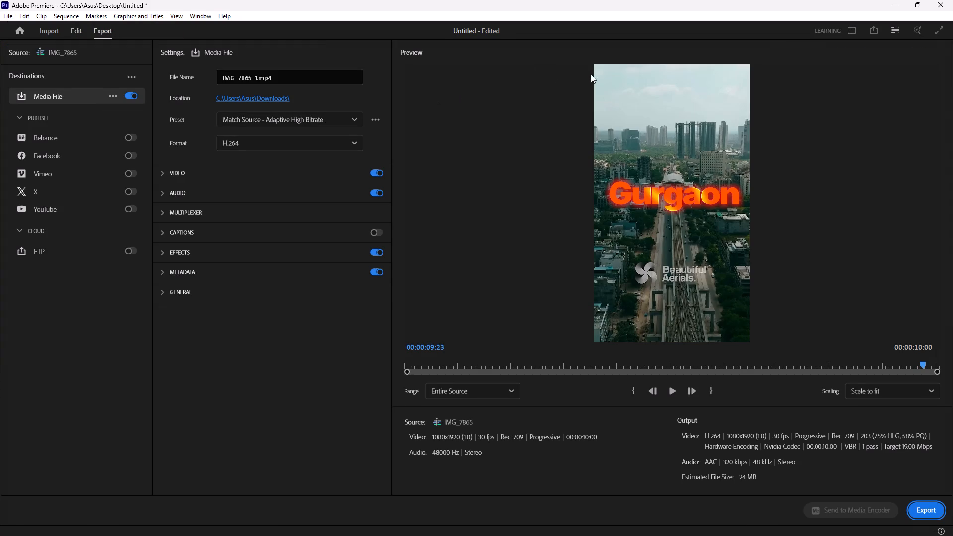
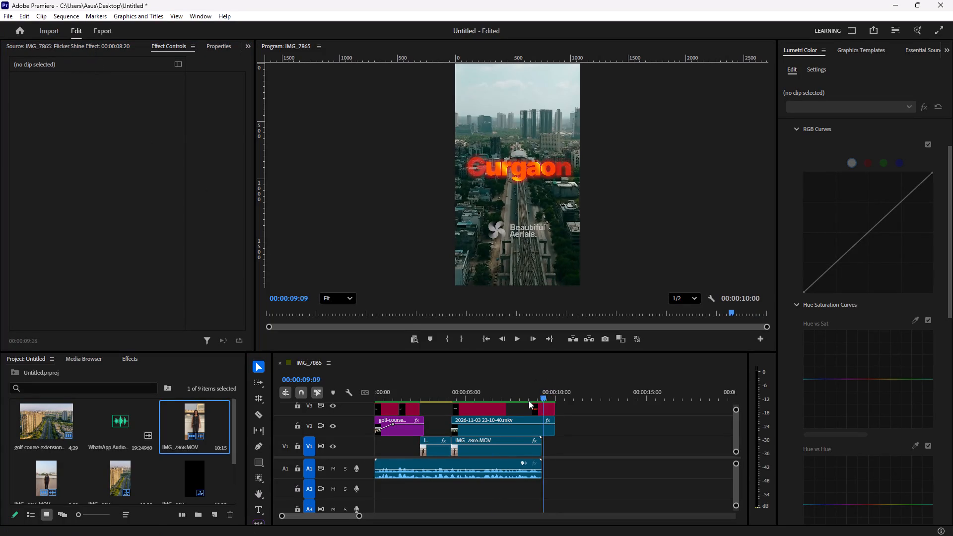
# Play the IMG_7865 sequence from its beginning to review the whole reel.
pyautogui.moveTo(529, 401); pyautogui.dragTo(204, 401)
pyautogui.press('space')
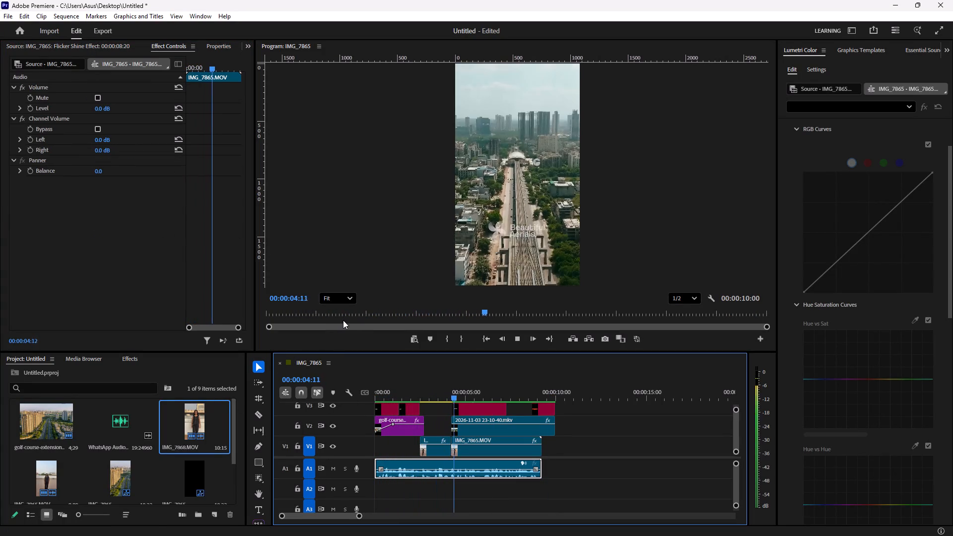
# Select the IMG_7865.MOV clip on V1 beneath the drone footage.
pyautogui.click(501, 442)
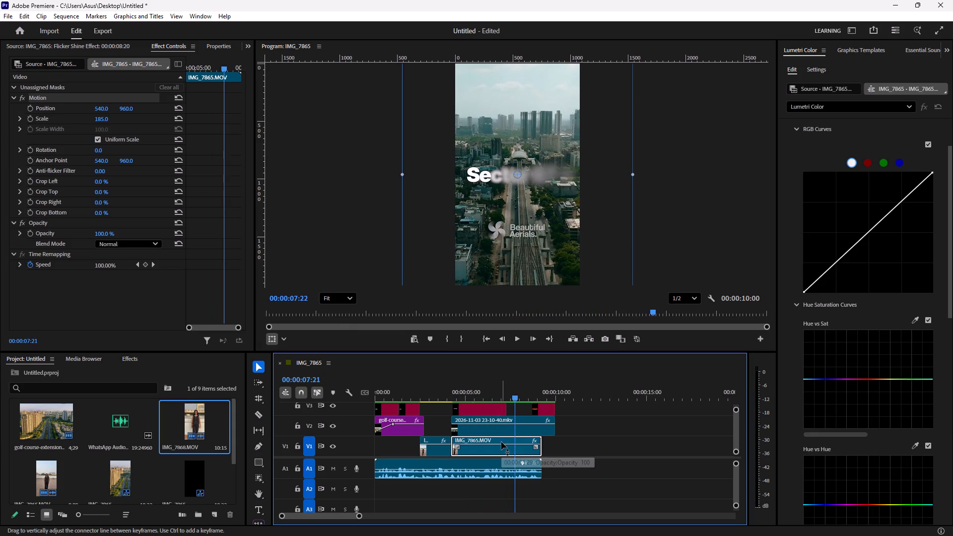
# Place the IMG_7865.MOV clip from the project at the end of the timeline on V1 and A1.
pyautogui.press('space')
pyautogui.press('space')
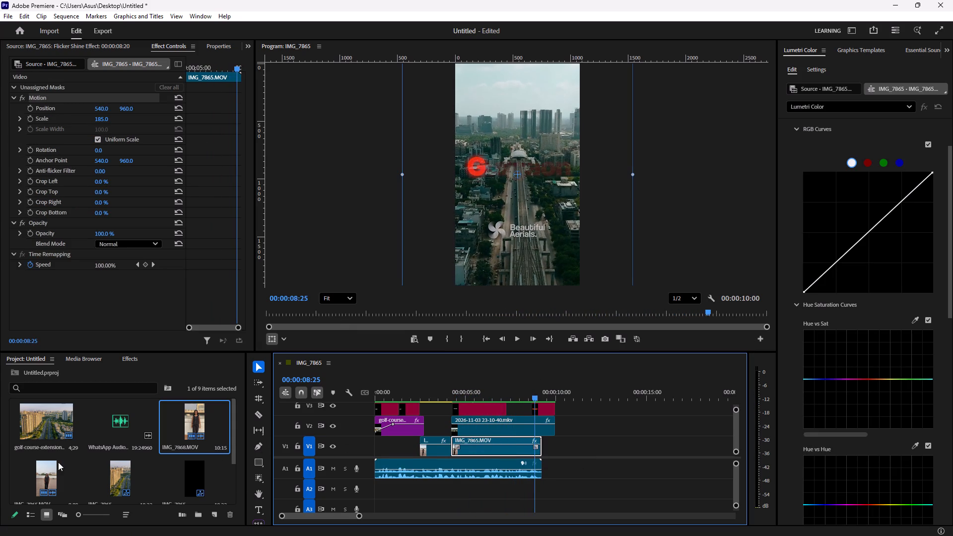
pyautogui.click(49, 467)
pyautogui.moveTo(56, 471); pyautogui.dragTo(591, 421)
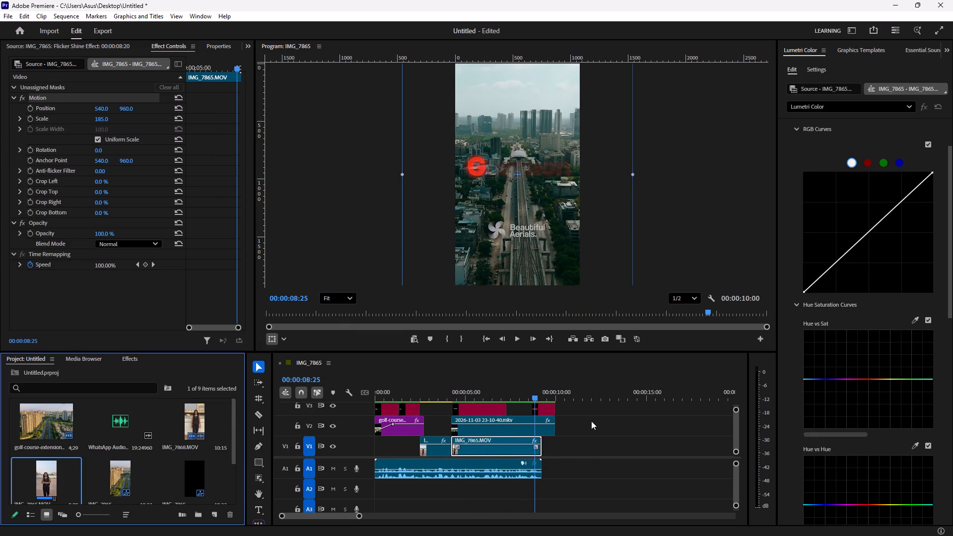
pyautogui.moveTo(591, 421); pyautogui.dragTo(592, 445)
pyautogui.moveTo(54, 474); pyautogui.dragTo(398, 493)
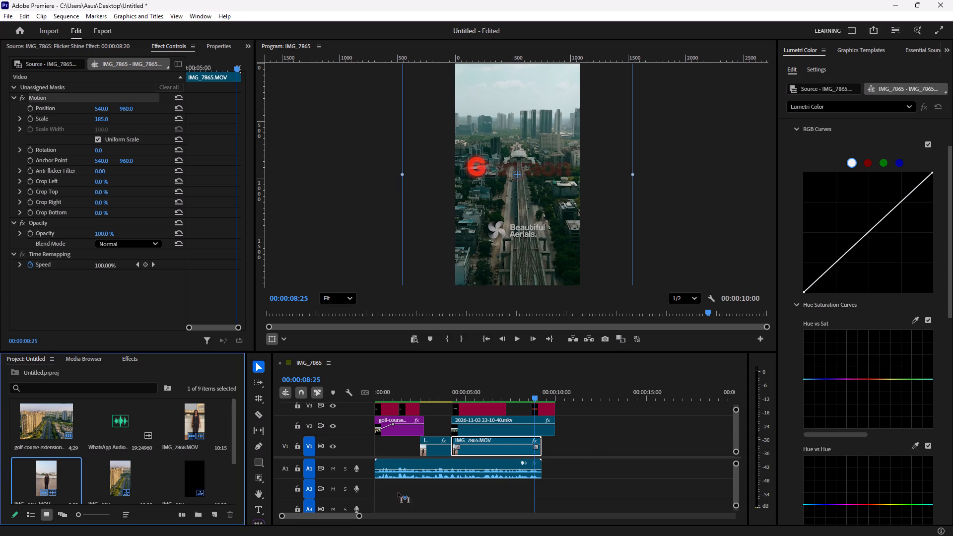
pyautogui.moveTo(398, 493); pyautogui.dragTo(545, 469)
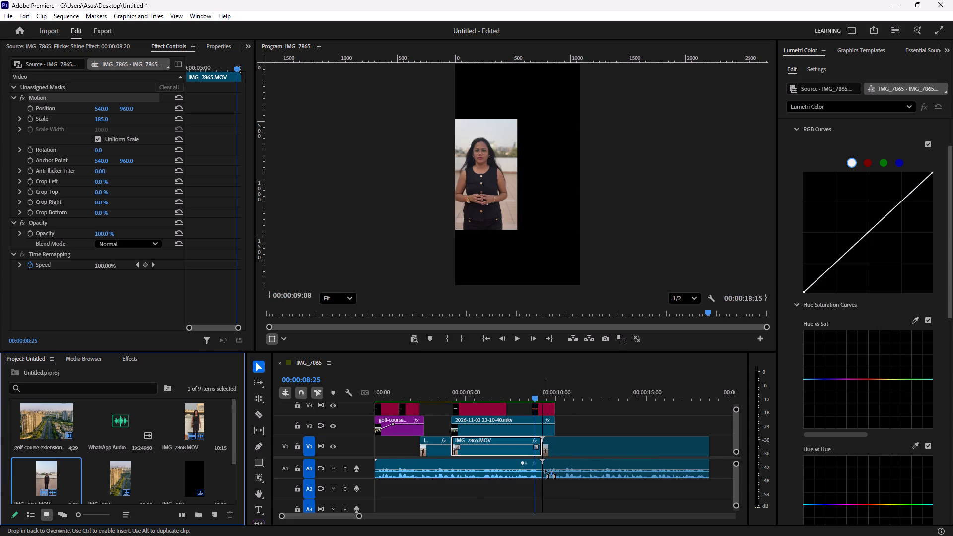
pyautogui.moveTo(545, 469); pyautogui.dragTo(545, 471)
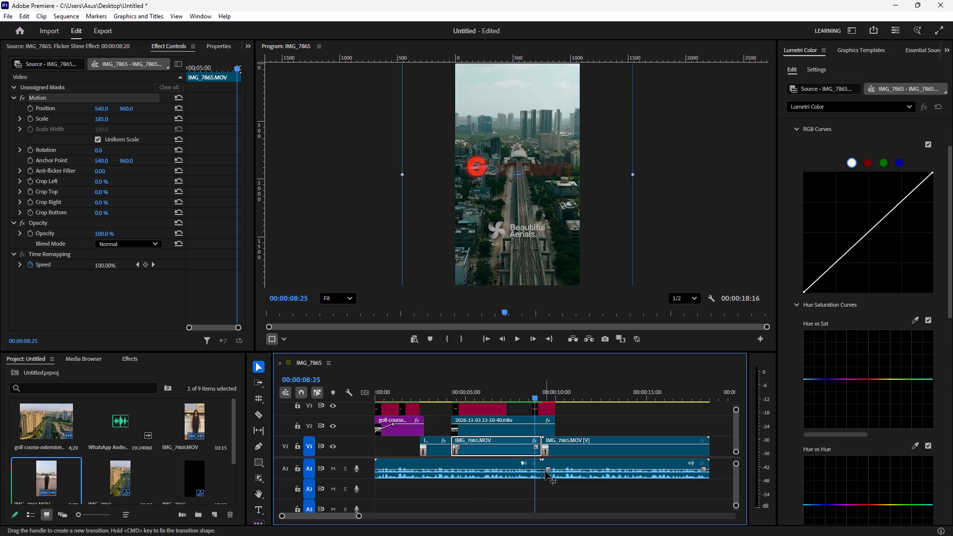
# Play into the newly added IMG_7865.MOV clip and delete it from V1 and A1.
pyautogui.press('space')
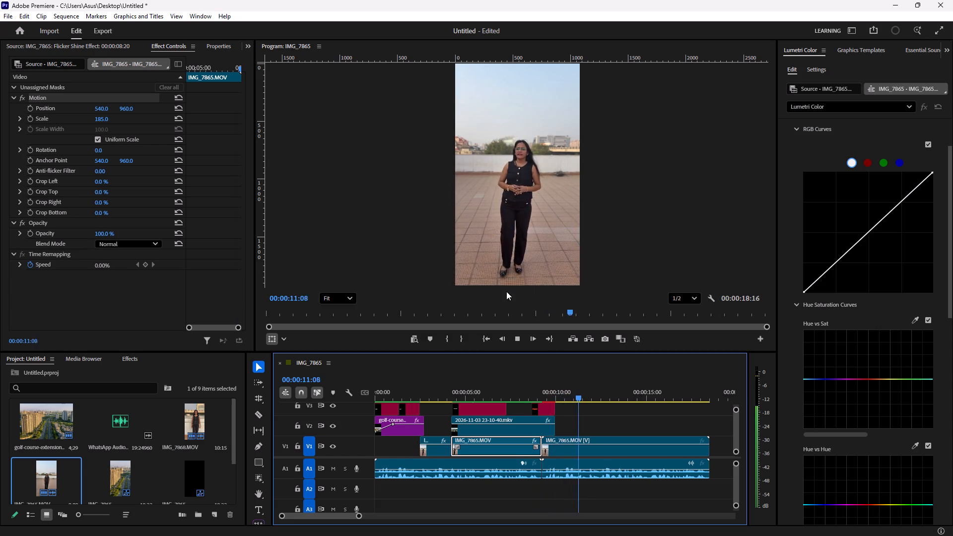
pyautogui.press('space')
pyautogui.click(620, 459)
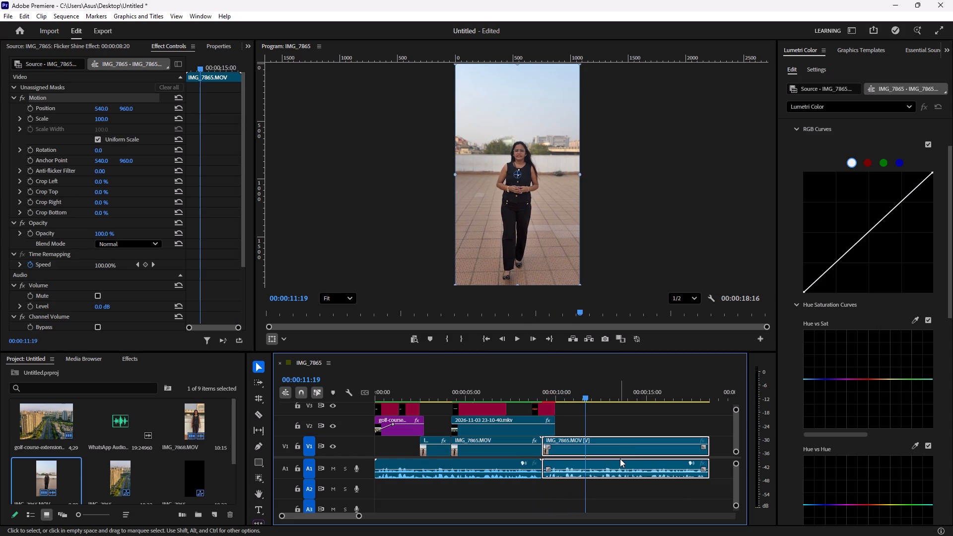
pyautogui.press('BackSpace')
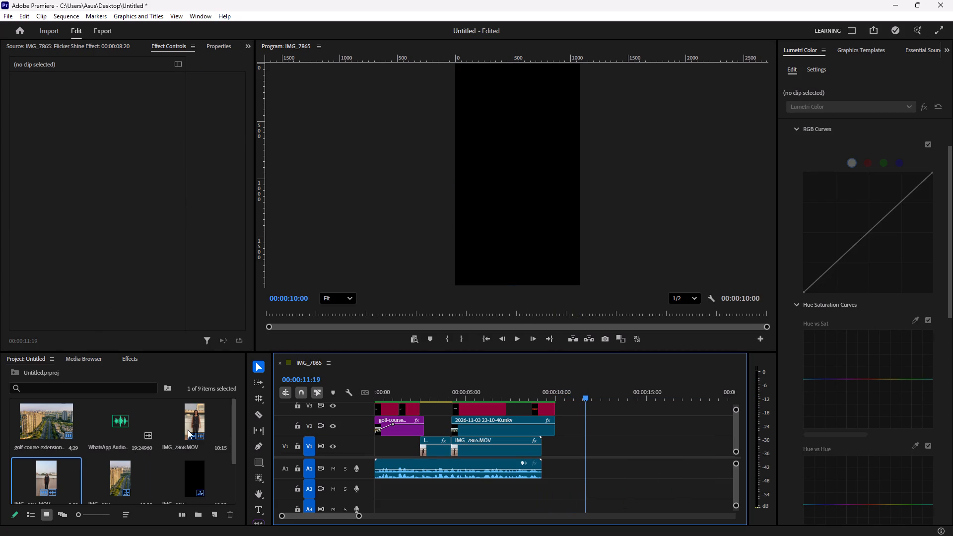
# Place the IMG_7868.MOV clip on V1 and A1 directly after the last IMG_7865.MOV clip.
pyautogui.click(200, 424)
pyautogui.moveTo(191, 421); pyautogui.dragTo(533, 461)
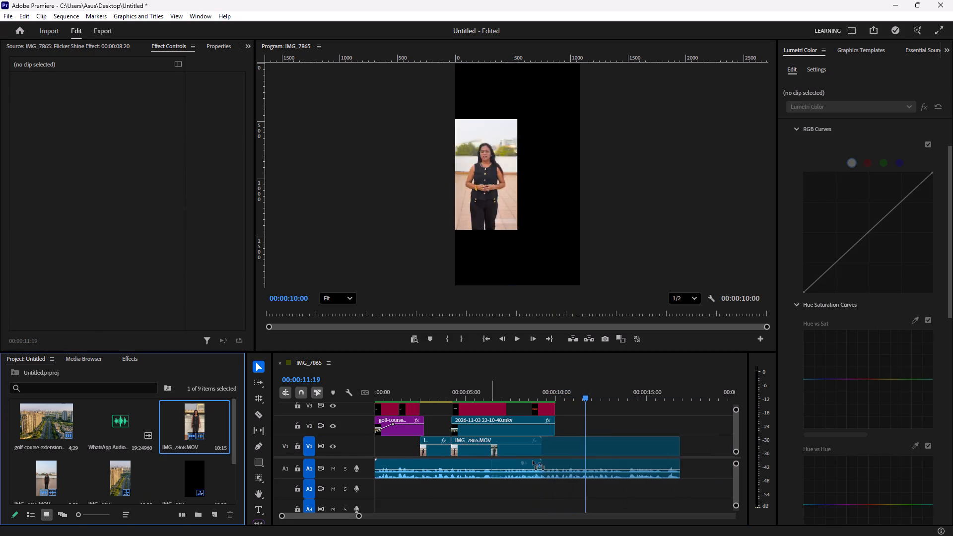
pyautogui.moveTo(533, 461); pyautogui.dragTo(541, 454)
# Play repeatedly across the join from the Gurgaon title into IMG_7868.MOV to find where to trim the new clip's start.
pyautogui.moveTo(587, 397); pyautogui.dragTo(567, 405)
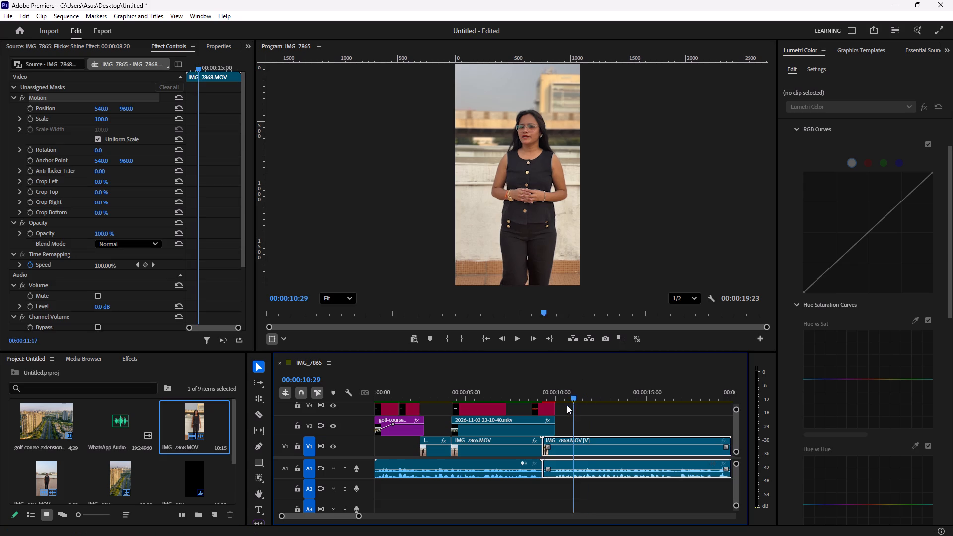
pyautogui.moveTo(567, 405); pyautogui.dragTo(542, 412)
pyautogui.hotkey('ctrl', 'alt', 'space')
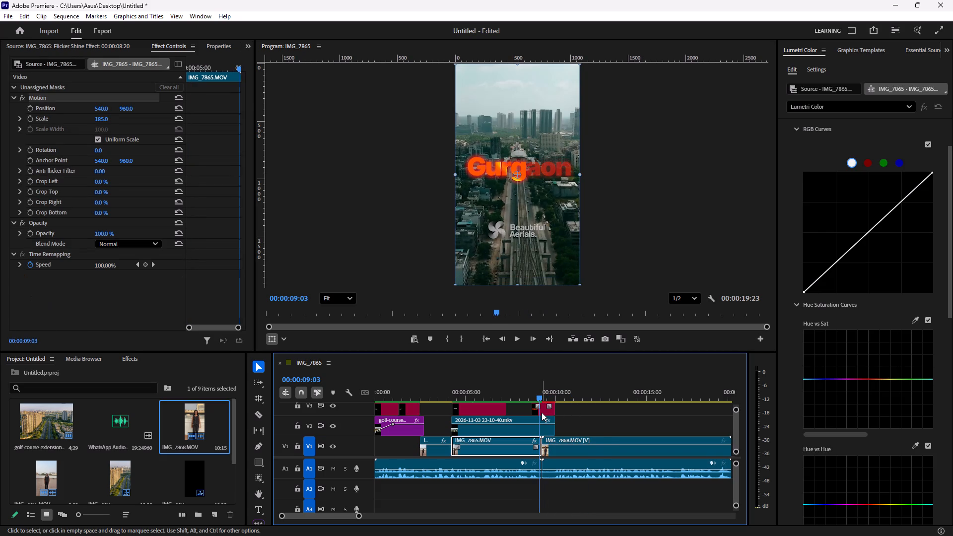
pyautogui.press('space')
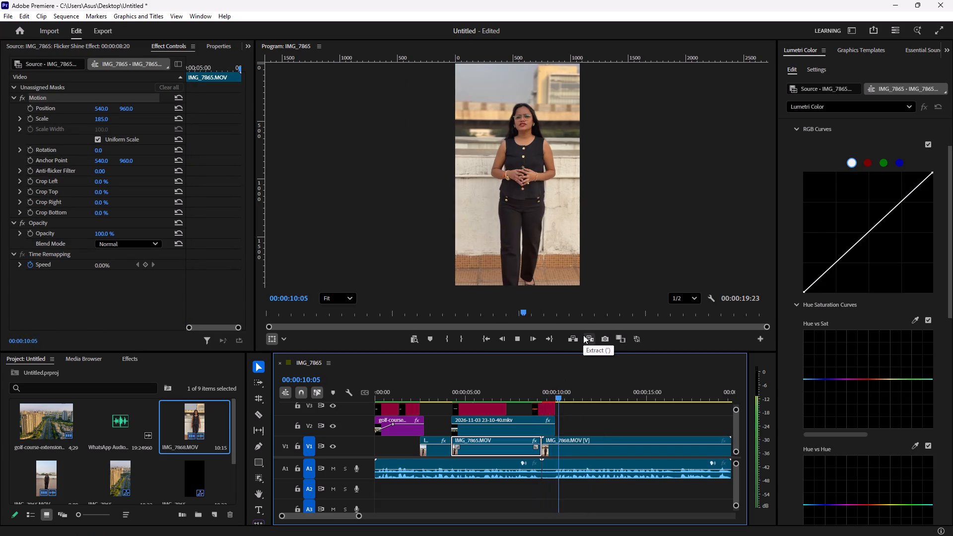
pyautogui.press('space')
pyautogui.press('space')
pyautogui.press('space')
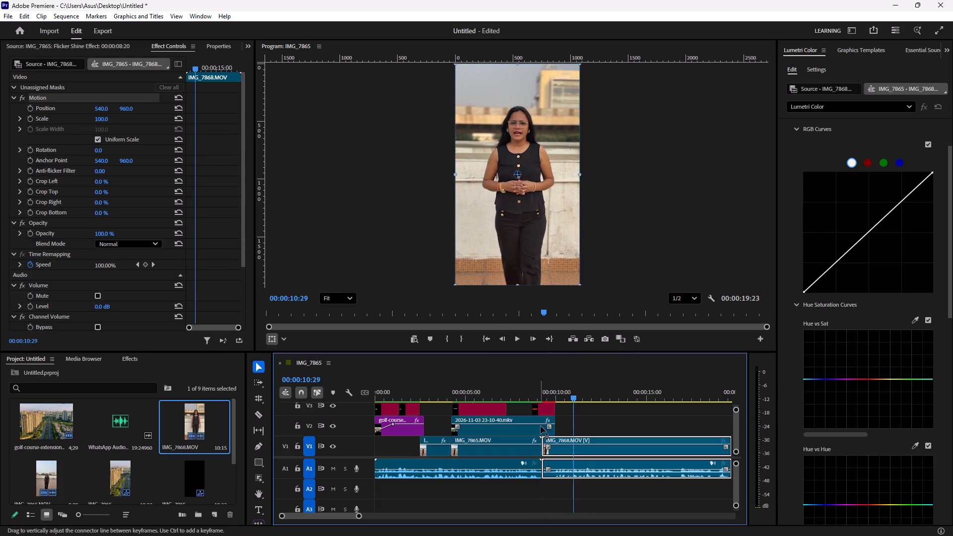
pyautogui.moveTo(573, 397); pyautogui.dragTo(539, 411)
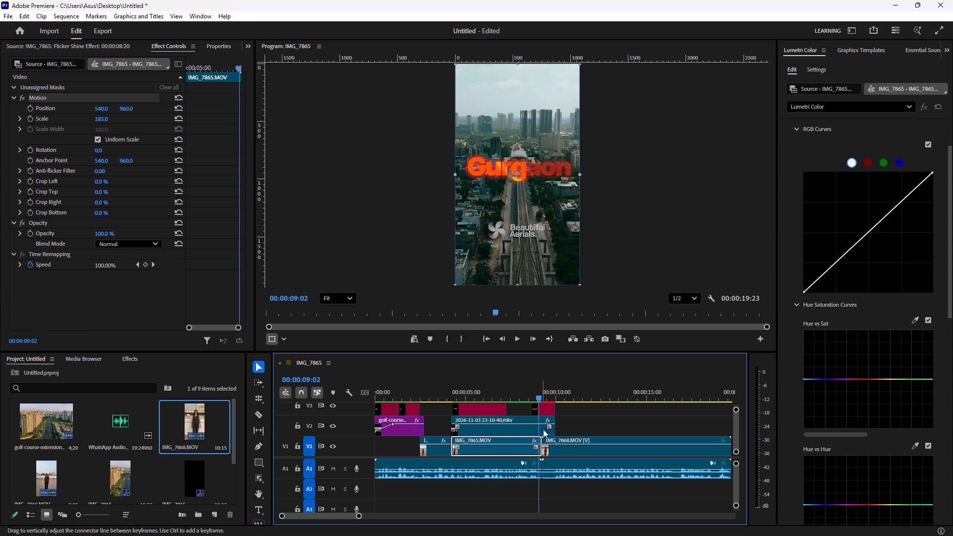
pyautogui.press('space')
pyautogui.press('space')
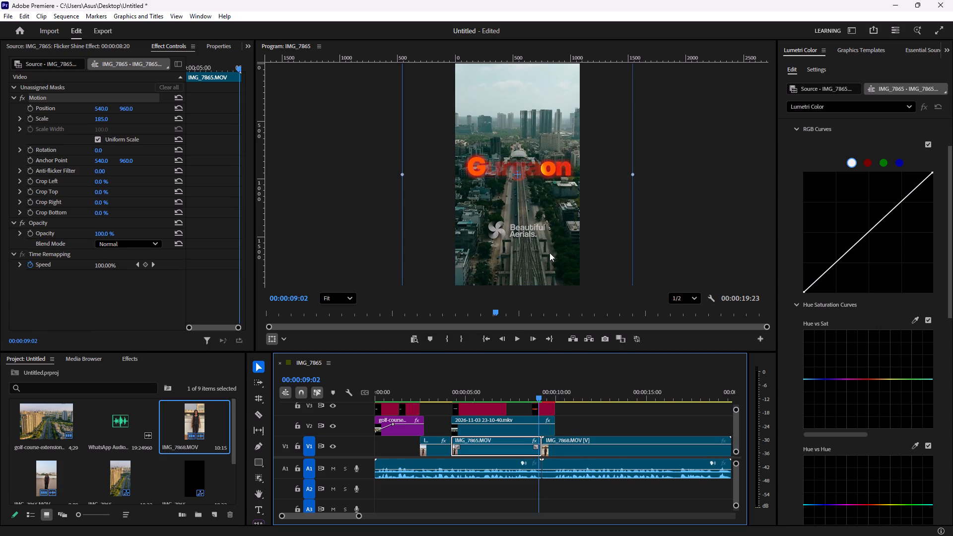
pyautogui.press('space')
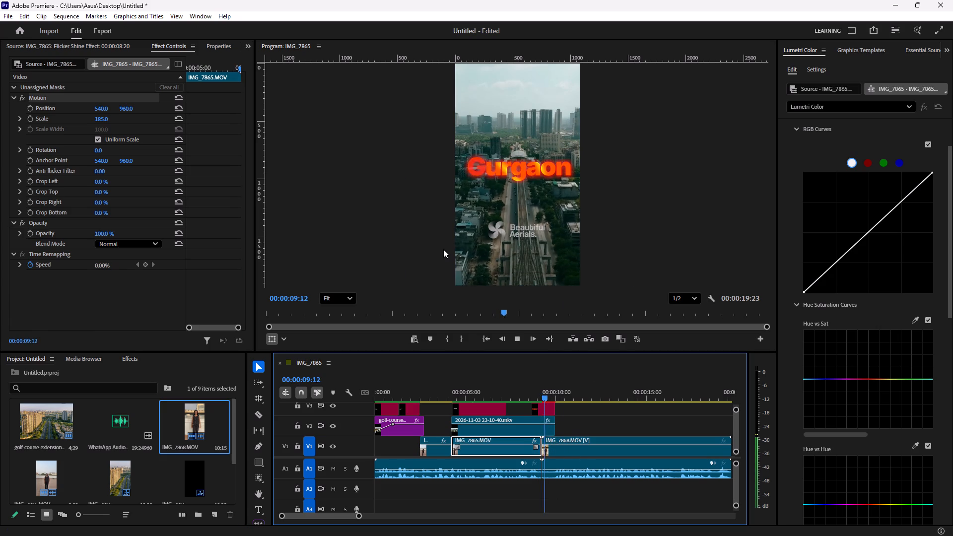
pyautogui.press('space')
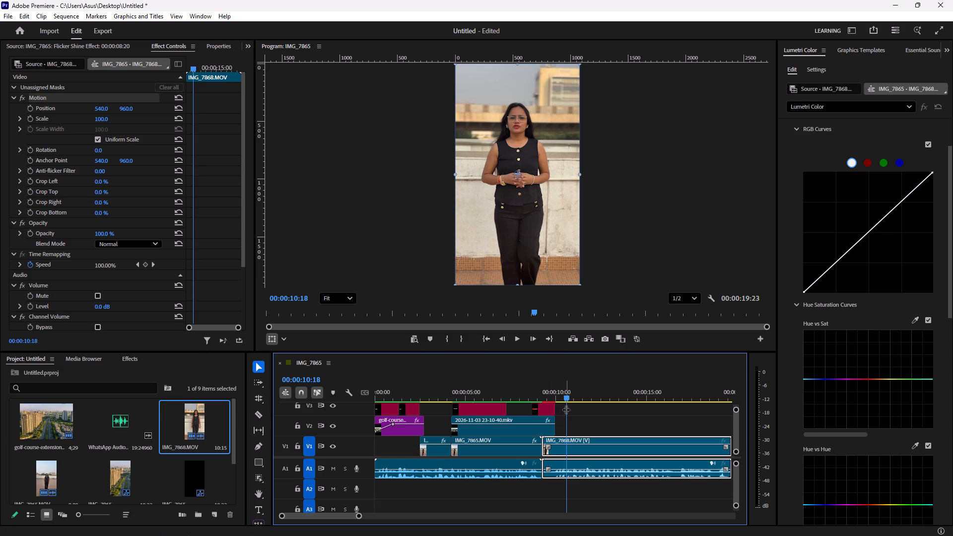
pyautogui.moveTo(567, 401); pyautogui.dragTo(555, 407)
pyautogui.press('space')
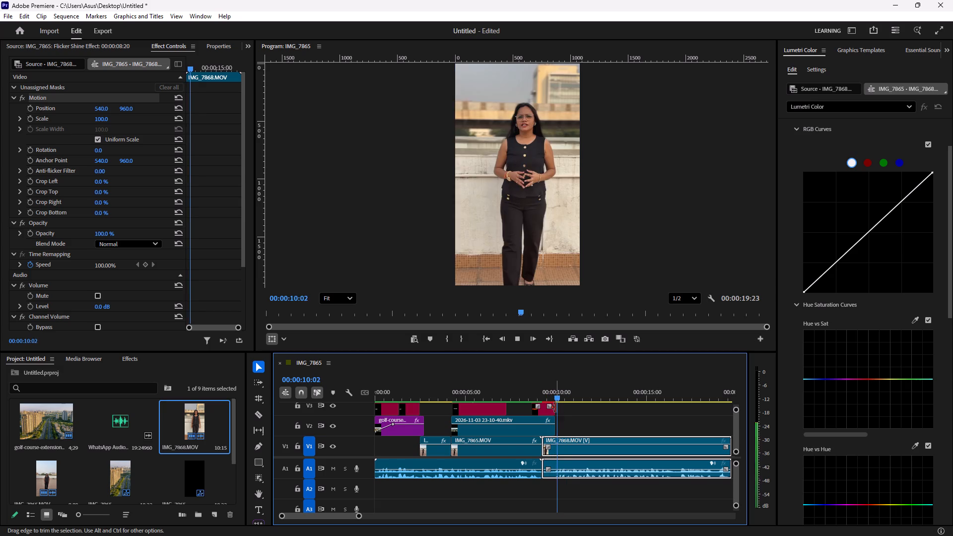
pyautogui.press('space')
# Cut IMG_7868.MOV at 00:00:09:29 and split the V2 overlay and V3 title at the end of the IMG_7865.MOV clip.
pyautogui.click(560, 401)
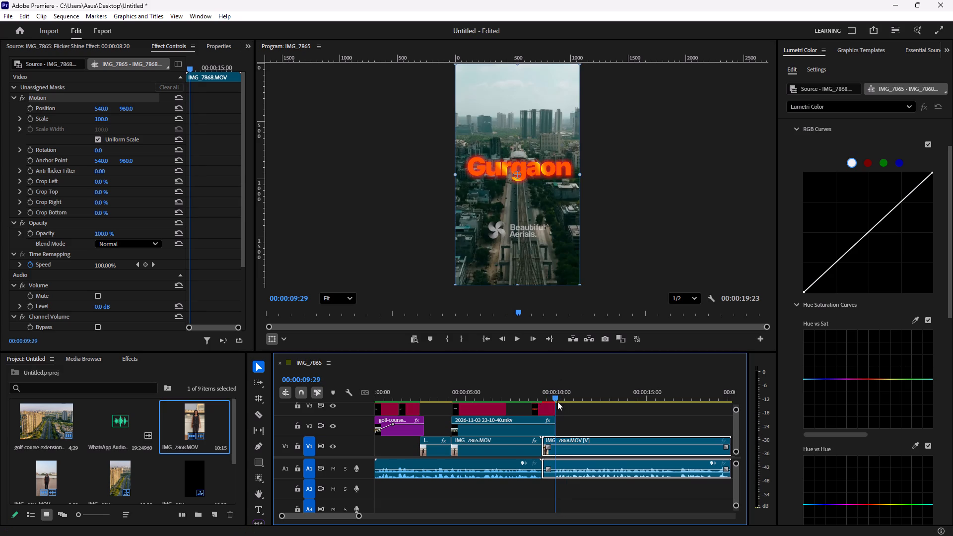
pyautogui.click(264, 412)
pyautogui.click(554, 447)
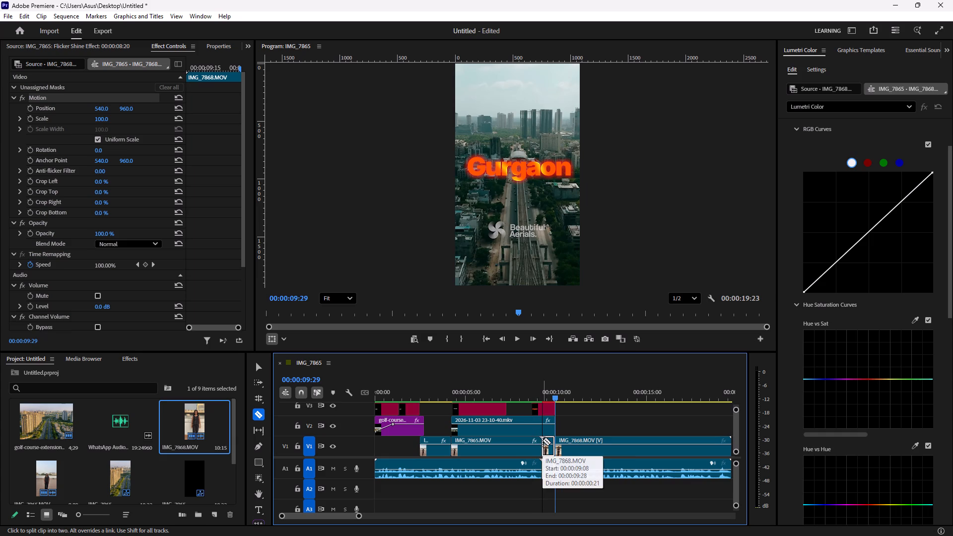
pyautogui.click(543, 440)
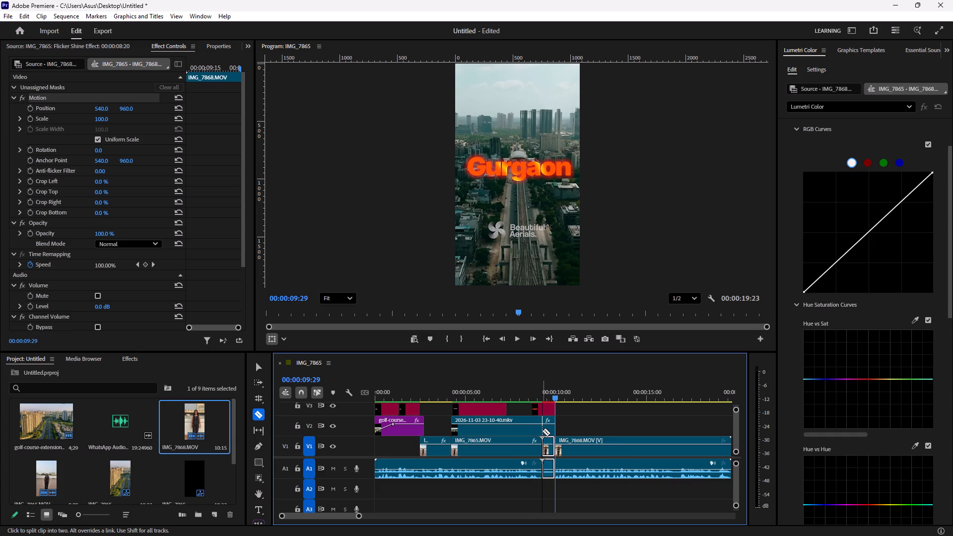
pyautogui.click(542, 431)
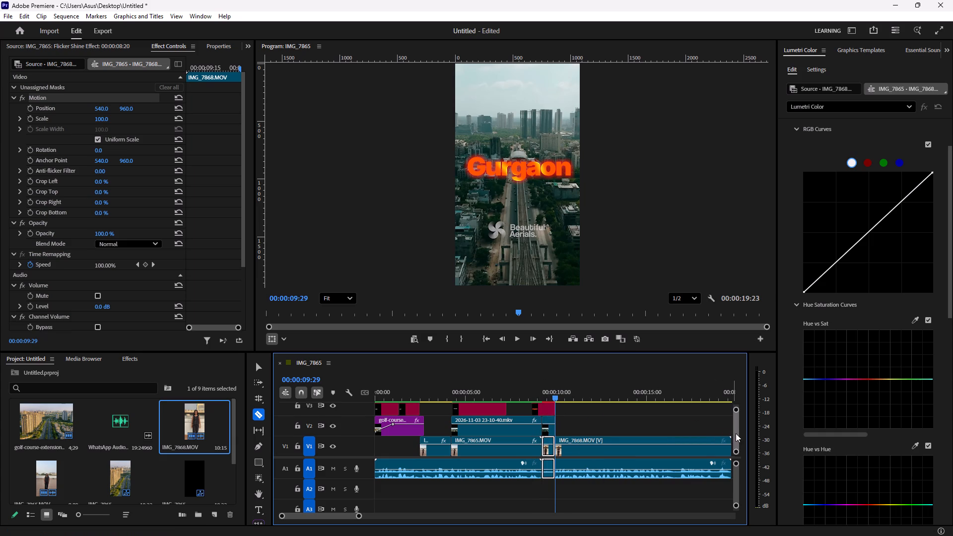
pyautogui.click(736, 432)
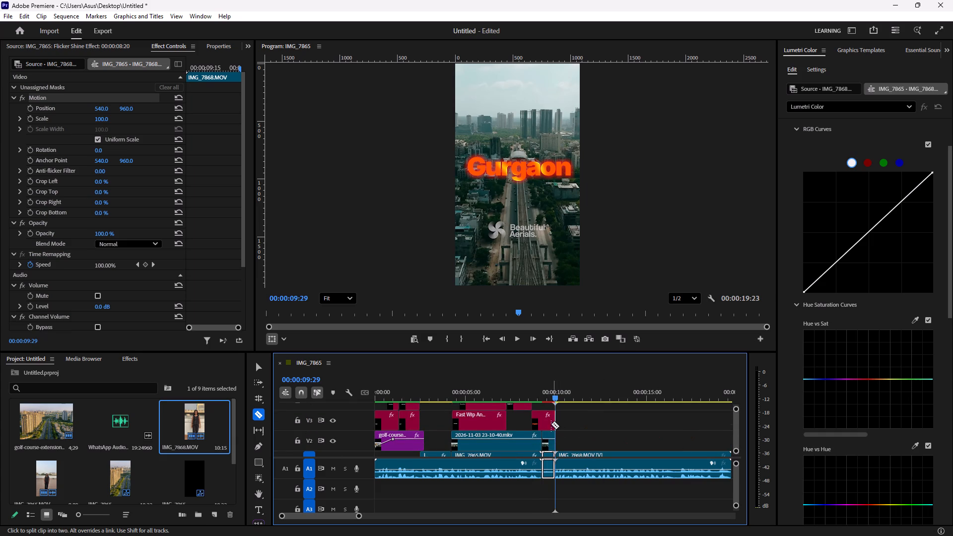
pyautogui.click(545, 422)
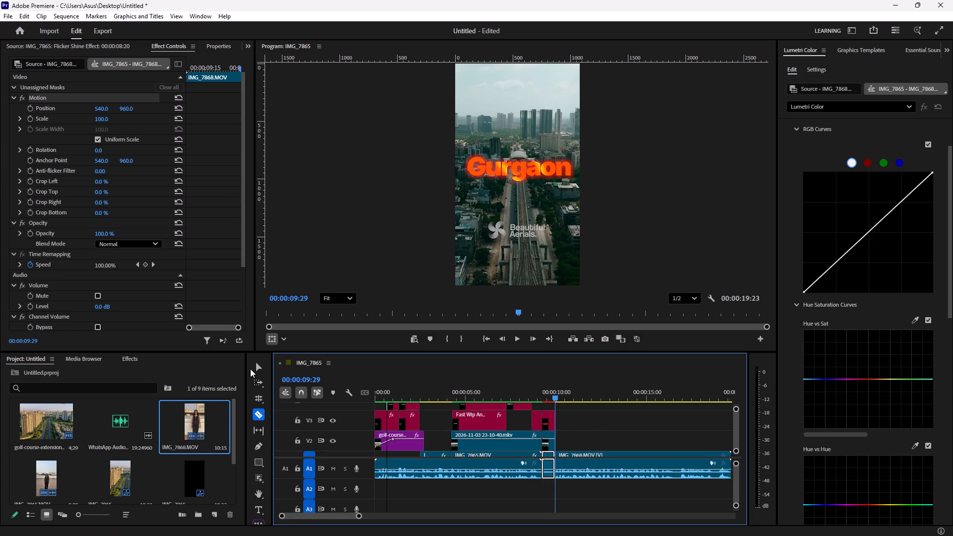
# Delete the cut pieces between 00:00:09:08 and 00:00:09:29 from IMG_7868.MOV, the V2 overlay and the V3 title.
pyautogui.click(257, 365)
pyautogui.moveTo(598, 410); pyautogui.dragTo(573, 419)
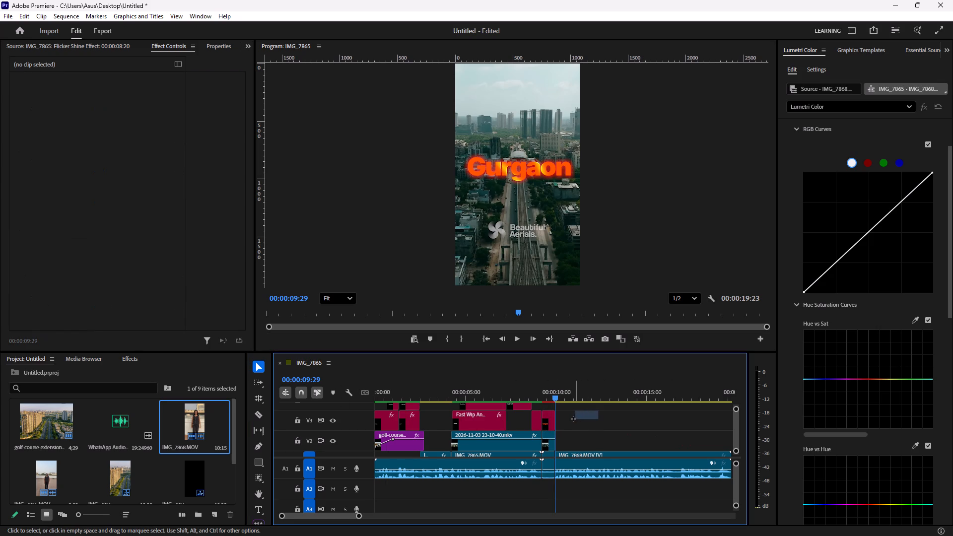
pyautogui.moveTo(573, 419); pyautogui.dragTo(573, 419)
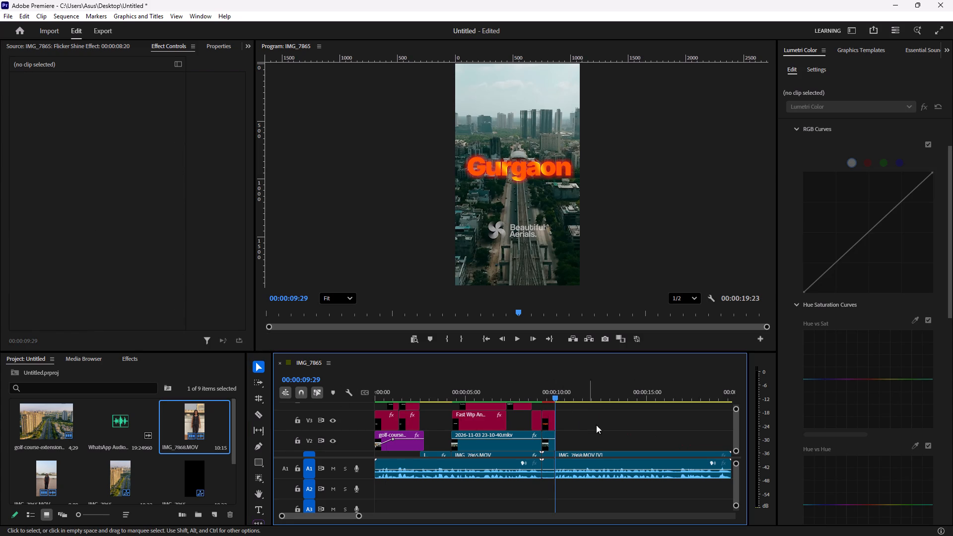
pyautogui.click(736, 428)
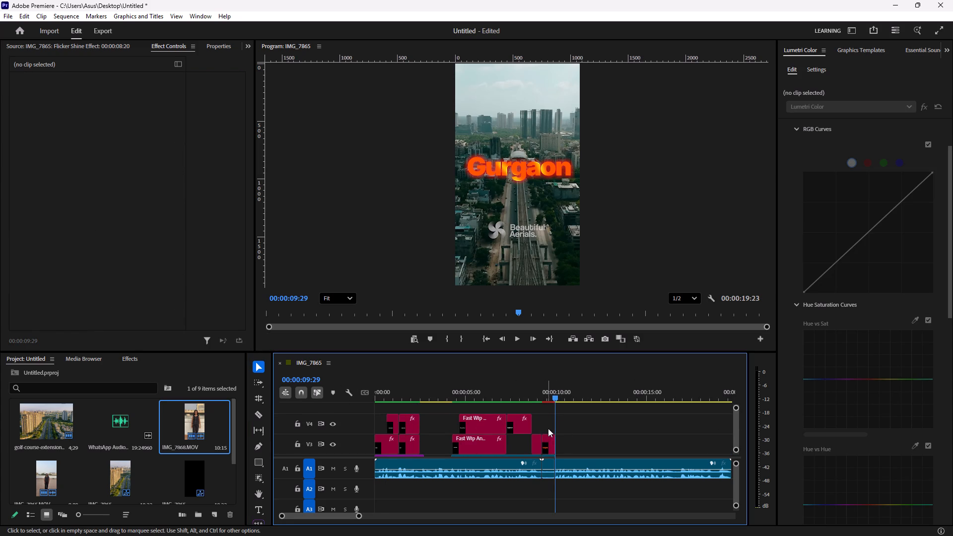
pyautogui.moveTo(549, 423); pyautogui.dragTo(549, 461)
pyautogui.click(547, 451)
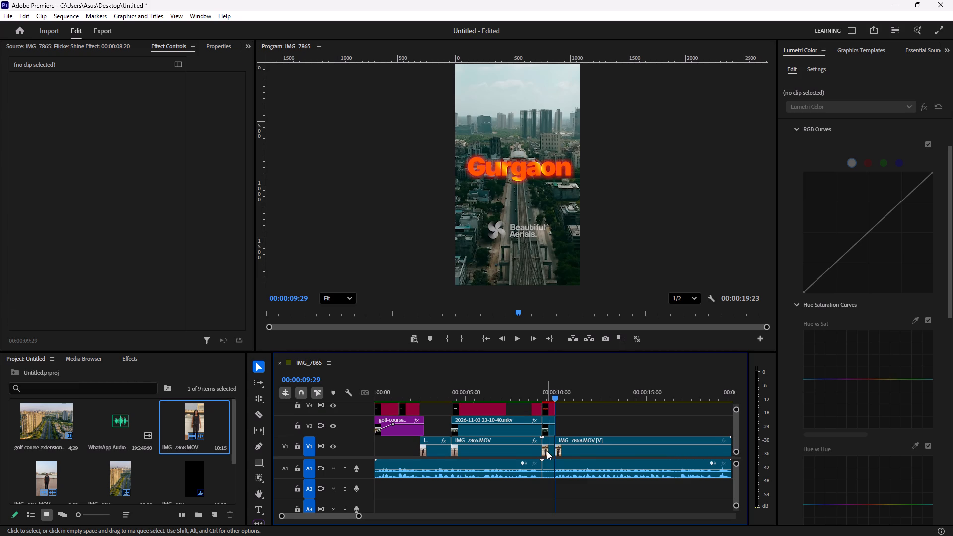
pyautogui.press('BackSpace')
pyautogui.click(548, 422)
pyautogui.press('BackSpace')
pyautogui.click(548, 414)
pyautogui.press('BackSpace')
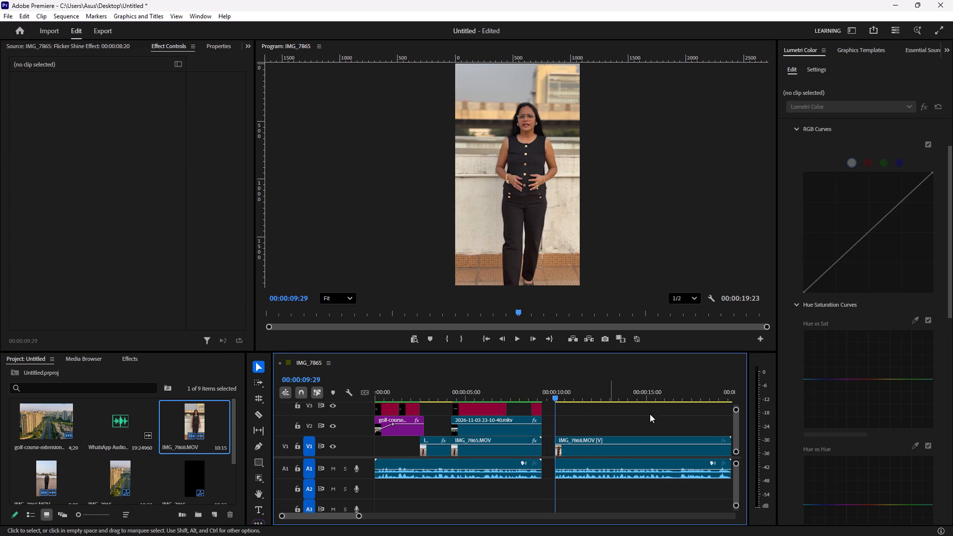
# Ripple delete the empty gap between IMG_7865.MOV and IMG_7868.MOV on V1.
pyautogui.click(738, 429)
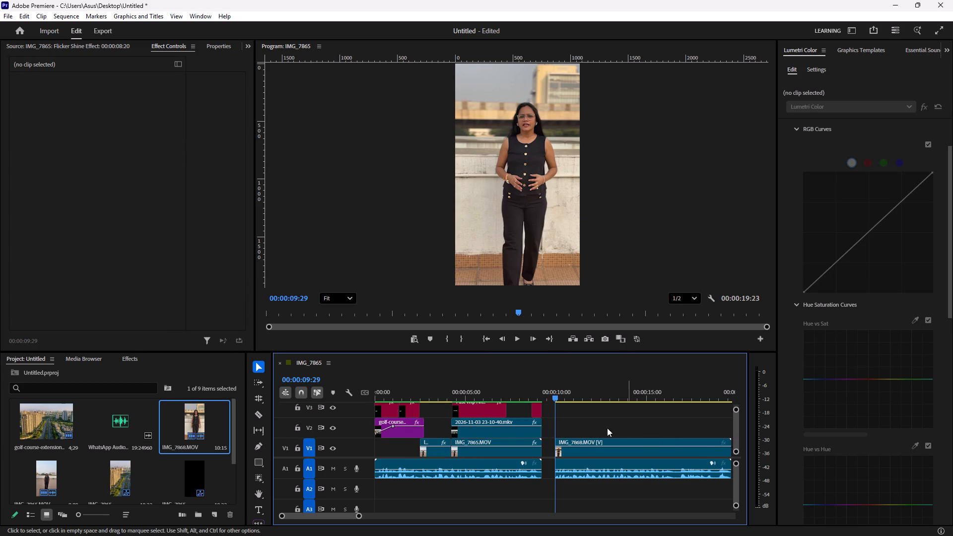
pyautogui.click(550, 411)
pyautogui.click(550, 411)
pyautogui.click(546, 429)
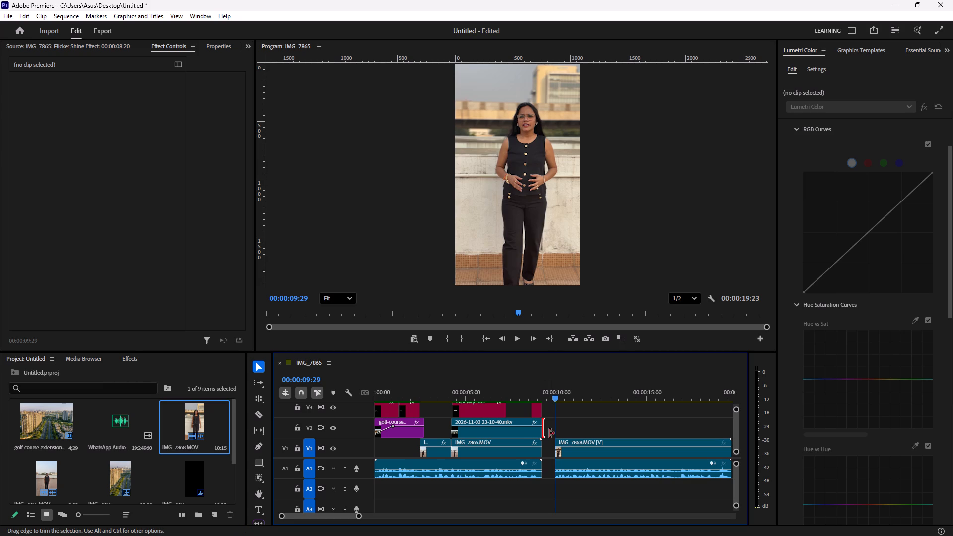
pyautogui.click(549, 436)
pyautogui.click(548, 452)
pyautogui.rightClick(551, 452)
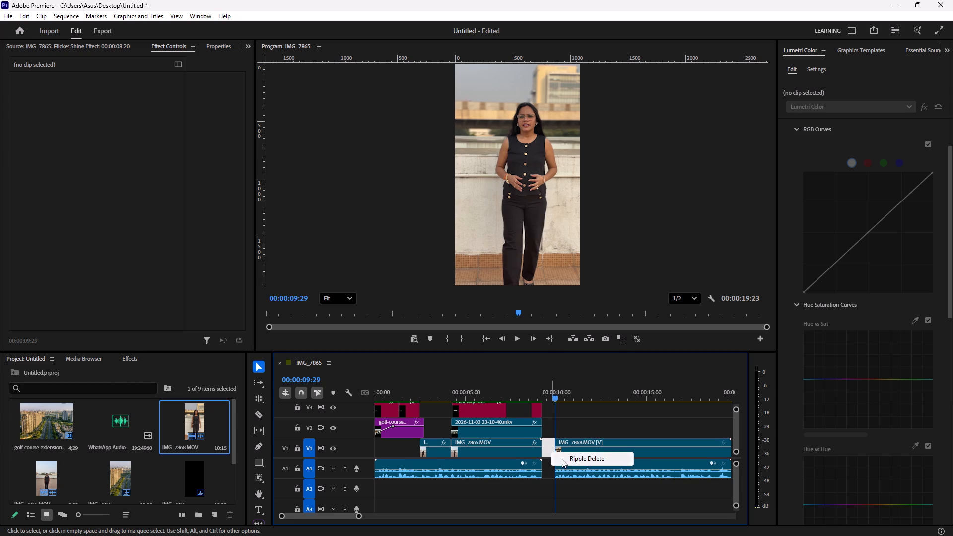
pyautogui.click(569, 460)
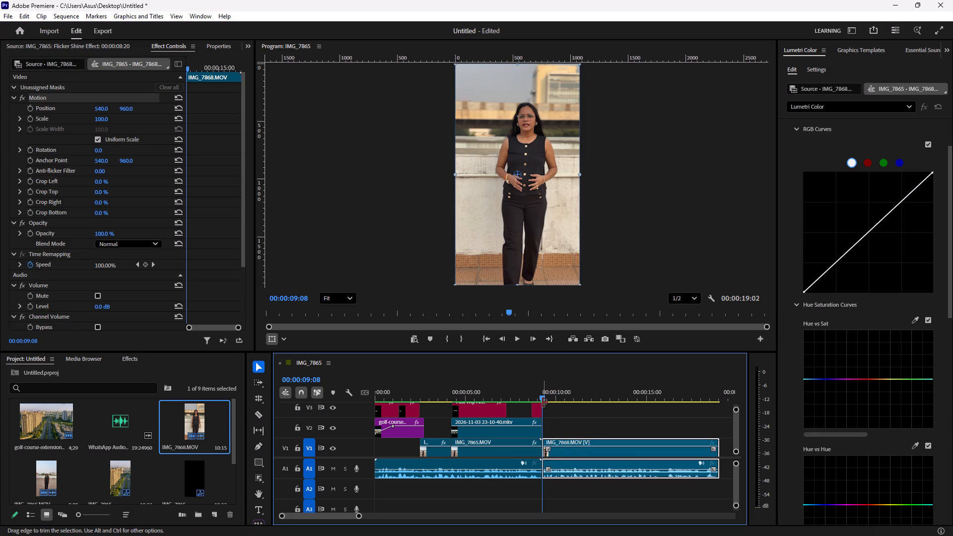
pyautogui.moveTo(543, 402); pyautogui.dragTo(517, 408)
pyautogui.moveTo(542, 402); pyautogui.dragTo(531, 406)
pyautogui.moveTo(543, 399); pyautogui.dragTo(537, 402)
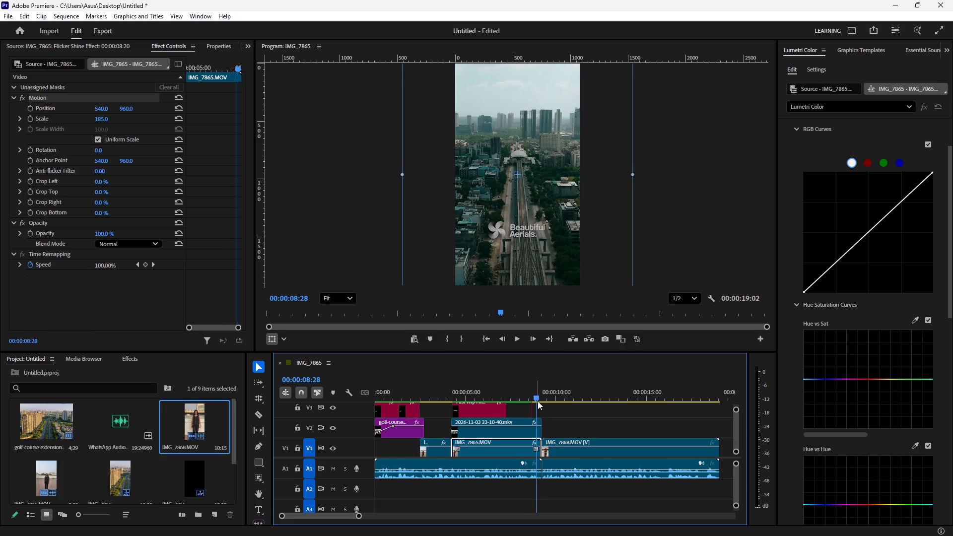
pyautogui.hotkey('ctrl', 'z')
# Extend the end of the Gurgaon title on V3 over the start of IMG_7868.MOV, to a length of about 00:00:01:18.
pyautogui.moveTo(538, 397); pyautogui.dragTo(532, 398)
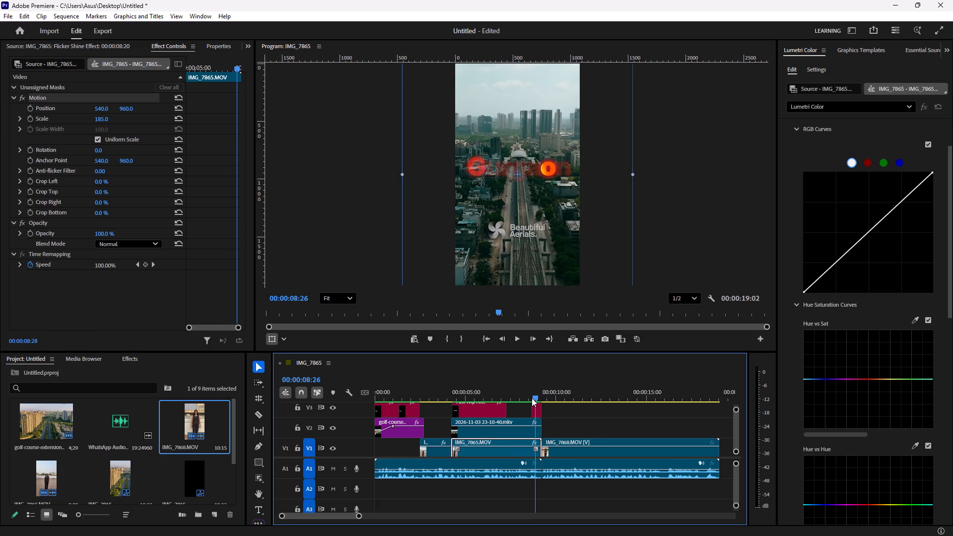
pyautogui.moveTo(532, 398); pyautogui.dragTo(509, 406)
pyautogui.press('space')
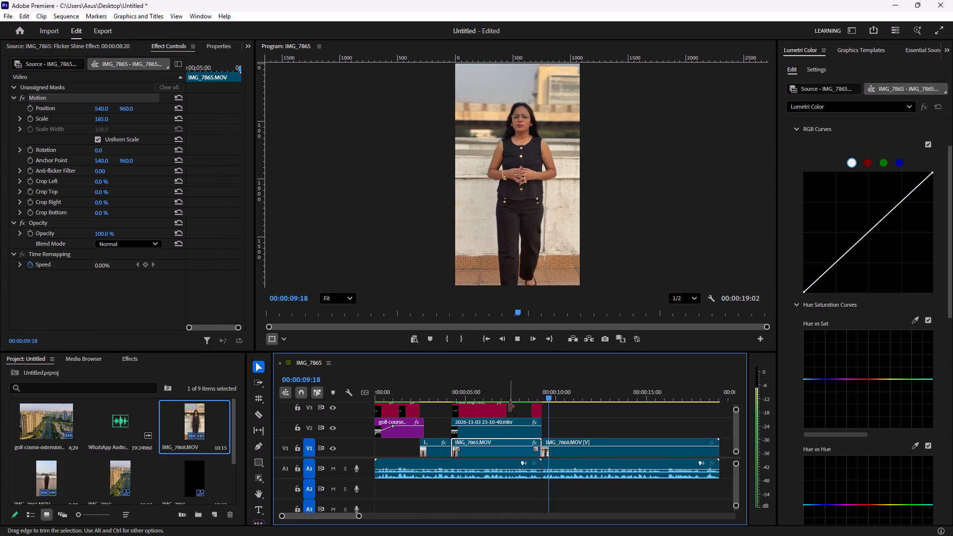
pyautogui.press('space')
pyautogui.moveTo(556, 396); pyautogui.dragTo(534, 402)
pyautogui.click(738, 429)
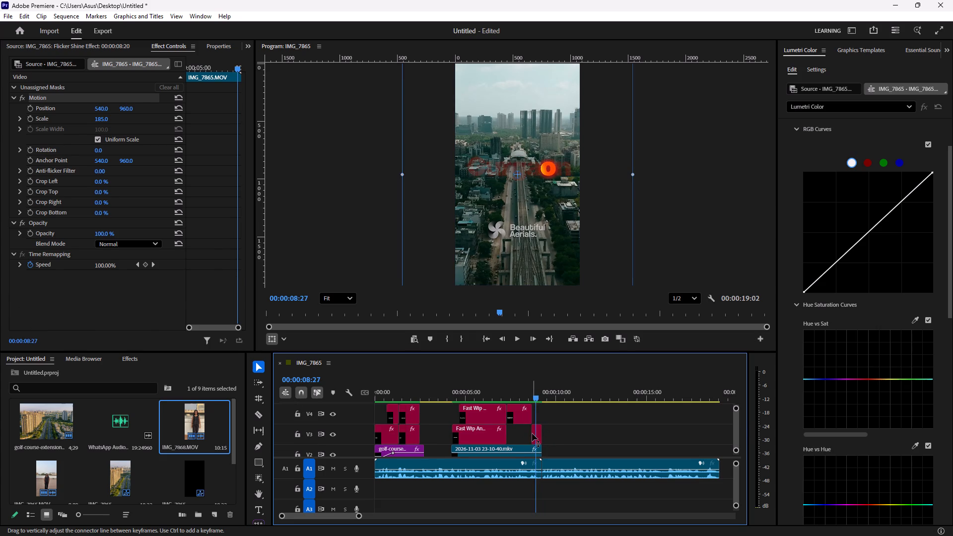
pyautogui.click(532, 433)
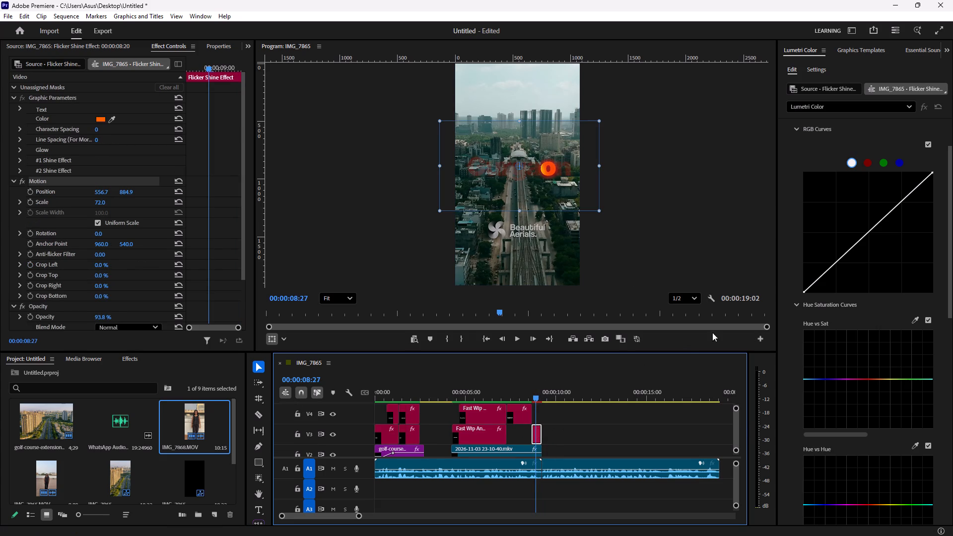
pyautogui.click(849, 55)
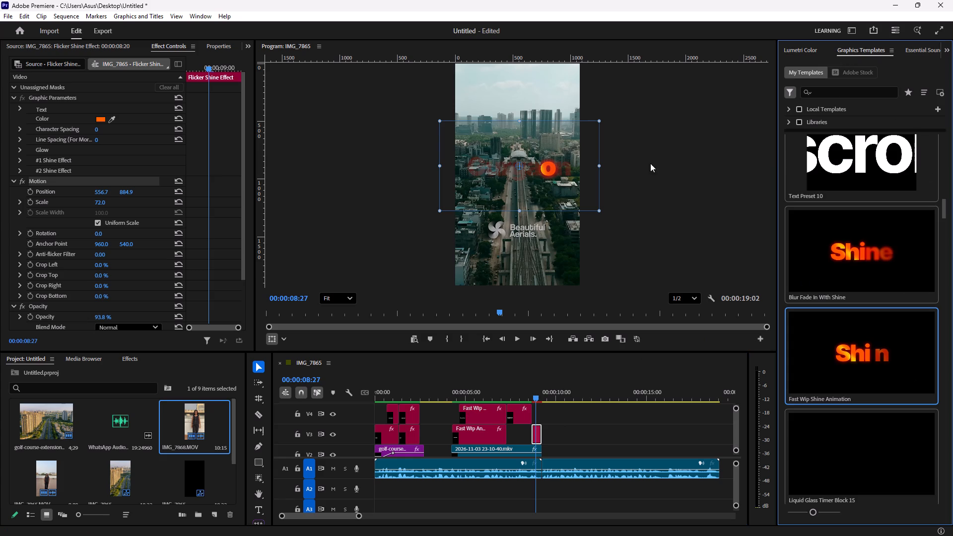
pyautogui.click(534, 434)
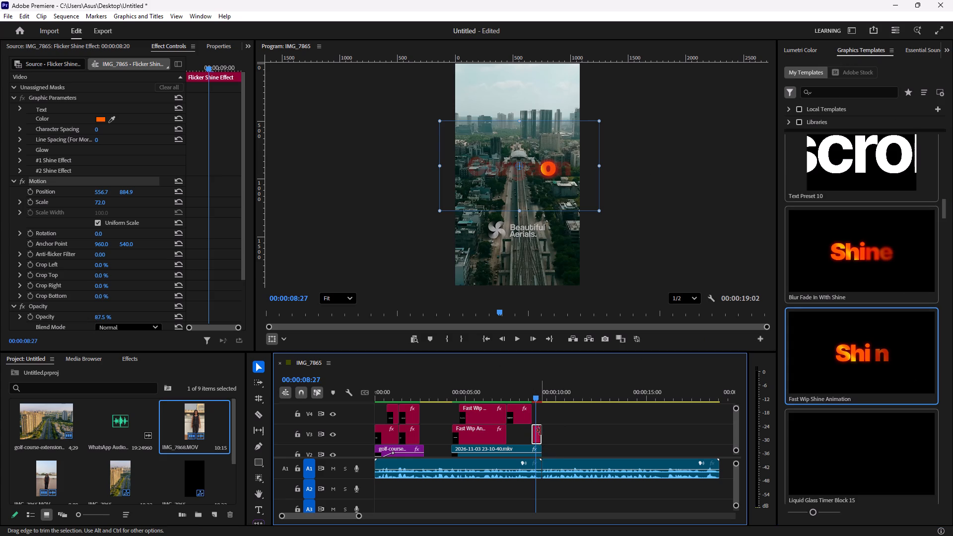
pyautogui.moveTo(541, 430); pyautogui.dragTo(560, 430)
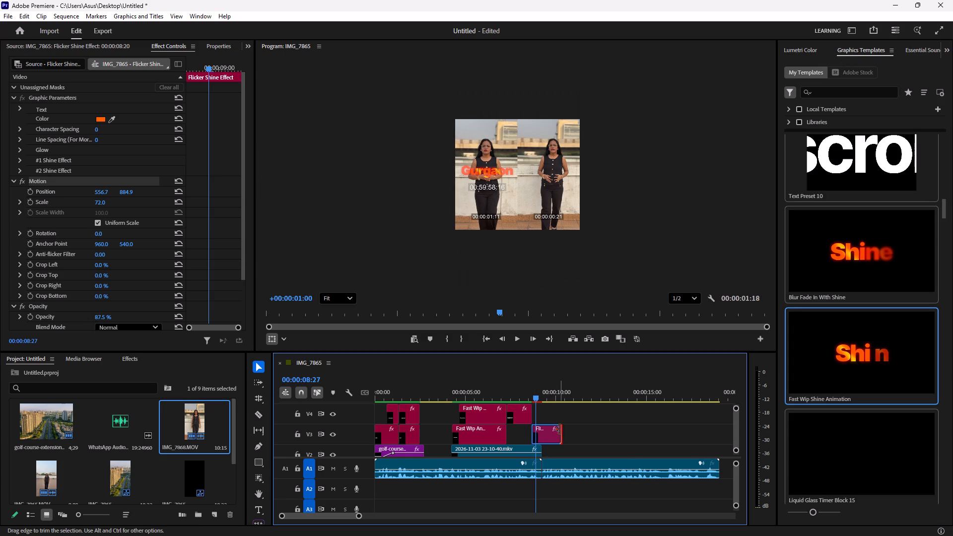
# Play and scrub repeatedly across the lengthened Gurgaon title to find where its shine animation should be cut.
pyautogui.press('space')
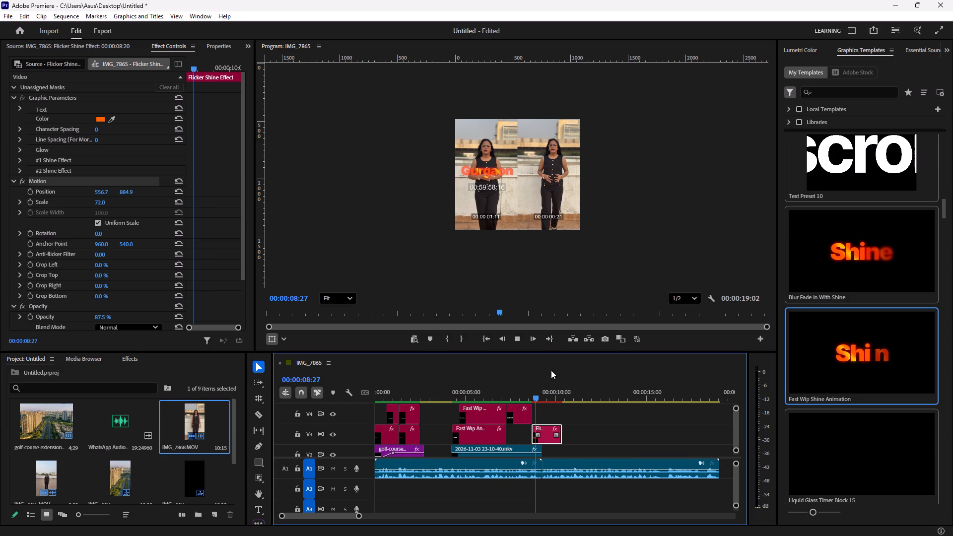
pyautogui.press('space')
pyautogui.moveTo(537, 398); pyautogui.dragTo(546, 402)
pyautogui.press('space')
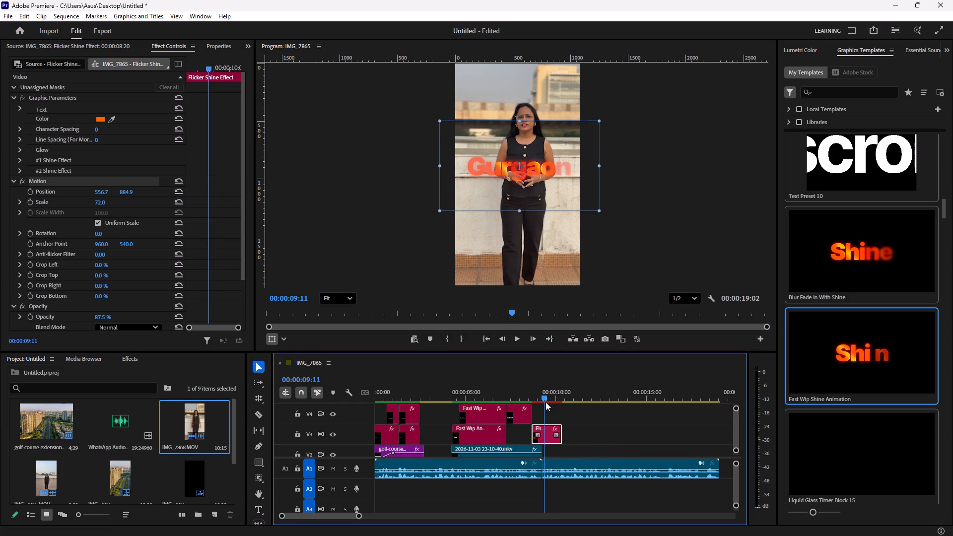
pyautogui.press('space')
pyautogui.moveTo(554, 394); pyautogui.dragTo(534, 404)
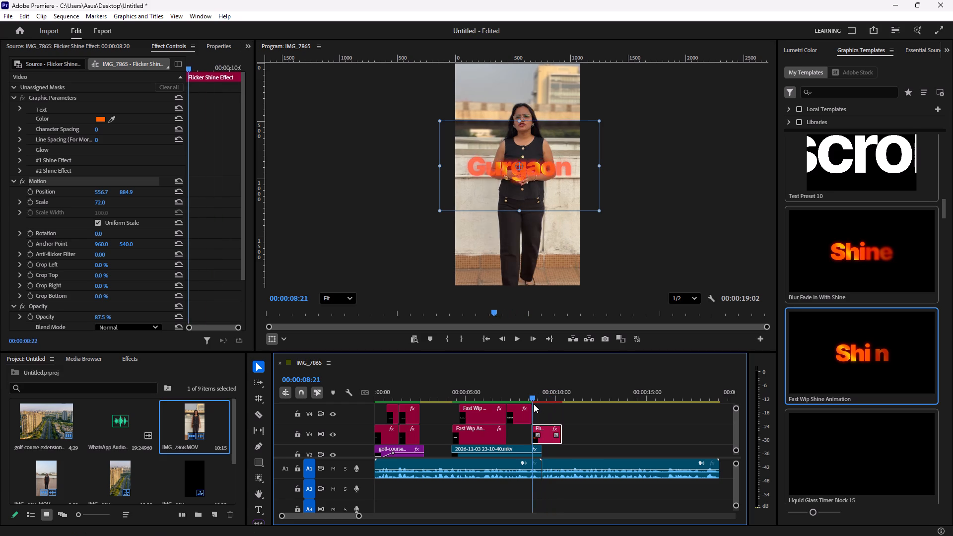
pyautogui.moveTo(534, 404); pyautogui.dragTo(548, 406)
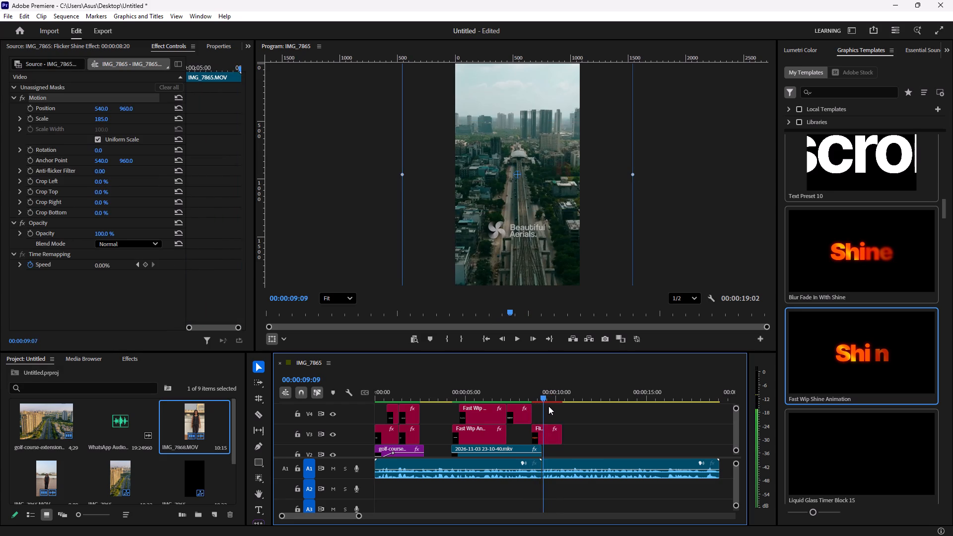
pyautogui.moveTo(548, 406); pyautogui.dragTo(550, 405)
pyautogui.moveTo(550, 401); pyautogui.dragTo(538, 405)
pyautogui.press('space')
pyautogui.press('space')
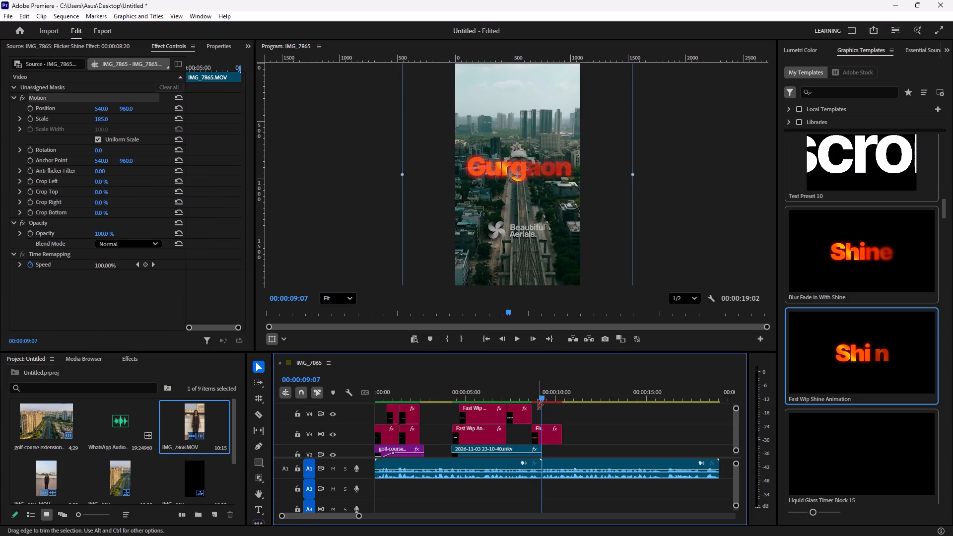
# Cut the Gurgaon title on V3 at 00:00:09:07 and delete the piece before the cut.
pyautogui.click(549, 428)
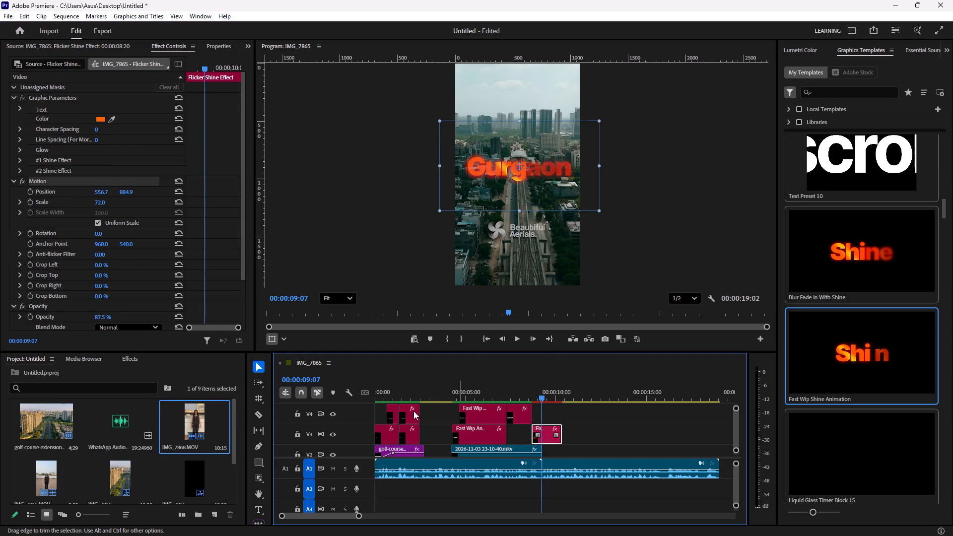
pyautogui.click(257, 417)
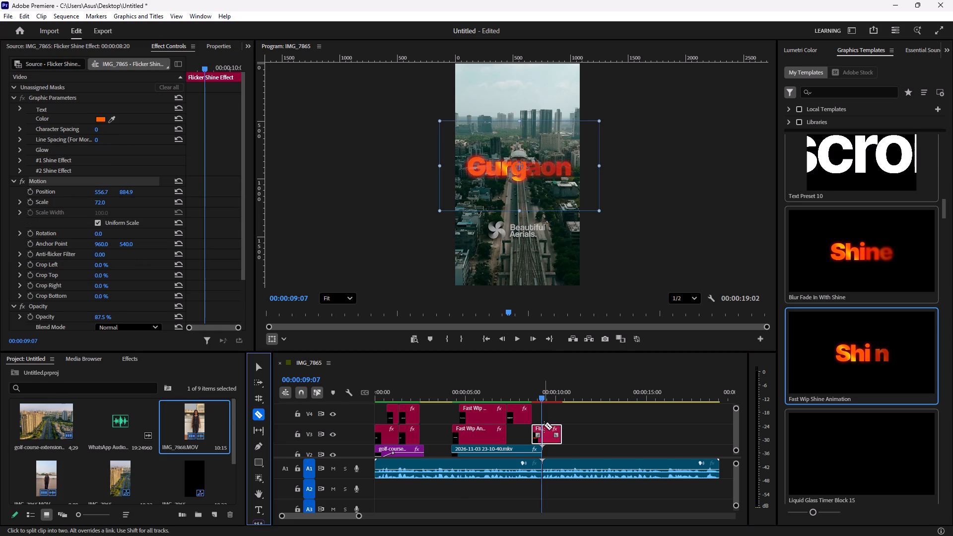
pyautogui.click(544, 429)
pyautogui.click(259, 368)
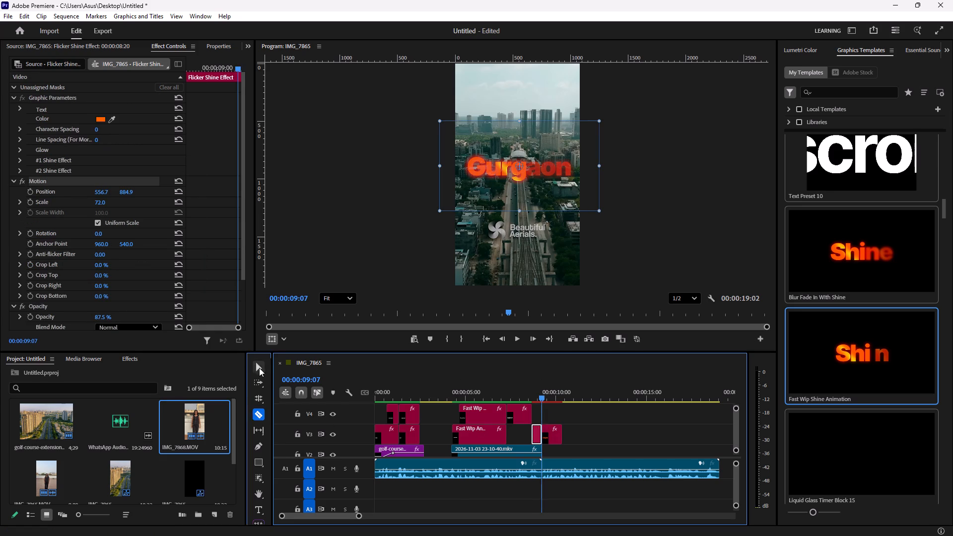
pyautogui.press('BackSpace')
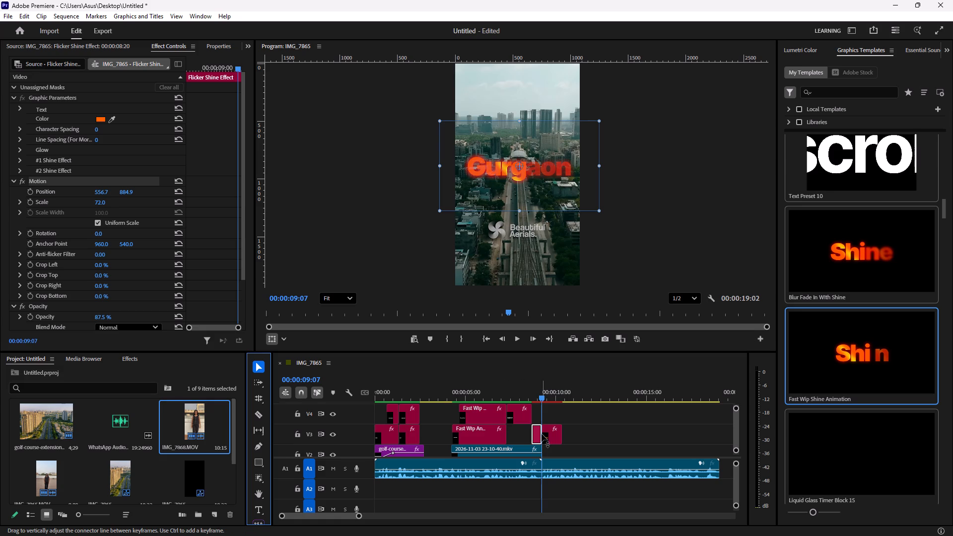
pyautogui.click(535, 431)
pyautogui.press('BackSpace')
# Move the remaining Gurgaon title piece on V3 back to start where the Sector 67 A title ends, and play it through.
pyautogui.moveTo(550, 429); pyautogui.dragTo(544, 431)
pyautogui.moveTo(542, 401); pyautogui.dragTo(529, 404)
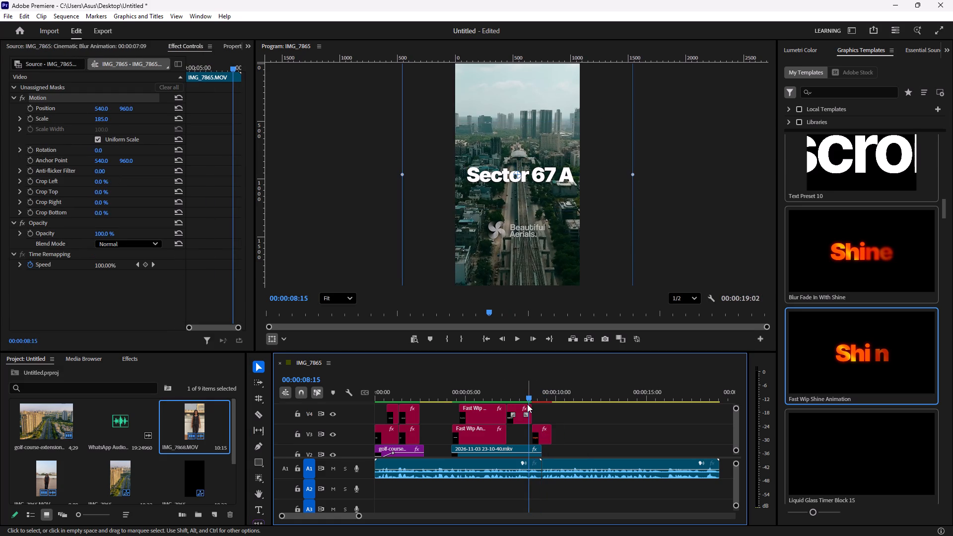
pyautogui.press('space')
pyautogui.press('space')
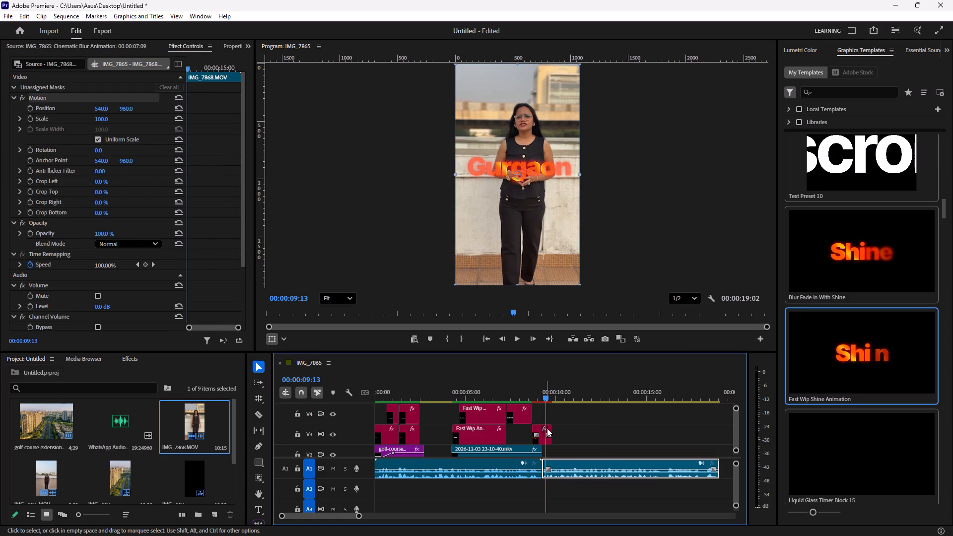
# Trim the end of the Gurgaon title on V3 back to the join, level with the end of the V2 overlay.
pyautogui.moveTo(550, 428); pyautogui.dragTo(544, 430)
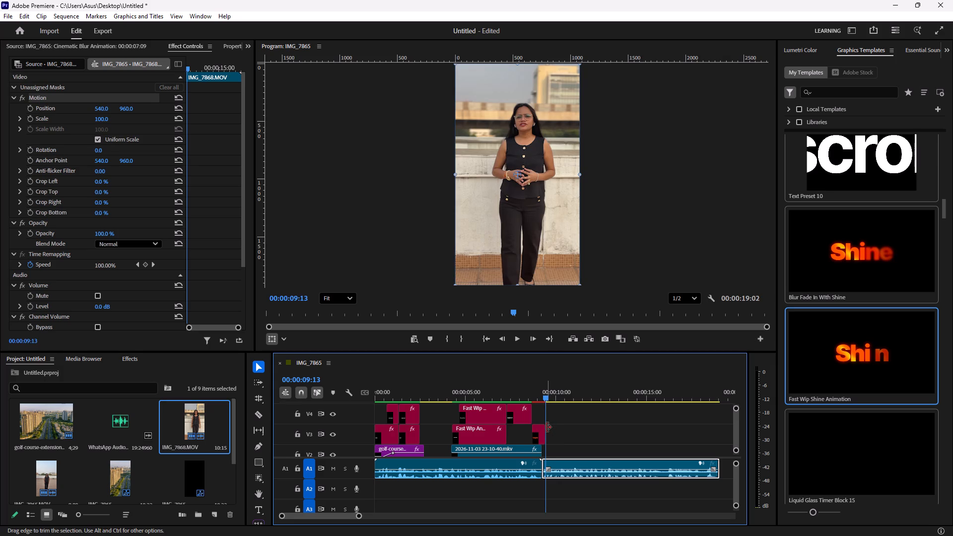
pyautogui.moveTo(546, 427); pyautogui.dragTo(542, 430)
# Play from the Sector 67 A title across the join and on through IMG_7868.MOV to check the titles and transition.
pyautogui.moveTo(546, 398); pyautogui.dragTo(509, 411)
pyautogui.press('space')
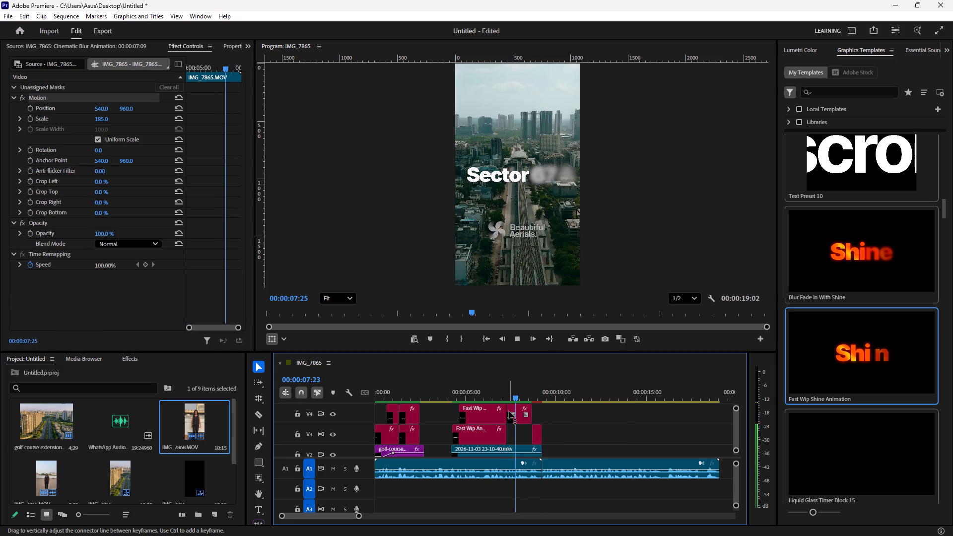
pyautogui.press('space')
pyautogui.press('space')
pyautogui.press('space')
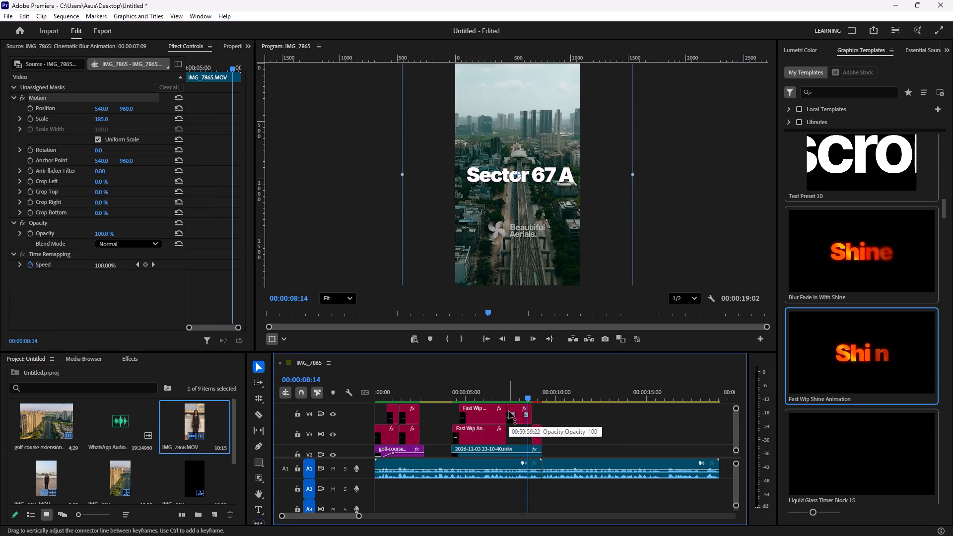
pyautogui.press('space')
pyautogui.press('space')
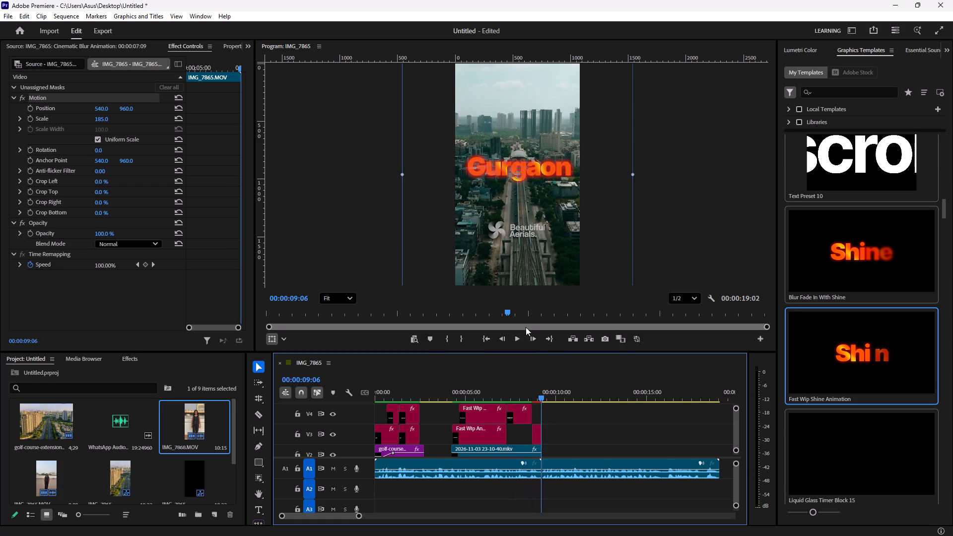
pyautogui.press('space')
pyautogui.press('space')
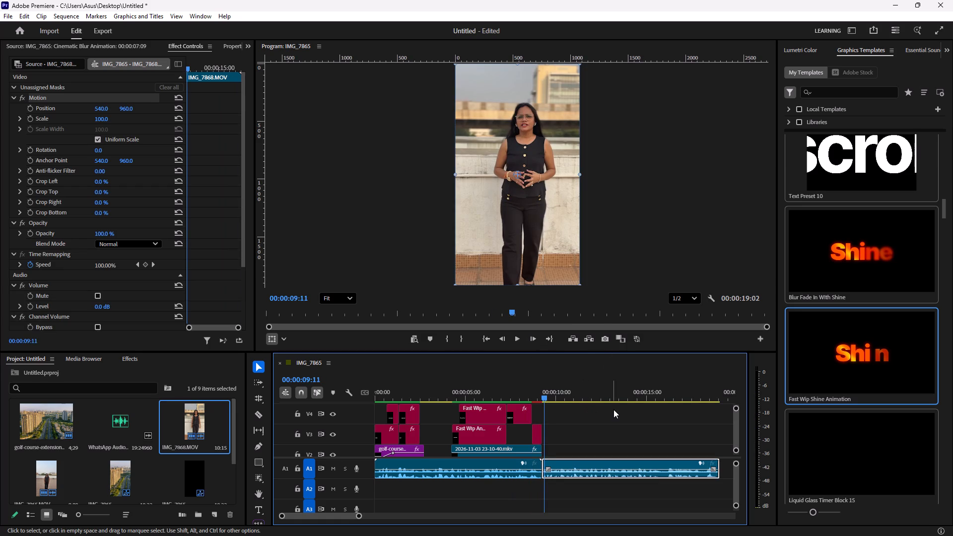
pyautogui.press('space')
pyautogui.press('space')
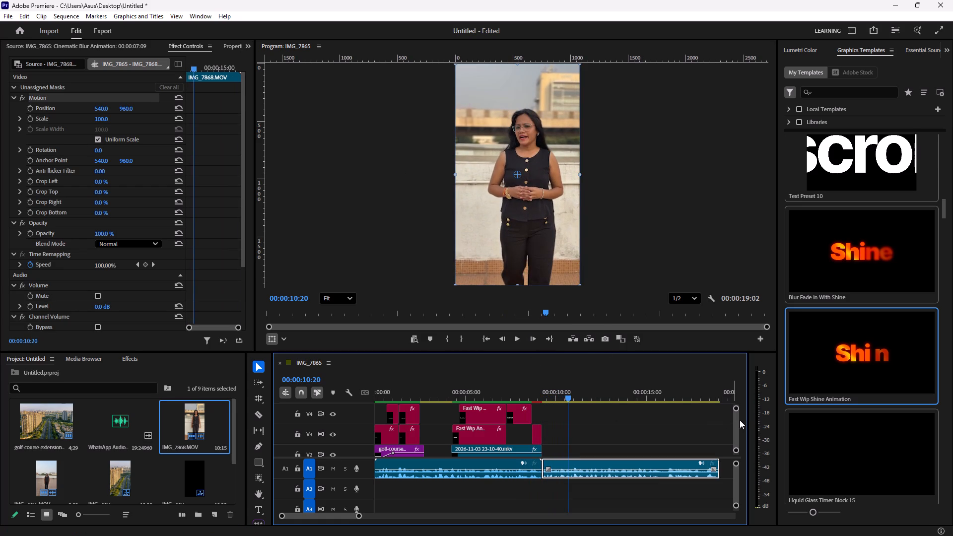
pyautogui.press('space')
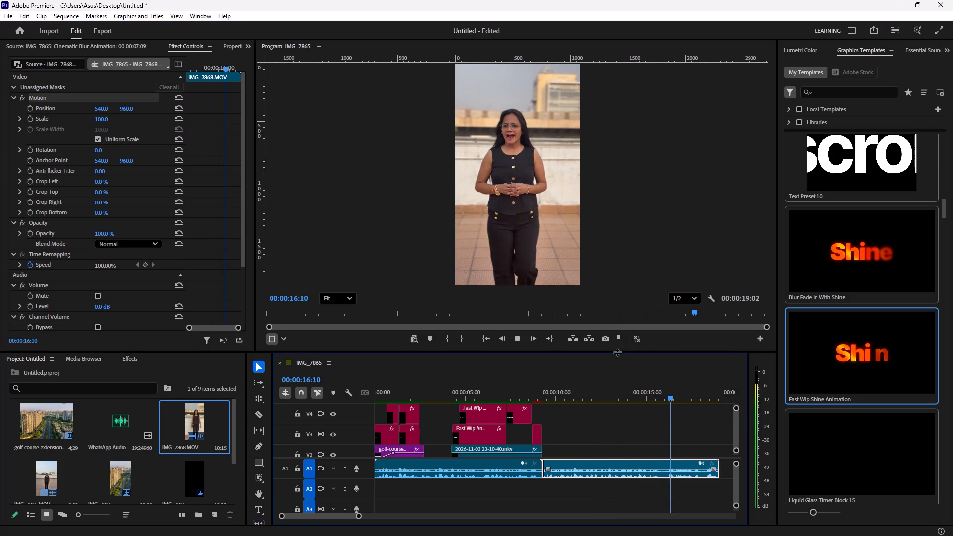
pyautogui.press('space')
pyautogui.moveTo(696, 402); pyautogui.dragTo(611, 408)
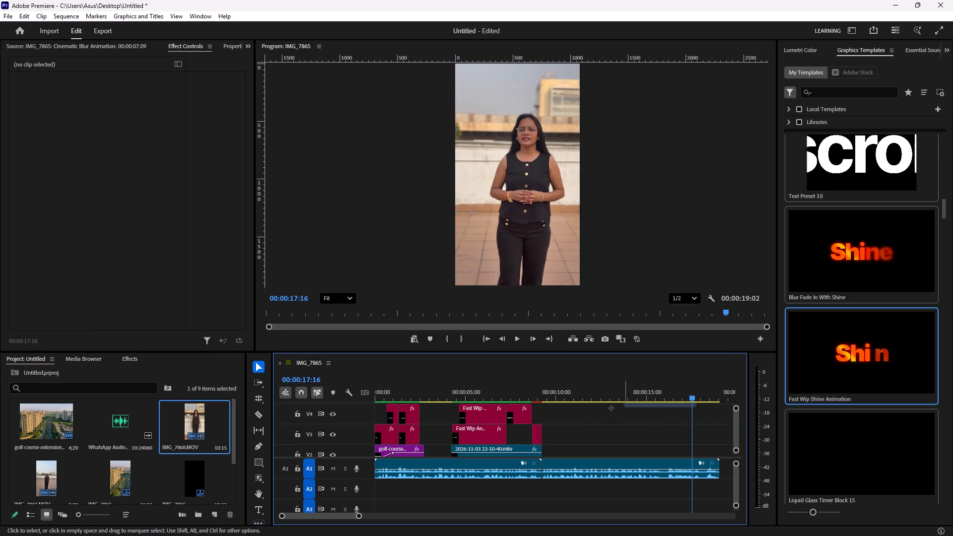
pyautogui.moveTo(611, 408); pyautogui.dragTo(707, 420)
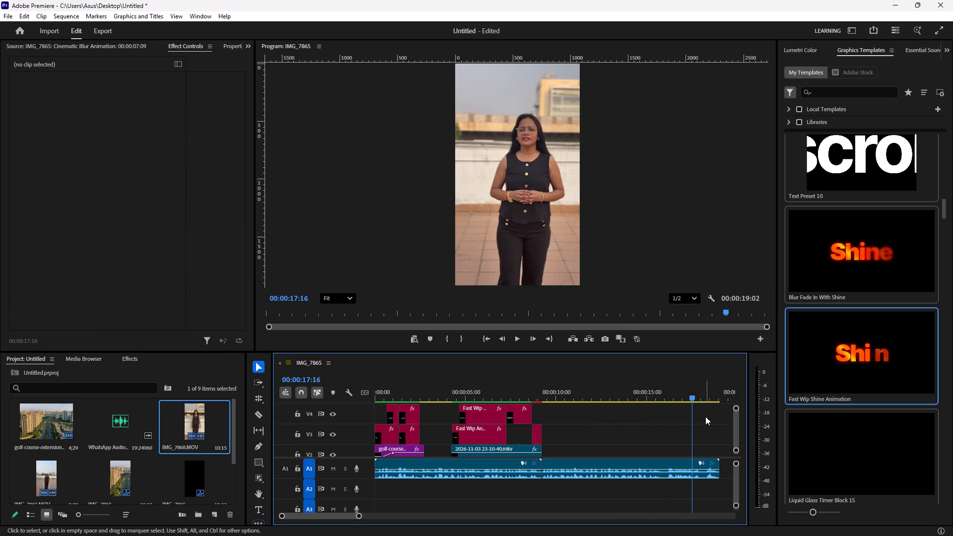
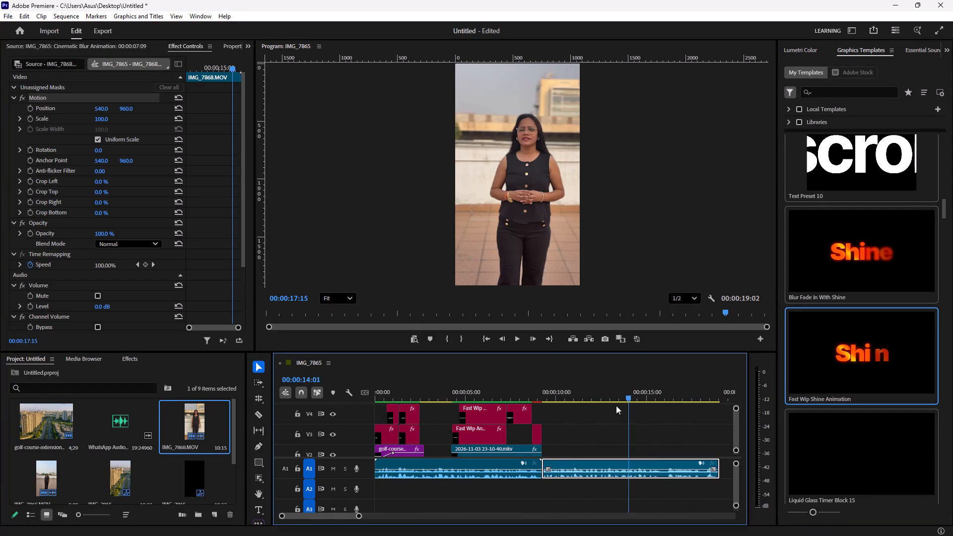
pyautogui.moveTo(616, 405); pyautogui.dragTo(551, 411)
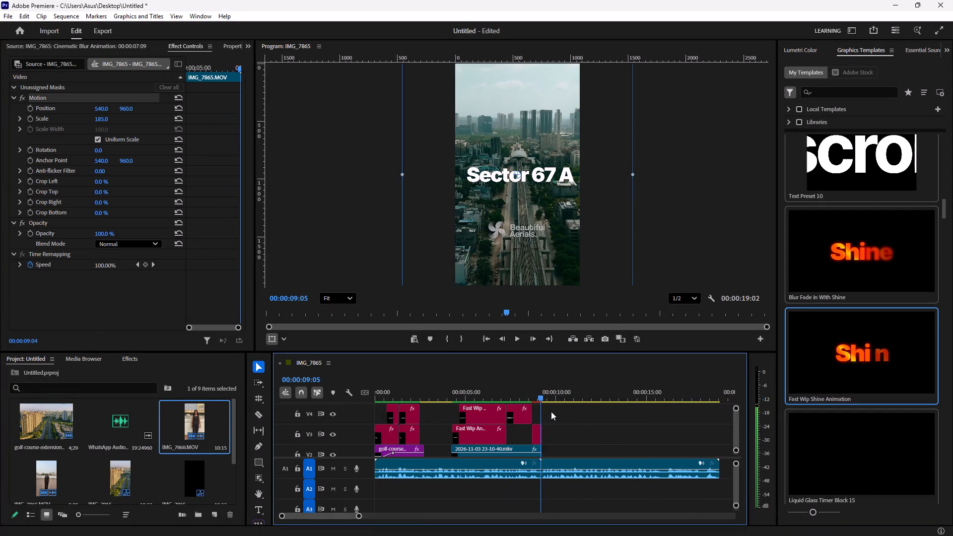
pyautogui.moveTo(551, 411); pyautogui.dragTo(565, 412)
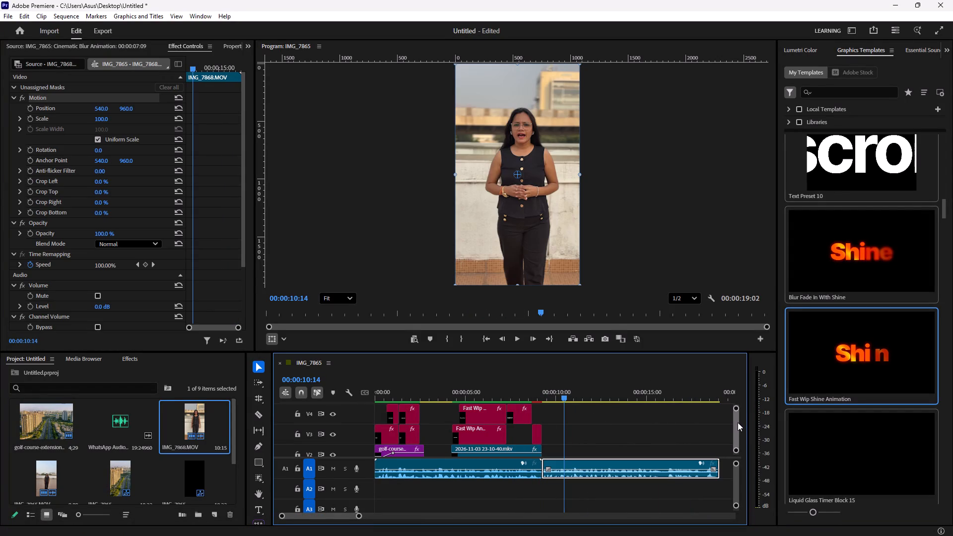
pyautogui.click(737, 422)
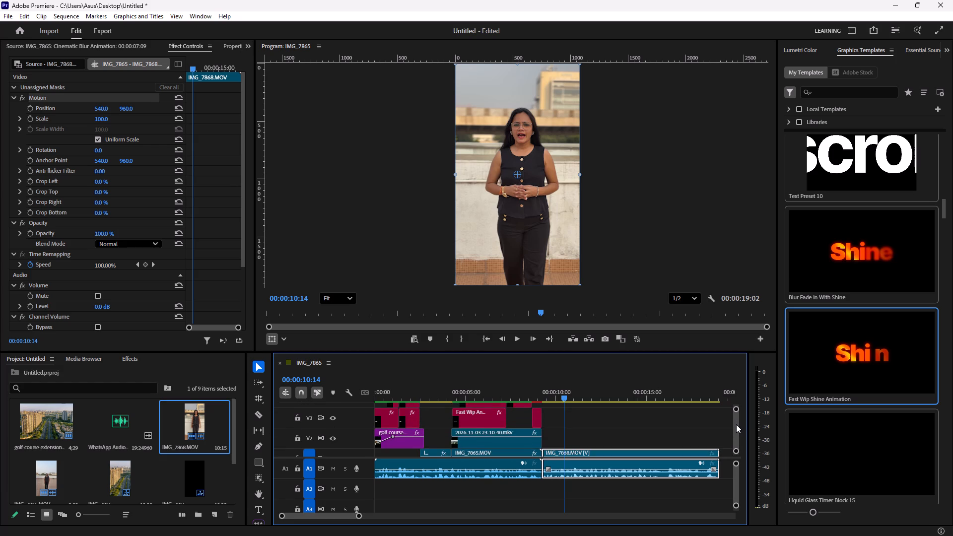
pyautogui.moveTo(567, 399); pyautogui.dragTo(506, 401)
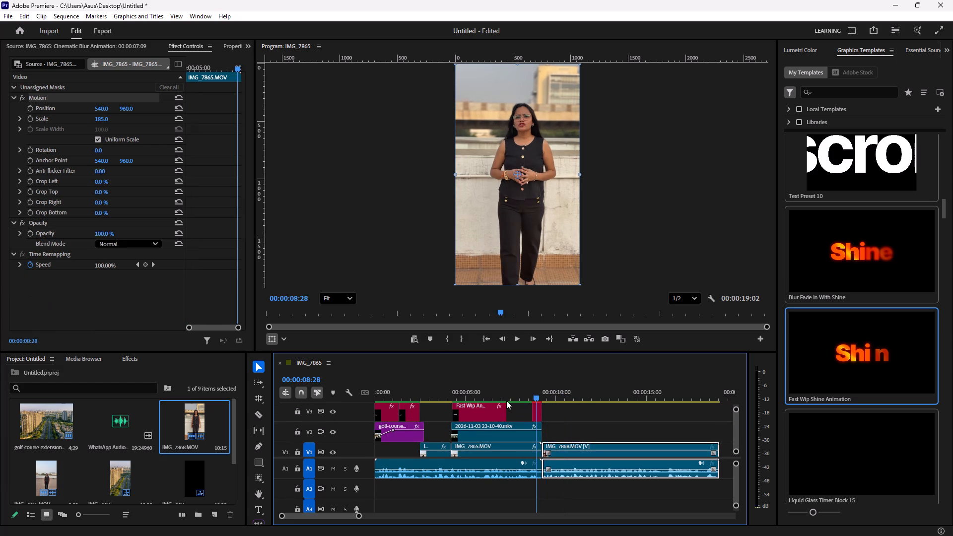
pyautogui.moveTo(506, 401); pyautogui.dragTo(527, 402)
pyautogui.press('space')
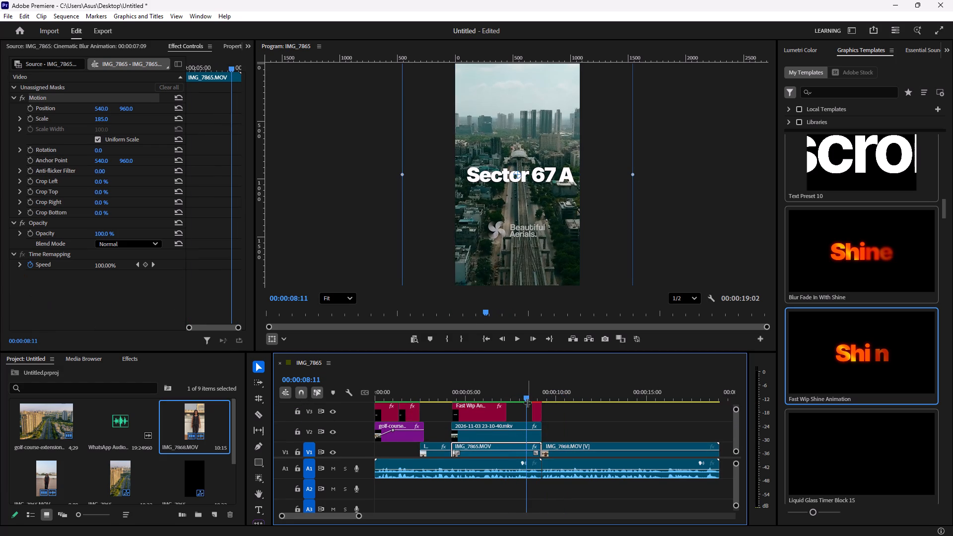
pyautogui.press('space')
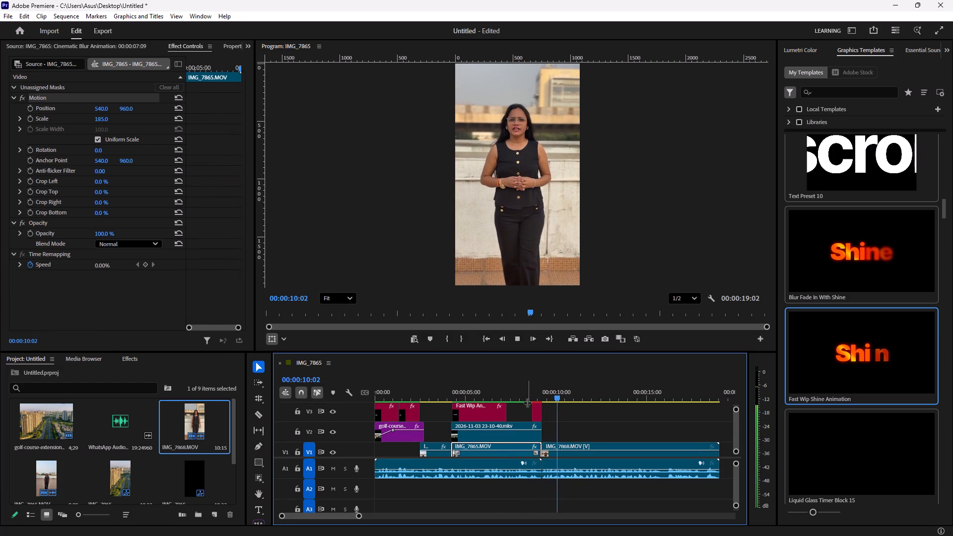
pyautogui.moveTo(557, 399); pyautogui.dragTo(542, 405)
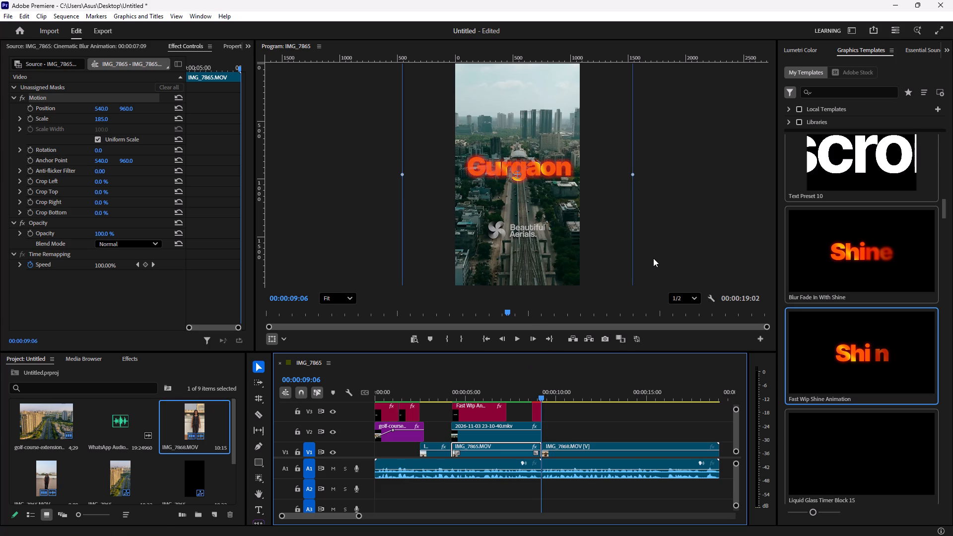
pyautogui.press('space')
pyautogui.press('space')
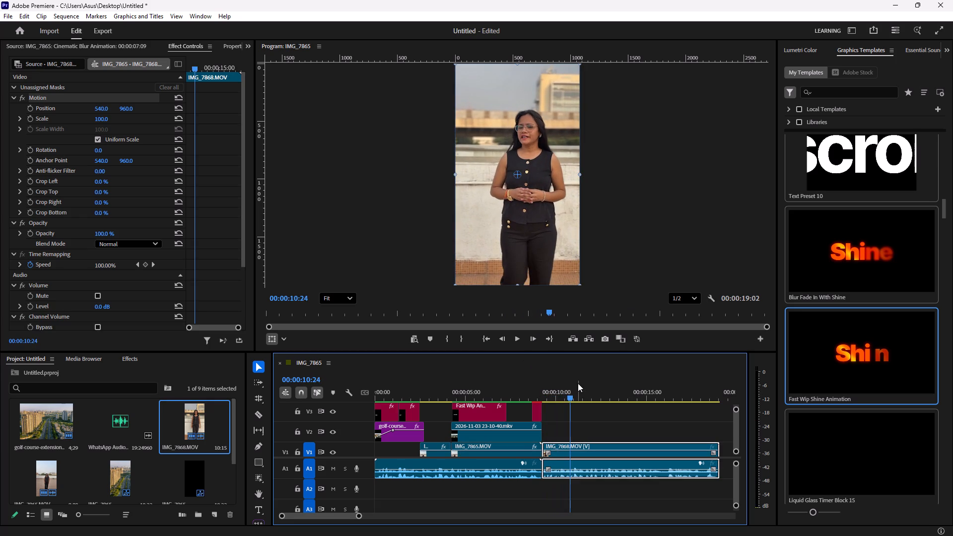
pyautogui.press('space')
pyautogui.press('space')
pyautogui.moveTo(576, 400); pyautogui.dragTo(566, 405)
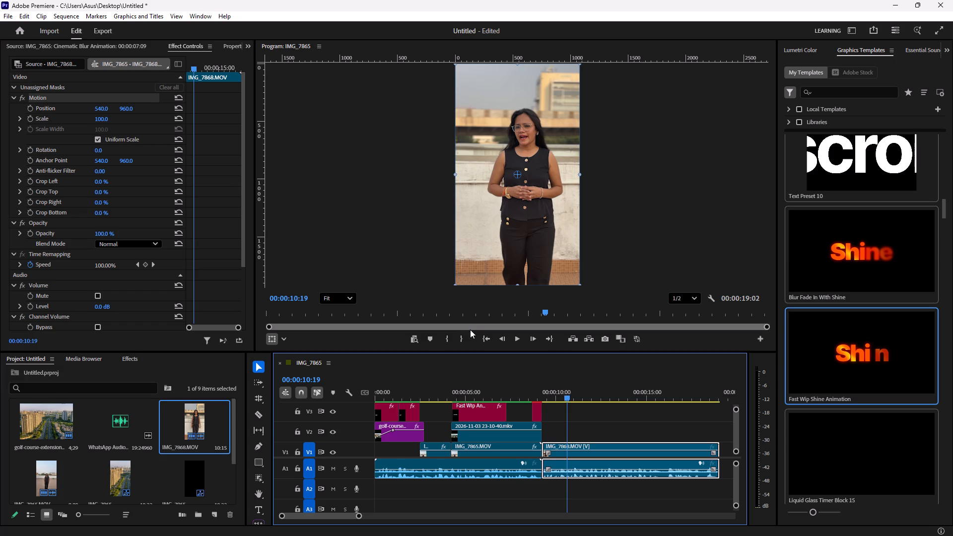
# Copy the short graded IMG_7865.MOV clip's attributes and paste them onto IMG_7868.MOV, including Motion, Opacity, Time Remapping and Lumetri Color.
pyautogui.click(802, 55)
pyautogui.click(843, 266)
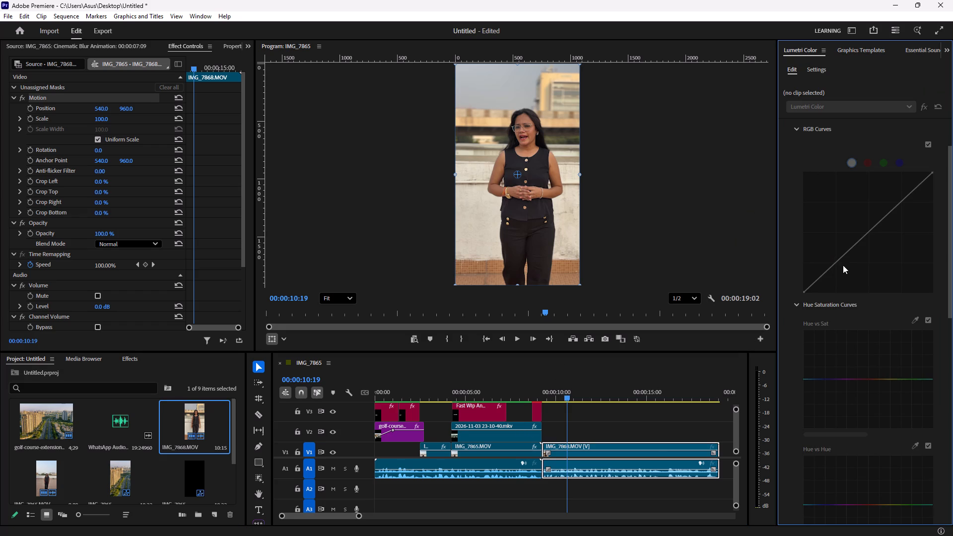
pyautogui.click(621, 468)
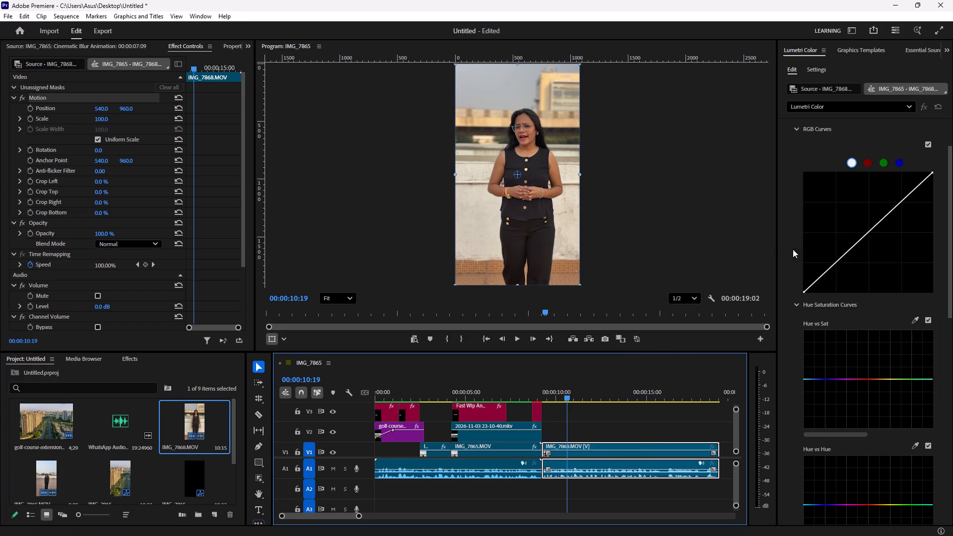
pyautogui.click(436, 447)
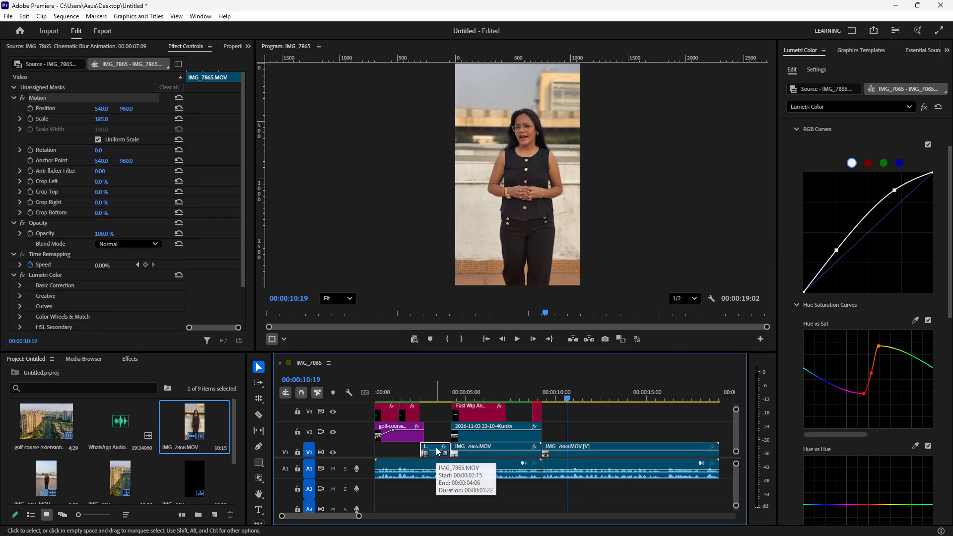
pyautogui.rightClick(436, 447)
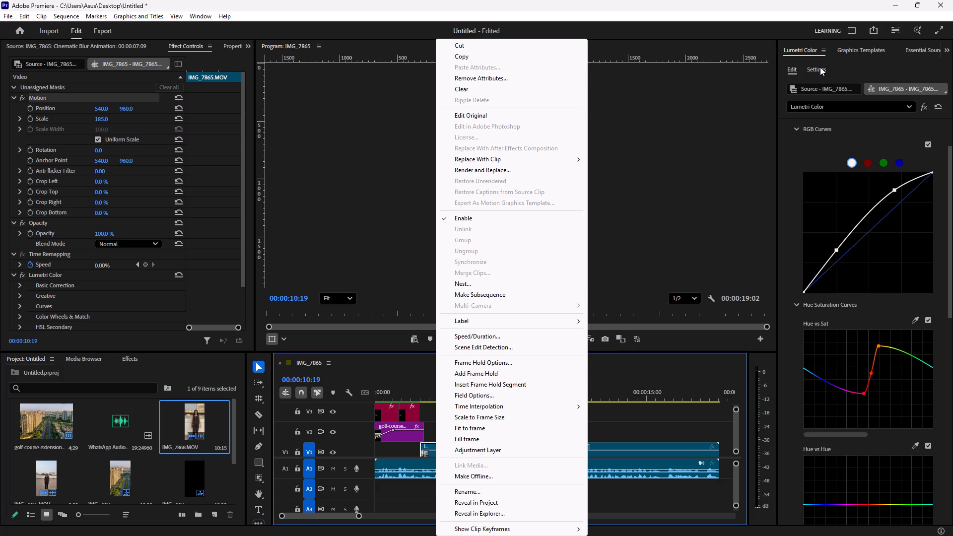
pyautogui.click(646, 122)
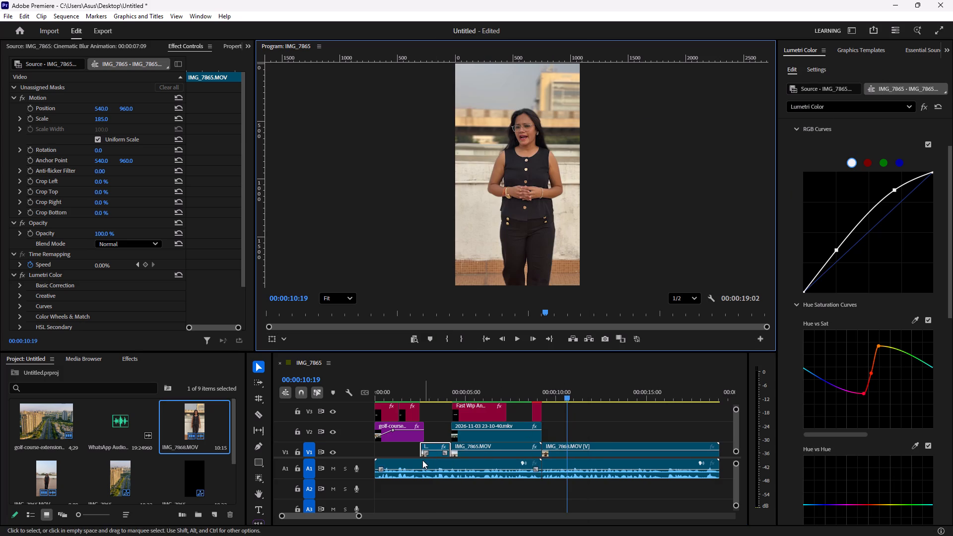
pyautogui.click(25, 14)
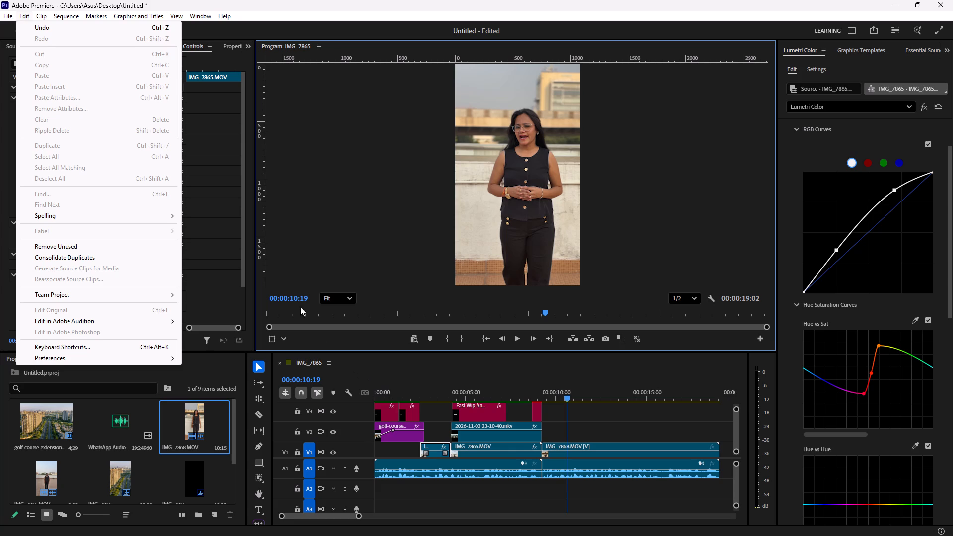
pyautogui.click(436, 445)
pyautogui.rightClick(436, 445)
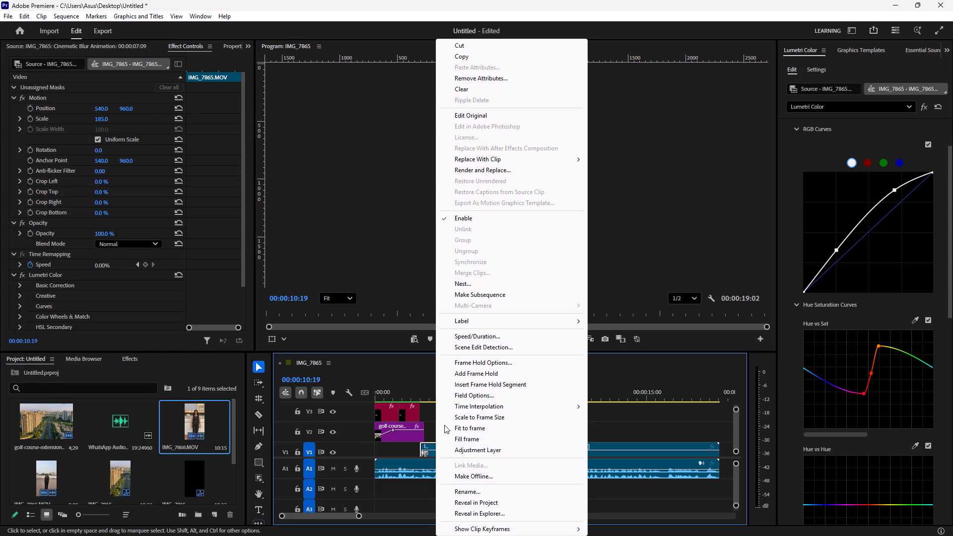
pyautogui.click(474, 56)
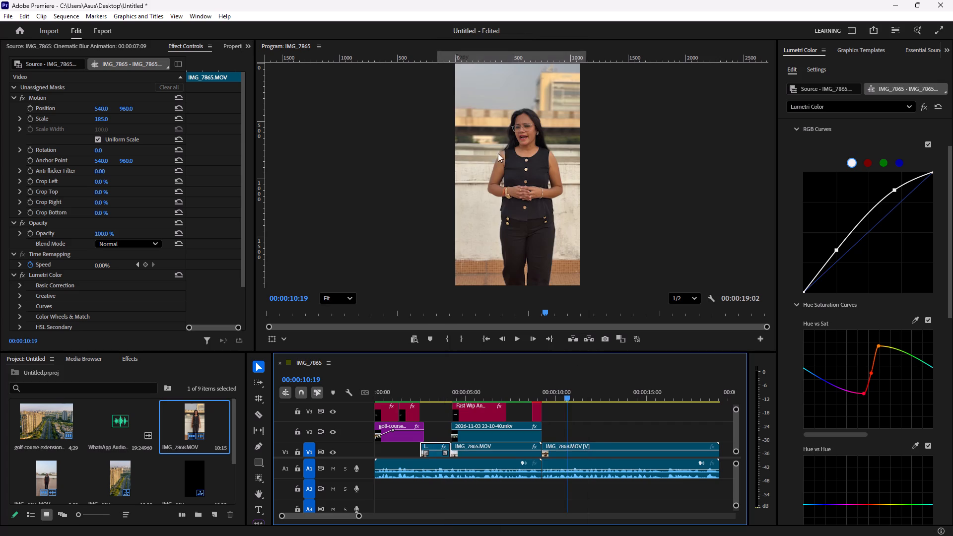
pyautogui.click(572, 445)
pyautogui.rightClick(572, 445)
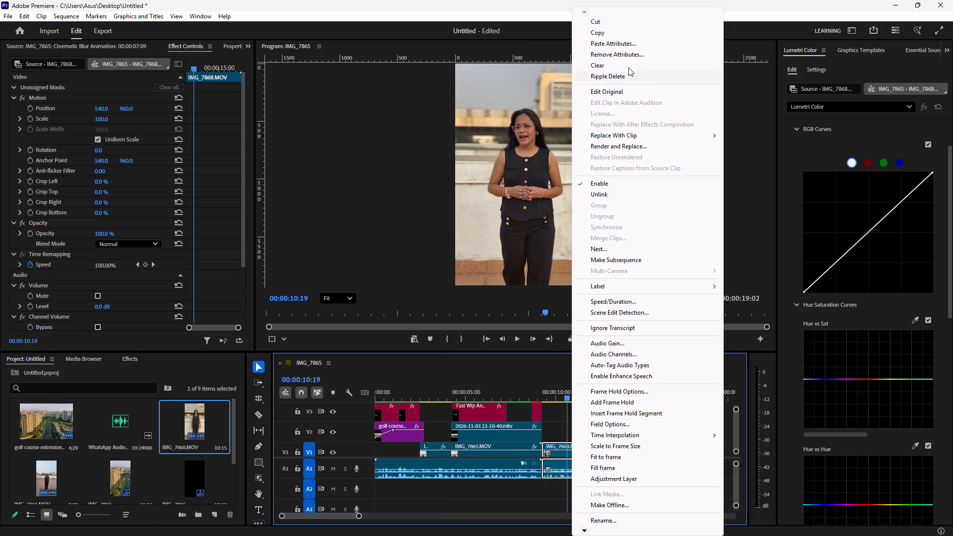
pyautogui.click(620, 42)
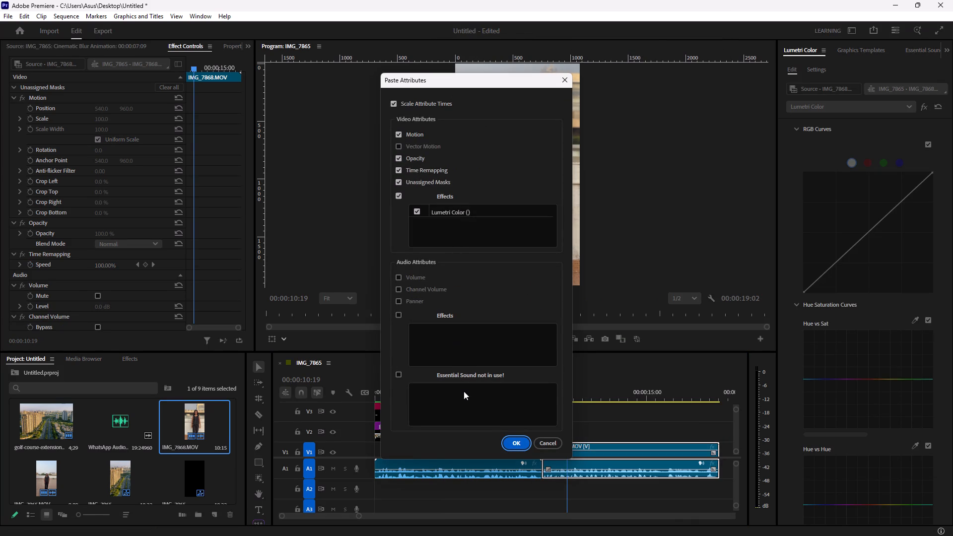
pyautogui.click(518, 444)
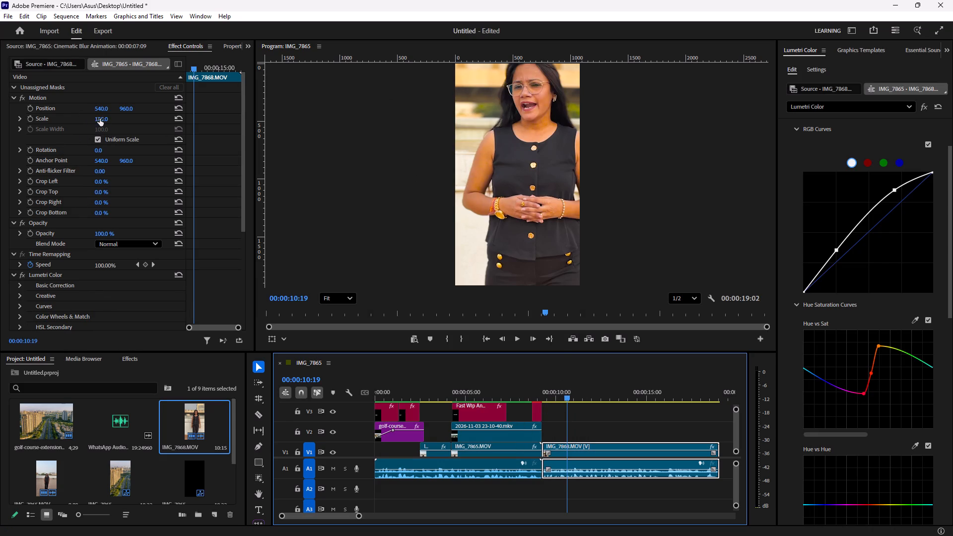
# Set the IMG_7868.MOV clip's scale to 117 and preview the new framing.
pyautogui.moveTo(100, 119); pyautogui.dragTo(112, 153)
pyautogui.press('space')
pyautogui.press('space')
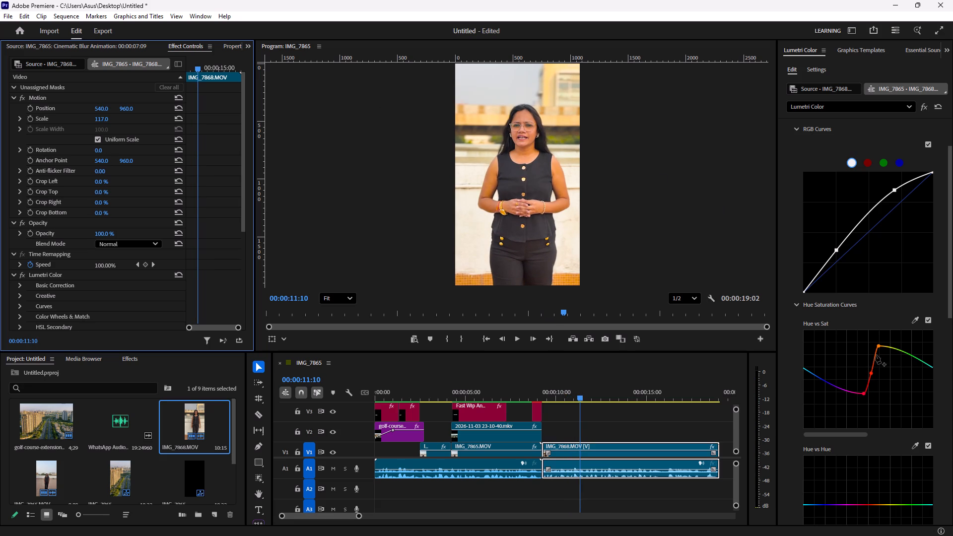
# Soften the IMG_7868.MOV clip's Hue vs Sat curve by raising the red dip and lowering the orange peak almost to neutral, and preview it.
pyautogui.moveTo(864, 394); pyautogui.dragTo(862, 383)
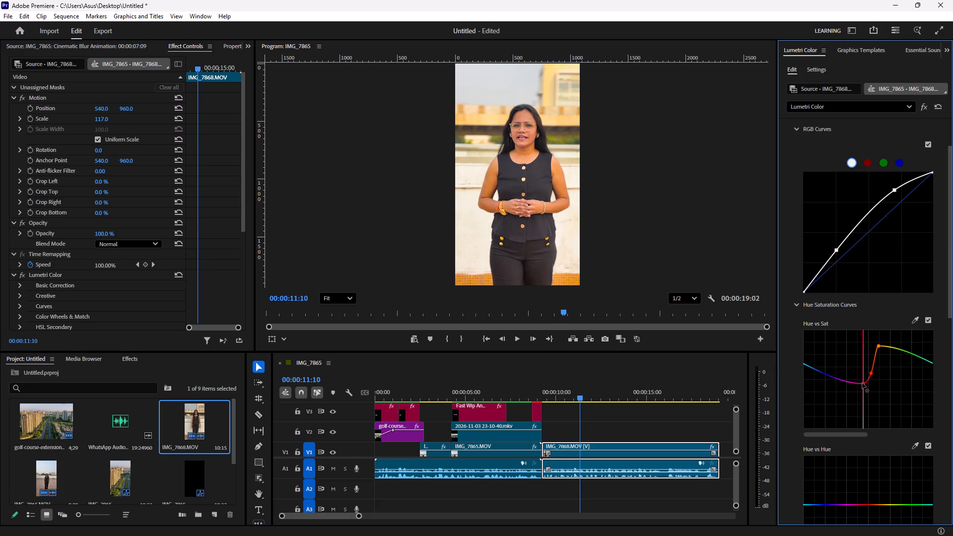
pyautogui.moveTo(862, 383); pyautogui.dragTo(858, 376)
pyautogui.click(871, 375)
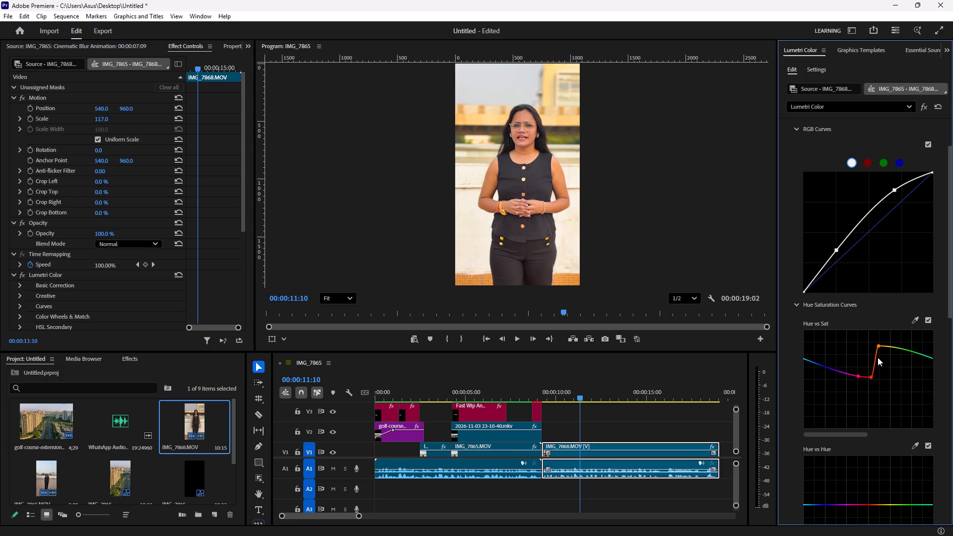
pyautogui.moveTo(877, 345); pyautogui.dragTo(881, 375)
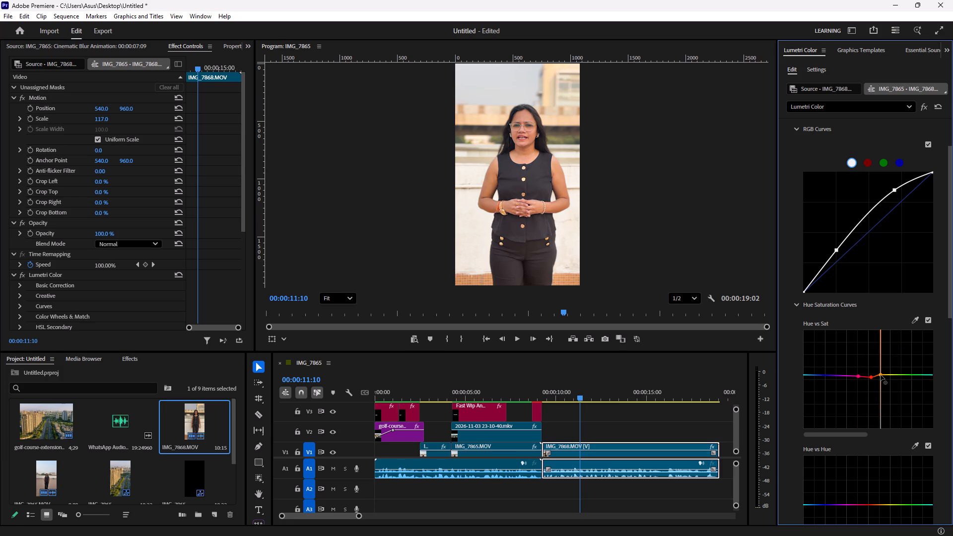
pyautogui.moveTo(881, 375); pyautogui.dragTo(879, 371)
pyautogui.press('space')
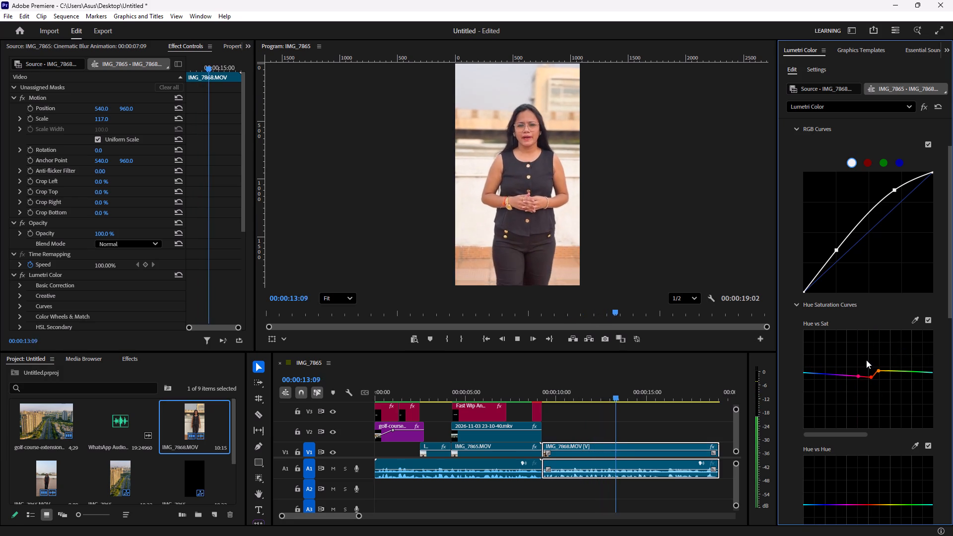
pyautogui.press('space')
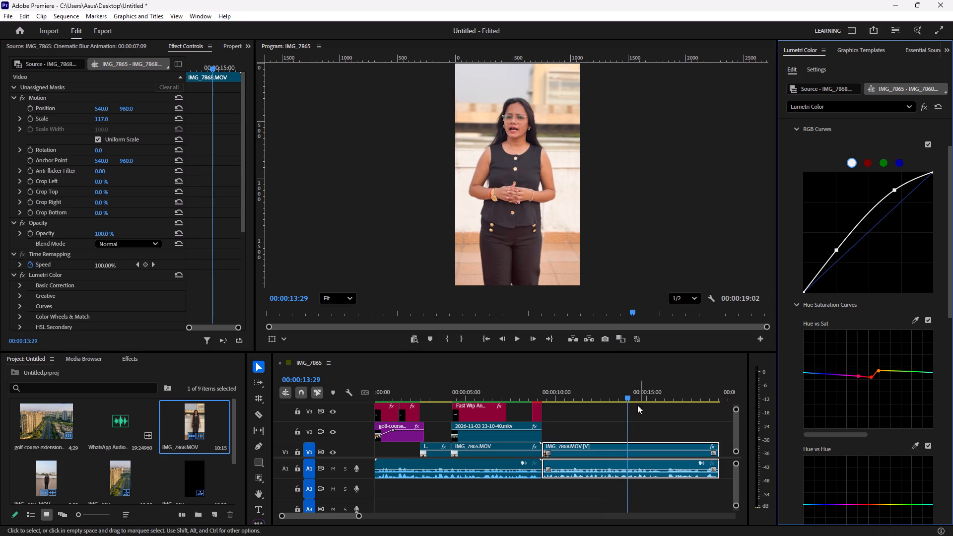
# Play back the sequence from the Sector 67 A title through the Gurgaon title into the graded presenter clip.
pyautogui.moveTo(622, 400); pyautogui.dragTo(520, 407)
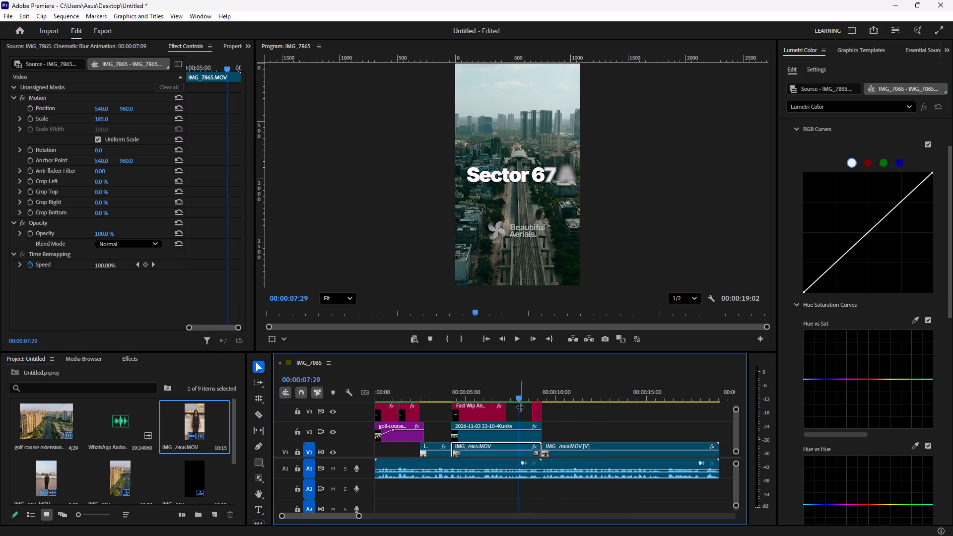
pyautogui.press('space')
pyautogui.press('space')
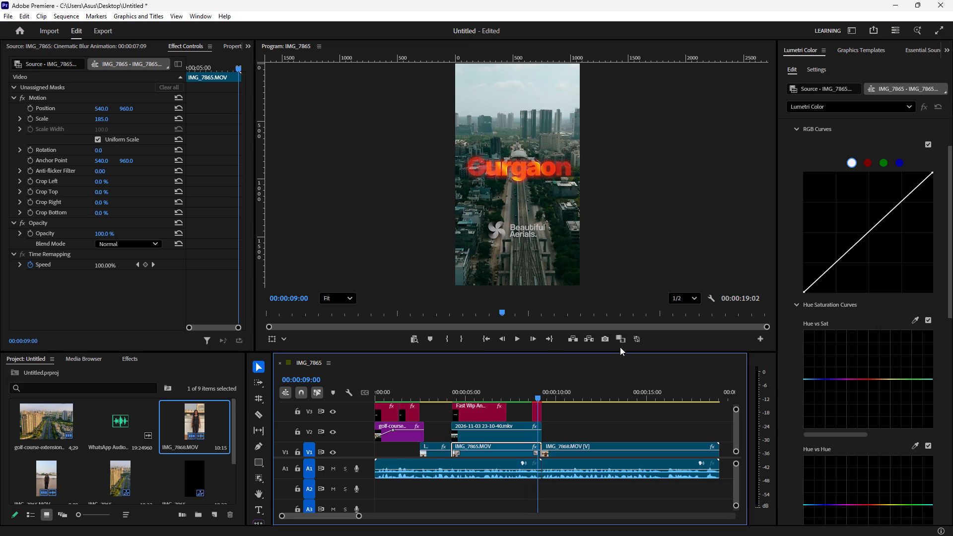
pyautogui.press('space')
pyautogui.press('space')
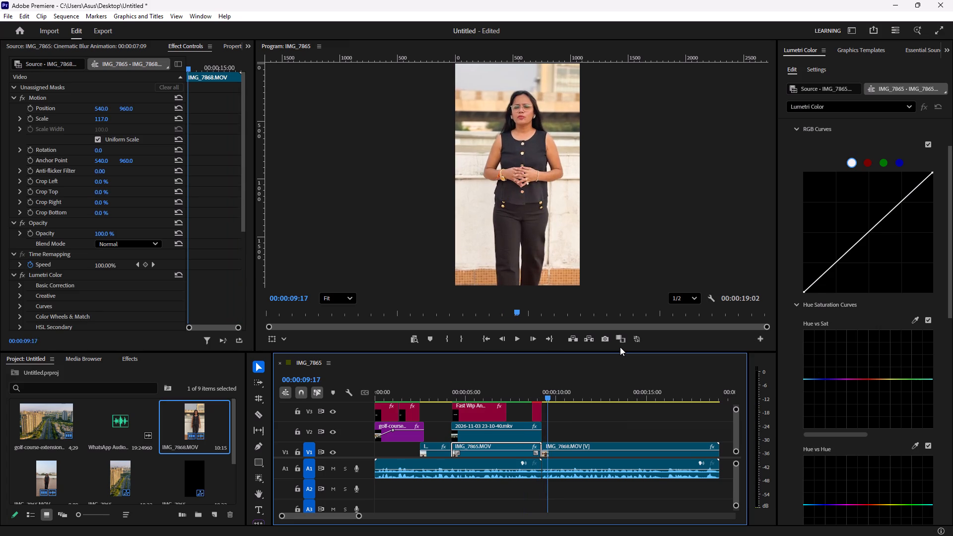
# Play back the opening of the IMG_7868.MOV clip.
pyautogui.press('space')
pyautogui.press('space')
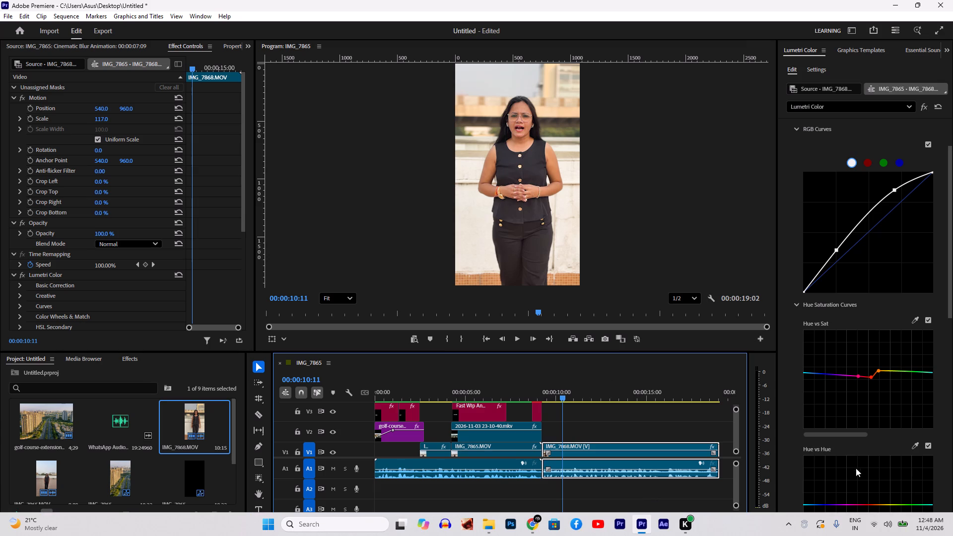
# Lower the computer's sound volume to about half and return to the sequence.
pyautogui.click(890, 527)
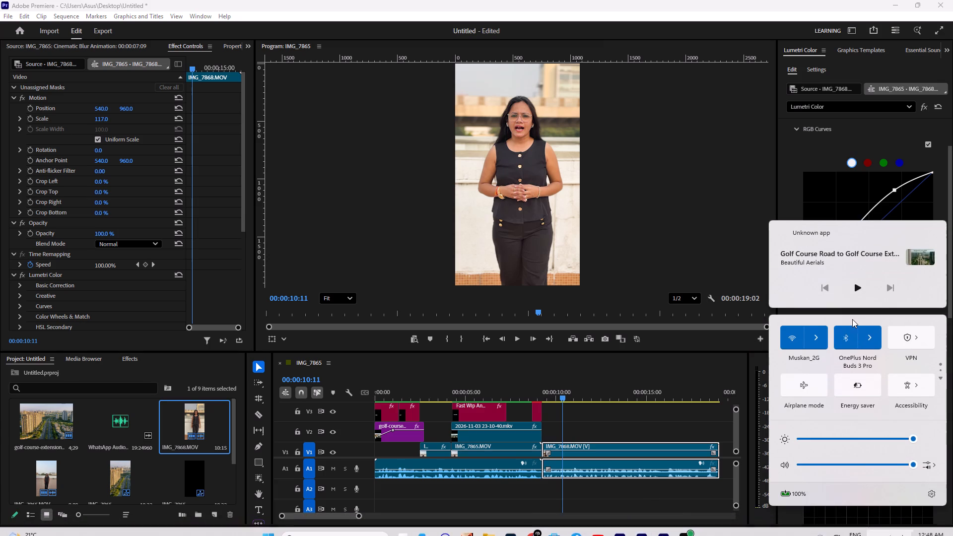
pyautogui.click(850, 465)
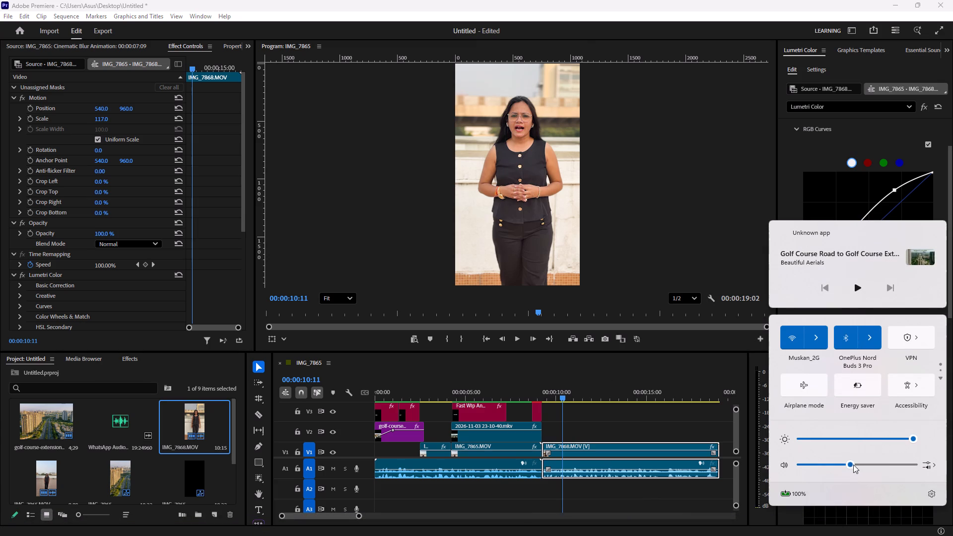
pyautogui.click(856, 465)
pyautogui.click(612, 418)
# Play back the first seconds of IMG_7868.MOV and replay the cut into it from IMG_7865.MOV.
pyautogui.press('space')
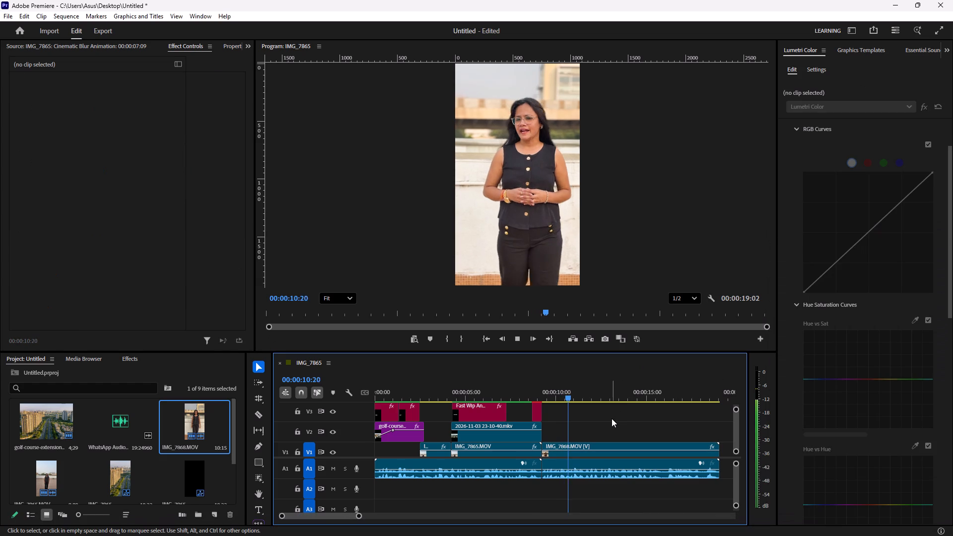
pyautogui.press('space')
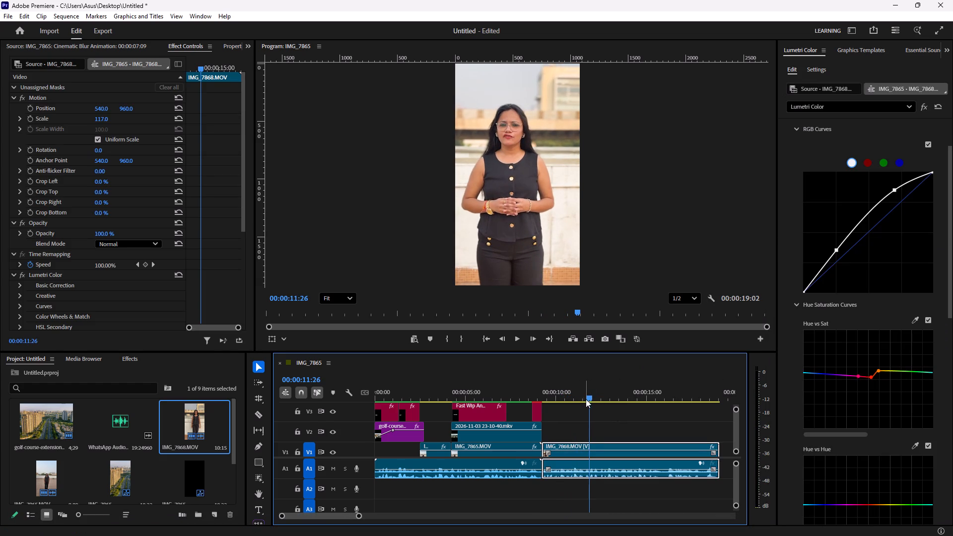
pyautogui.moveTo(586, 399); pyautogui.dragTo(534, 405)
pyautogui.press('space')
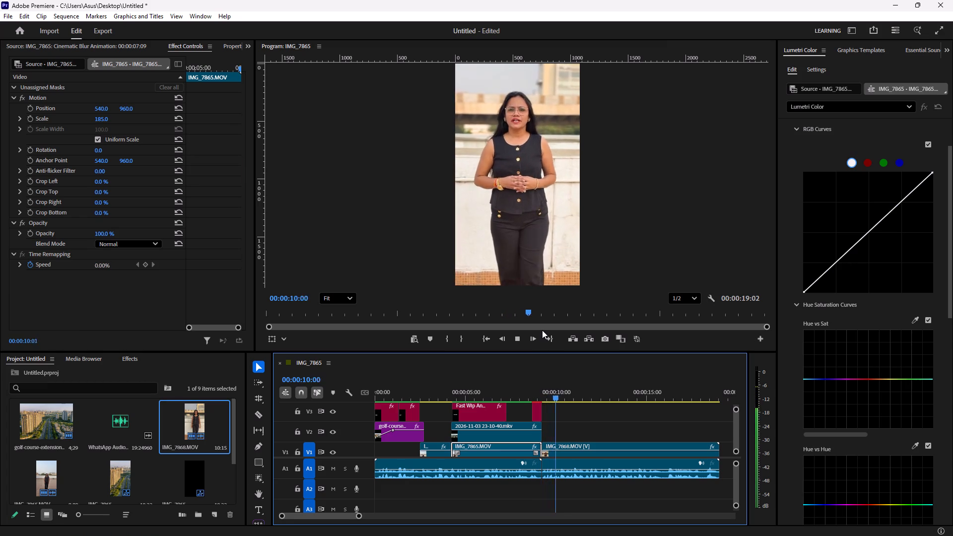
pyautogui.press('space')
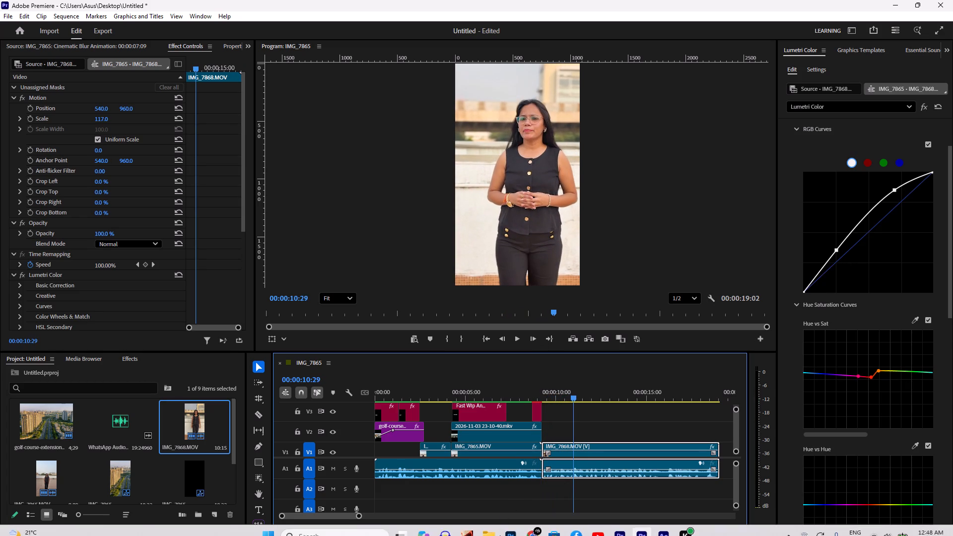
pyautogui.click(601, 409)
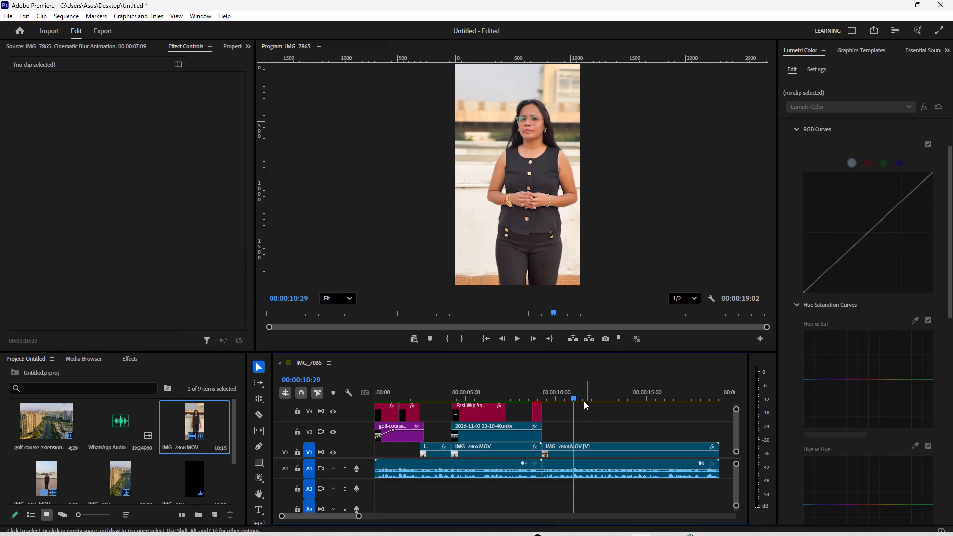
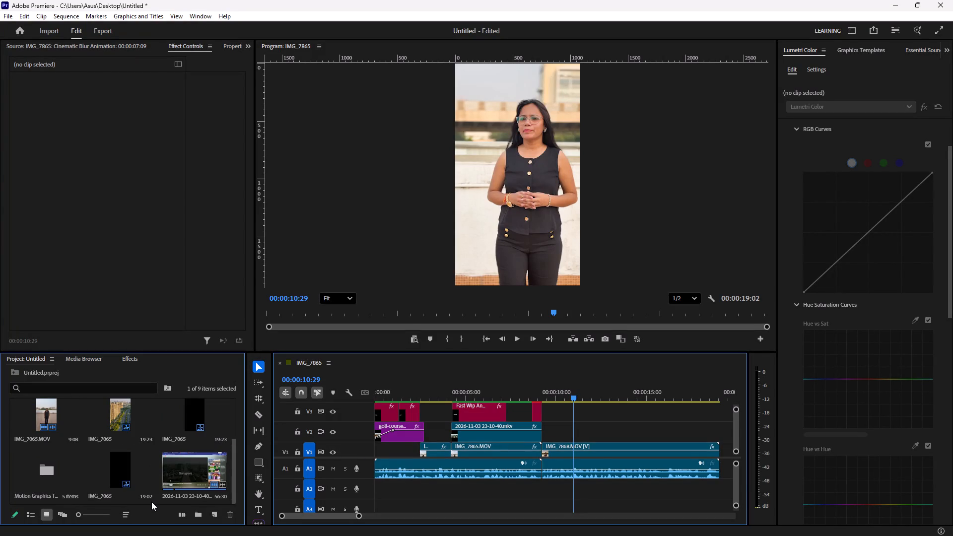
# Import the IMG_7871 video from the Downloads folder into the project.
pyautogui.doubleClick(151, 502)
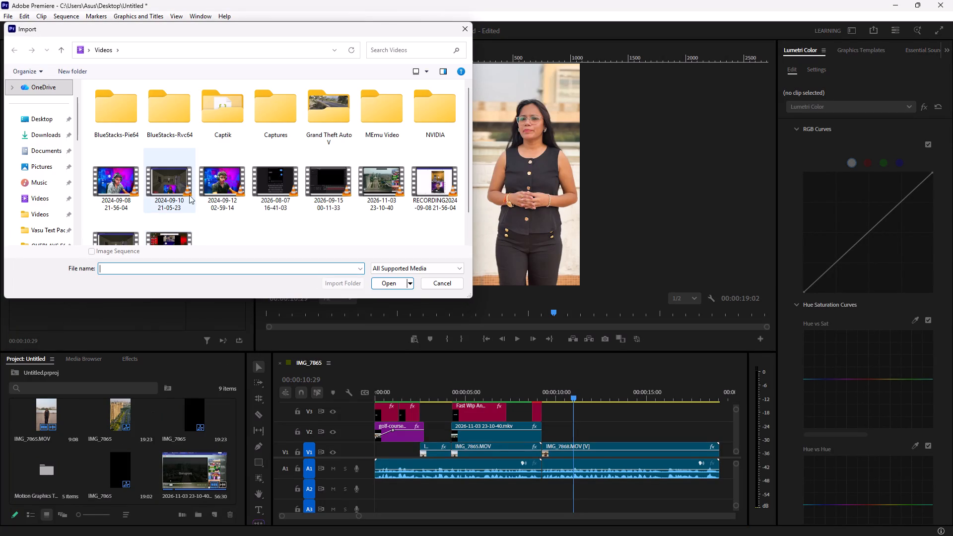
pyautogui.click(29, 135)
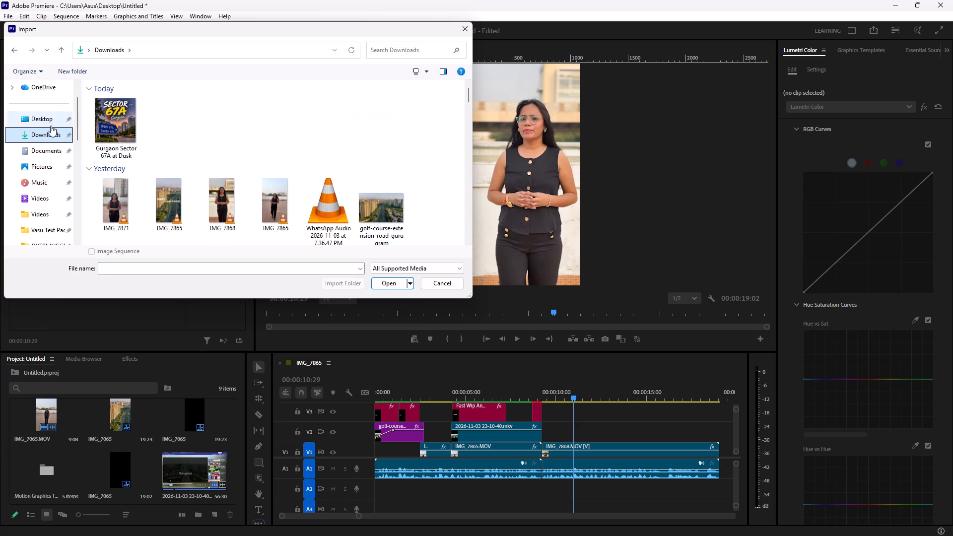
pyautogui.click(109, 203)
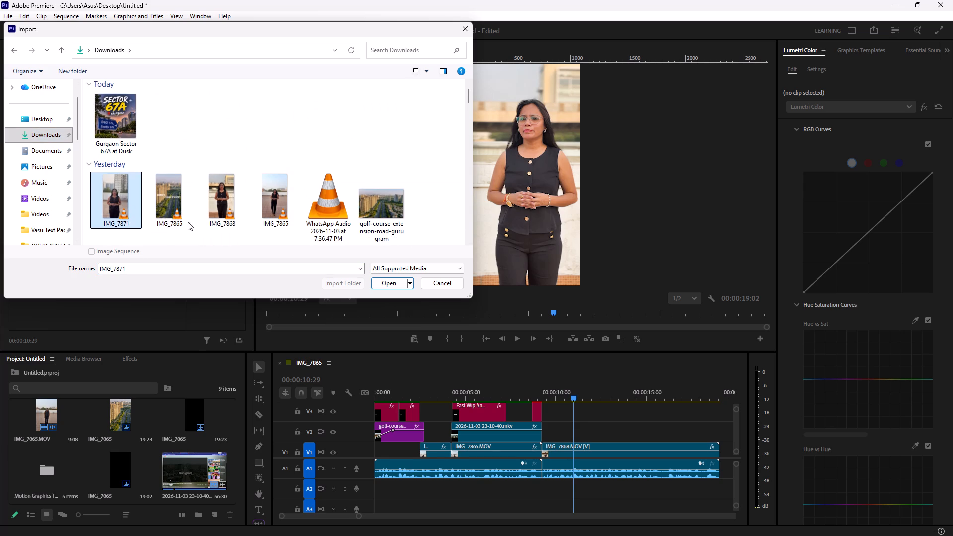
pyautogui.click(378, 284)
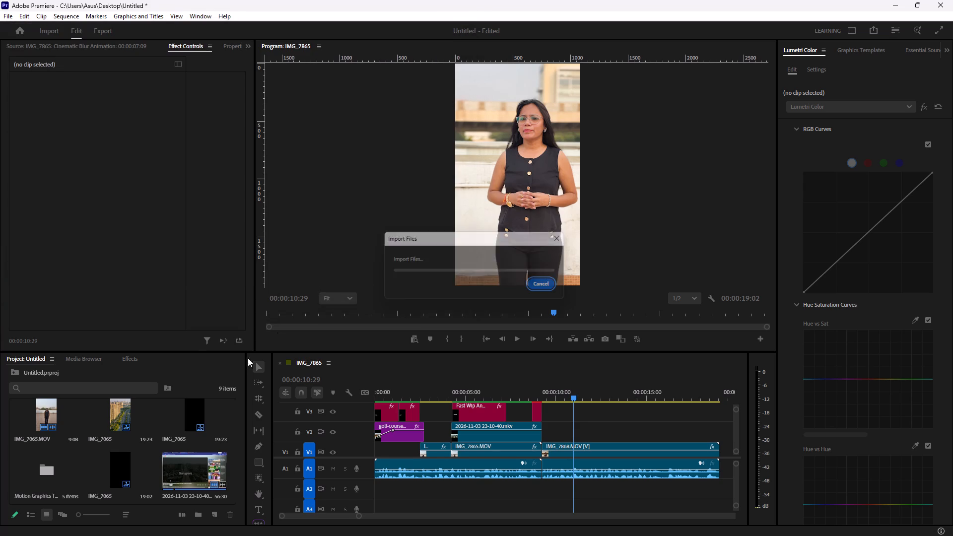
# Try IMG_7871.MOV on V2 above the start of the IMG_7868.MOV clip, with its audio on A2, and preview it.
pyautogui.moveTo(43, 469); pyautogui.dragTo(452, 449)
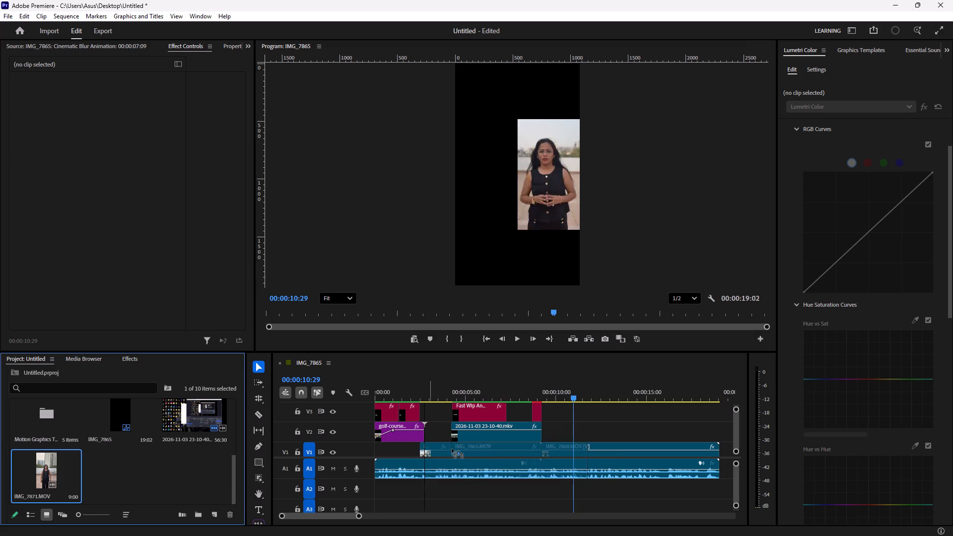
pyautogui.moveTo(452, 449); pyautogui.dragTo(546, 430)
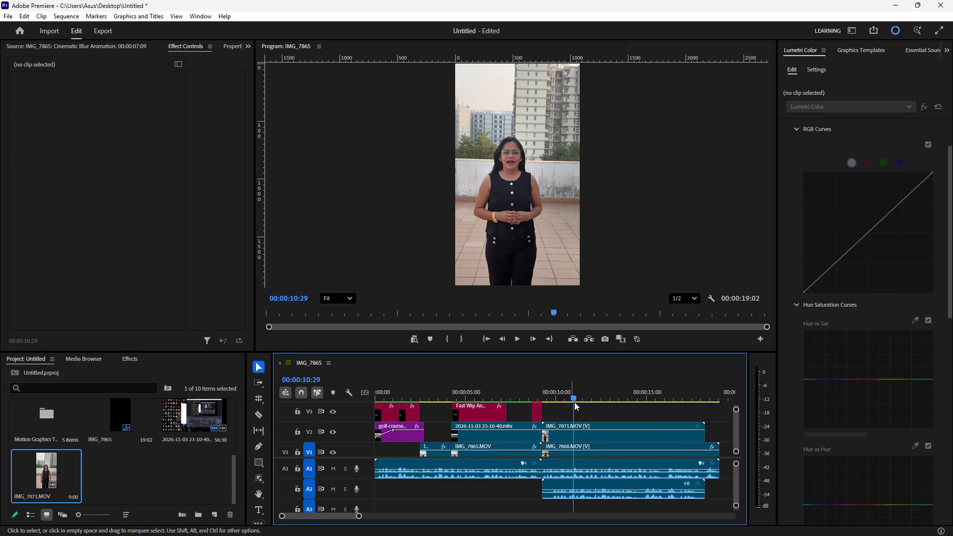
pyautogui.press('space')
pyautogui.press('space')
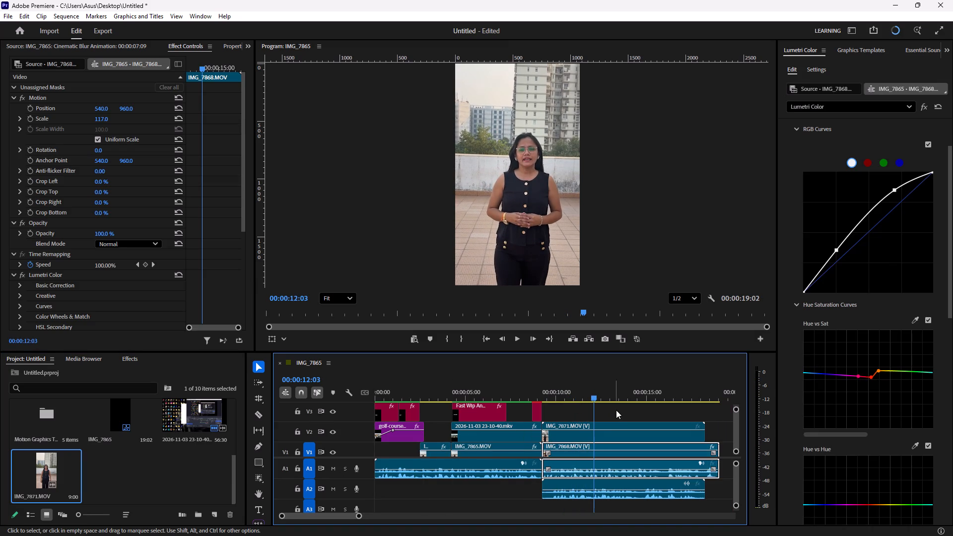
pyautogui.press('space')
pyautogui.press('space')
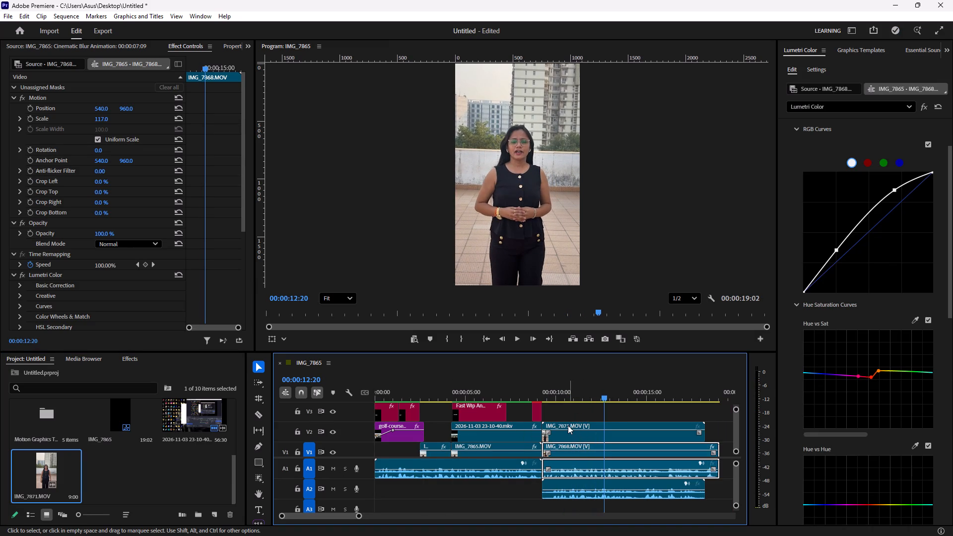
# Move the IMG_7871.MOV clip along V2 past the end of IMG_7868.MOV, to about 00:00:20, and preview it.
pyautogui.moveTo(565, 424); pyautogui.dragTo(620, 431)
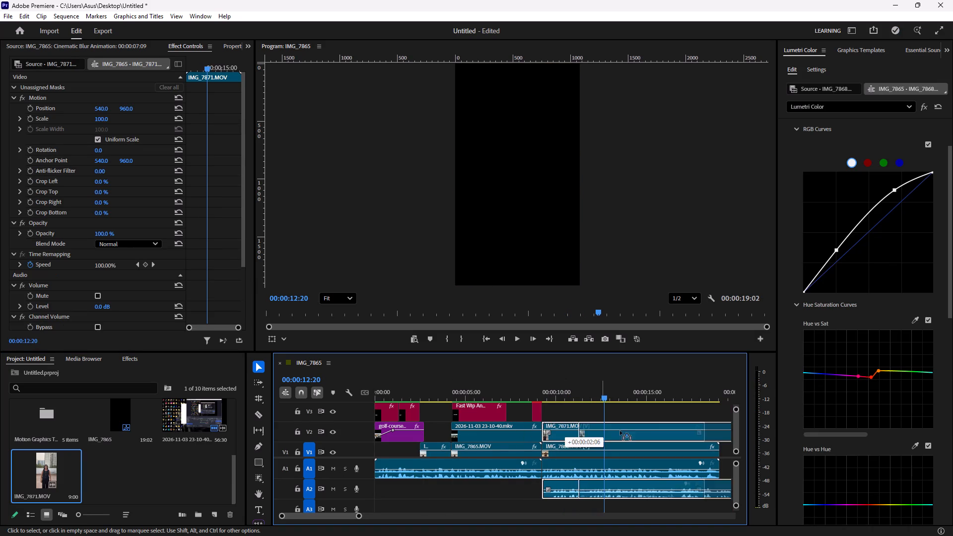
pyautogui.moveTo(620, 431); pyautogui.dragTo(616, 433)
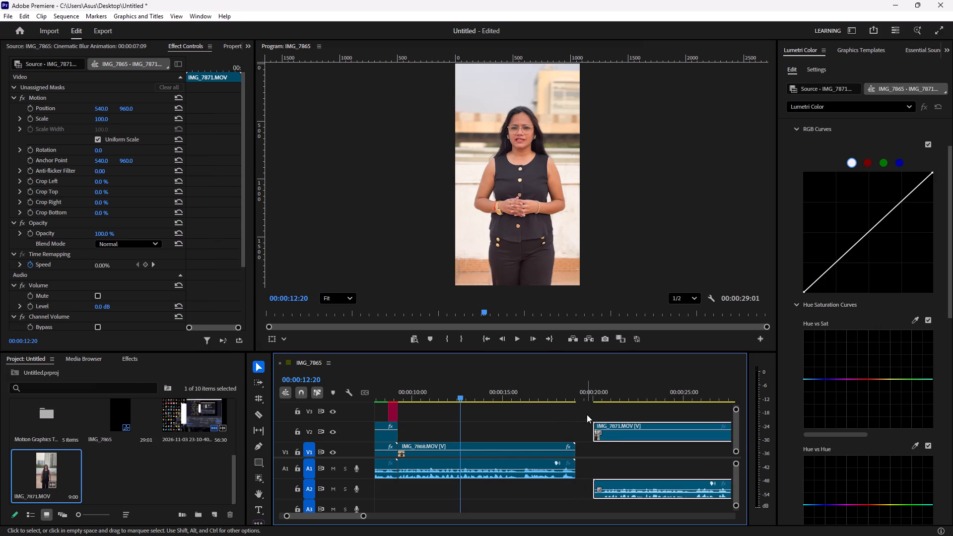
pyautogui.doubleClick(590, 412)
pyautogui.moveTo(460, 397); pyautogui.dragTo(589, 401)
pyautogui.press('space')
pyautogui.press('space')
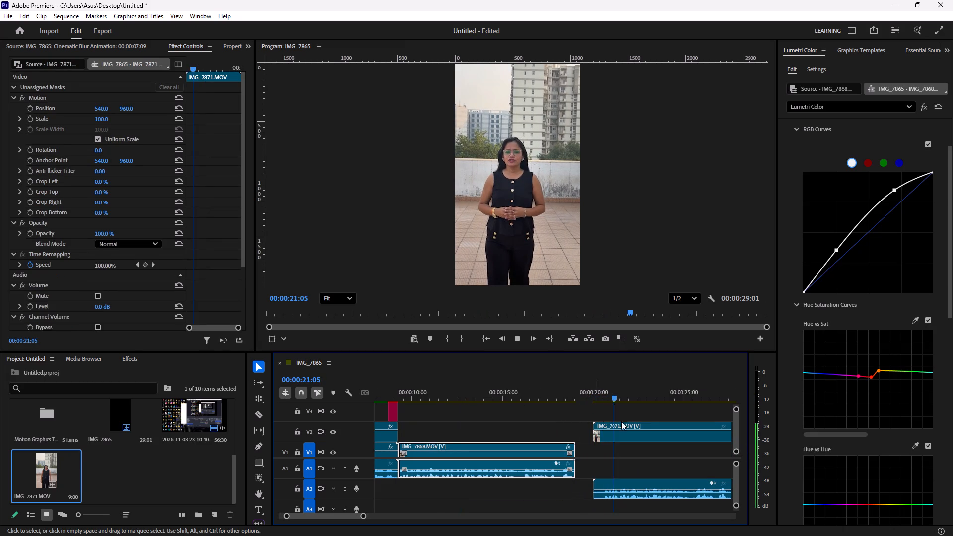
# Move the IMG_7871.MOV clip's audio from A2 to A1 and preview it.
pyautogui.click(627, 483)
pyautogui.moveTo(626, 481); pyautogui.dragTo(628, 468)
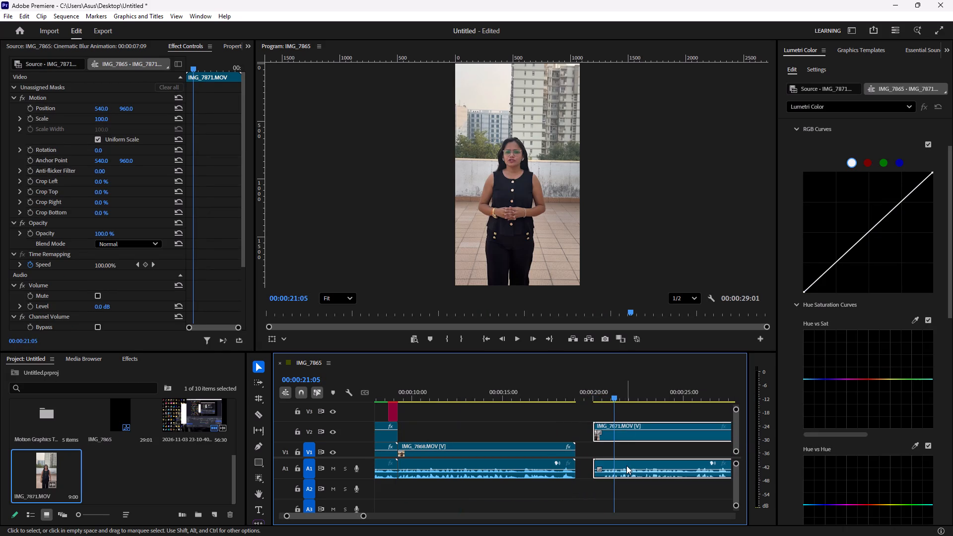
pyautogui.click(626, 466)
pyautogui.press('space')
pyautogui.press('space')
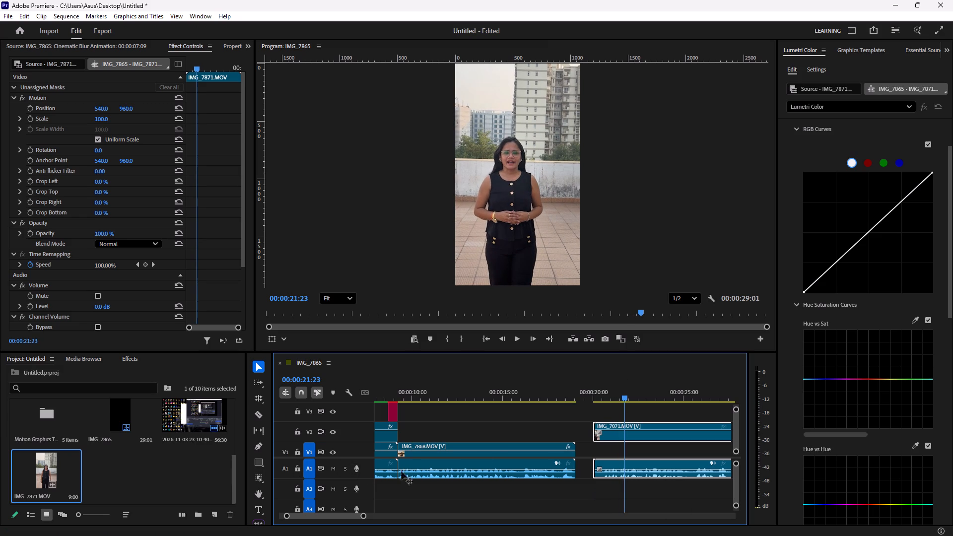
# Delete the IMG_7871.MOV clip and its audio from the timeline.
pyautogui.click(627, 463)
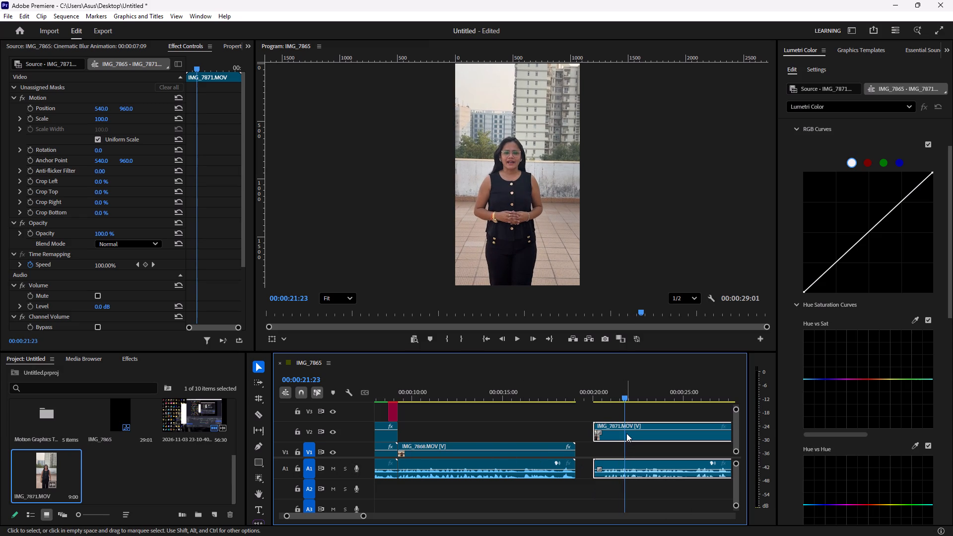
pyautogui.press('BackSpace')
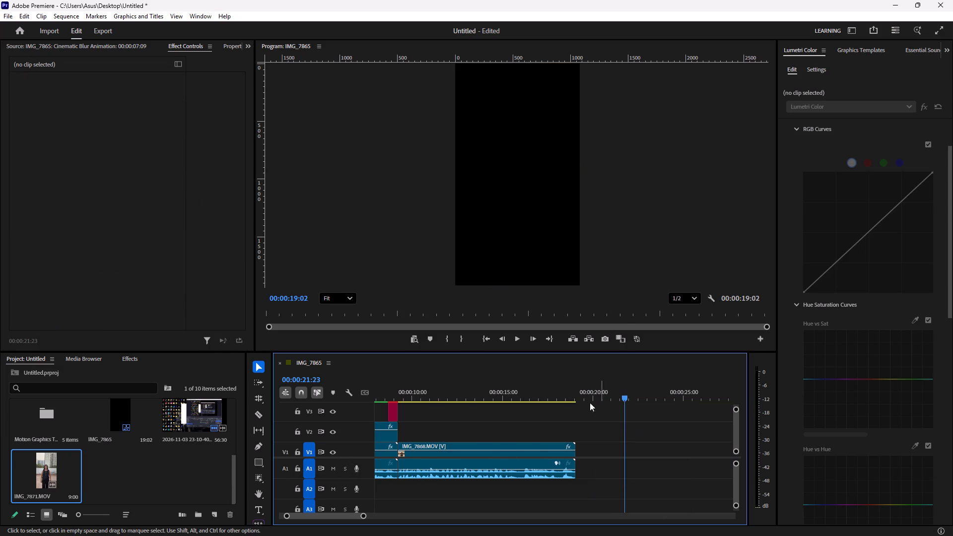
# Play part of IMG_7868.MOV, place IMG_7871.MOV on V1 and A1 directly after it, and play back the added clip.
pyautogui.moveTo(622, 397); pyautogui.dragTo(446, 413)
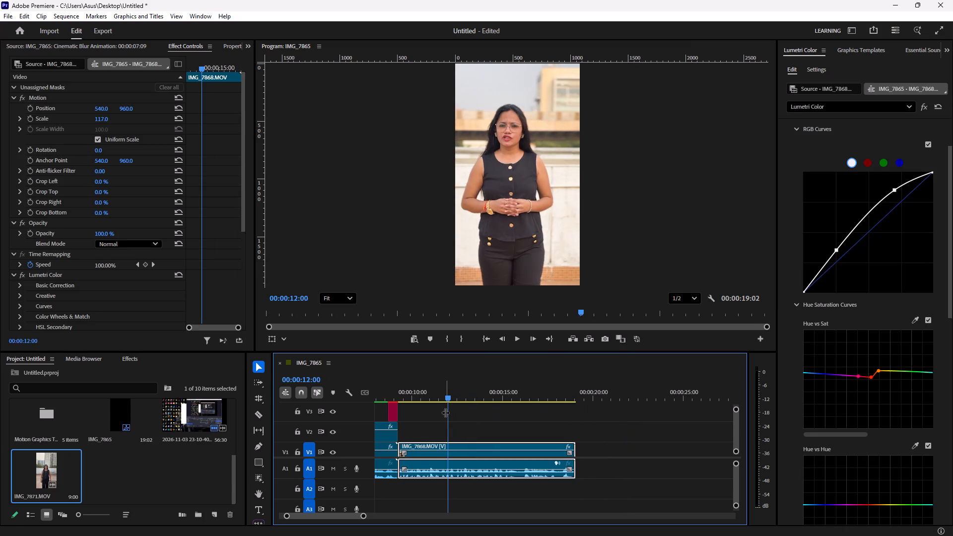
pyautogui.press('space')
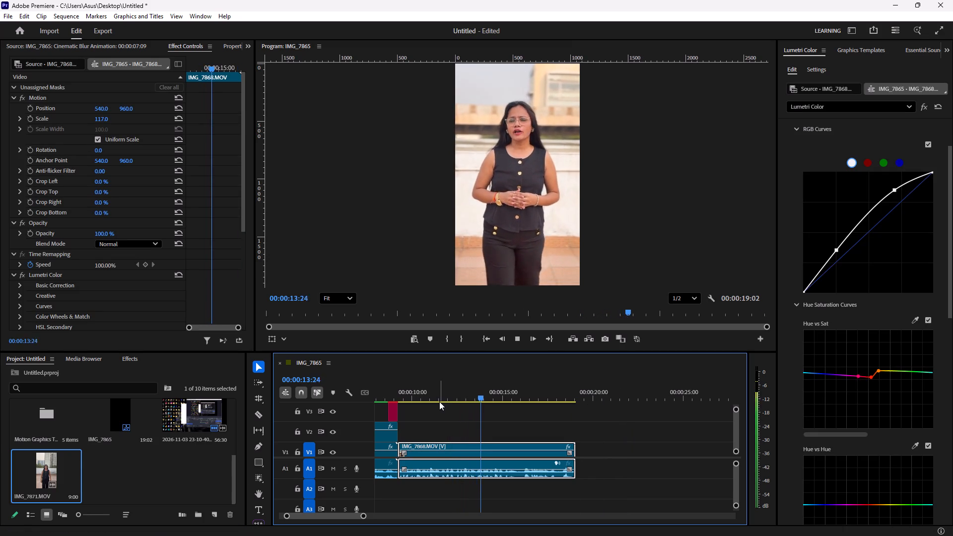
pyautogui.press('space')
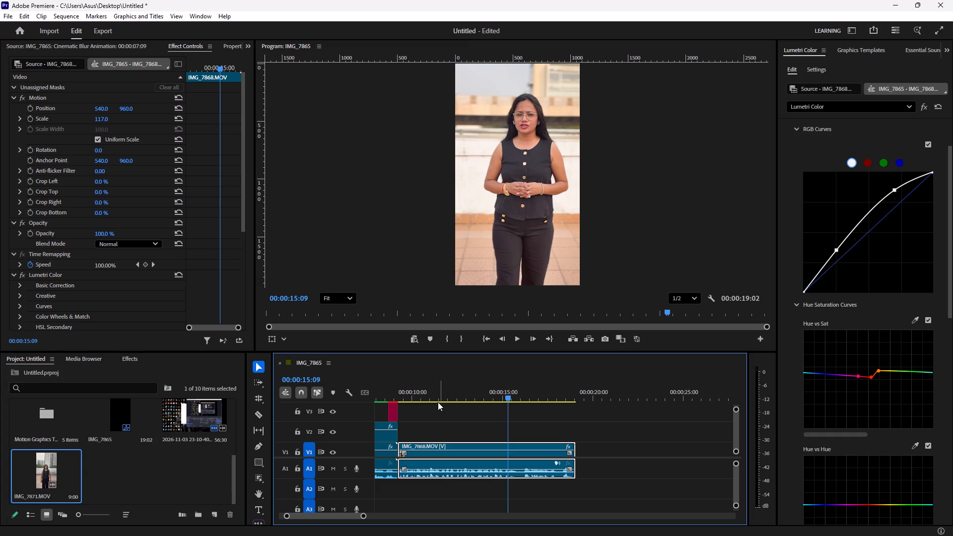
pyautogui.press('space')
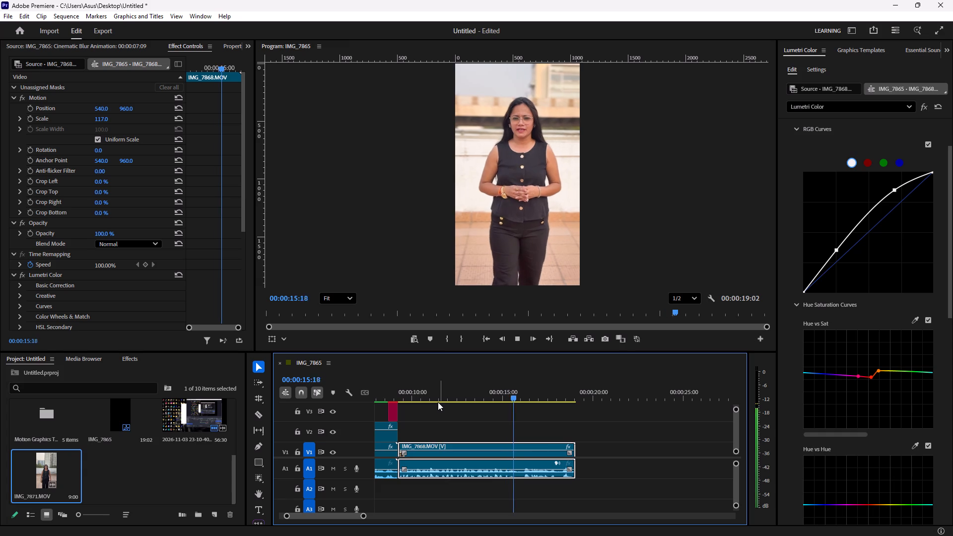
pyautogui.press('space')
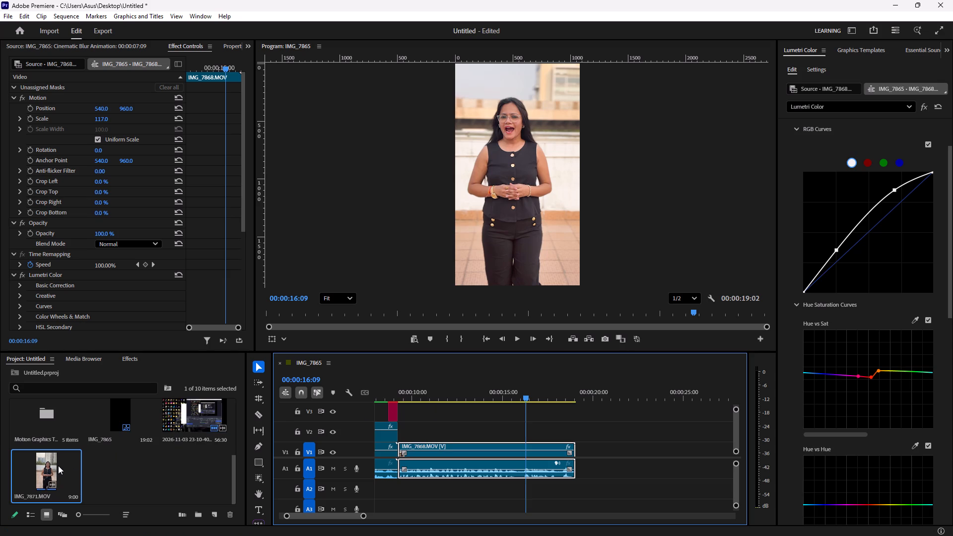
pyautogui.moveTo(58, 466); pyautogui.dragTo(580, 453)
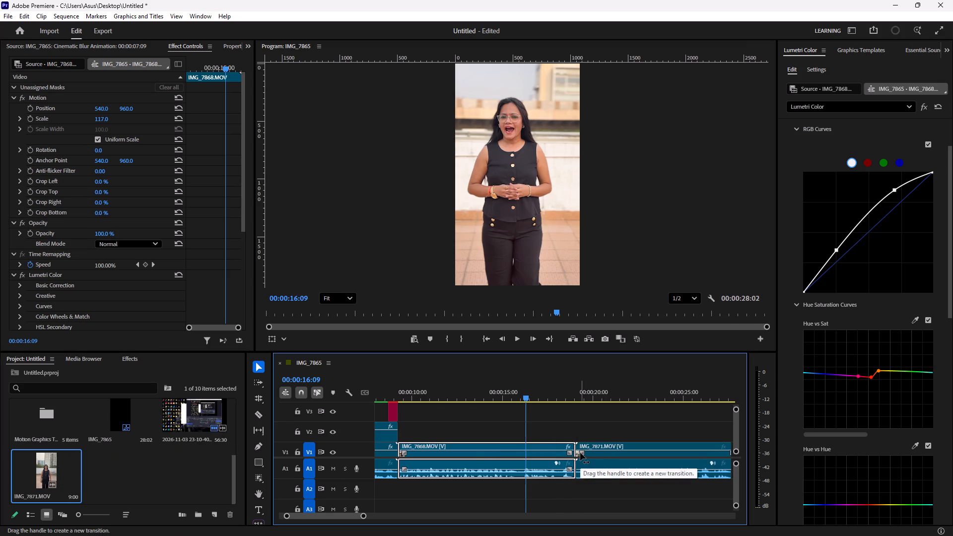
pyautogui.press('space')
pyautogui.press('space')
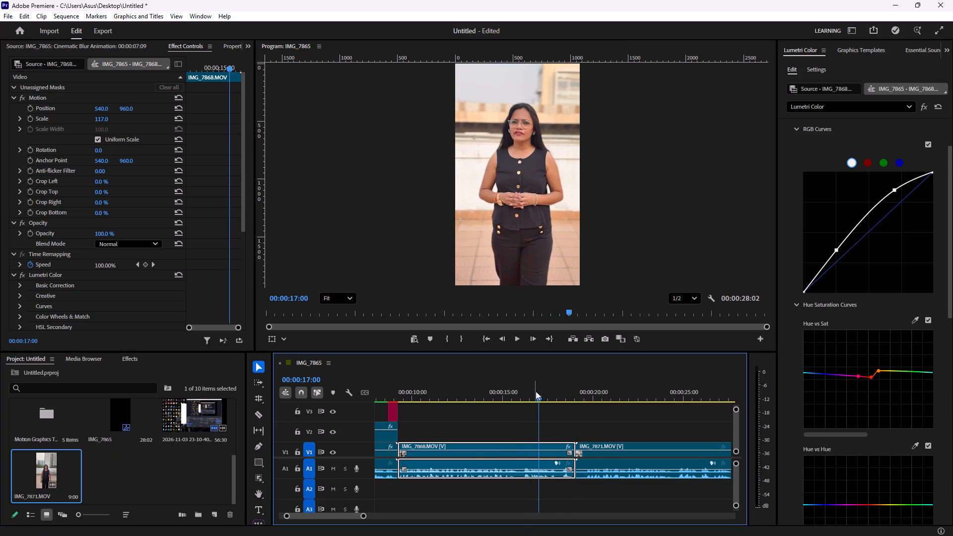
pyautogui.moveTo(541, 396); pyautogui.dragTo(582, 411)
pyautogui.press('space')
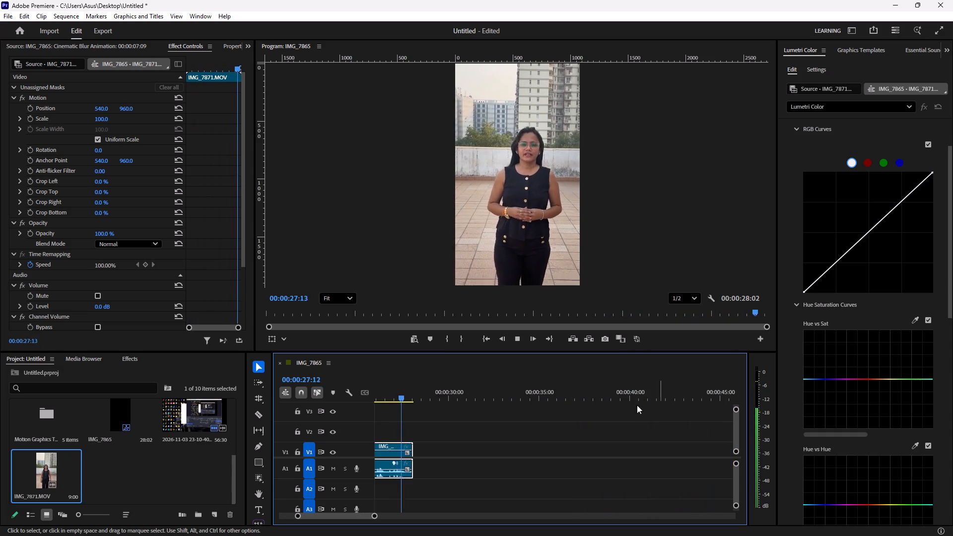
pyautogui.press('space')
# Play back the sequence from its start through the title sections into the IMG_7868.MOV presenter clip.
pyautogui.moveTo(405, 396); pyautogui.dragTo(271, 410)
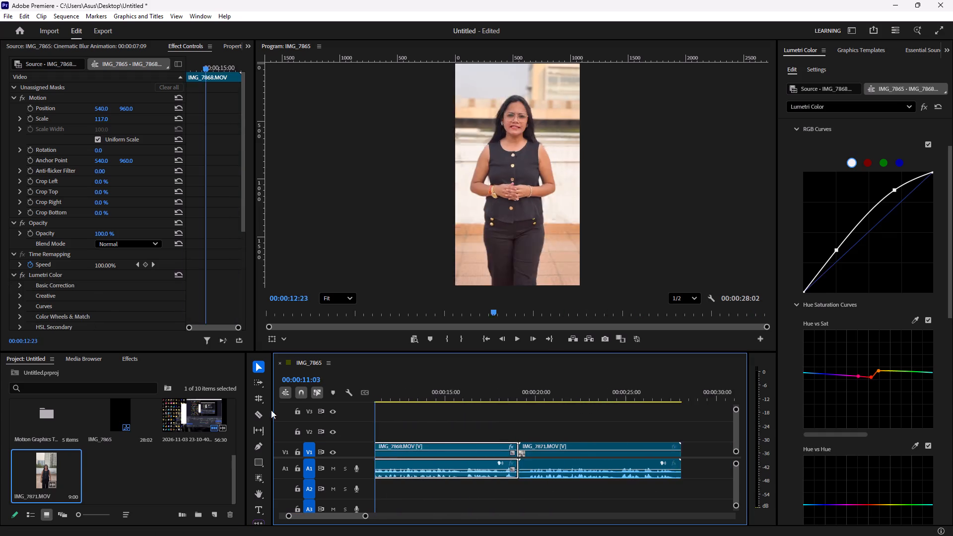
pyautogui.moveTo(271, 410); pyautogui.dragTo(512, 408)
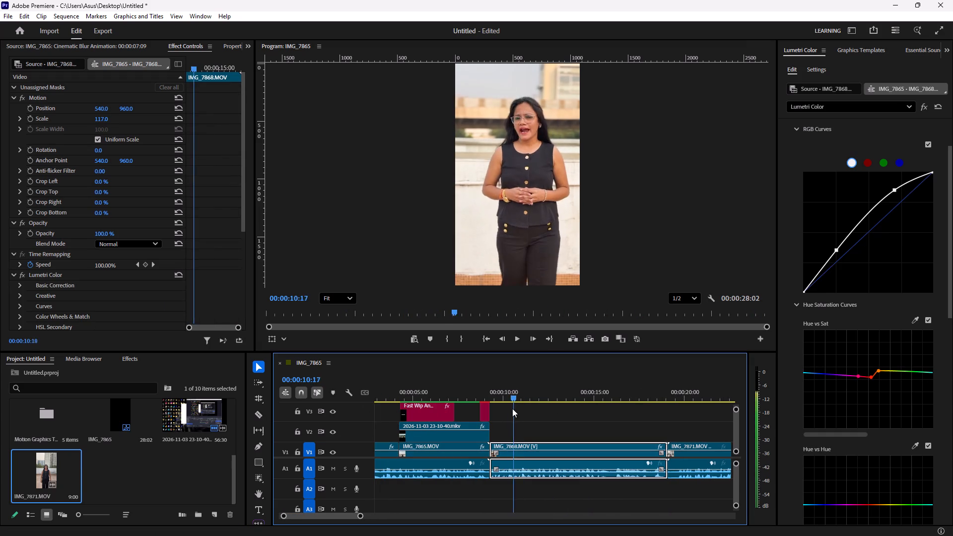
pyautogui.moveTo(512, 408); pyautogui.dragTo(495, 411)
pyautogui.press('space')
pyautogui.press('space')
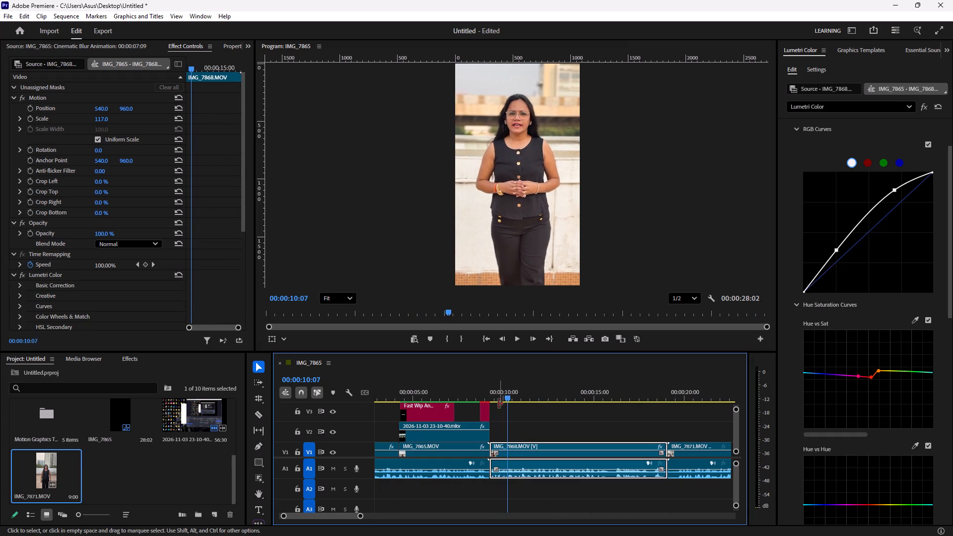
pyautogui.moveTo(504, 401); pyautogui.dragTo(284, 412)
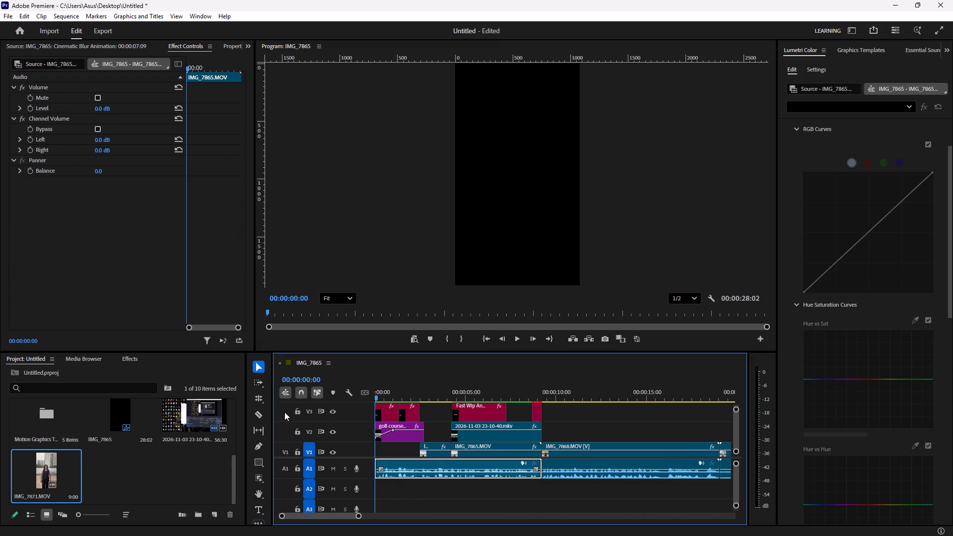
pyautogui.press('space')
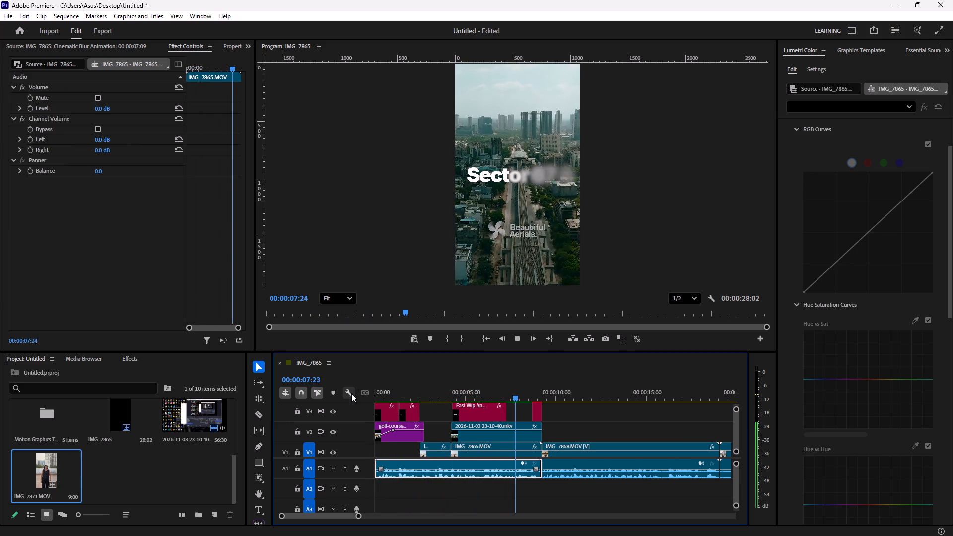
pyautogui.press('space')
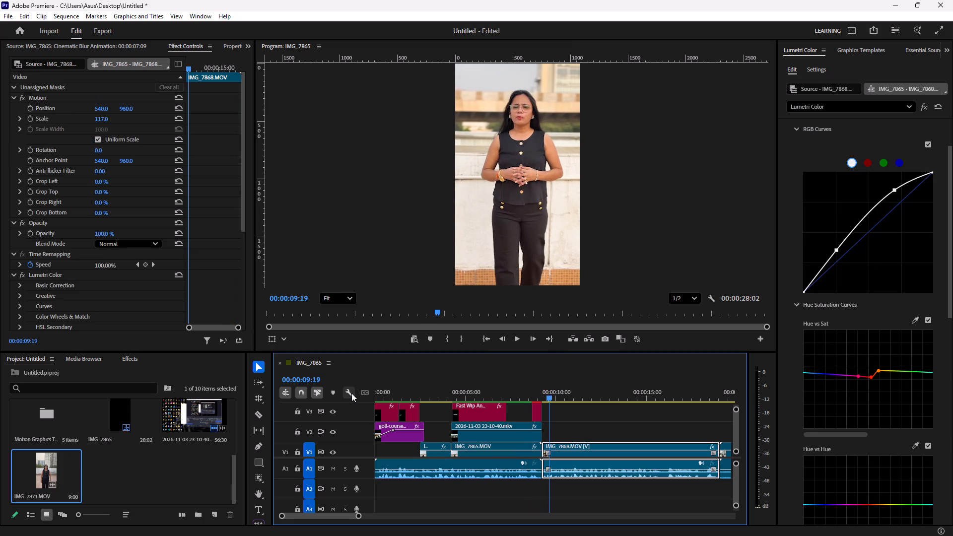
pyautogui.press('space')
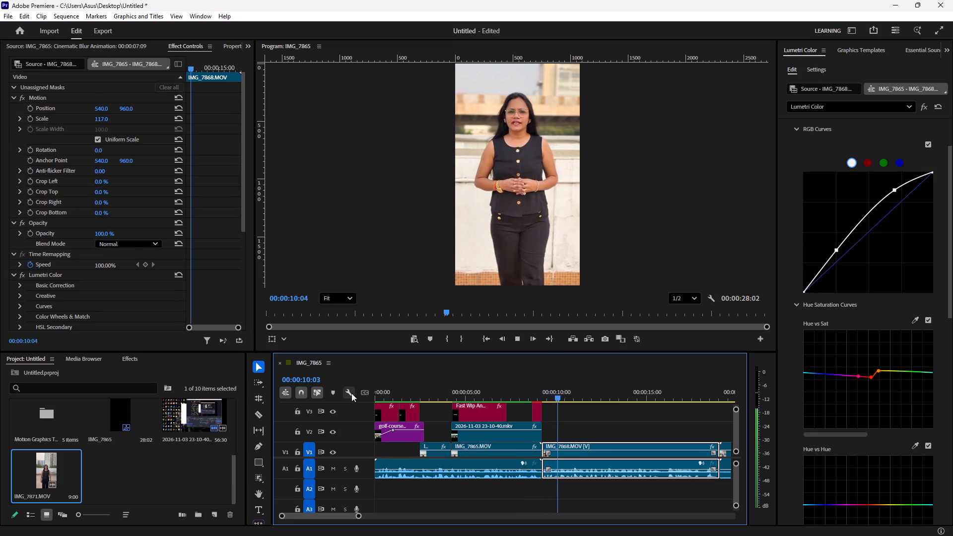
pyautogui.press('space')
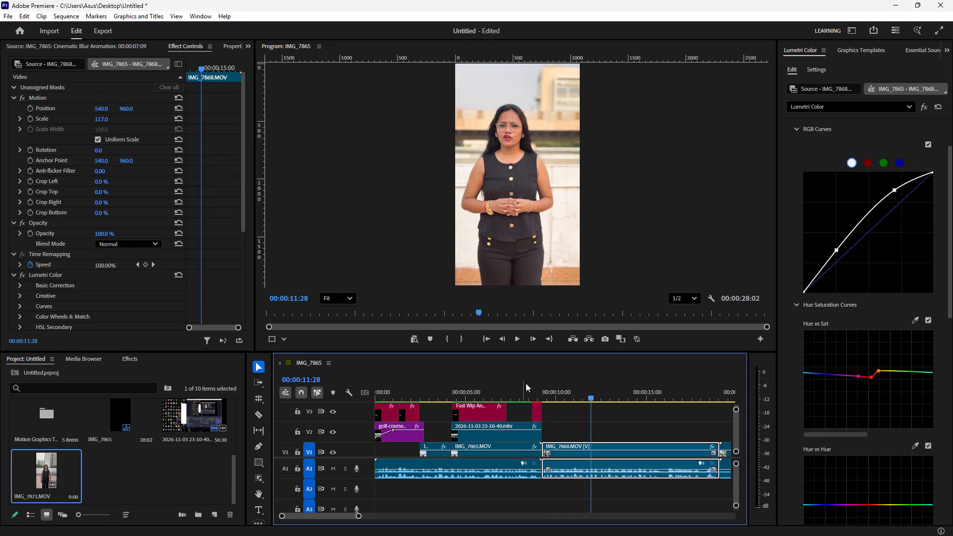
# Replay the IMG_7868.MOV clip from its beginning to review the presenter's lines.
pyautogui.moveTo(593, 399); pyautogui.dragTo(550, 407)
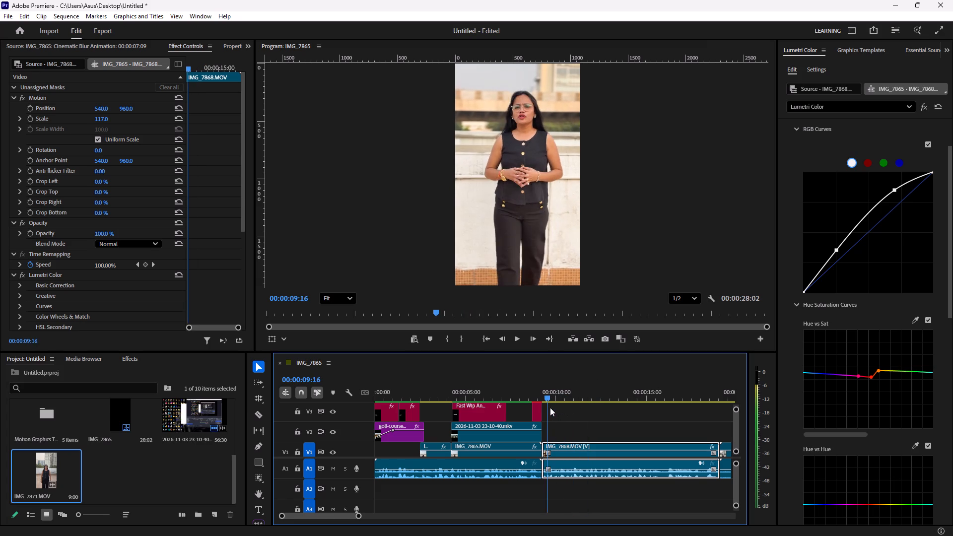
pyautogui.moveTo(550, 407); pyautogui.dragTo(547, 409)
pyautogui.press('space')
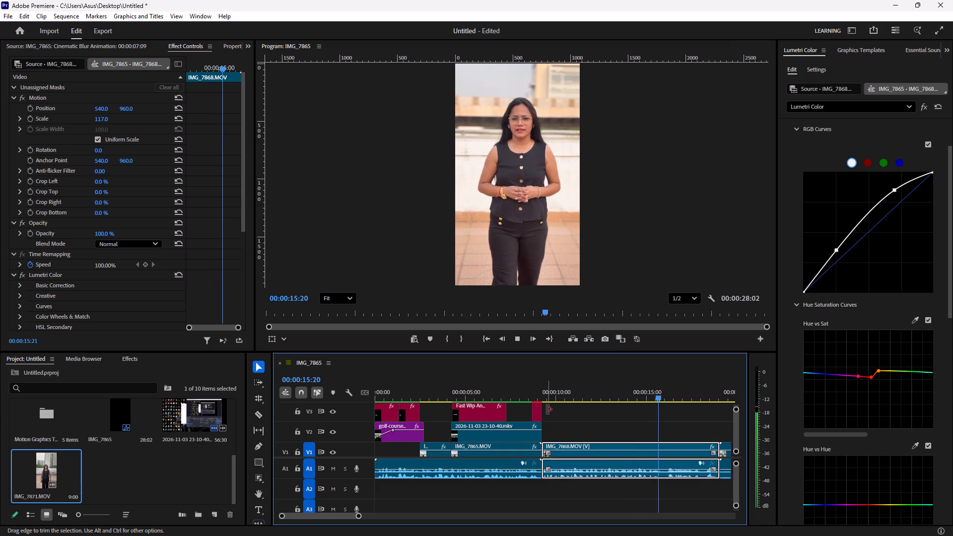
pyautogui.press('space')
pyautogui.moveTo(673, 400); pyautogui.dragTo(563, 412)
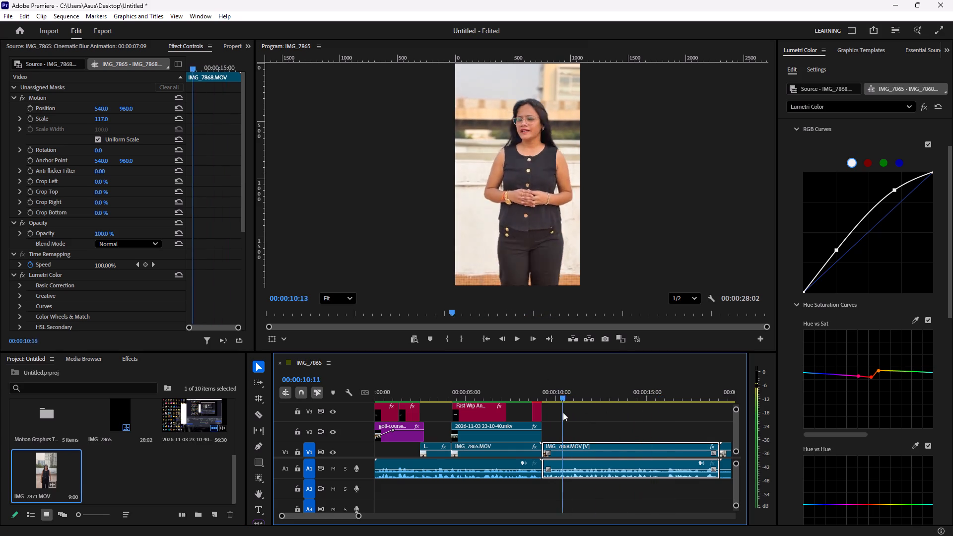
pyautogui.moveTo(563, 412); pyautogui.dragTo(544, 416)
pyautogui.press('space')
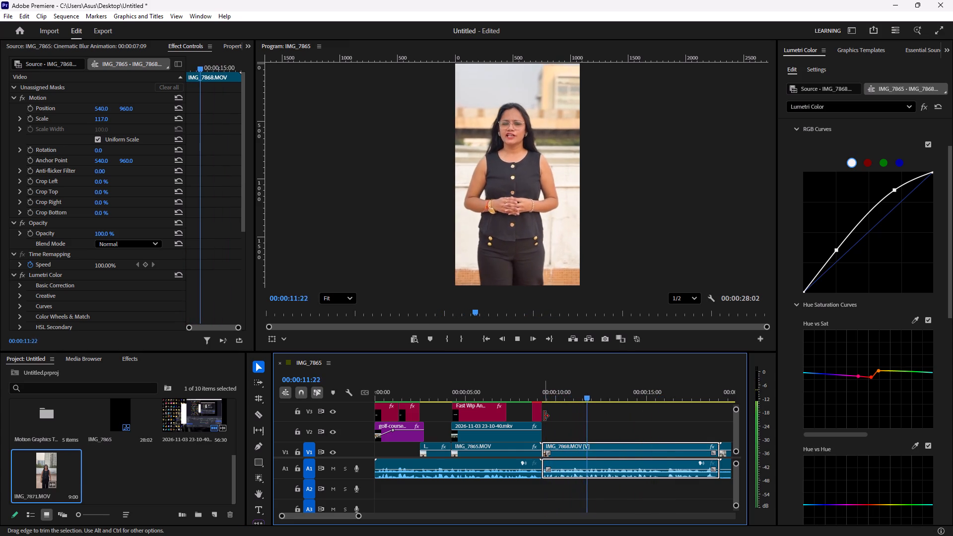
pyautogui.press('space')
pyautogui.press('space')
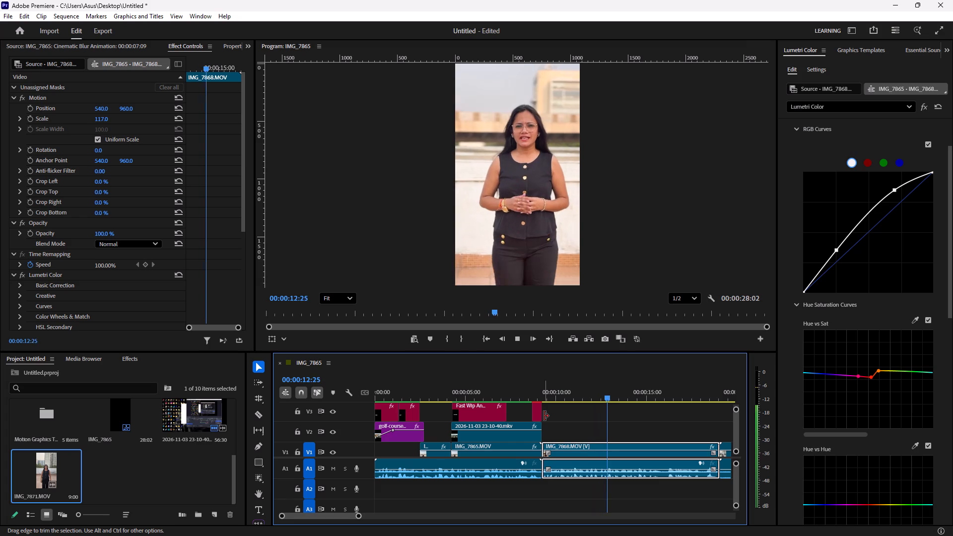
pyautogui.press('space')
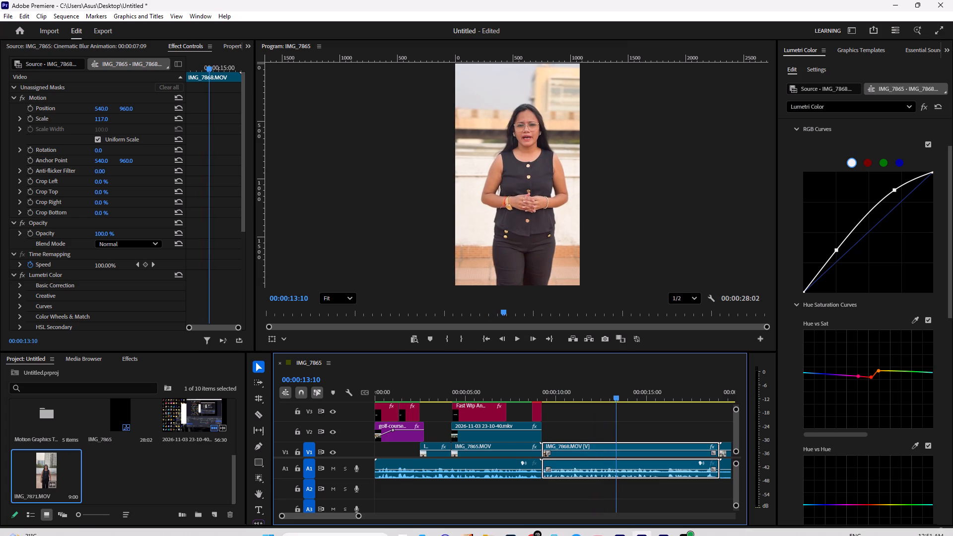
# Switch to the Downloads window in File Explorer.
pyautogui.click(491, 522)
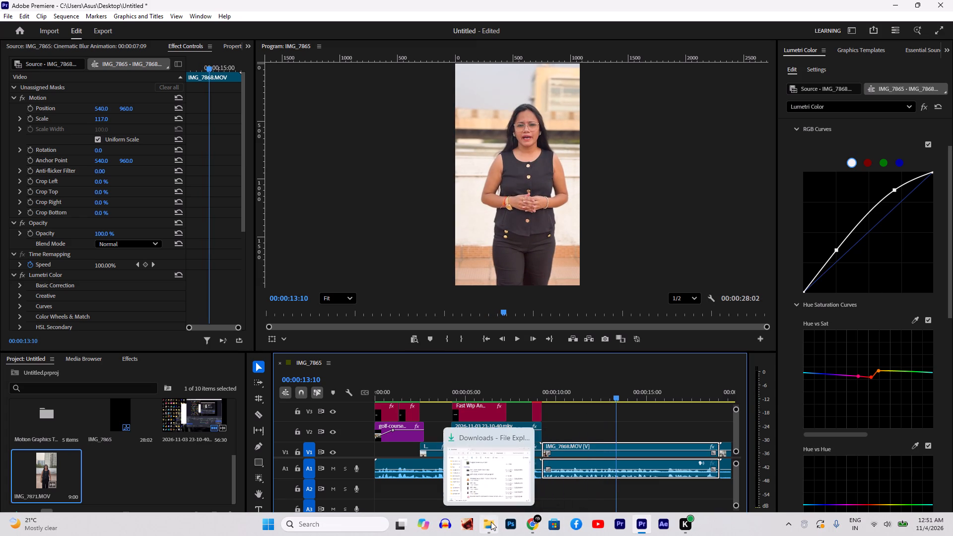
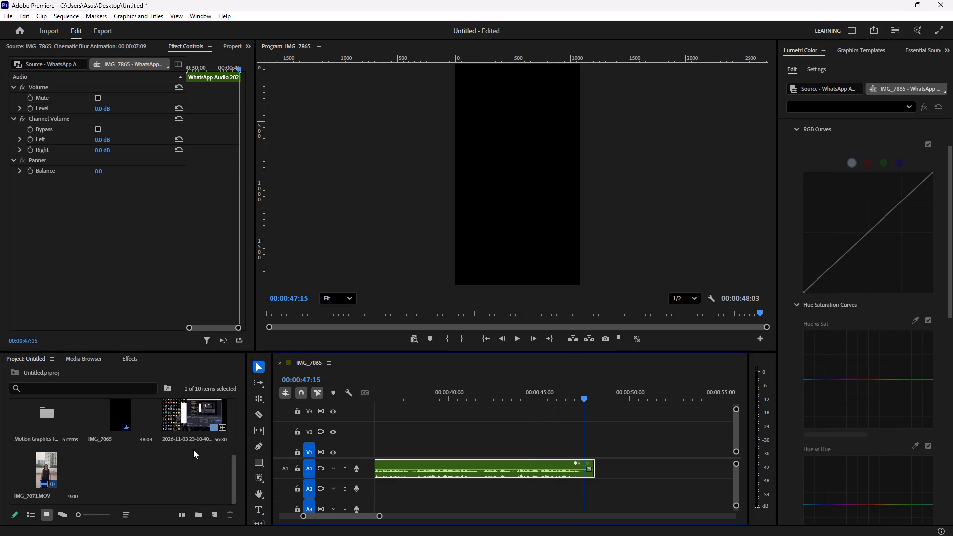
# Import the Gurgaon Sector 67A at Dusk image from Downloads into the project.
pyautogui.doubleClick(157, 488)
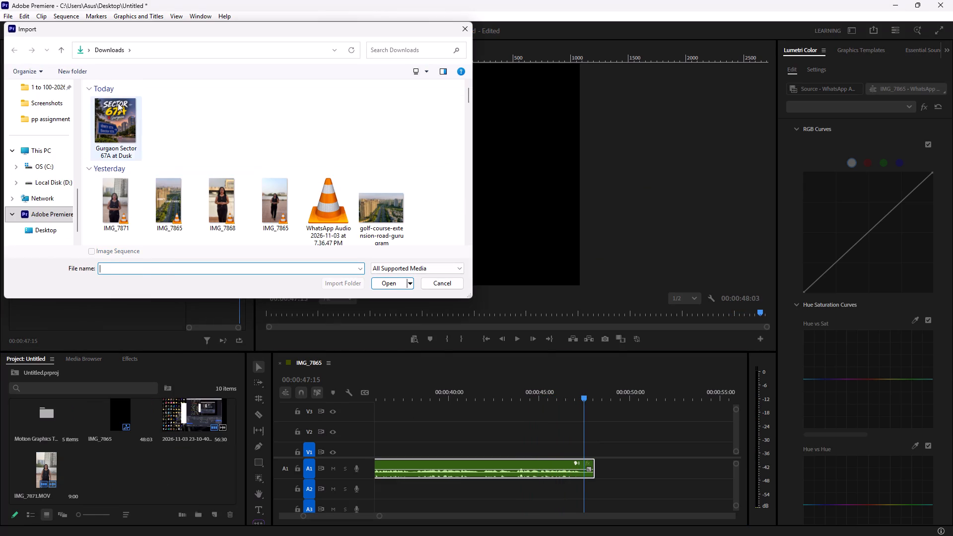
pyautogui.click(117, 108)
pyautogui.click(380, 285)
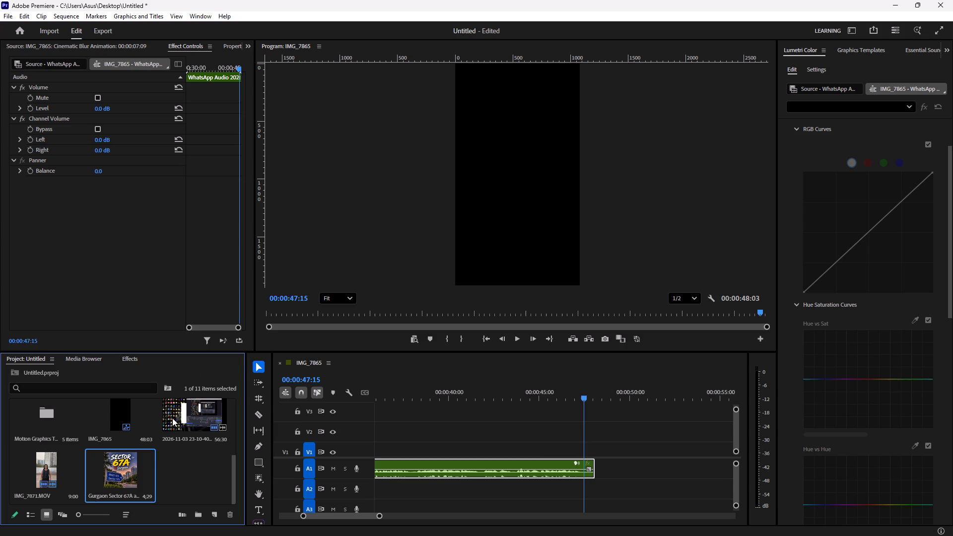
# Move the playhead back along the WhatsApp audio clip to 00:00:31:12, near where the IMG_7871.MOV clip ends.
pyautogui.moveTo(583, 398); pyautogui.dragTo(548, 406)
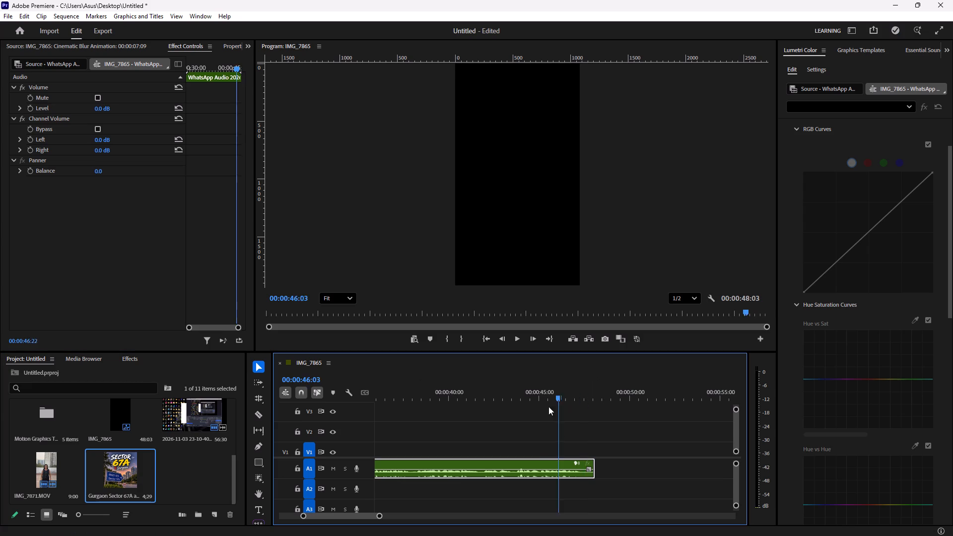
pyautogui.moveTo(548, 406); pyautogui.dragTo(494, 417)
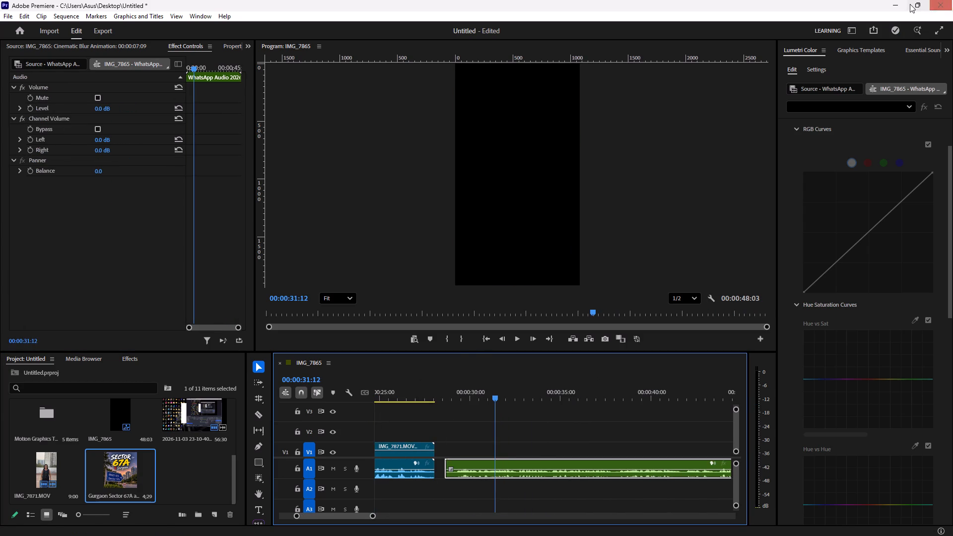
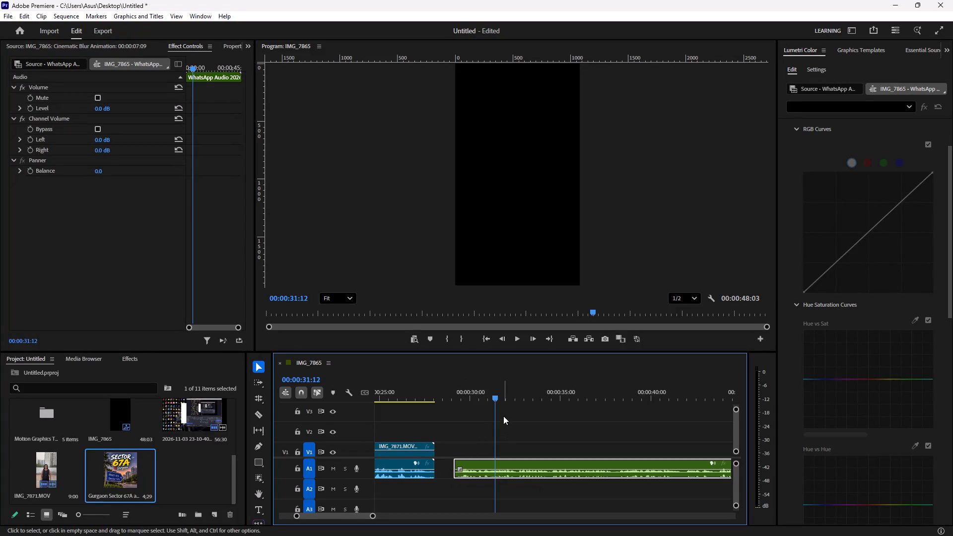
# Listen to the opening of the WhatsApp audio clip on A1 and trim its start to about 00:00:29:07.
pyautogui.moveTo(496, 403); pyautogui.dragTo(457, 414)
pyautogui.press('space')
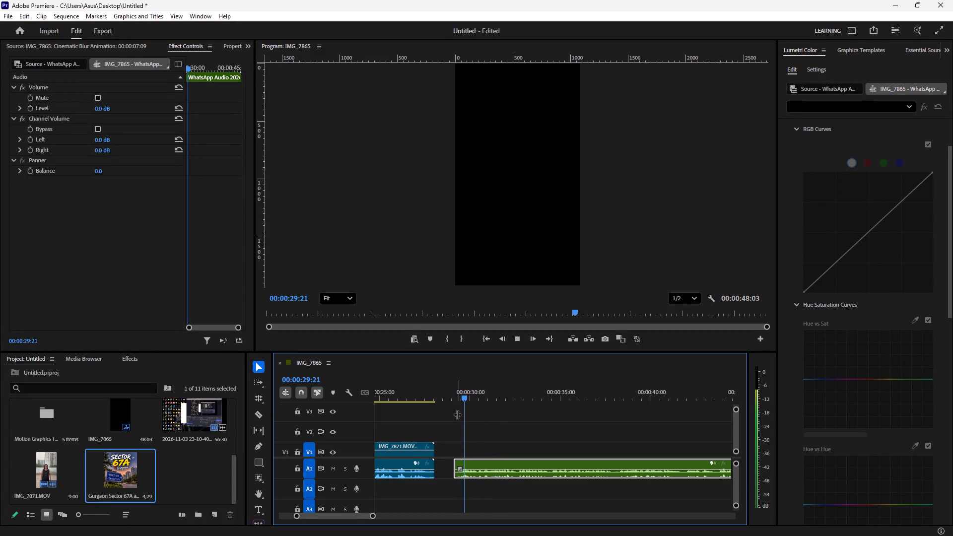
pyautogui.press('space')
pyautogui.moveTo(472, 400); pyautogui.dragTo(453, 406)
pyautogui.press('space')
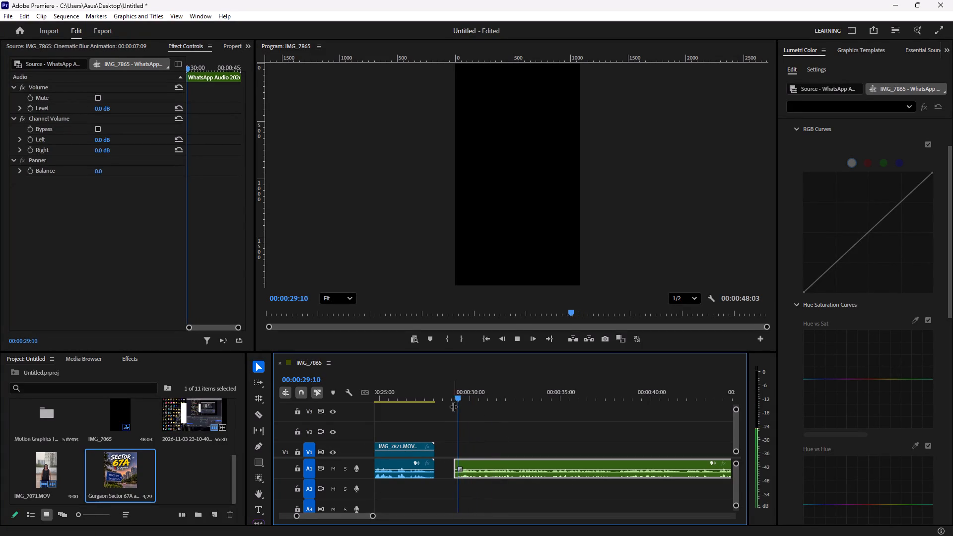
pyautogui.press('space')
pyautogui.moveTo(455, 462); pyautogui.dragTo(457, 463)
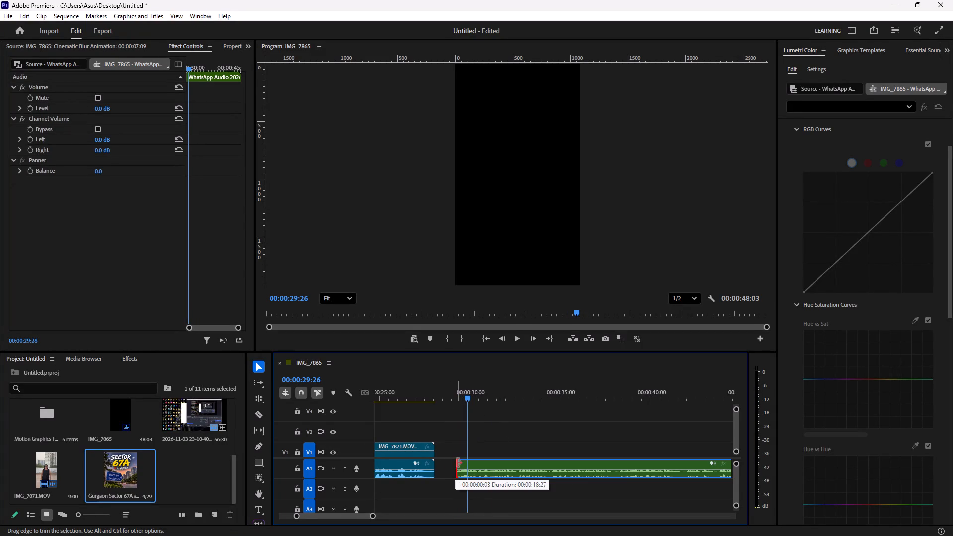
pyautogui.moveTo(457, 463); pyautogui.dragTo(461, 464)
pyautogui.moveTo(470, 406); pyautogui.dragTo(457, 412)
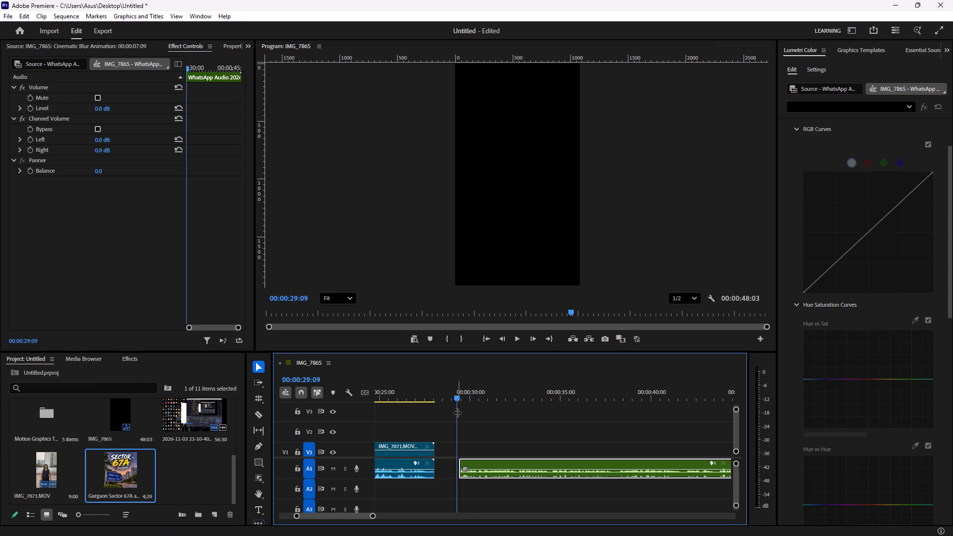
pyautogui.moveTo(457, 412); pyautogui.dragTo(454, 414)
pyautogui.press('space')
pyautogui.press('space')
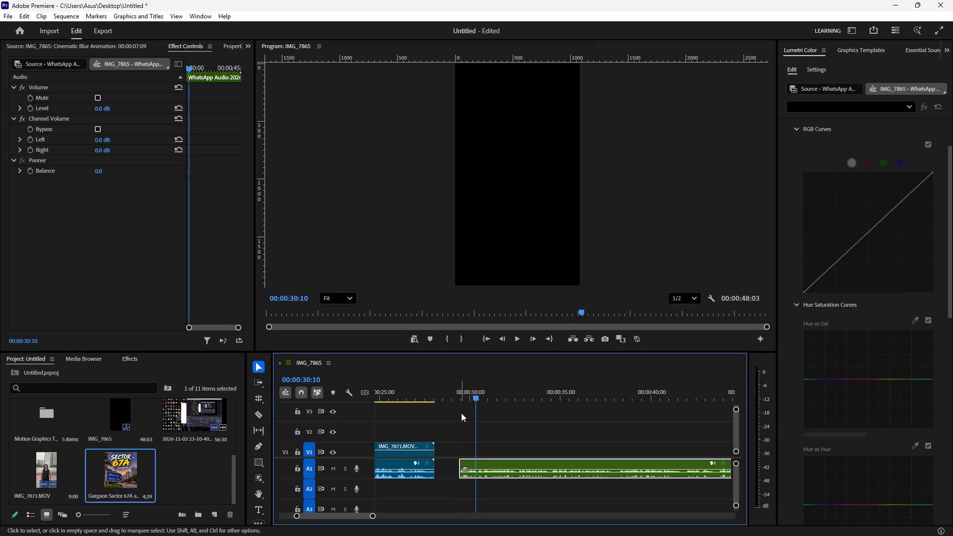
pyautogui.click(459, 460)
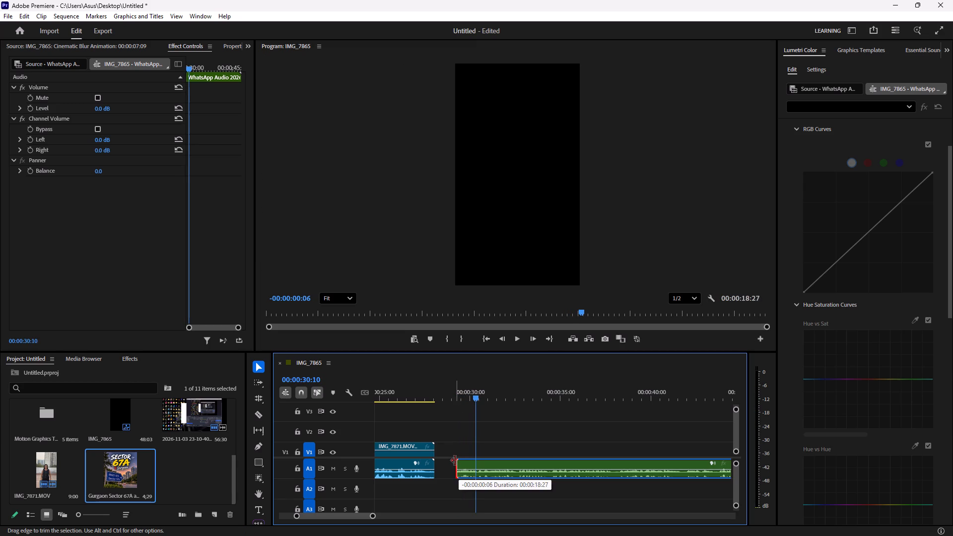
# Place the Gurgaon Sector 67A at Dusk image on V1 at 00:00:29:07, above the start of the WhatsApp audio.
pyautogui.moveTo(477, 399); pyautogui.dragTo(457, 408)
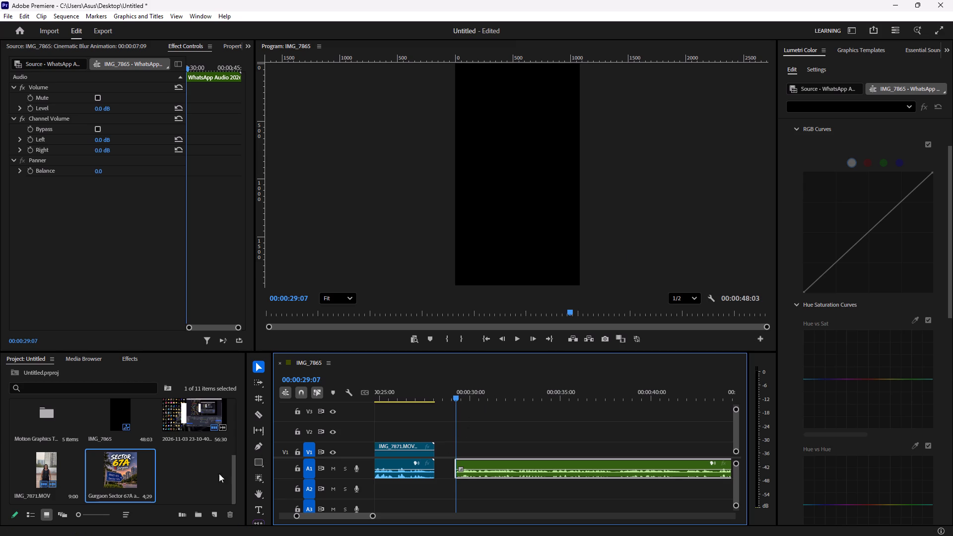
pyautogui.moveTo(136, 471); pyautogui.dragTo(458, 448)
pyautogui.click(537, 160)
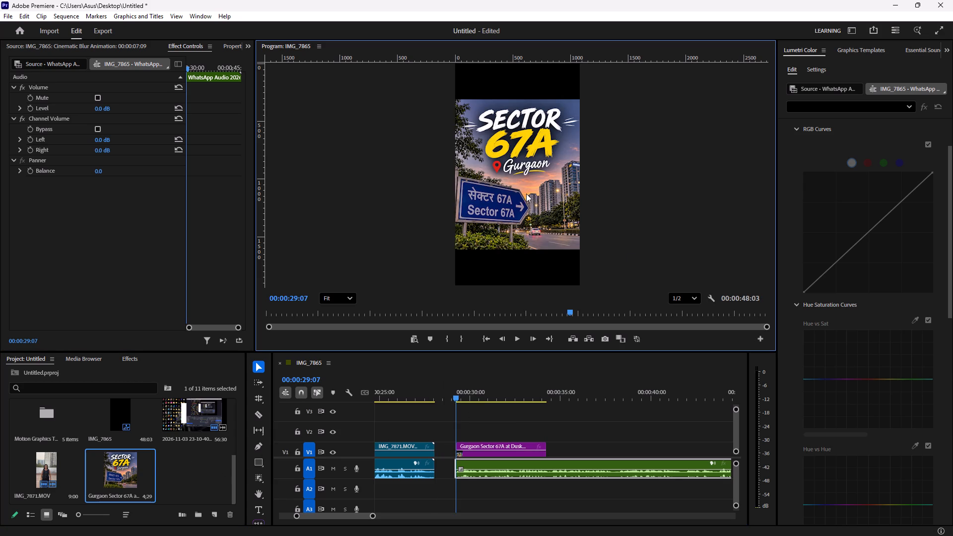
pyautogui.click(475, 429)
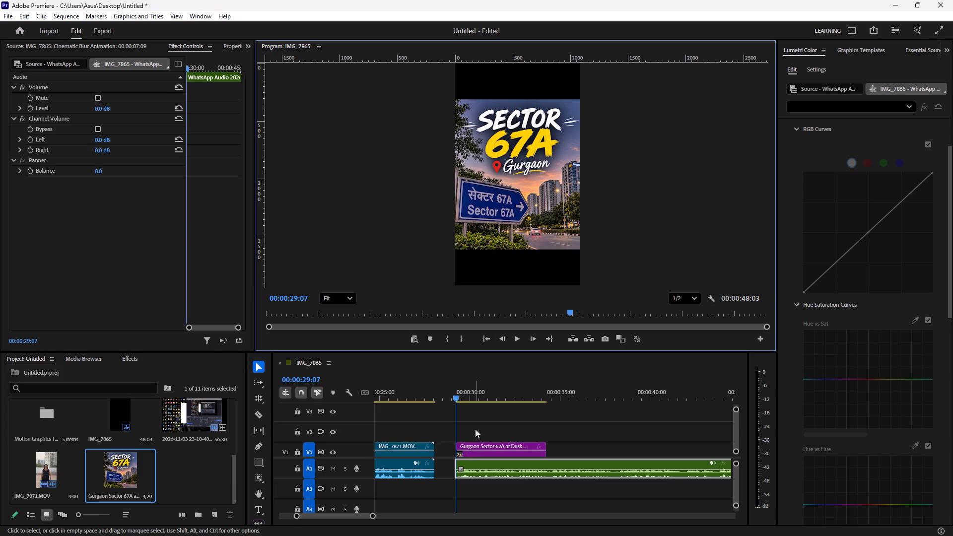
# Play into the Gurgaon Sector 67A image clip on V1 and reduce its scale to 91.
pyautogui.moveTo(455, 395); pyautogui.dragTo(443, 402)
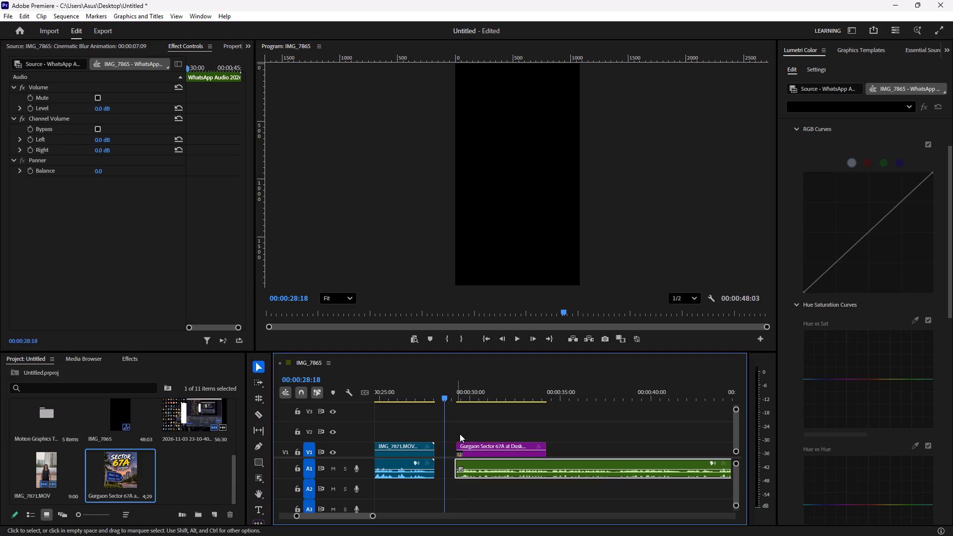
pyautogui.click(470, 444)
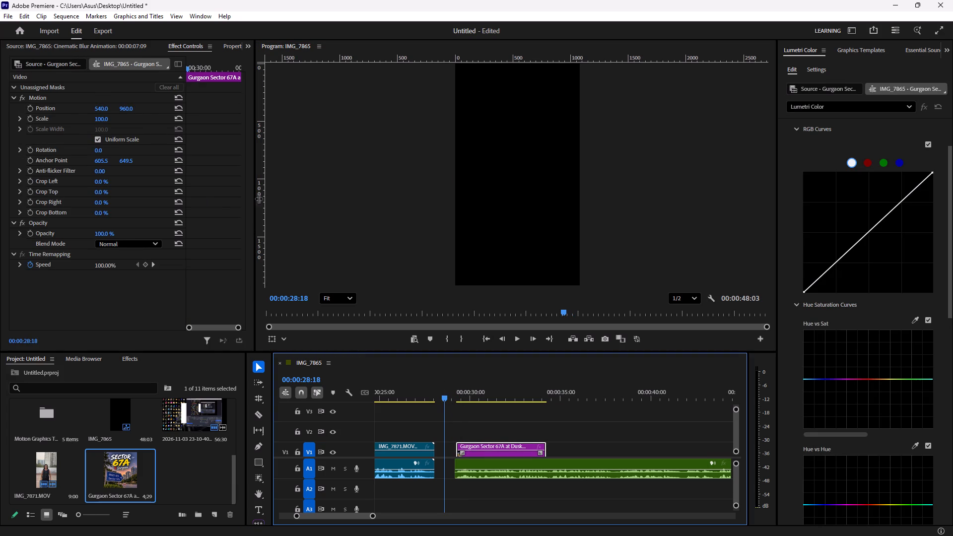
pyautogui.press('space')
pyautogui.press('space')
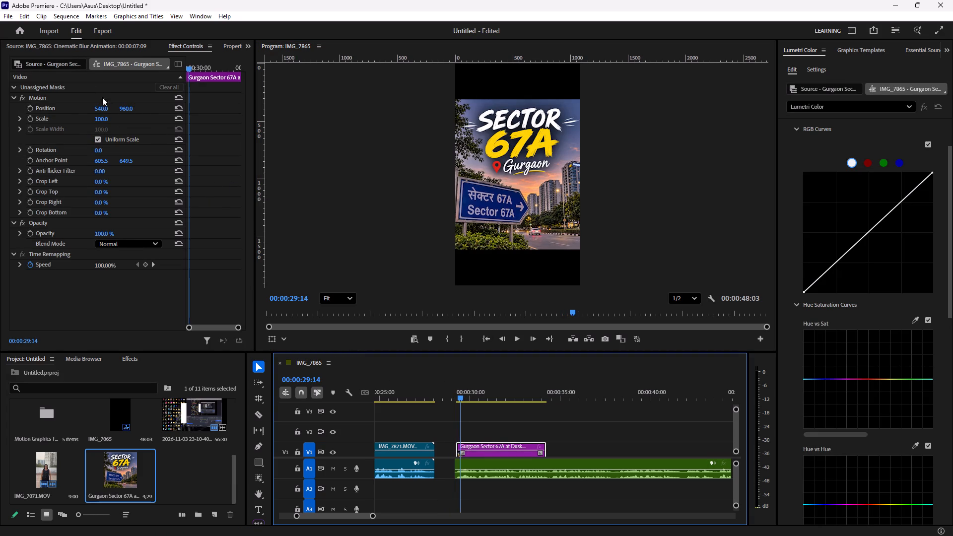
pyautogui.click(100, 117)
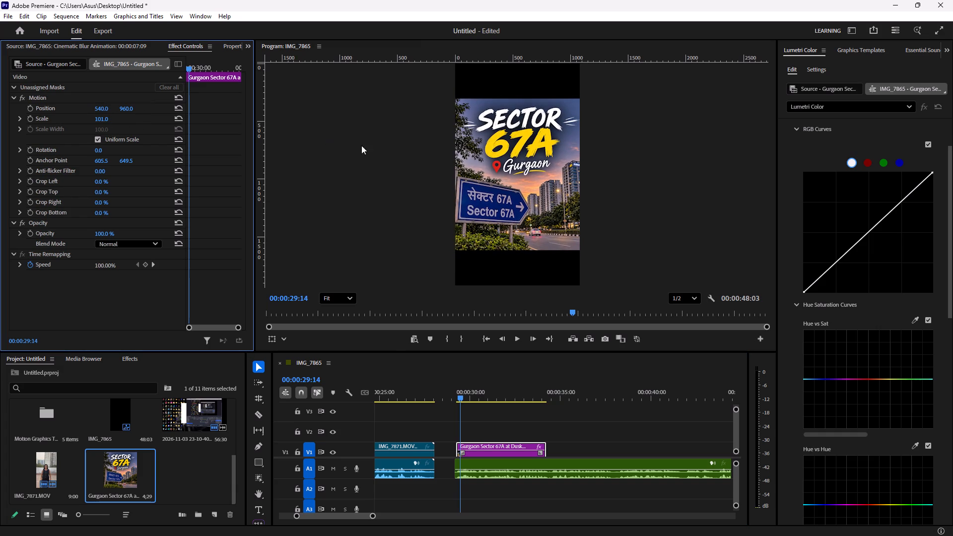
pyautogui.click(472, 443)
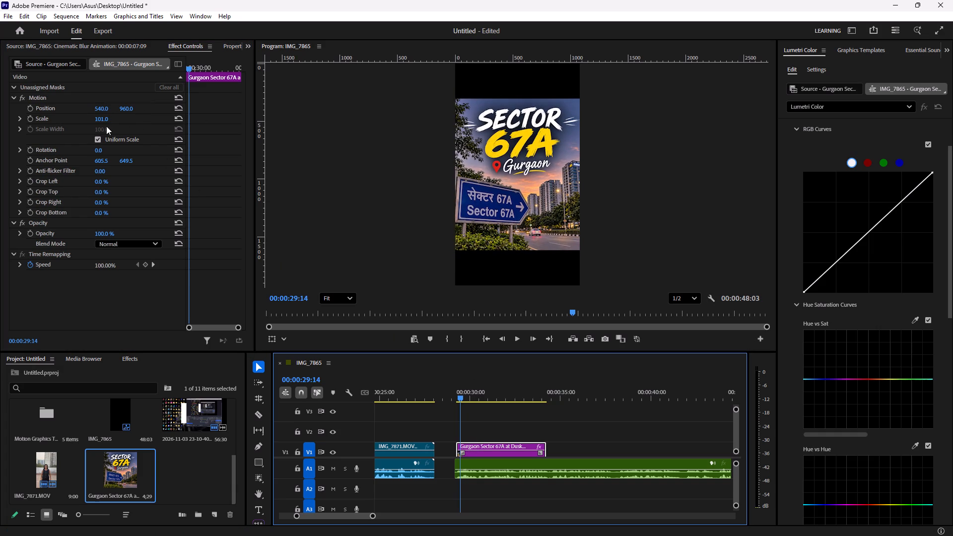
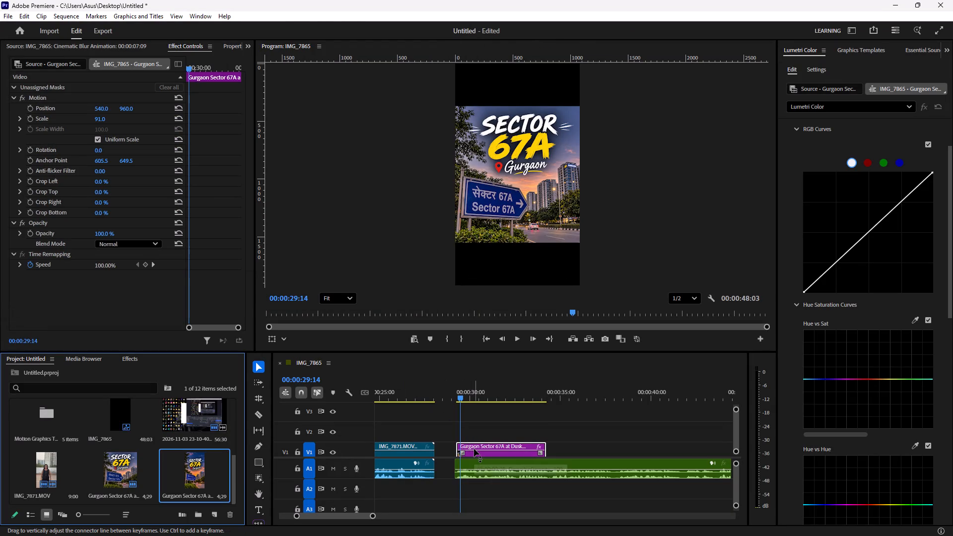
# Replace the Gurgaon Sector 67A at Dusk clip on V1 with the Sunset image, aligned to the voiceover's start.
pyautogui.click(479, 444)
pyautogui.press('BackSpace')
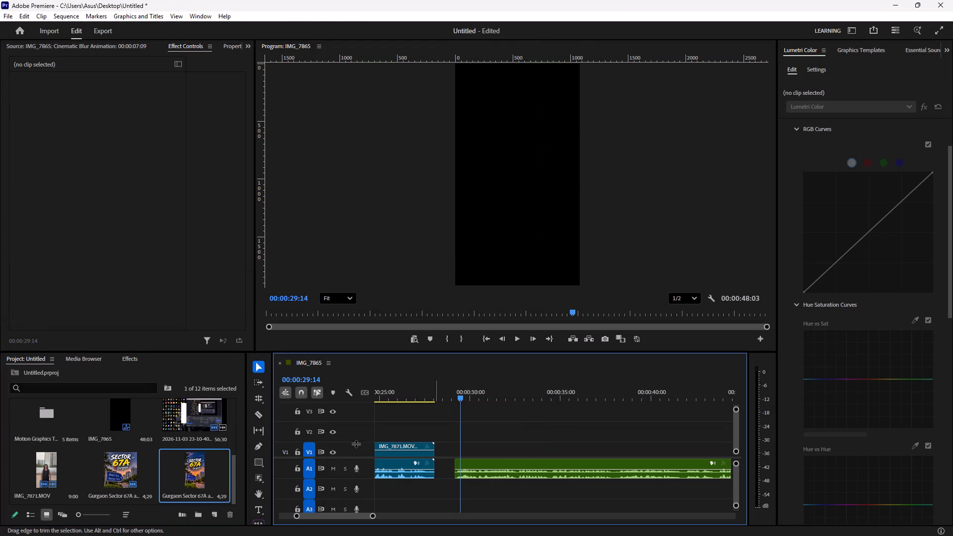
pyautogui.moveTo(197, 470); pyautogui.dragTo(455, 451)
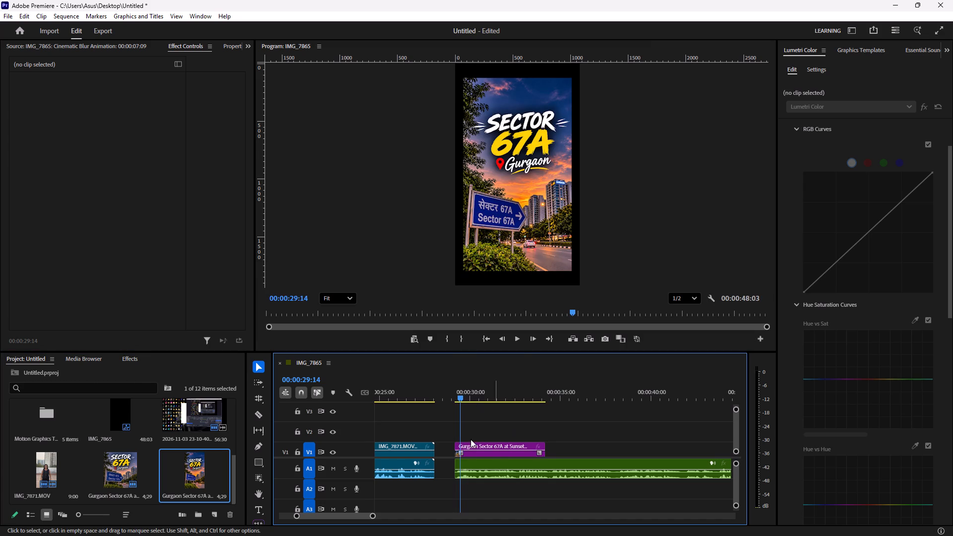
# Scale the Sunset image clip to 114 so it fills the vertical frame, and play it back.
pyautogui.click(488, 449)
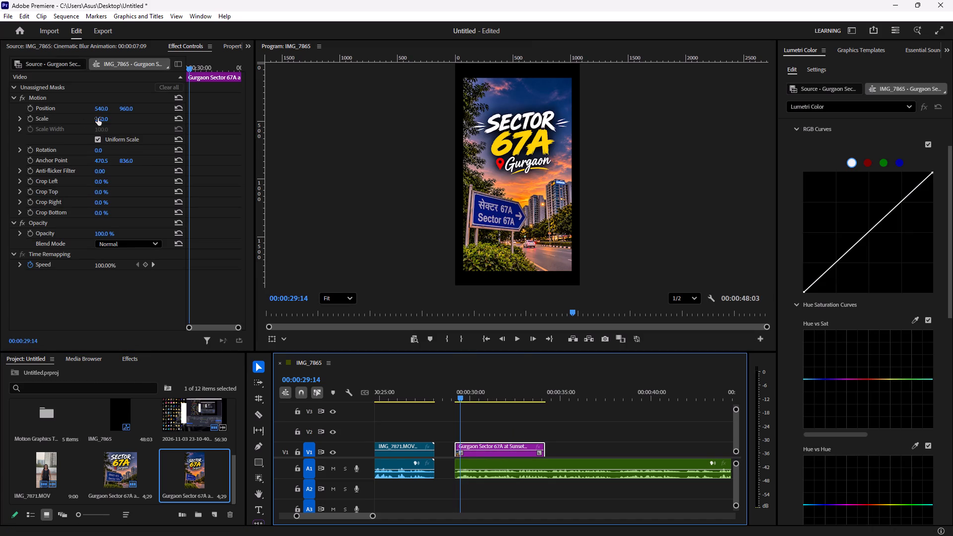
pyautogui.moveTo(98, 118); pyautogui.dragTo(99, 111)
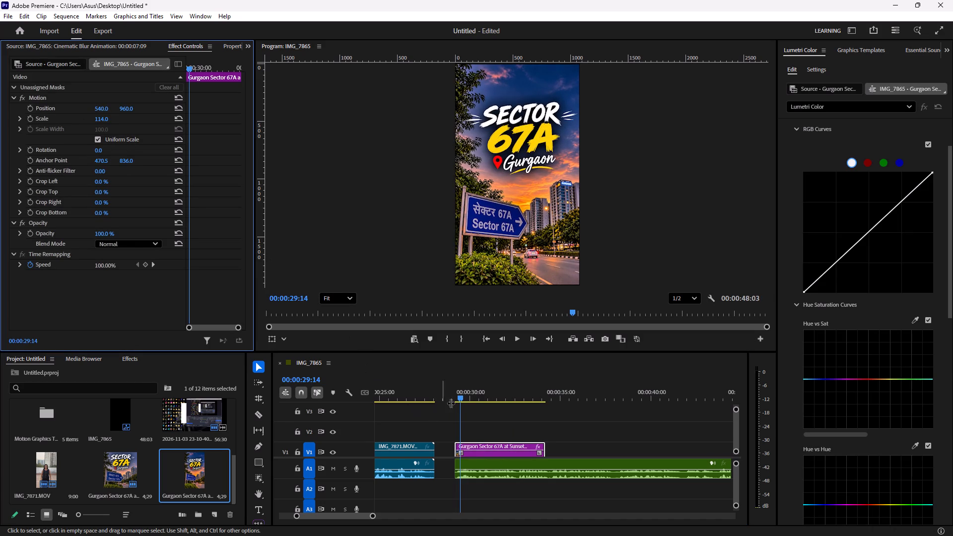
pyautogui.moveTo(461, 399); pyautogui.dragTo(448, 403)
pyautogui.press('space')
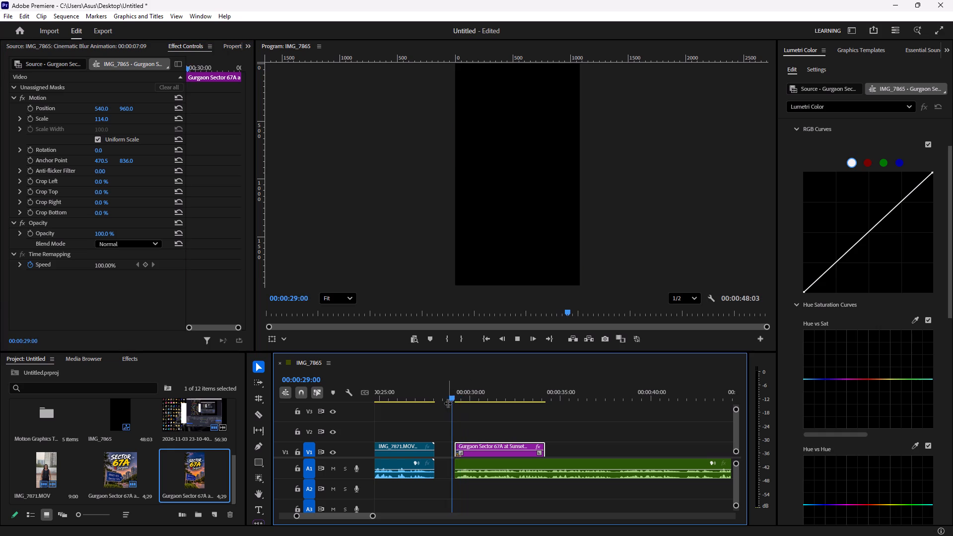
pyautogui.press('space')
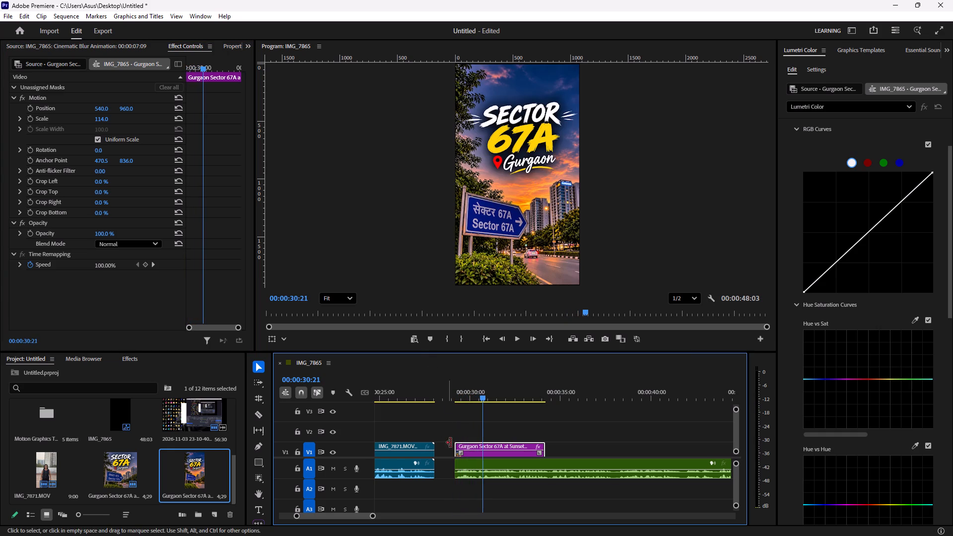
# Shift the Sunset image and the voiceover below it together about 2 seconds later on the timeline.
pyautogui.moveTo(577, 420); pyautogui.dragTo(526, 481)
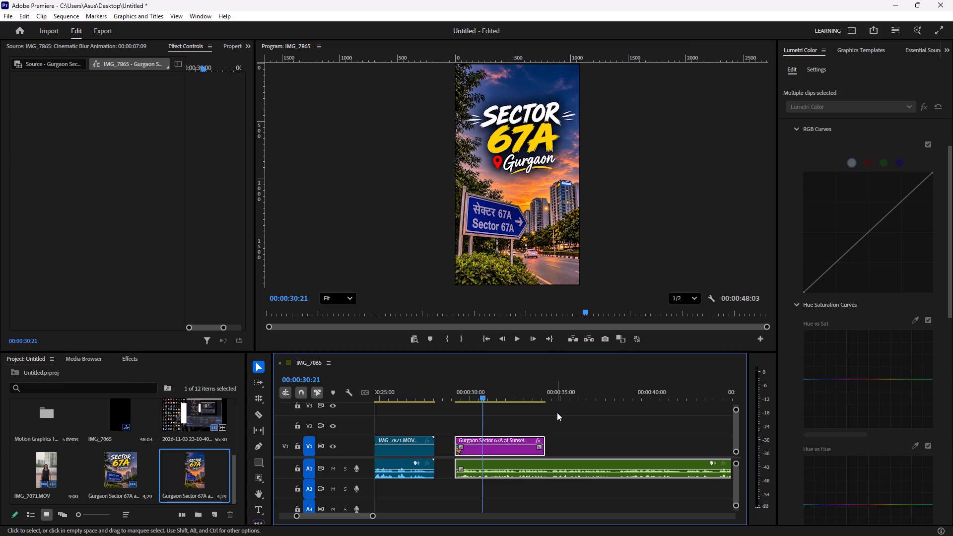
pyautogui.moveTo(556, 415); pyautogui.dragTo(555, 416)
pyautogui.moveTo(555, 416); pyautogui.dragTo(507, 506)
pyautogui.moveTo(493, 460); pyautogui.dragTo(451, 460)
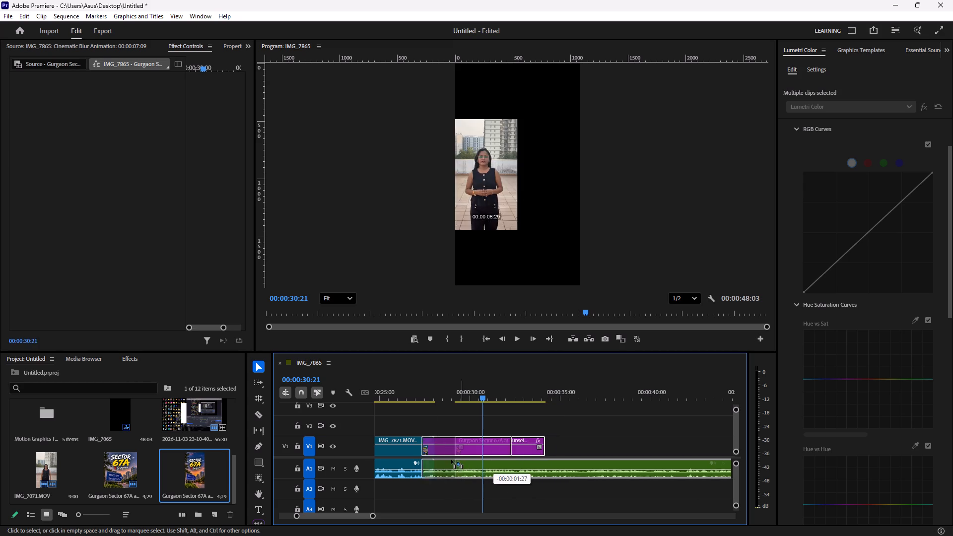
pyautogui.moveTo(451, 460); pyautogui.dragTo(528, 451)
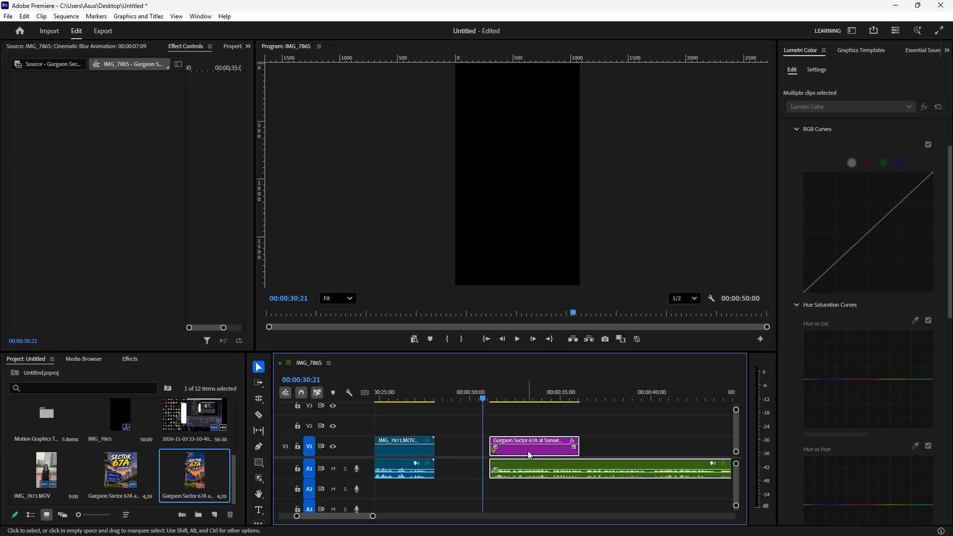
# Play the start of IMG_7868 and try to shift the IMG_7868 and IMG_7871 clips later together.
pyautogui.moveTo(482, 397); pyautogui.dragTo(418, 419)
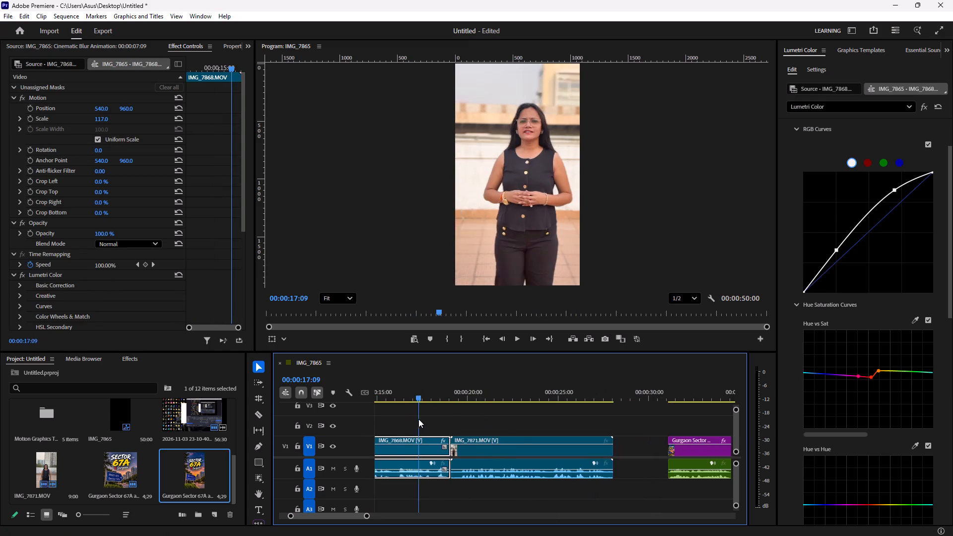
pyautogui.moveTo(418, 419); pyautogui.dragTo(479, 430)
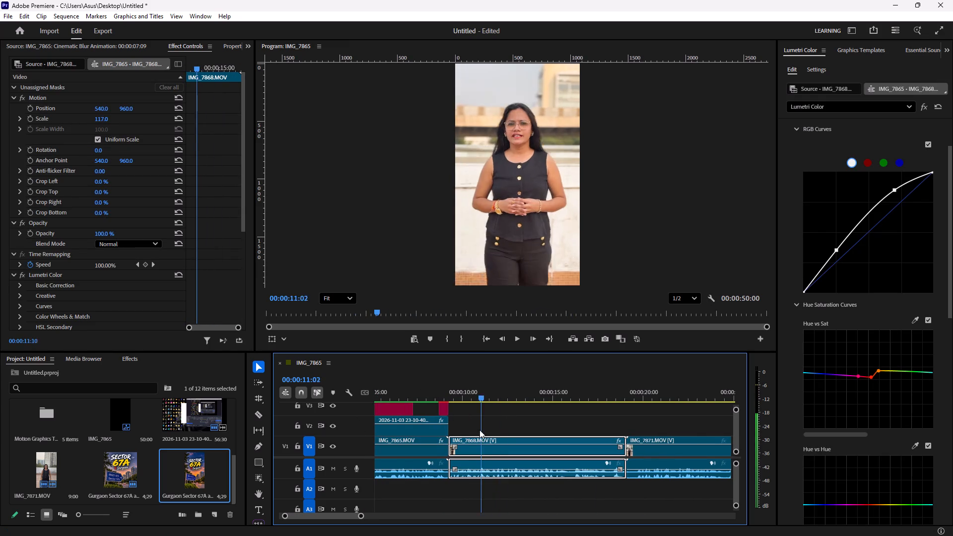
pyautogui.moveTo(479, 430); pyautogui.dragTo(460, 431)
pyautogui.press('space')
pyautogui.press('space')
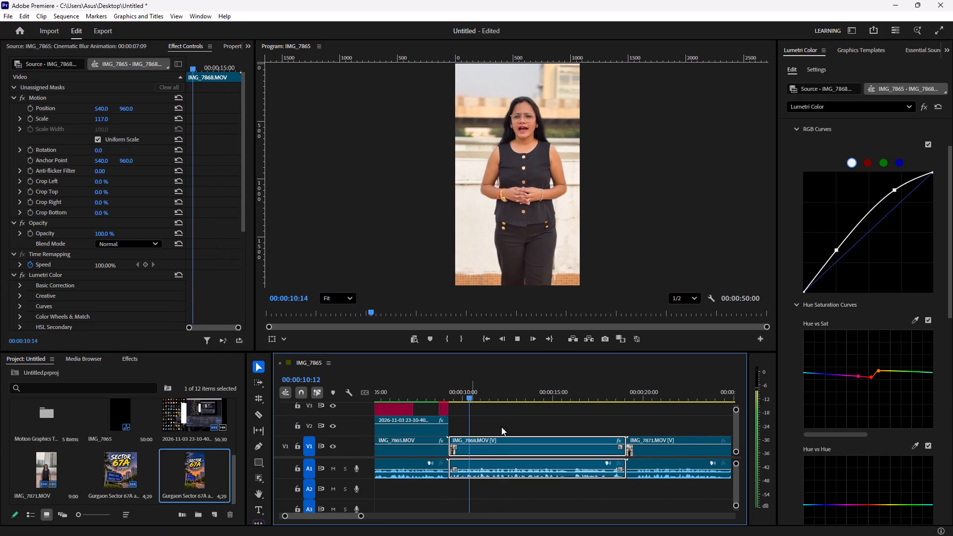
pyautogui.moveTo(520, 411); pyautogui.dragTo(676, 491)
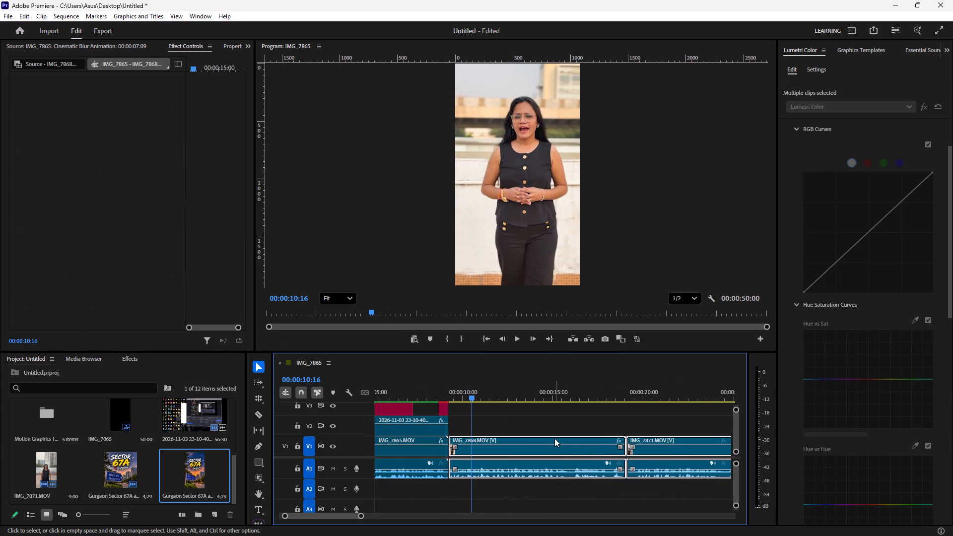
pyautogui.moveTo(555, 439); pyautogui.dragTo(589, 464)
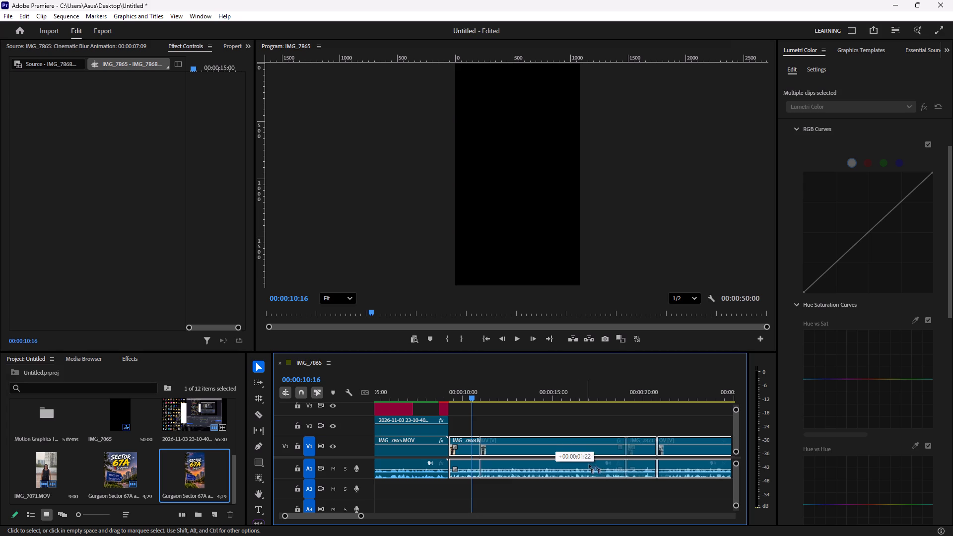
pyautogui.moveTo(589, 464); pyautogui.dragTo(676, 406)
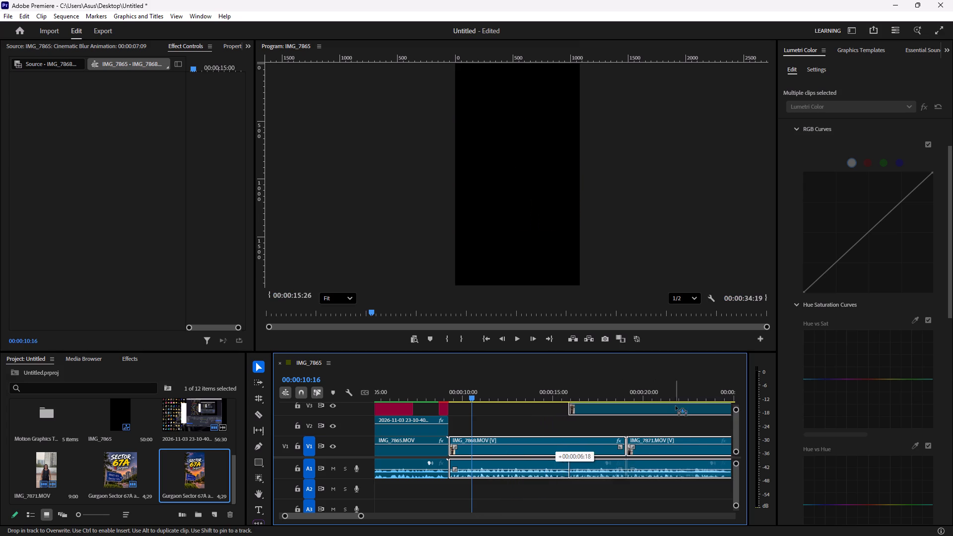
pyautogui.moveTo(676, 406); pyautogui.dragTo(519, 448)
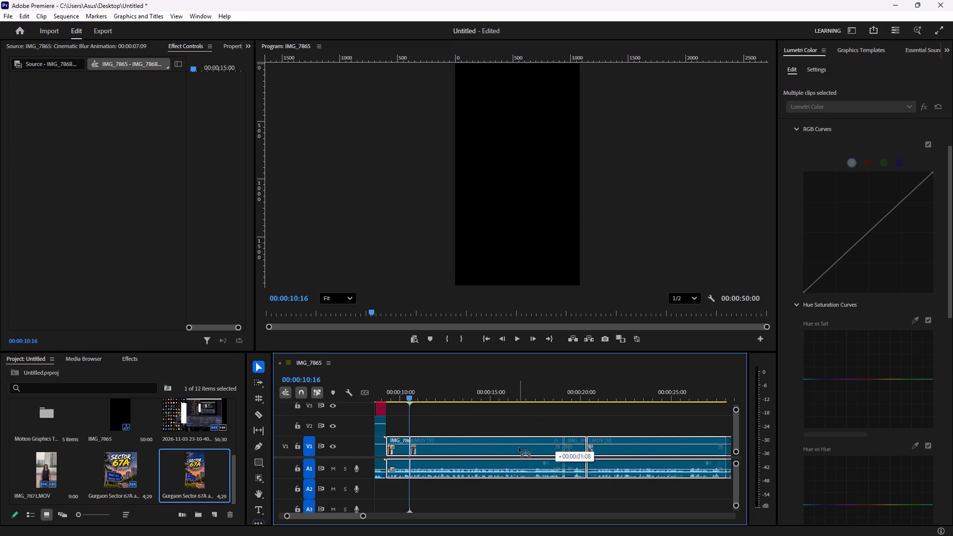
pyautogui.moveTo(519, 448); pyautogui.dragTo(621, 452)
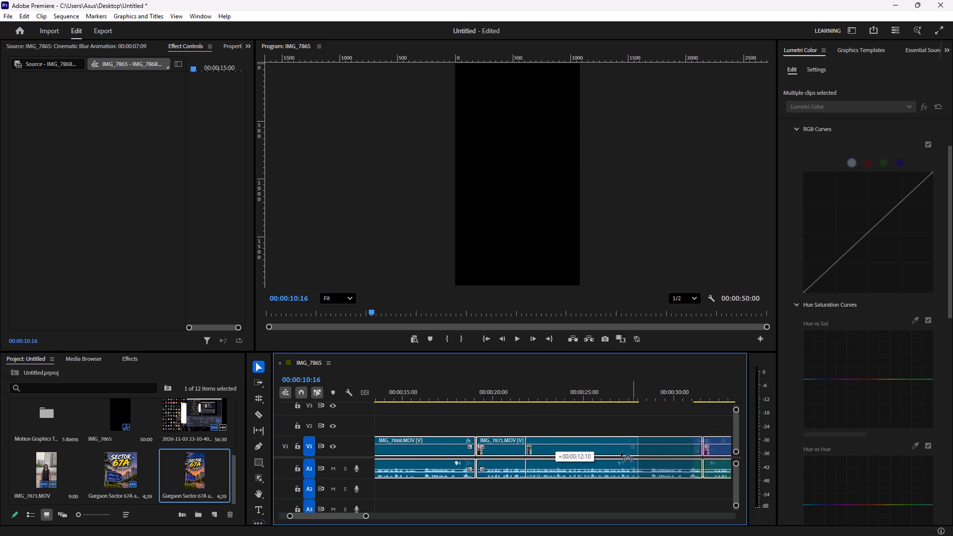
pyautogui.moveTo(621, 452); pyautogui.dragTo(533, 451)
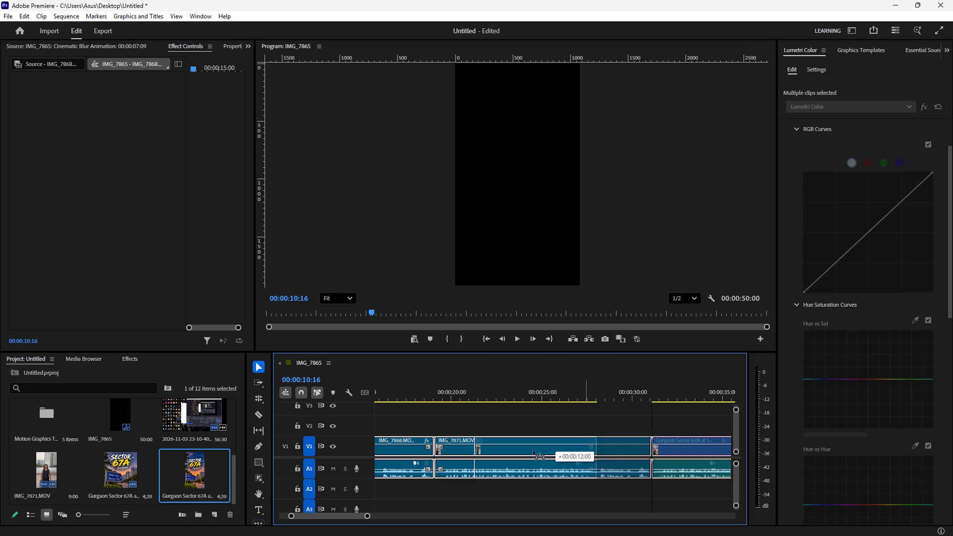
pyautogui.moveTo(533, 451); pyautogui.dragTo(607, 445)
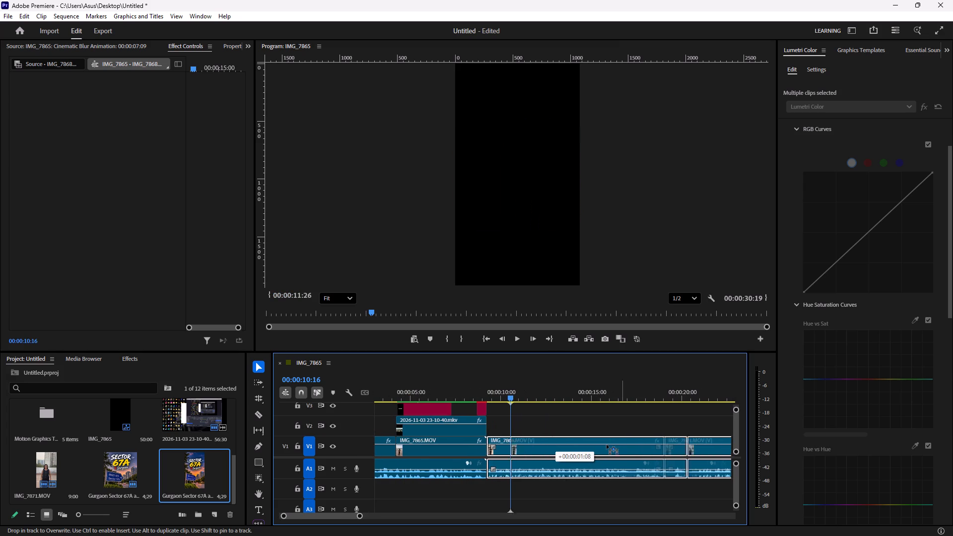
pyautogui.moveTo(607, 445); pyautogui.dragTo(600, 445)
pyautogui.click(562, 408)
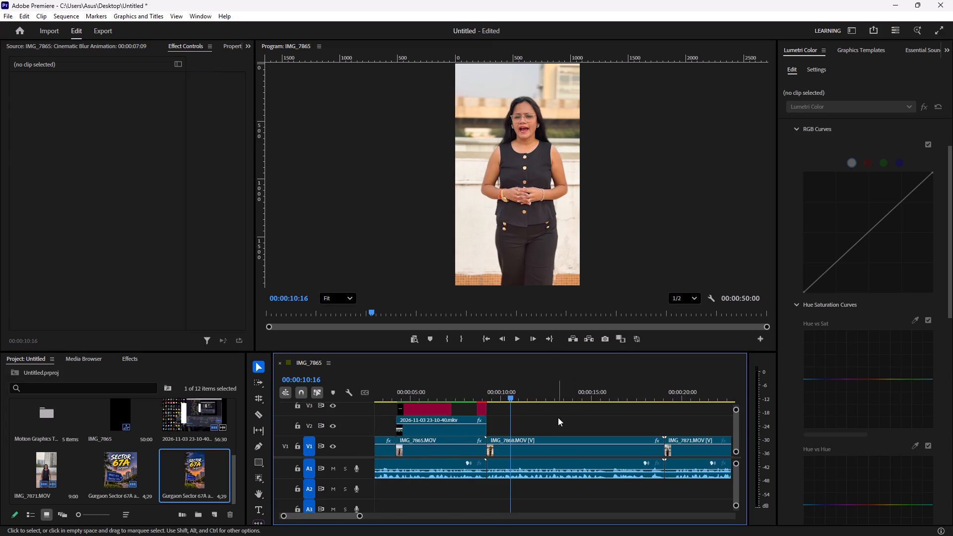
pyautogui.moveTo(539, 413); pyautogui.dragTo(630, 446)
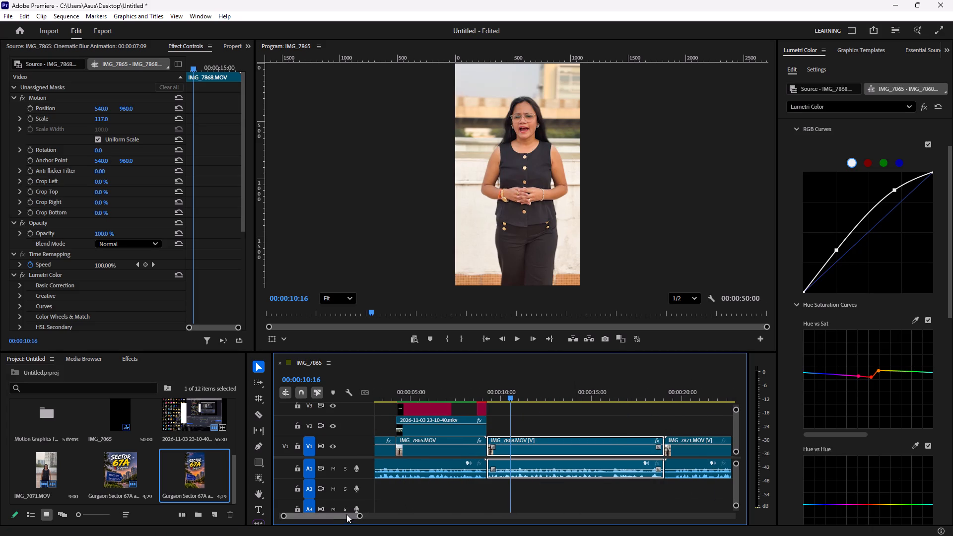
# Delete the Sunset image clip and the voiceover from the end of the timeline.
pyautogui.moveTo(346, 514); pyautogui.dragTo(363, 515)
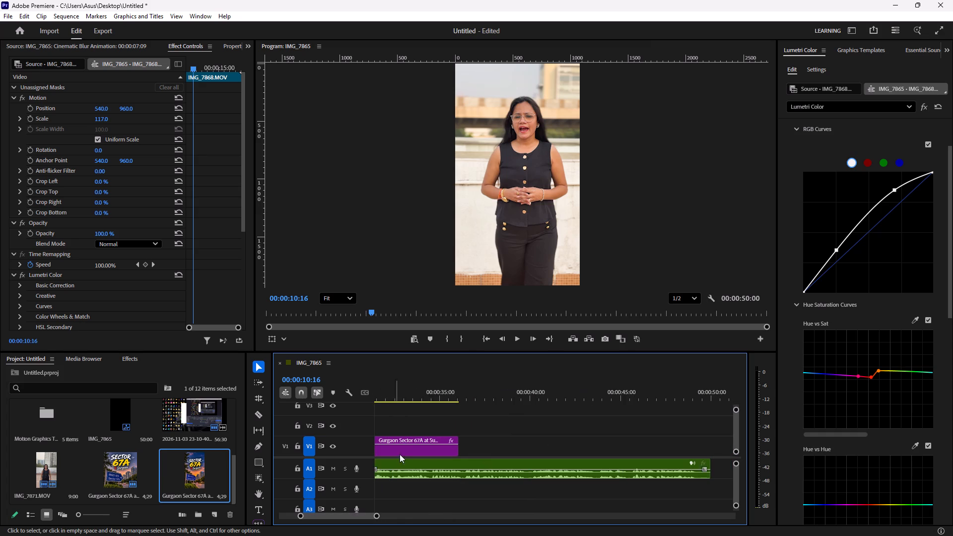
pyautogui.moveTo(457, 416); pyautogui.dragTo(433, 486)
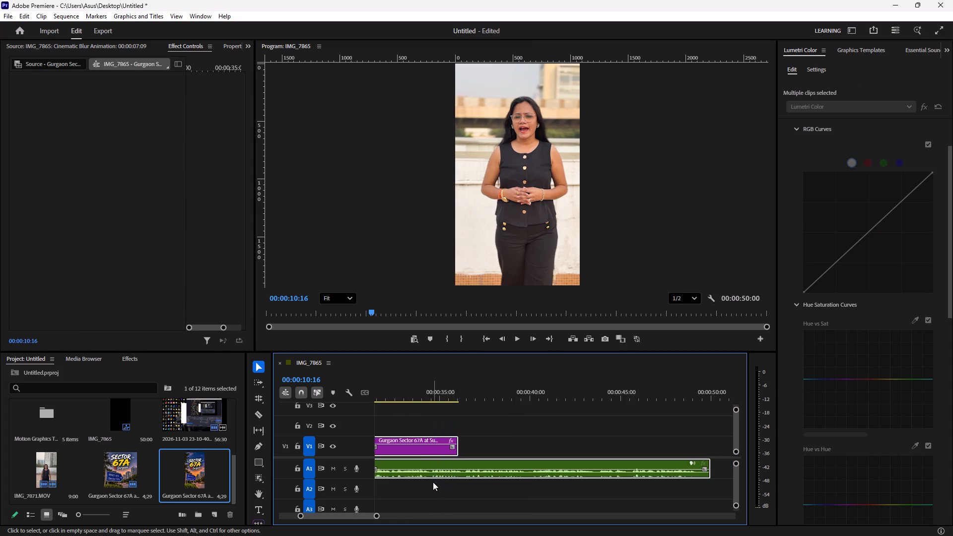
pyautogui.press('BackSpace')
# Move the IMG_7868 and IMG_7871 clips with their audio later, so IMG_7868 starts at about 00:00:30:00.
pyautogui.moveTo(354, 516); pyautogui.dragTo(340, 516)
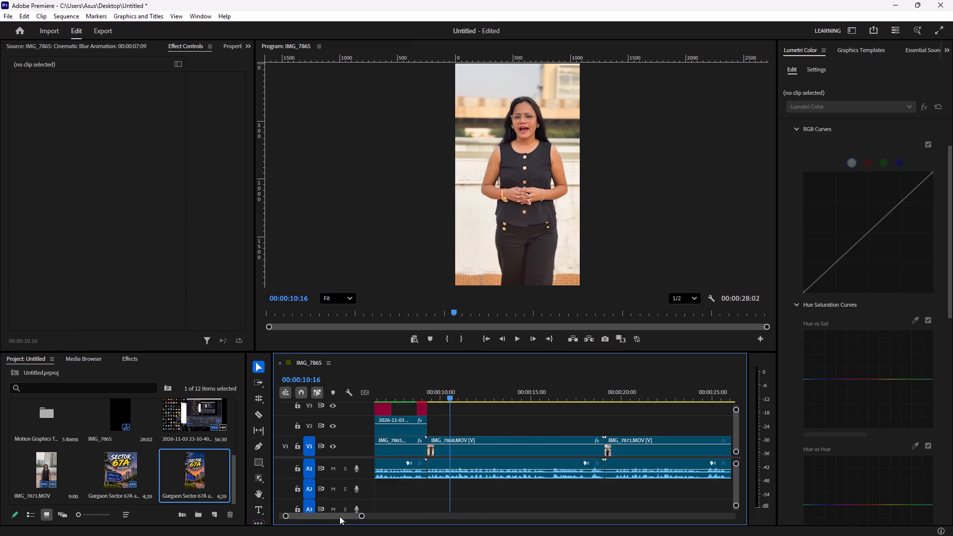
pyautogui.moveTo(340, 516); pyautogui.dragTo(340, 516)
pyautogui.moveTo(469, 412); pyautogui.dragTo(661, 479)
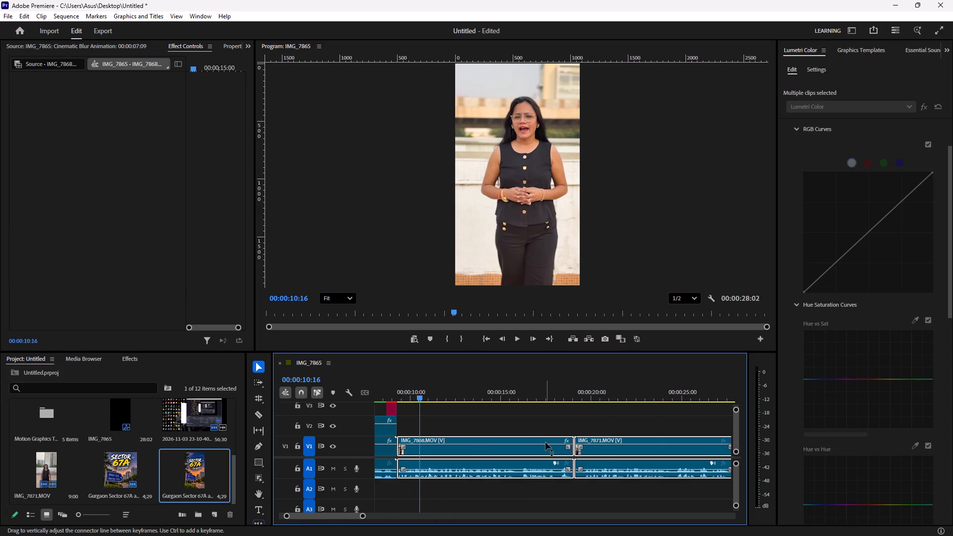
pyautogui.moveTo(544, 442); pyautogui.dragTo(609, 447)
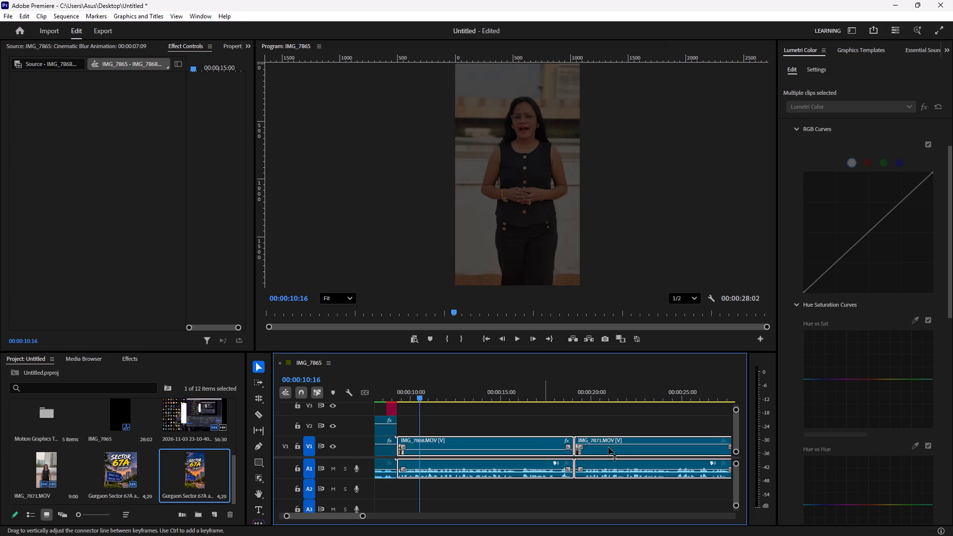
pyautogui.hotkey('ctrl', 'z')
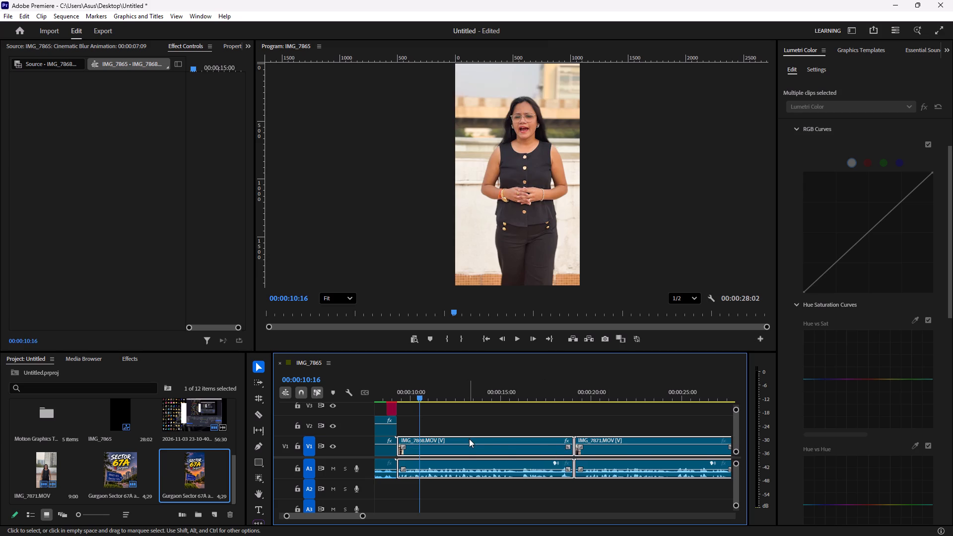
pyautogui.moveTo(469, 439); pyautogui.dragTo(778, 441)
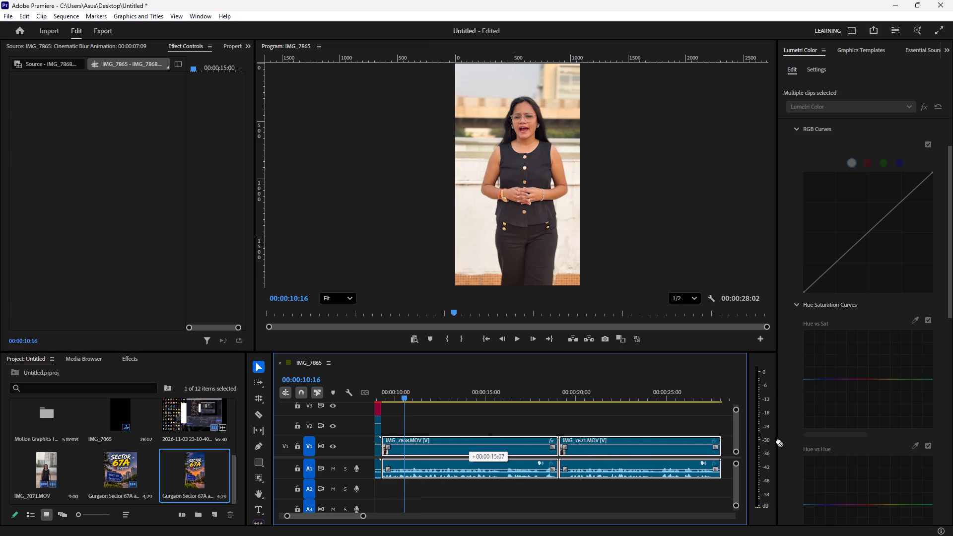
pyautogui.moveTo(778, 441); pyautogui.dragTo(816, 462)
pyautogui.moveTo(816, 462); pyautogui.dragTo(726, 435)
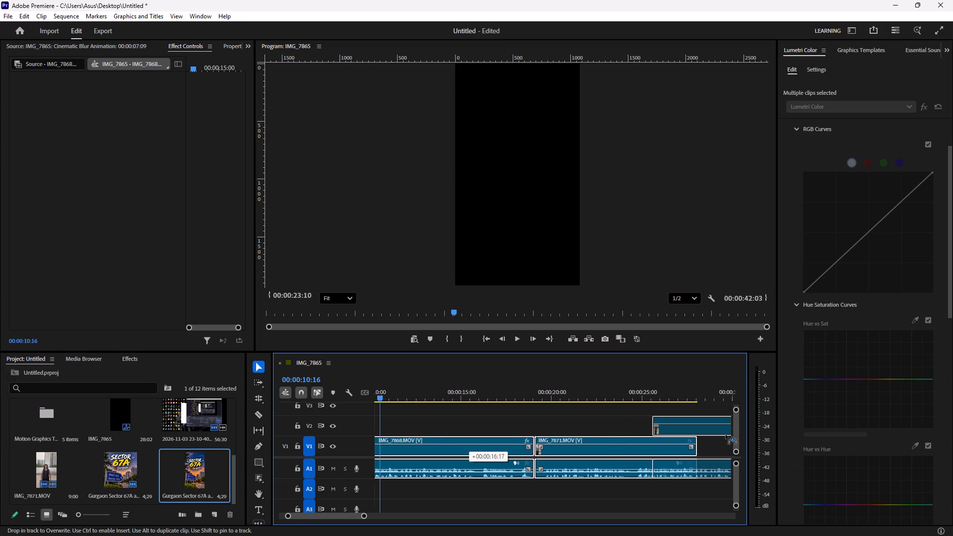
pyautogui.moveTo(726, 435); pyautogui.dragTo(653, 441)
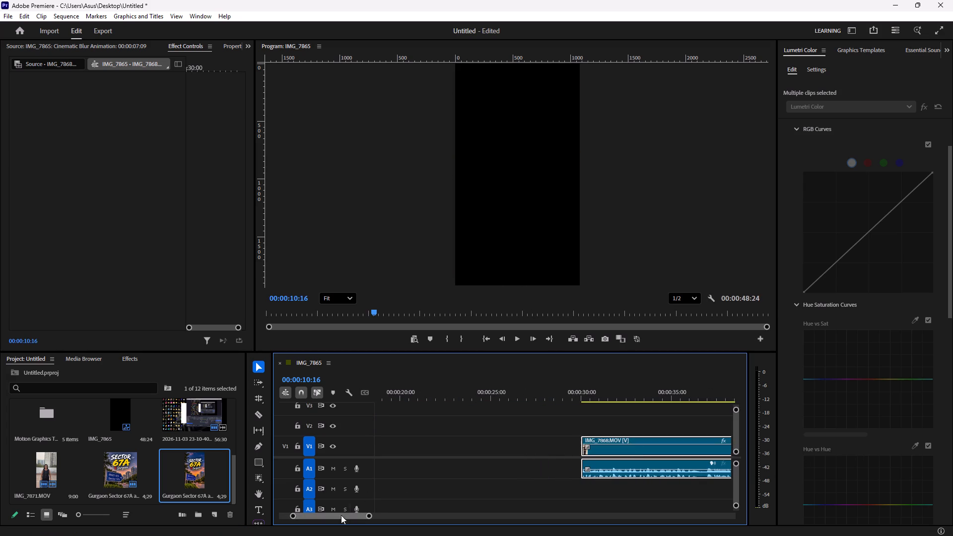
# Place the Gurgaon Sector 67A at Sunset image on V1 directly after the IMG_7865 clip, at about 00:00:09:08.
pyautogui.moveTo(340, 519); pyautogui.dragTo(308, 519)
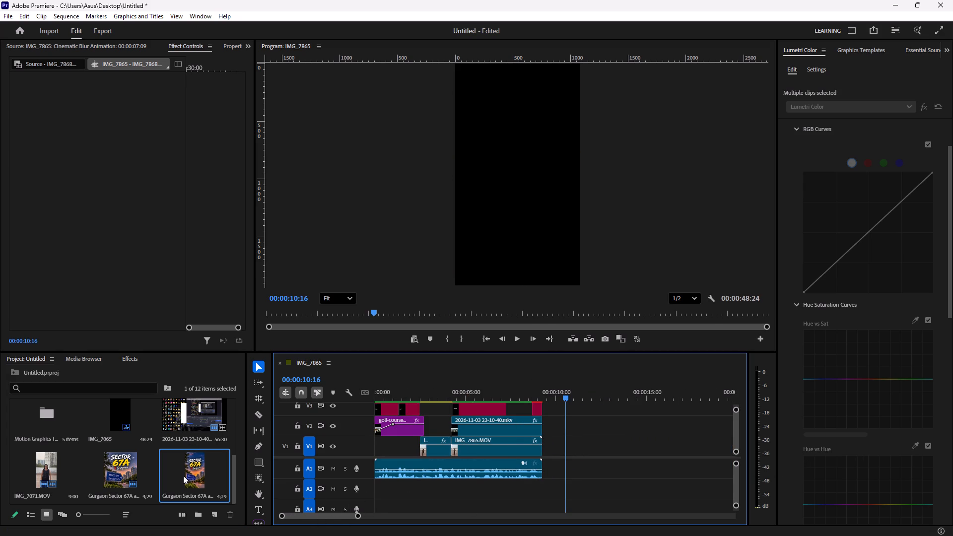
pyautogui.moveTo(188, 478); pyautogui.dragTo(546, 446)
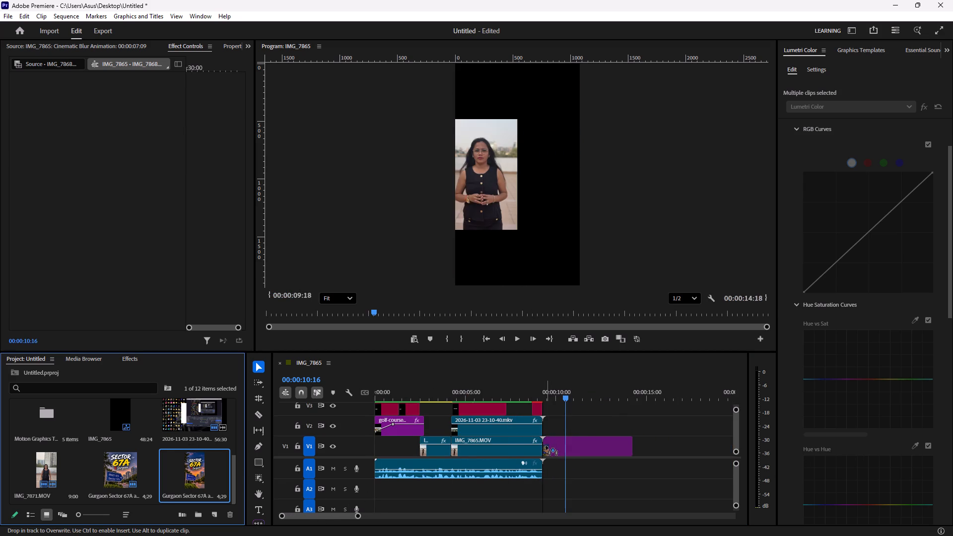
pyautogui.moveTo(546, 446); pyautogui.dragTo(545, 446)
# Place the WhatsApp voiceover on A1 directly after the IMG_7865 audio, beneath the start of the Sunset image.
pyautogui.scroll(-2, 186, 453)
pyautogui.scroll(1, 186, 453)
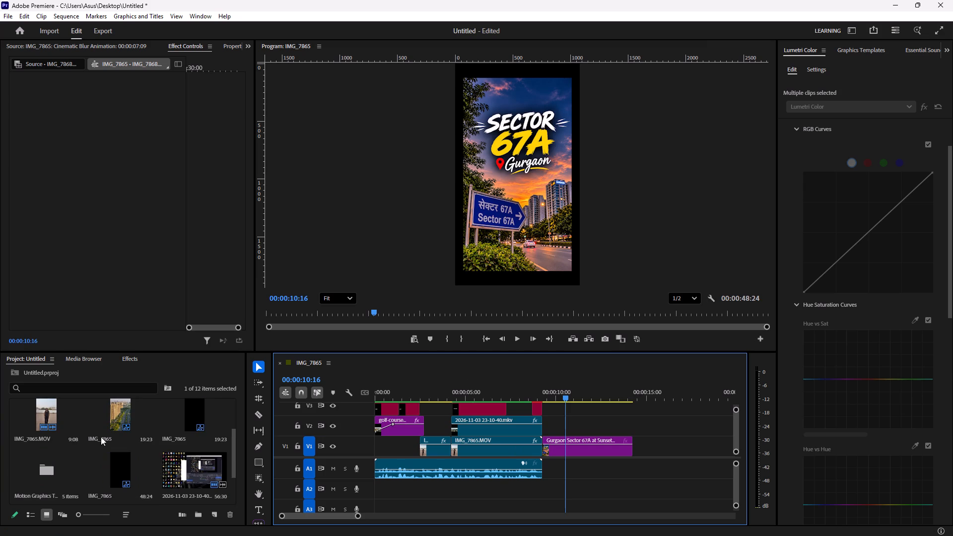
pyautogui.scroll(3, 125, 433)
pyautogui.moveTo(126, 424); pyautogui.dragTo(556, 459)
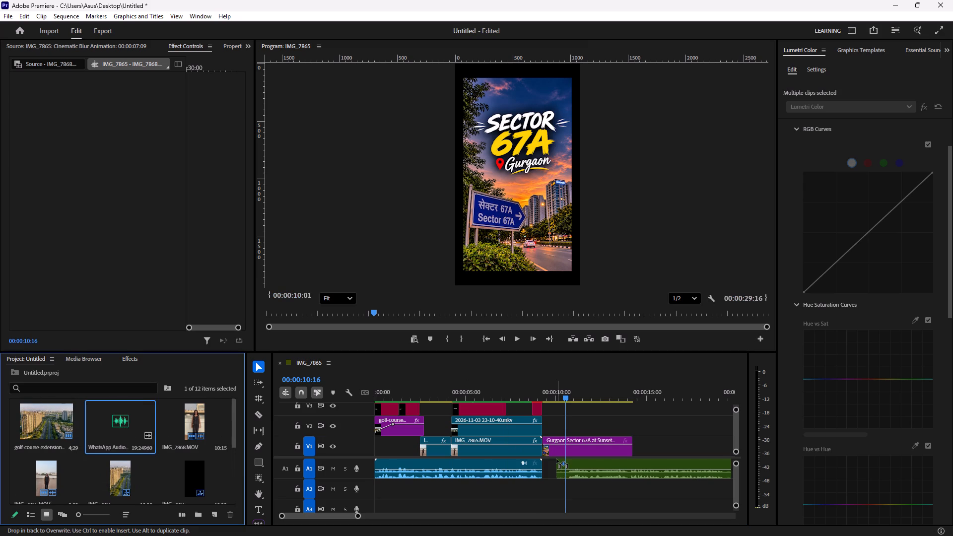
pyautogui.moveTo(556, 459); pyautogui.dragTo(545, 463)
# Scrub and play the sequence from the beginning into the Sunset image to check the titles, cuts and voiceover start.
pyautogui.moveTo(567, 393); pyautogui.dragTo(554, 397)
pyautogui.click(559, 447)
pyautogui.click(571, 439)
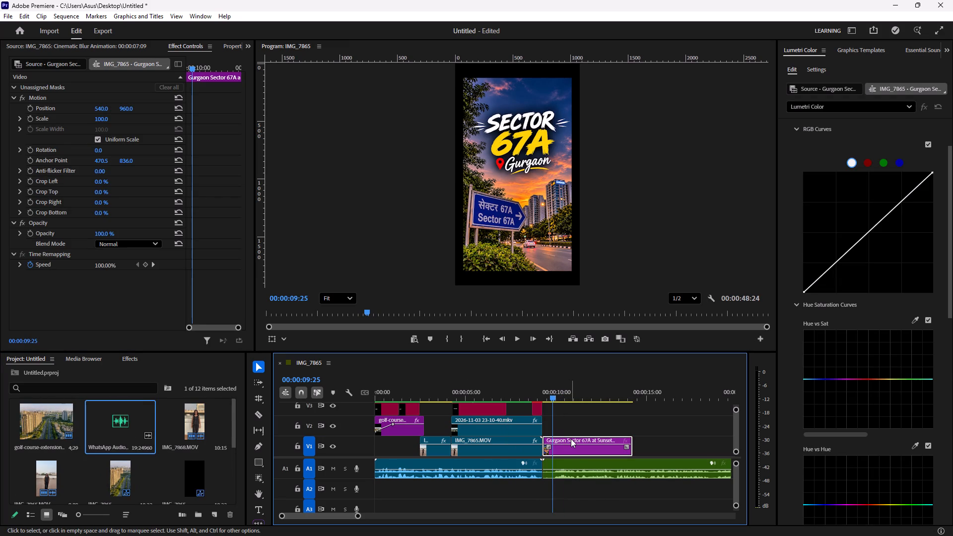
pyautogui.moveTo(550, 399); pyautogui.dragTo(524, 414)
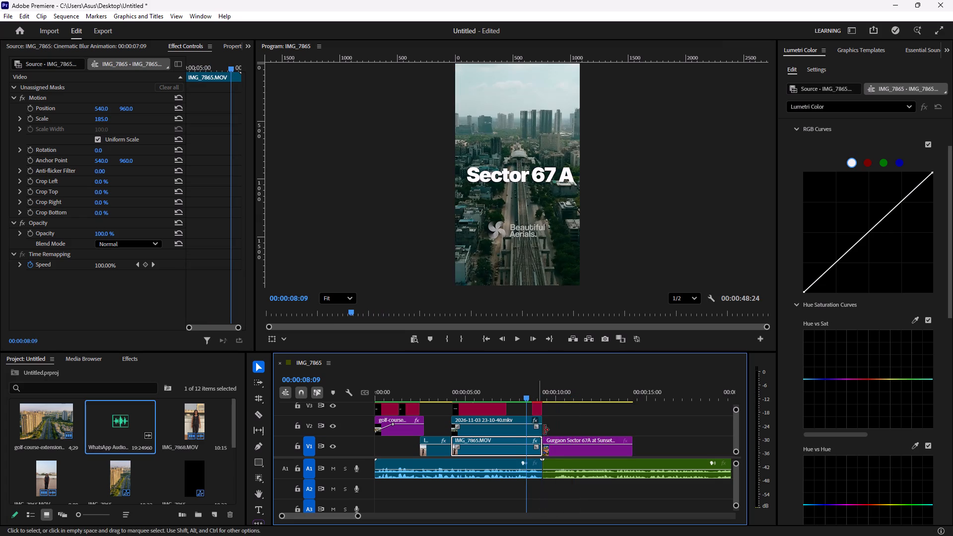
pyautogui.click(563, 448)
pyautogui.moveTo(527, 399); pyautogui.dragTo(556, 408)
pyautogui.press('Return')
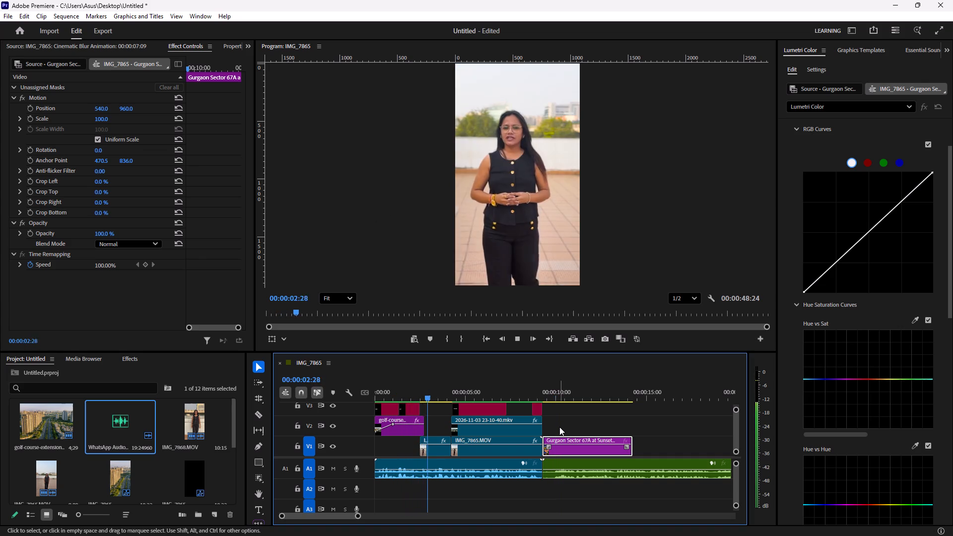
pyautogui.press('space')
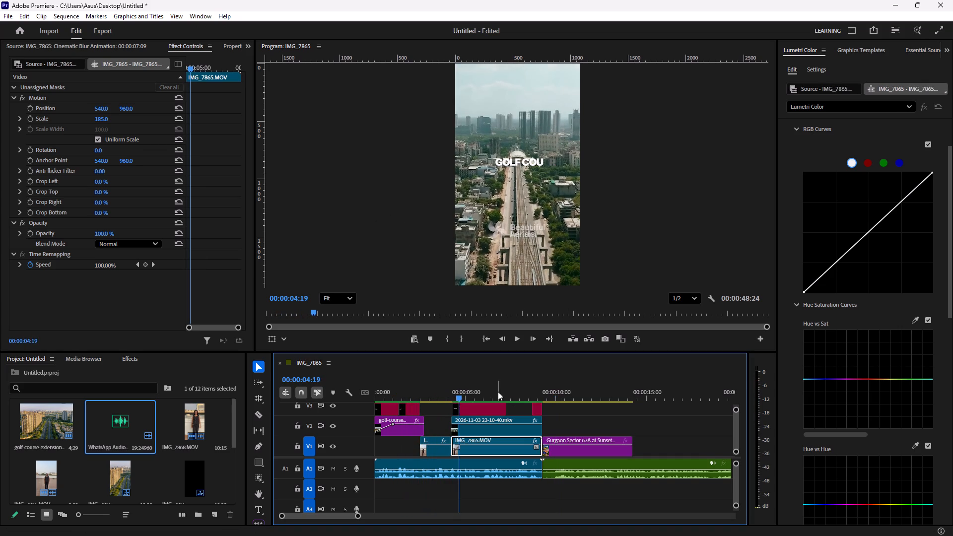
pyautogui.moveTo(458, 397); pyautogui.dragTo(429, 407)
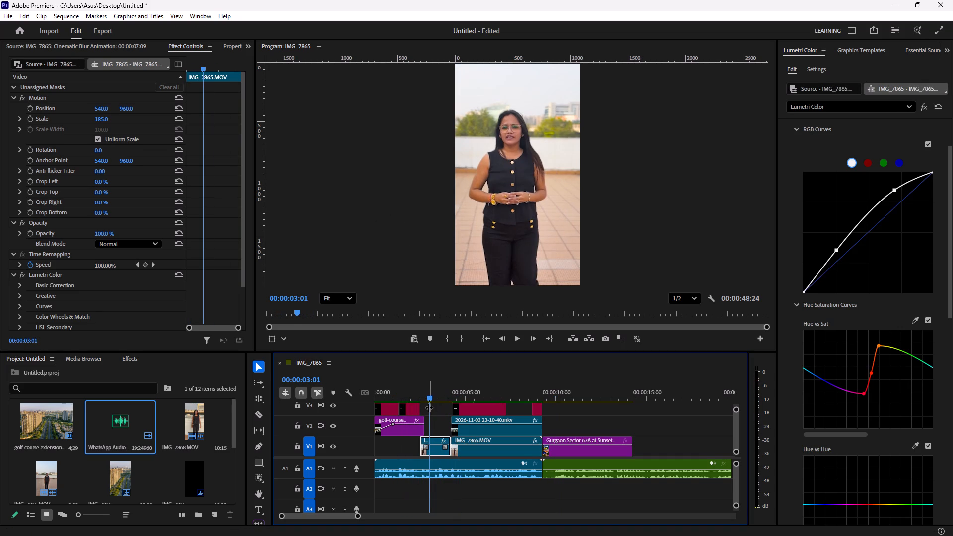
pyautogui.press('space')
pyautogui.press('space')
pyautogui.press('space')
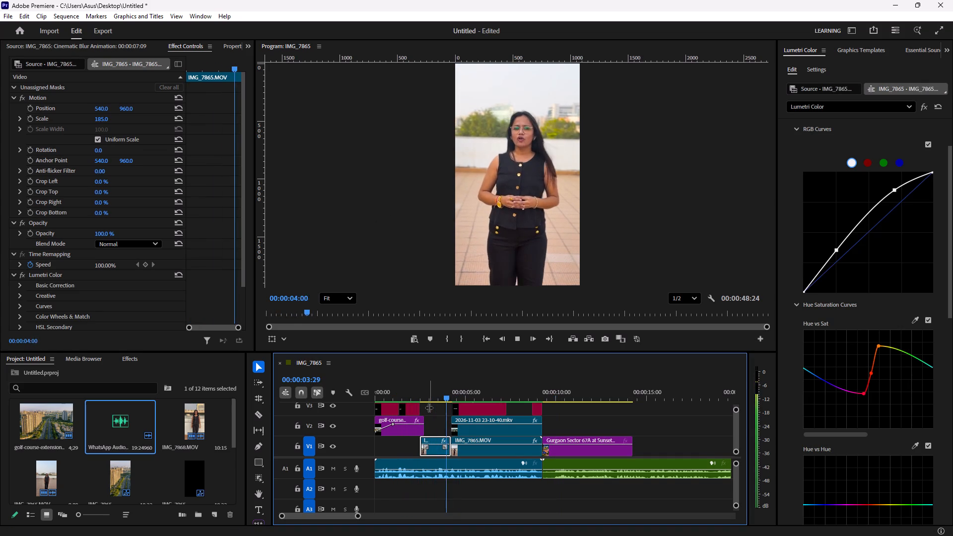
pyautogui.press('space')
pyautogui.press('space')
pyautogui.press('space')
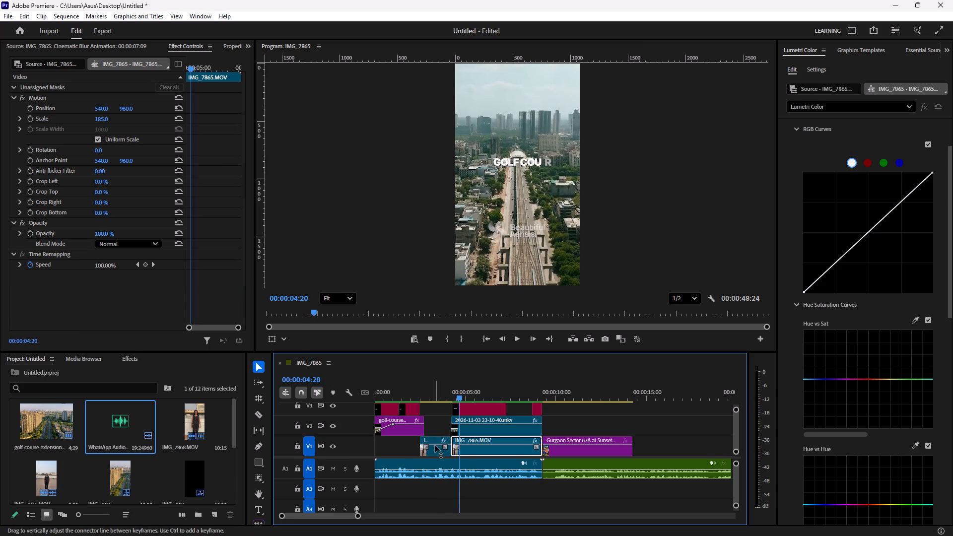
pyautogui.press('space')
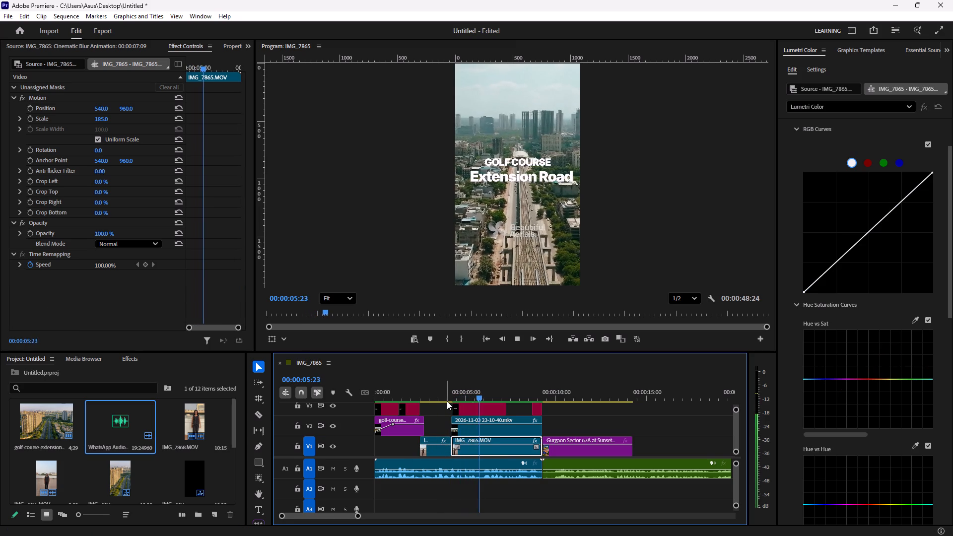
pyautogui.press('space')
pyautogui.press('space')
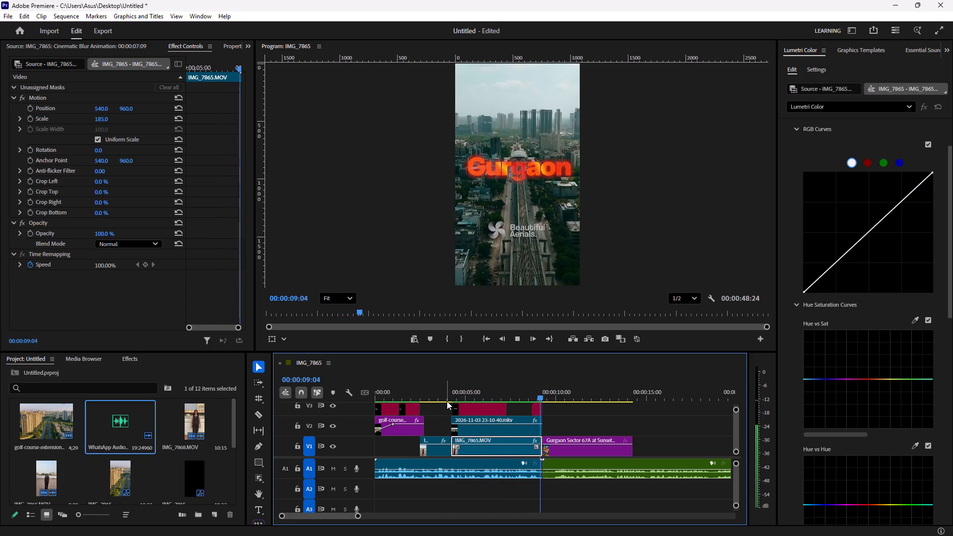
pyautogui.press('space')
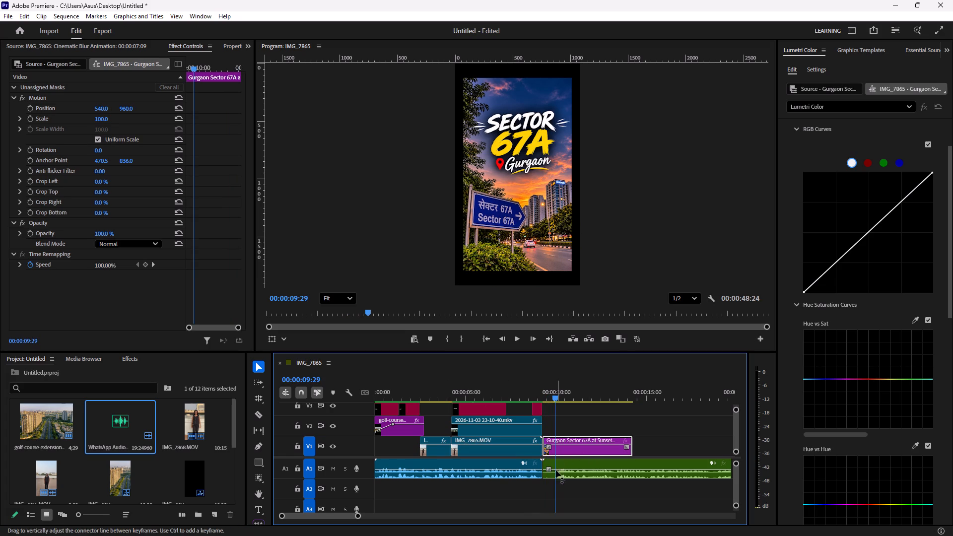
# Cut the voiceover at 00:00:09:29, delete its opening piece, close the gap with Ripple Delete, and play the new join.
pyautogui.click(556, 466)
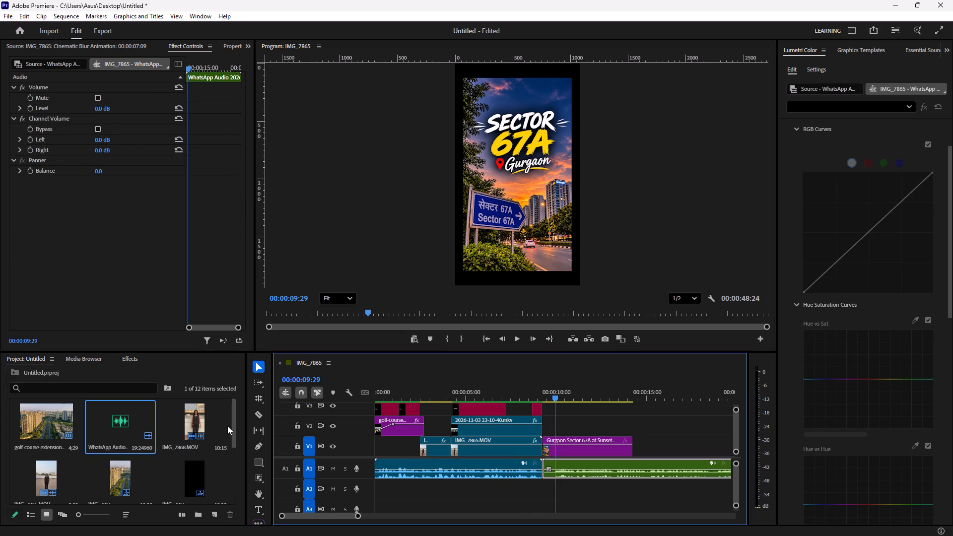
pyautogui.click(254, 416)
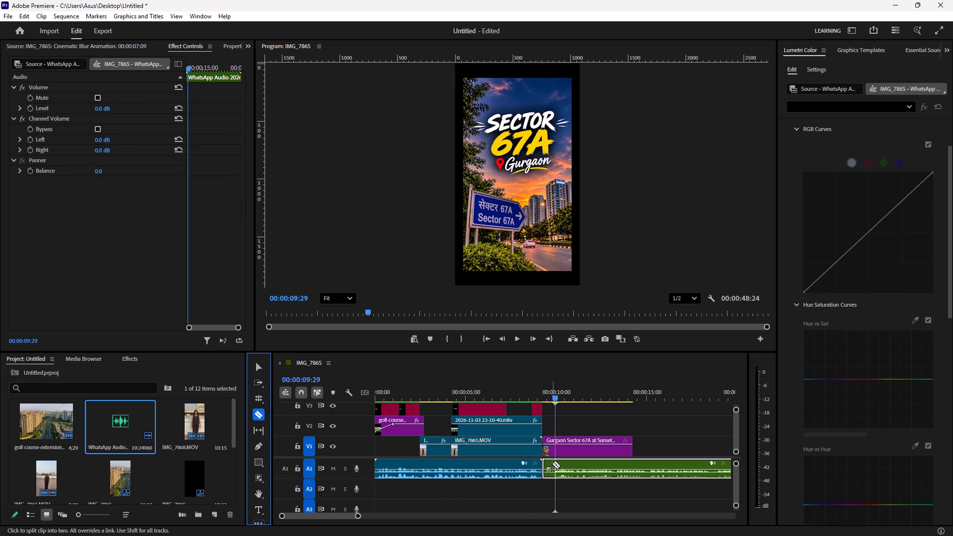
pyautogui.click(553, 463)
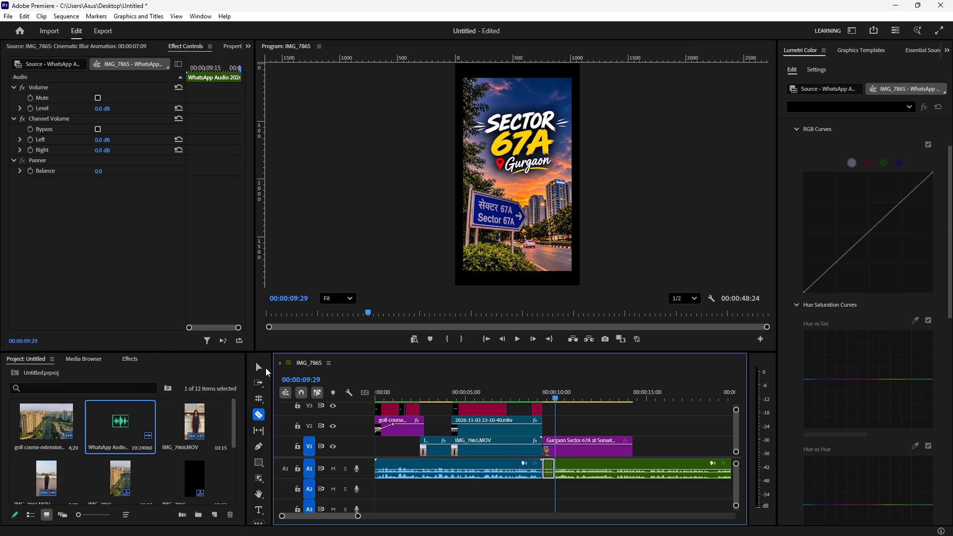
pyautogui.click(261, 367)
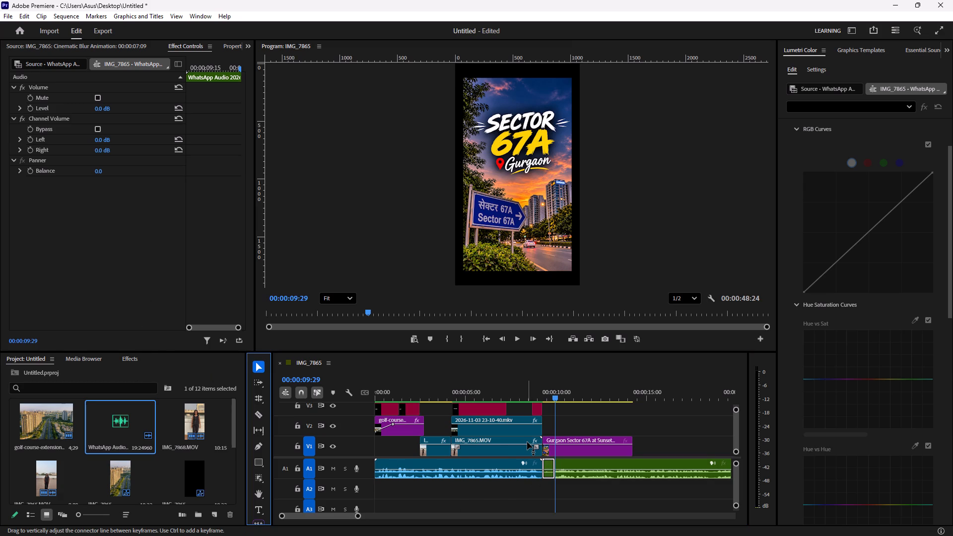
pyautogui.press('BackSpace')
pyautogui.press('BackSpace')
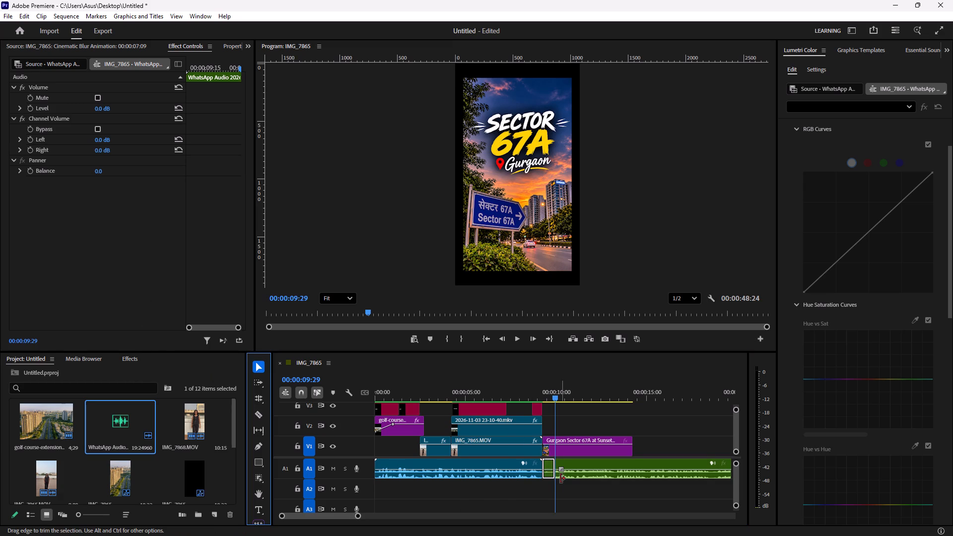
pyautogui.click(550, 467)
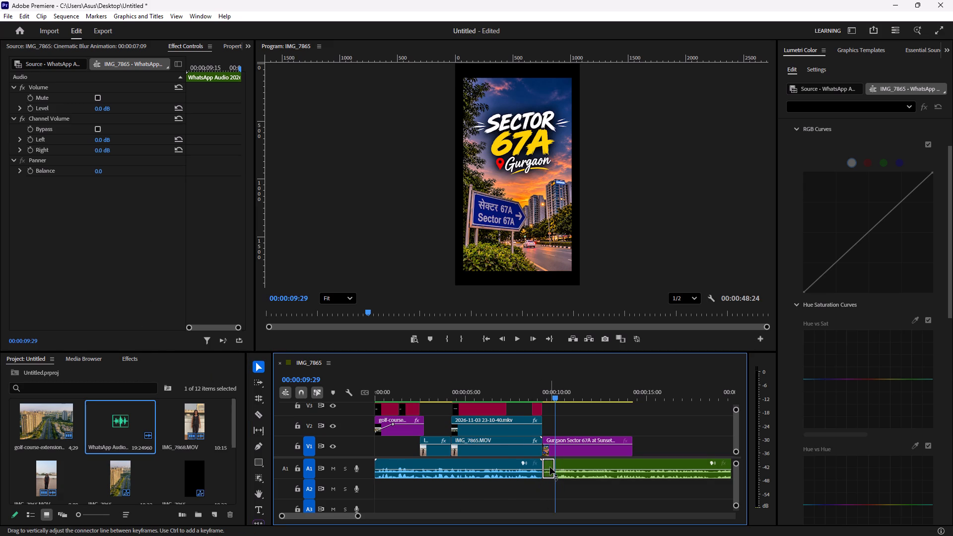
pyautogui.press('BackSpace')
pyautogui.click(549, 467)
pyautogui.rightClick(549, 467)
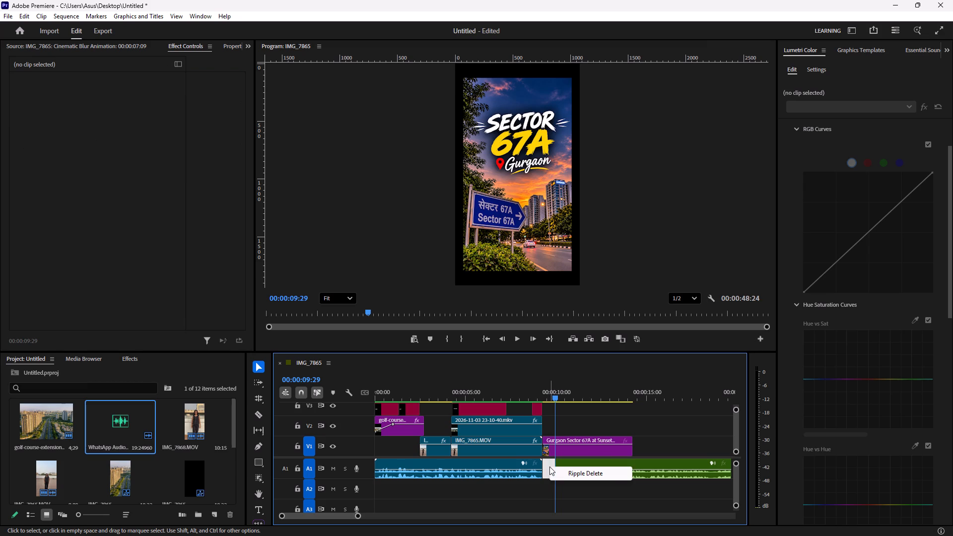
pyautogui.click(575, 476)
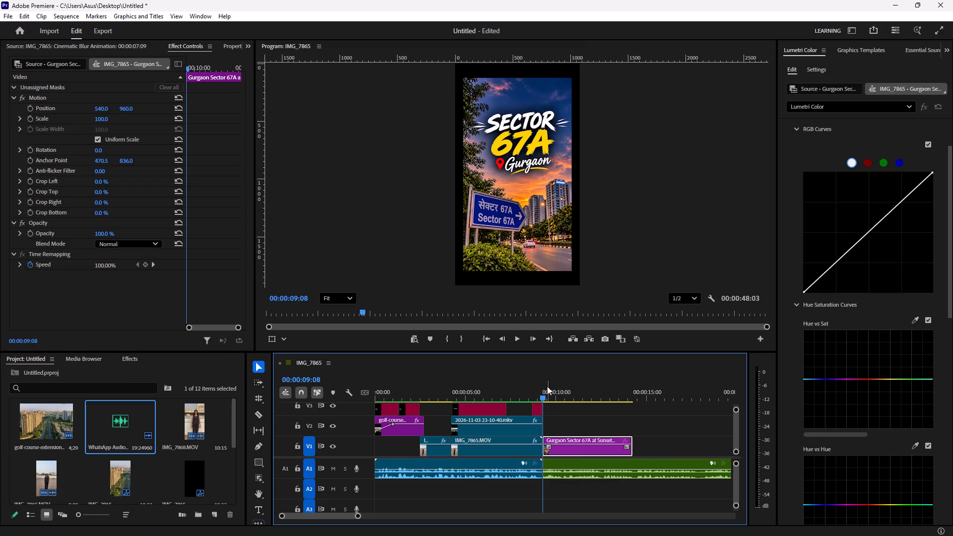
pyautogui.press('space')
pyautogui.press('space')
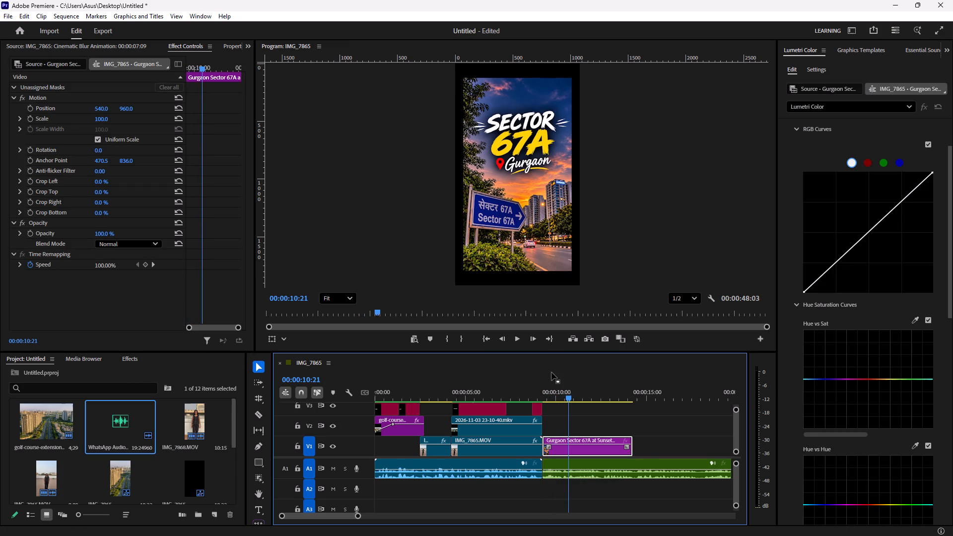
# Set the Sunset image's scale to 118 so it fills the vertical frame, and play it with the voiceover.
pyautogui.click(578, 451)
pyautogui.moveTo(99, 120); pyautogui.dragTo(99, 111)
pyautogui.press('space')
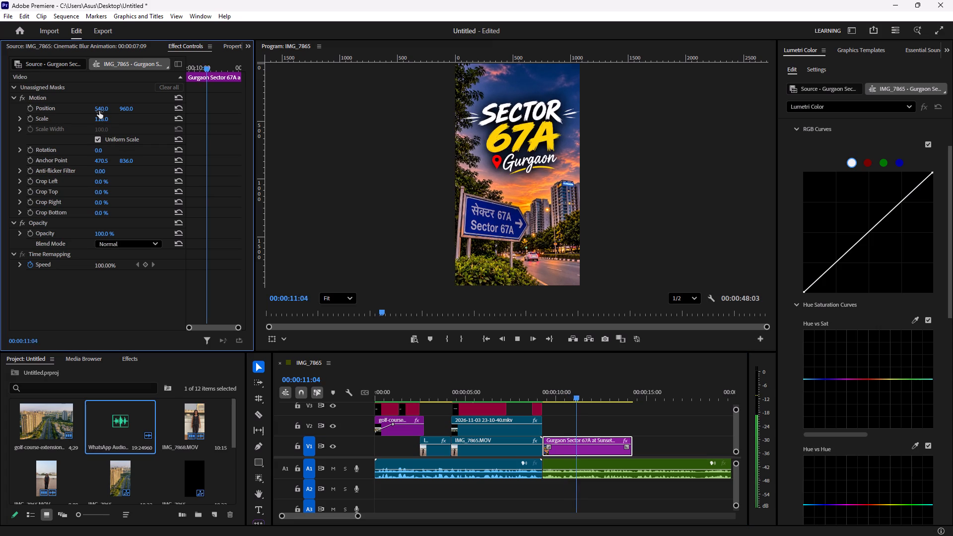
pyautogui.press('space')
pyautogui.press('space')
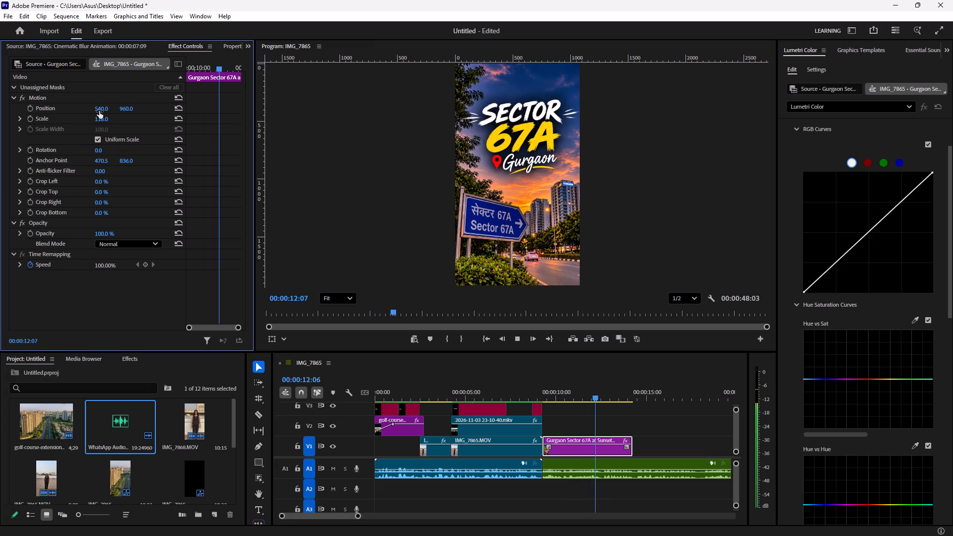
pyautogui.press('space')
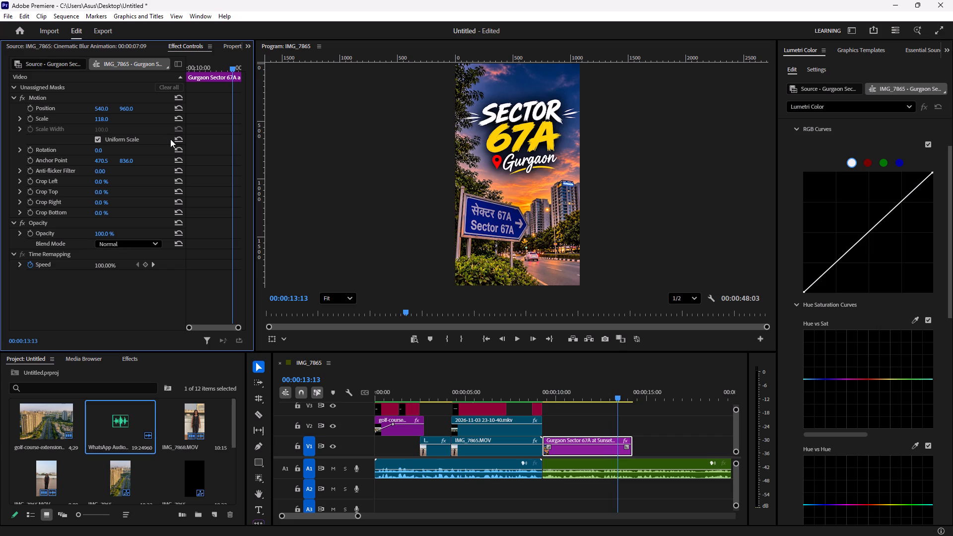
# Go back to 00:00:09:15, near the start of the Sunset image, and select that clip.
pyautogui.moveTo(618, 398); pyautogui.dragTo(549, 408)
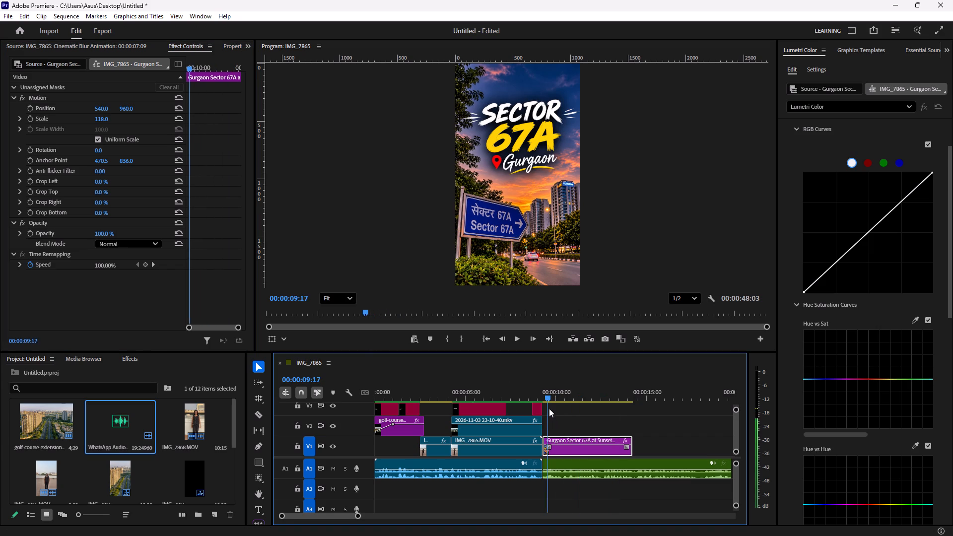
pyautogui.moveTo(549, 408); pyautogui.dragTo(547, 409)
pyautogui.click(573, 450)
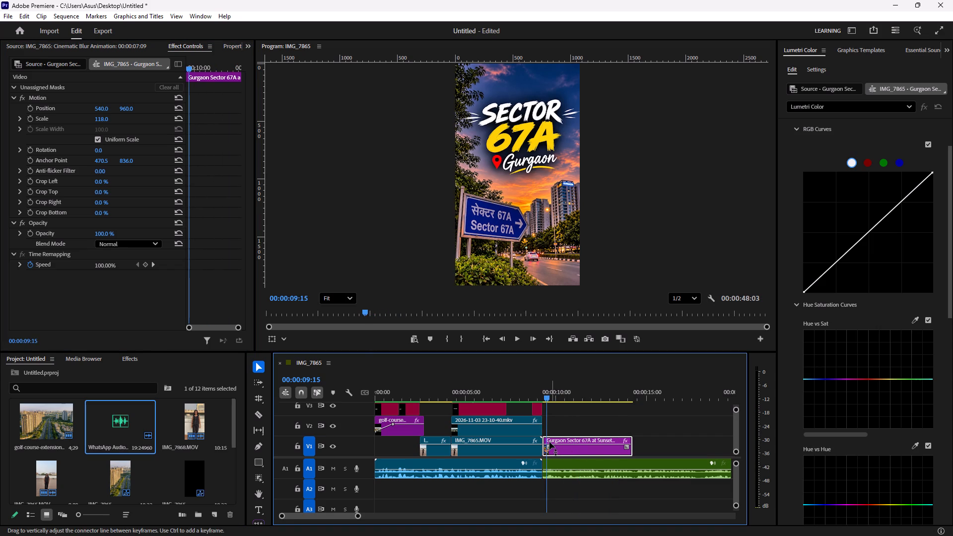
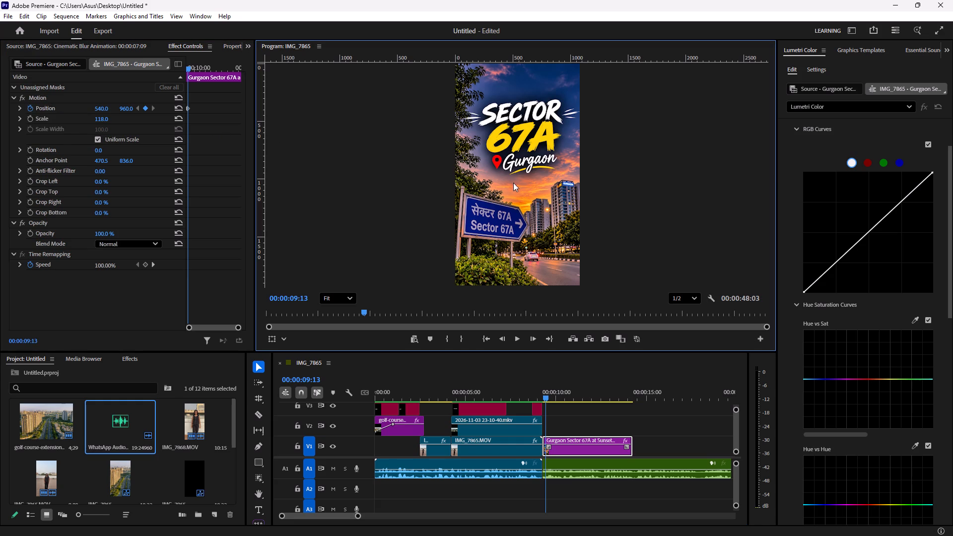
pyautogui.moveTo(513, 183); pyautogui.dragTo(533, 187)
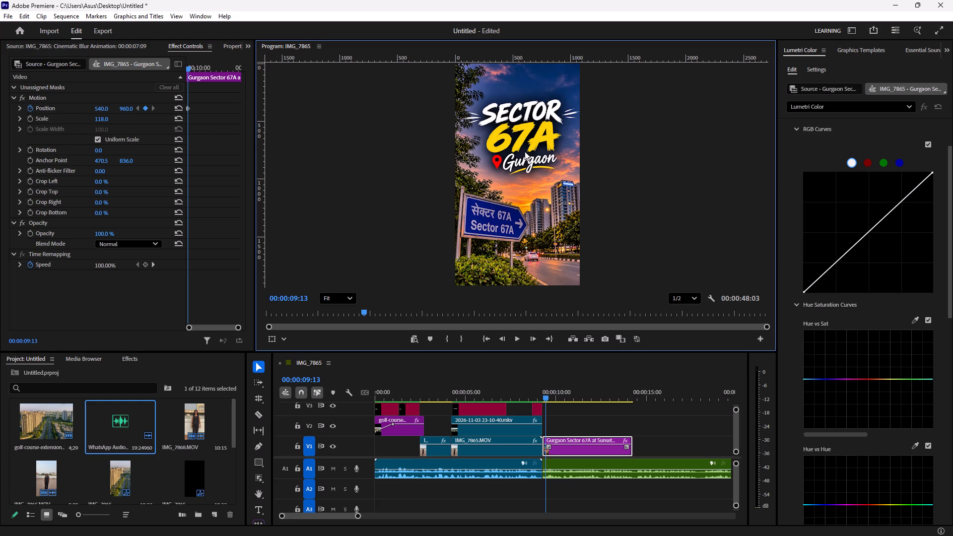
pyautogui.doubleClick(525, 152)
pyautogui.moveTo(525, 150); pyautogui.dragTo(596, 175)
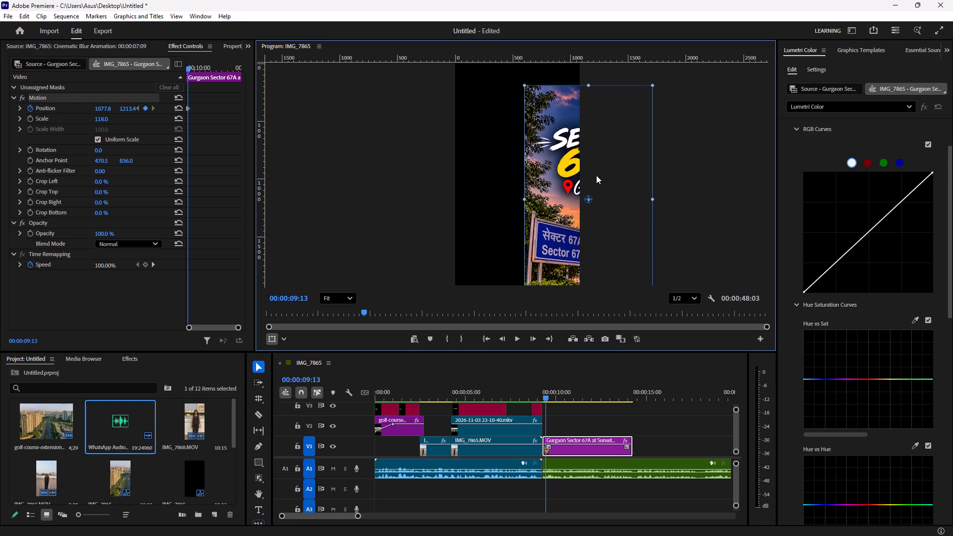
pyautogui.moveTo(596, 175); pyautogui.dragTo(665, 164)
# At 00:00:10:01, bring the Sunset image back over the frame with a position keyframe at about 544, 913.
pyautogui.moveTo(545, 397); pyautogui.dragTo(559, 399)
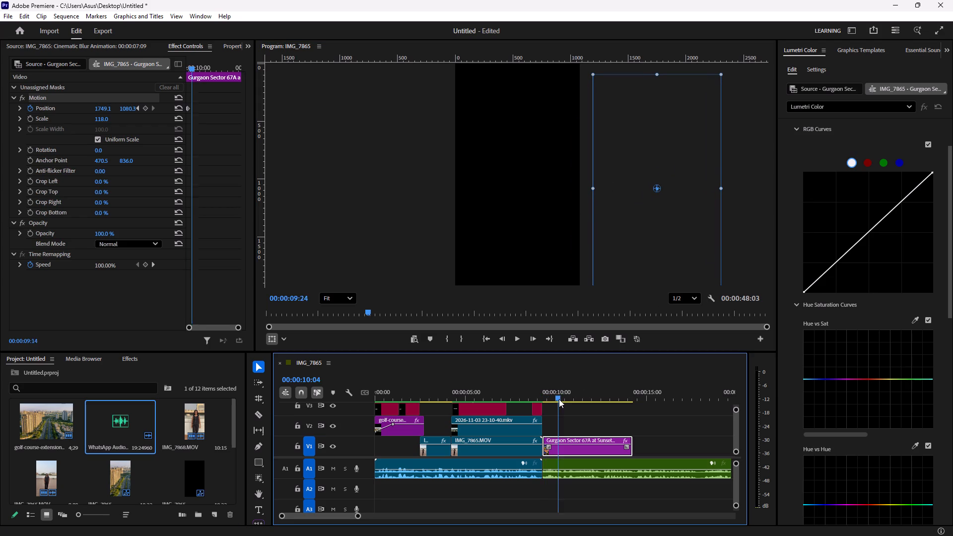
pyautogui.moveTo(559, 399); pyautogui.dragTo(556, 402)
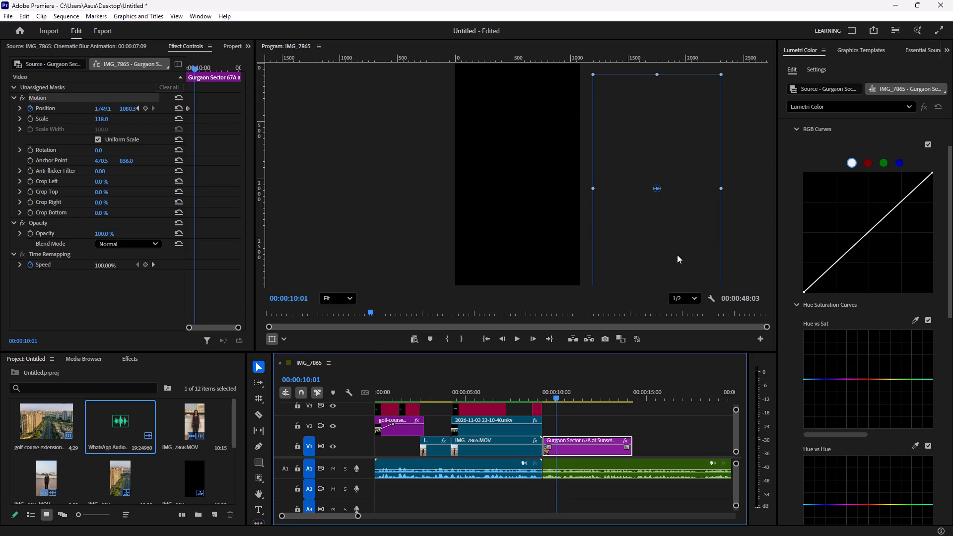
pyautogui.moveTo(677, 243); pyautogui.dragTo(548, 222)
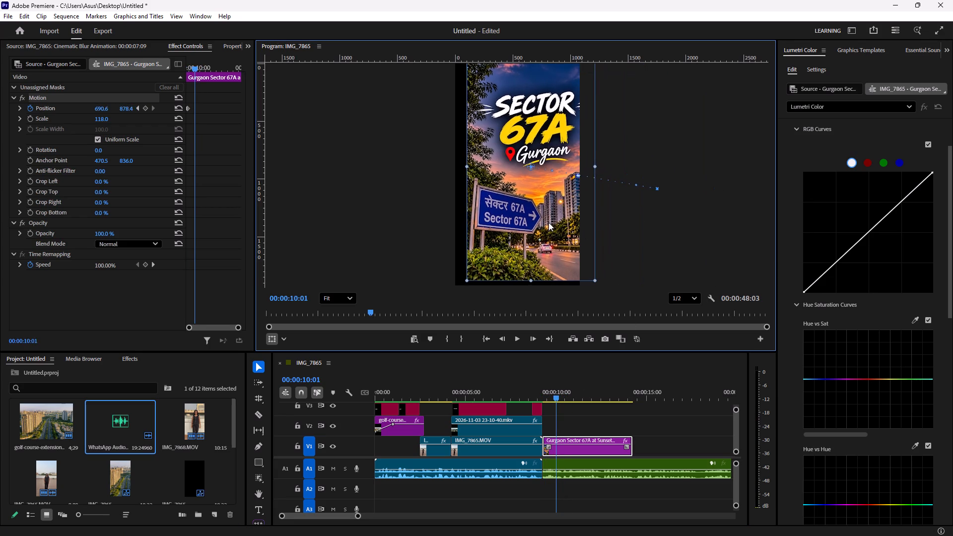
pyautogui.moveTo(548, 222); pyautogui.dragTo(538, 224)
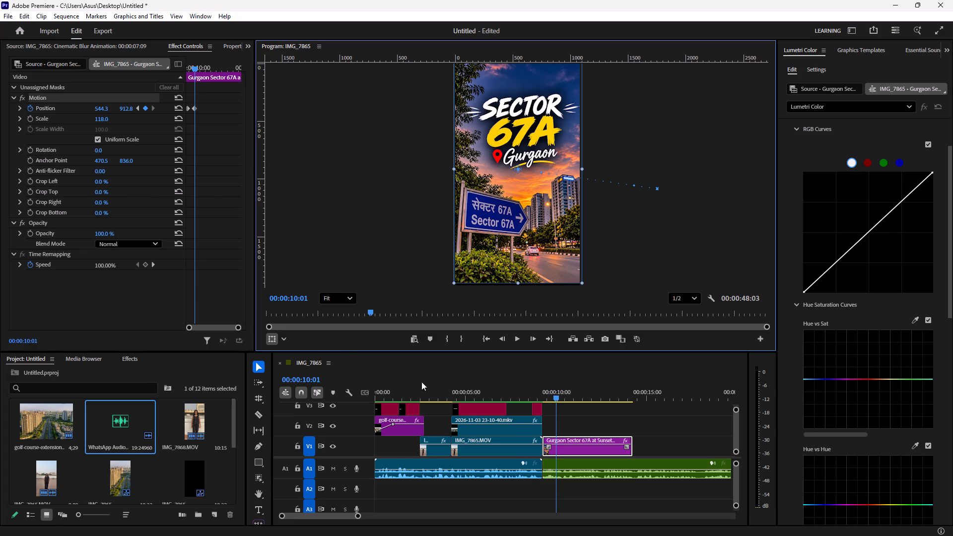
# Start Scale keyframing at 00:00:10:01, enlarge the Sunset image to about 218.7 and reposition it to about 54, 376, framing the towers.
pyautogui.click(29, 120)
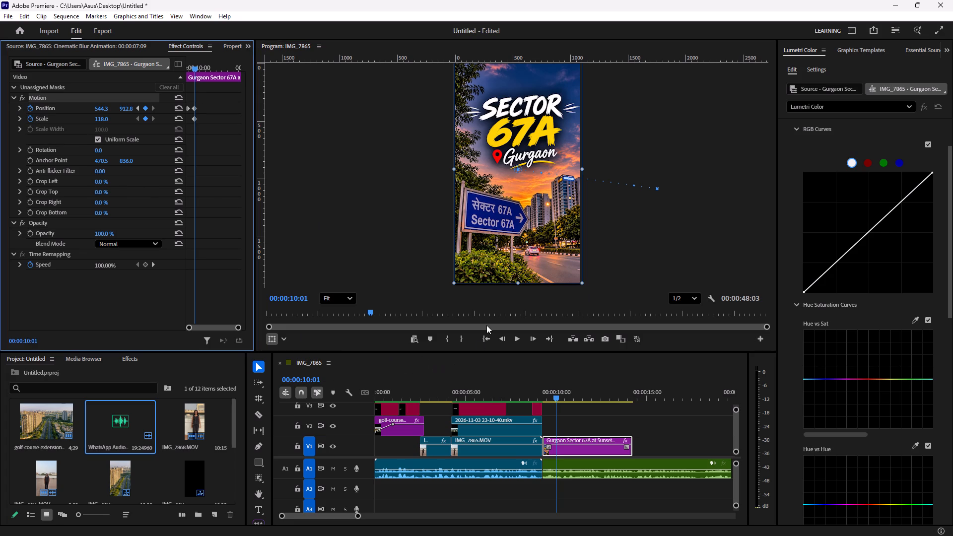
pyautogui.moveTo(518, 246); pyautogui.dragTo(508, 241)
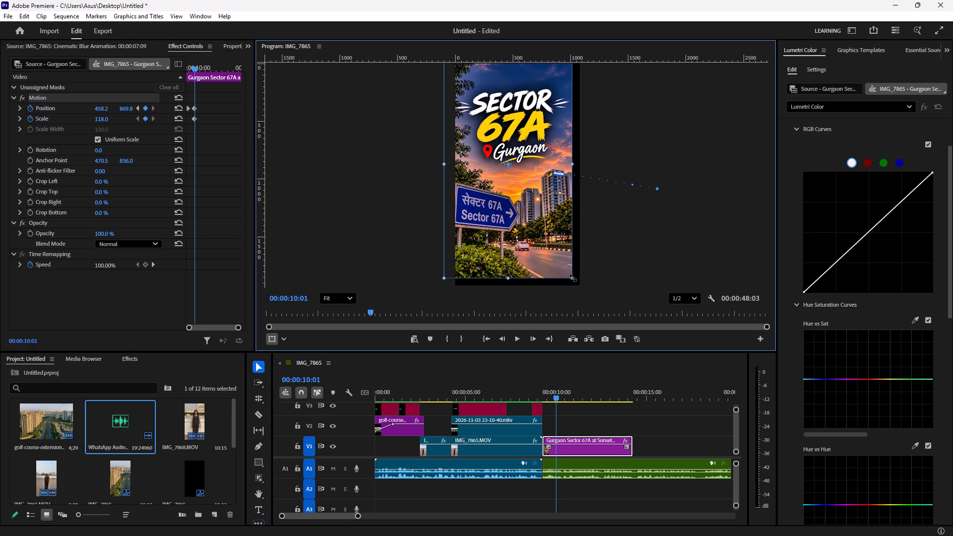
pyautogui.moveTo(573, 278); pyautogui.dragTo(624, 309)
pyautogui.moveTo(549, 253); pyautogui.dragTo(533, 225)
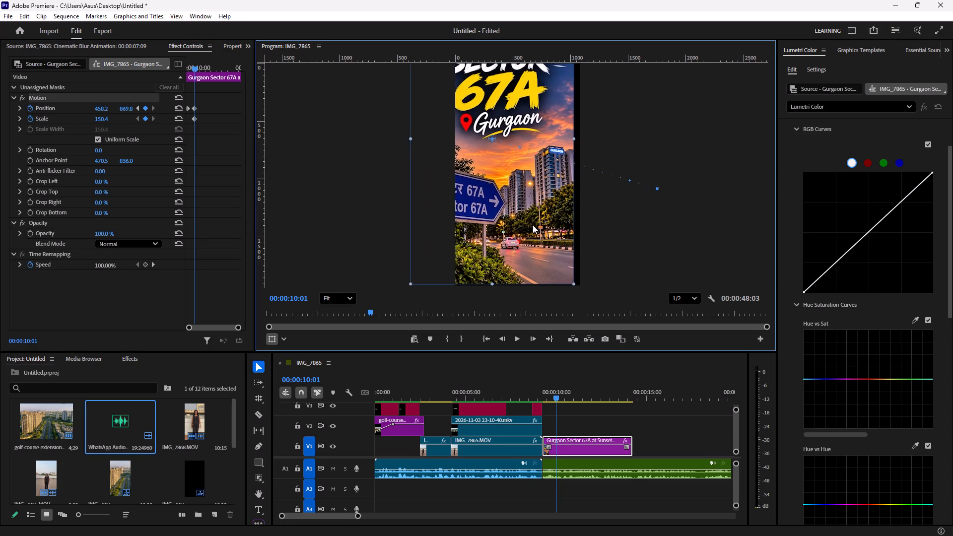
pyautogui.moveTo(533, 225); pyautogui.dragTo(522, 214)
pyautogui.click(561, 269)
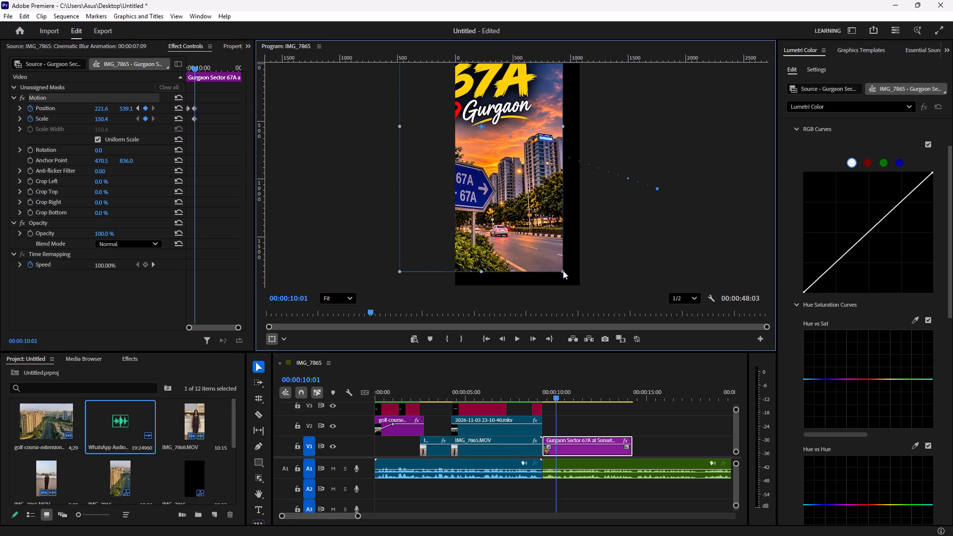
pyautogui.moveTo(563, 272); pyautogui.dragTo(545, 269)
pyautogui.moveTo(545, 270); pyautogui.dragTo(584, 304)
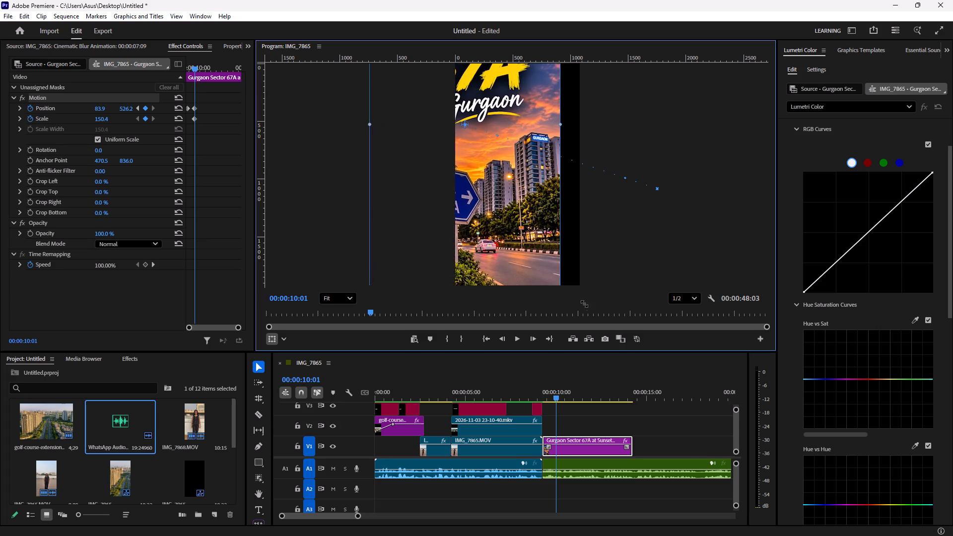
pyautogui.moveTo(584, 304); pyautogui.dragTo(610, 338)
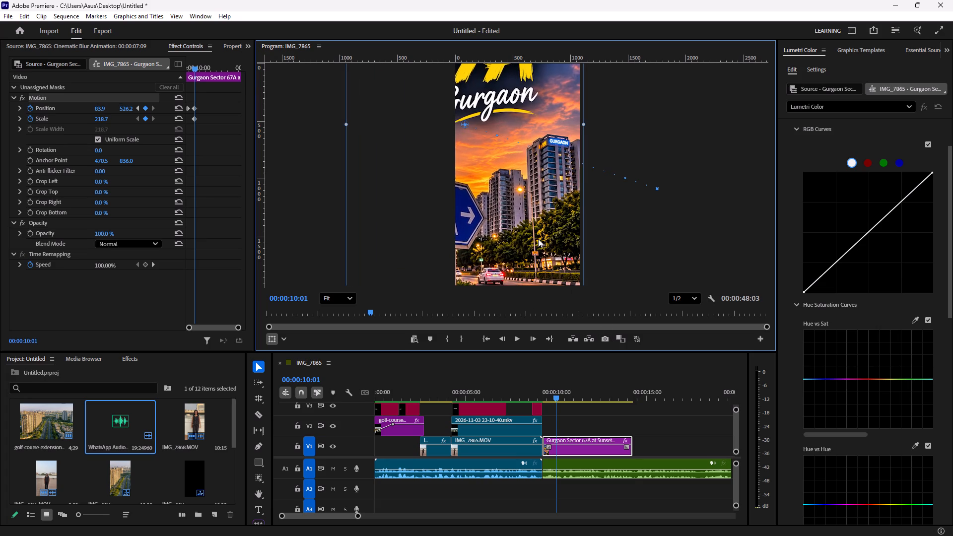
pyautogui.moveTo(538, 239); pyautogui.dragTo(535, 221)
# At 00:00:11:12, keyframe the Sunset image zoomed out to scale 117.7 with its position at about 538, 410.
pyautogui.moveTo(558, 399); pyautogui.dragTo(562, 400)
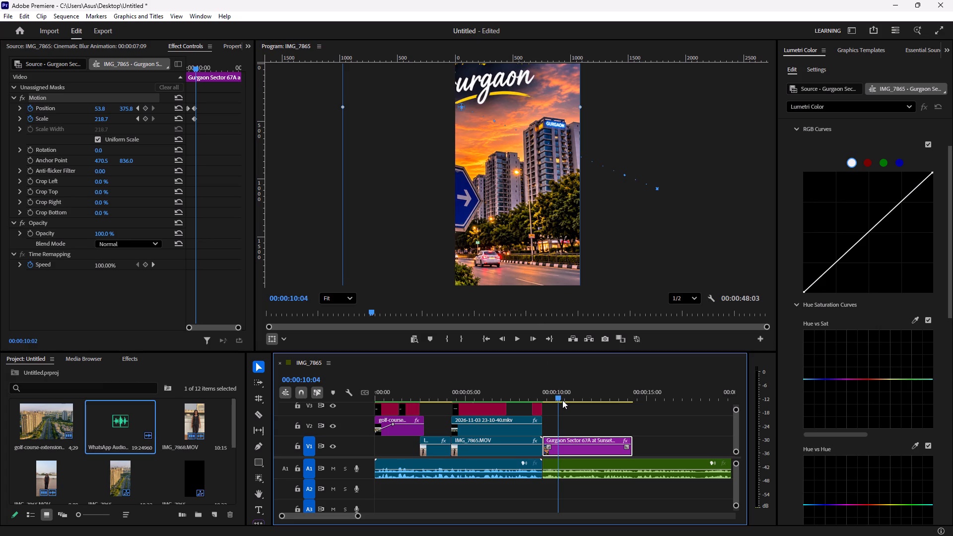
pyautogui.moveTo(562, 400); pyautogui.dragTo(584, 402)
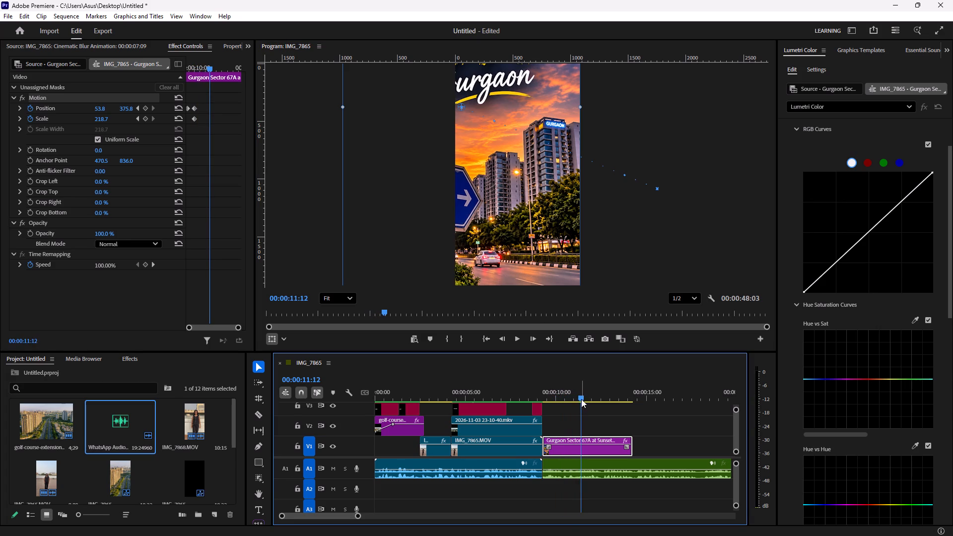
pyautogui.moveTo(523, 232); pyautogui.dragTo(544, 236)
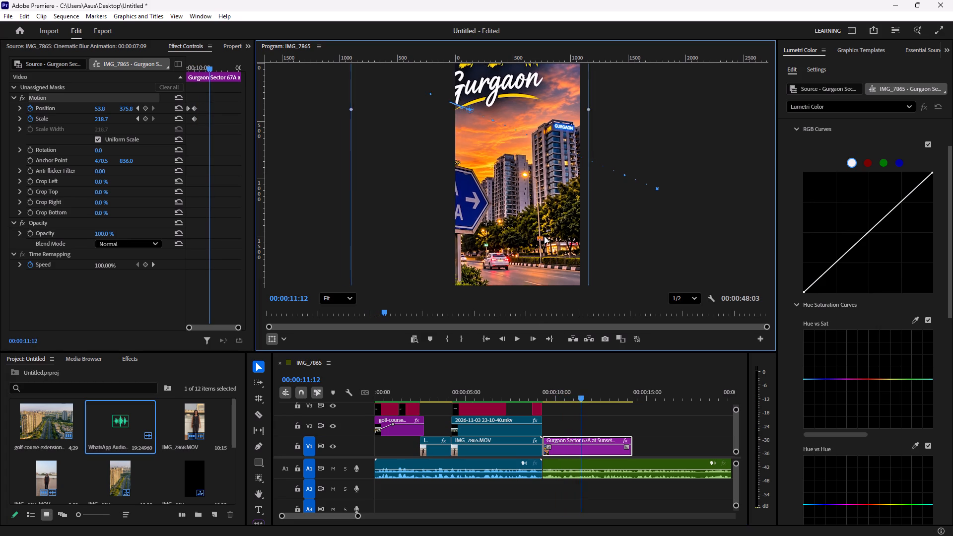
pyautogui.moveTo(544, 236); pyautogui.dragTo(588, 230)
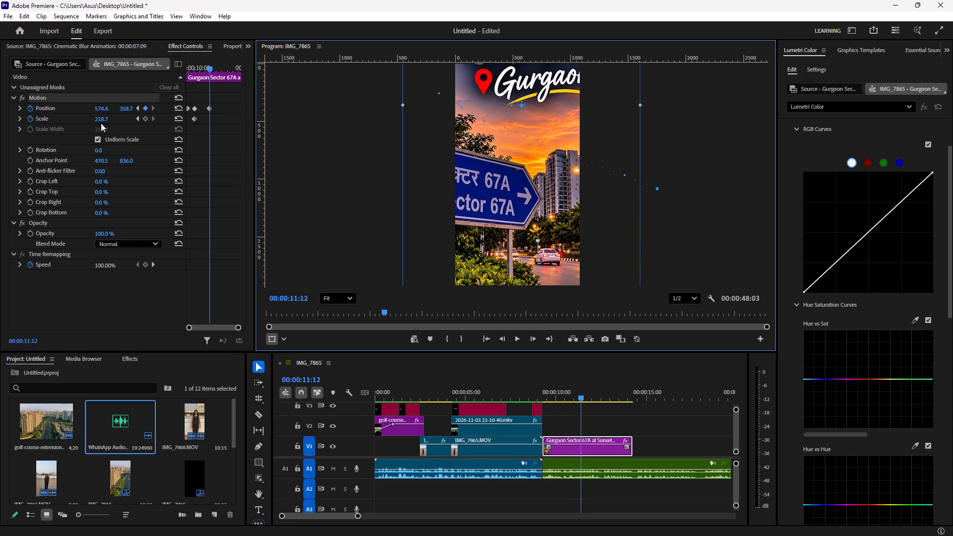
pyautogui.moveTo(97, 119); pyautogui.dragTo(107, 150)
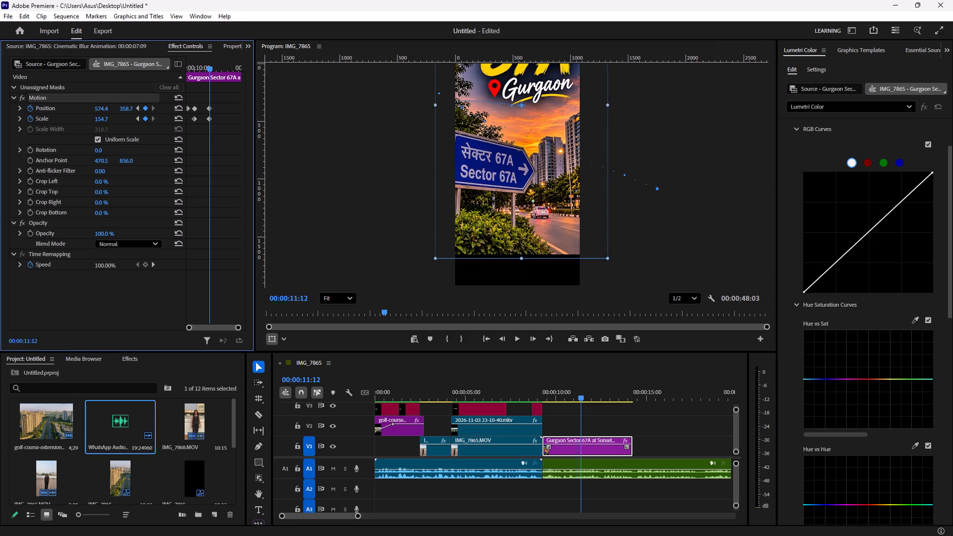
pyautogui.moveTo(107, 150); pyautogui.dragTo(111, 163)
pyautogui.moveTo(515, 172); pyautogui.dragTo(483, 178)
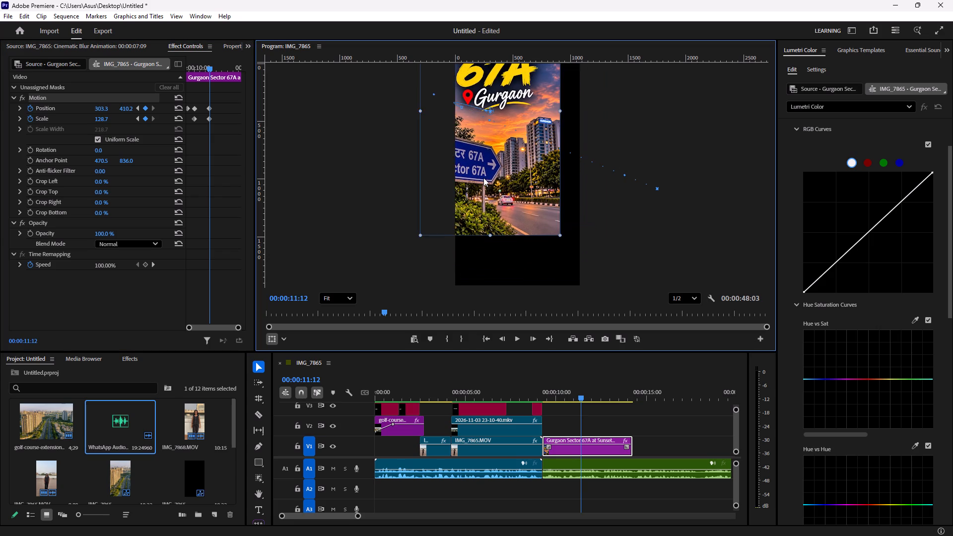
pyautogui.moveTo(483, 178); pyautogui.dragTo(510, 177)
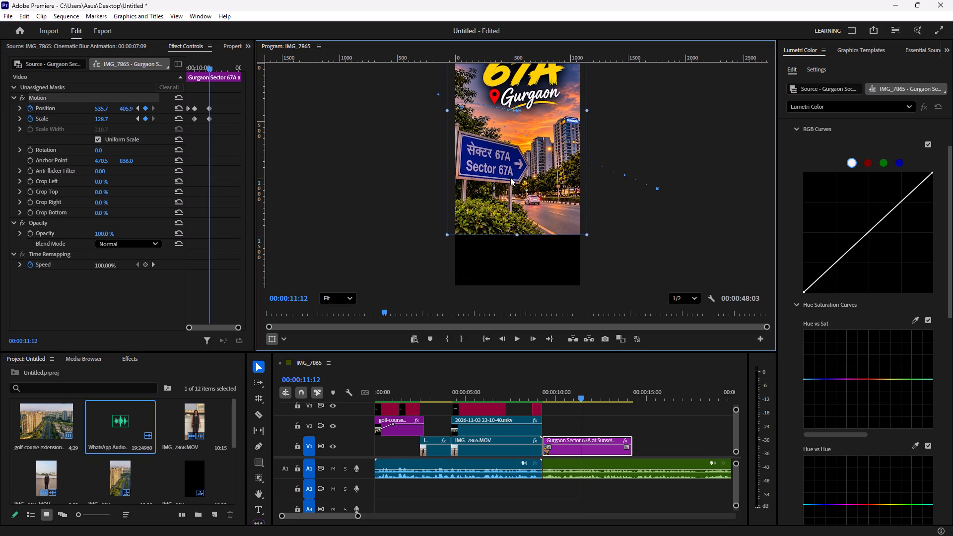
pyautogui.moveTo(510, 177); pyautogui.dragTo(510, 178)
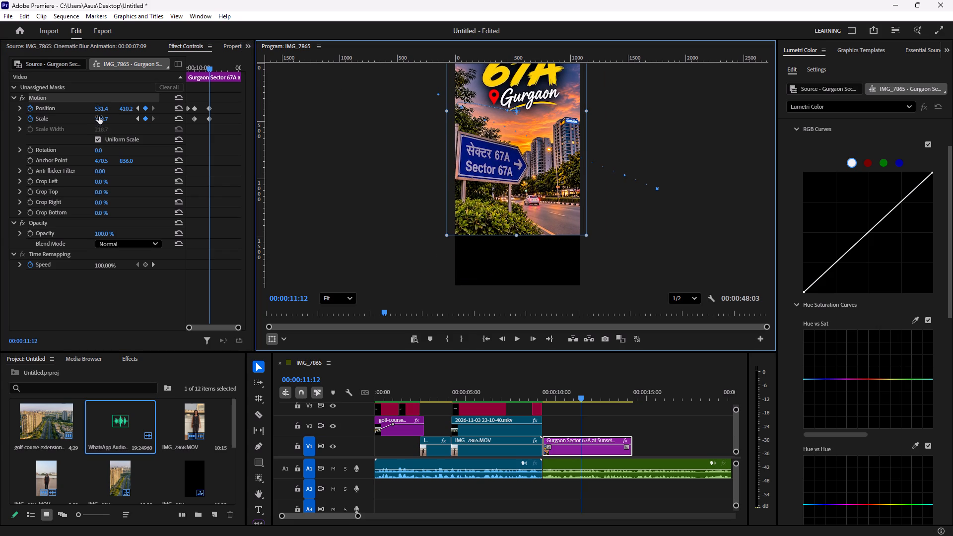
pyautogui.moveTo(99, 117); pyautogui.dragTo(102, 129)
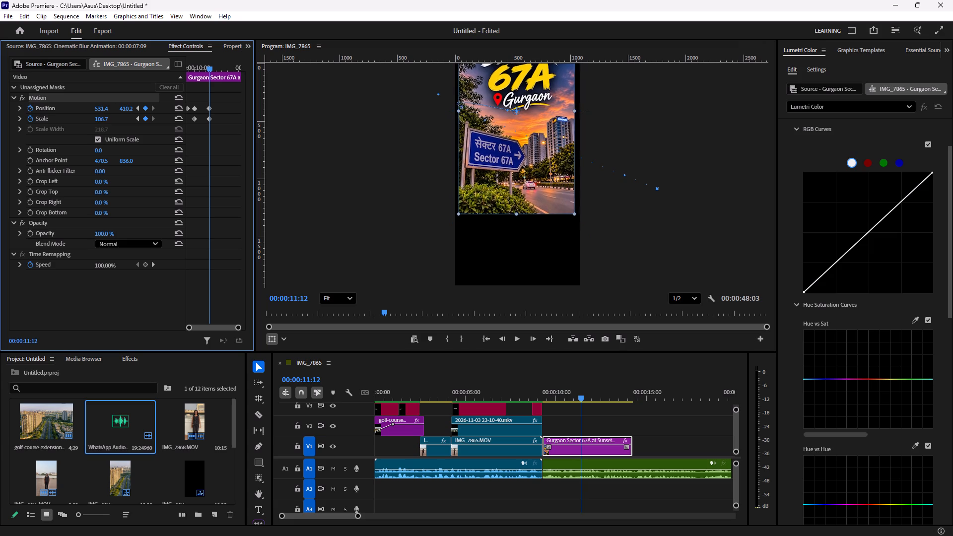
pyautogui.moveTo(102, 129); pyautogui.dragTo(104, 122)
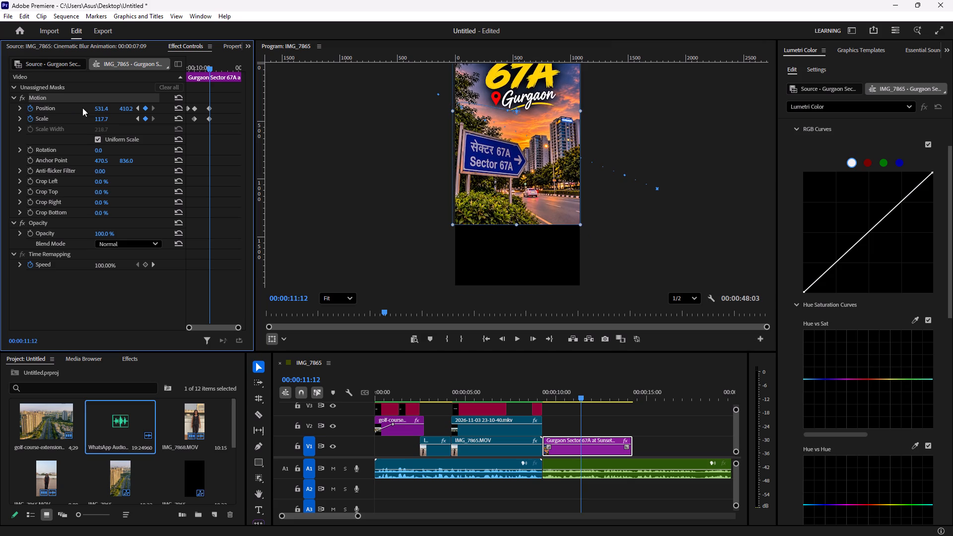
pyautogui.click(100, 108)
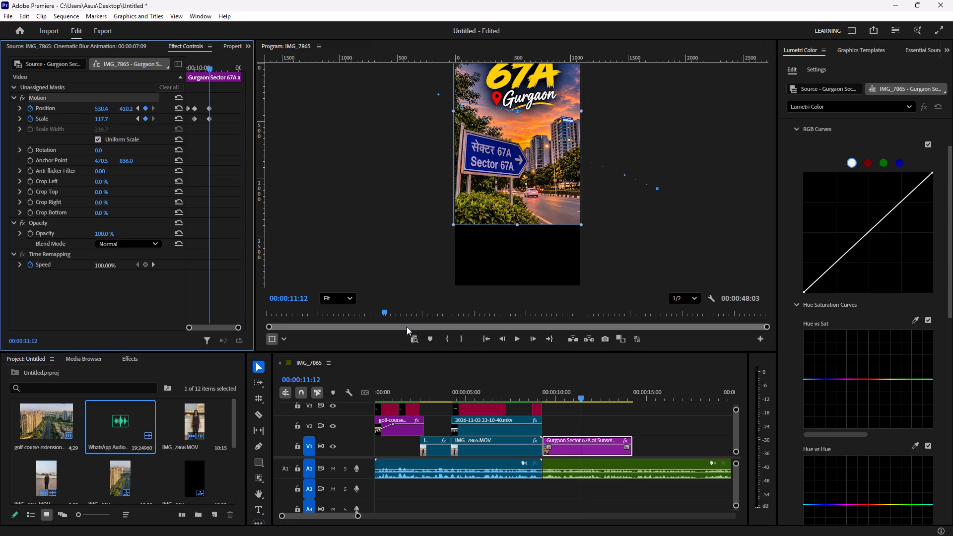
# At 00:00:12:03, keyframe the Sunset image at scale 118.7 and position 535.4, 957.2 so it fills the frame.
pyautogui.moveTo(581, 398); pyautogui.dragTo(600, 403)
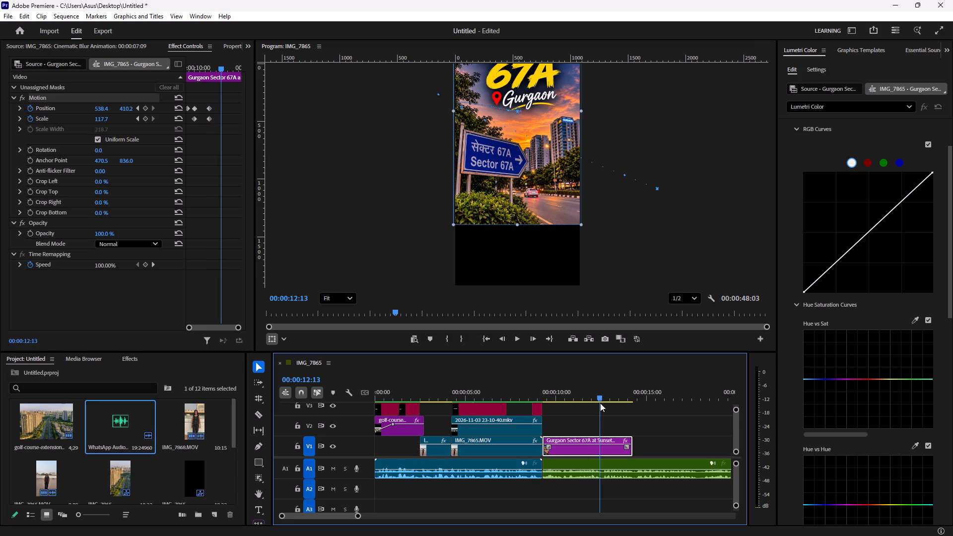
pyautogui.moveTo(600, 403); pyautogui.dragTo(594, 403)
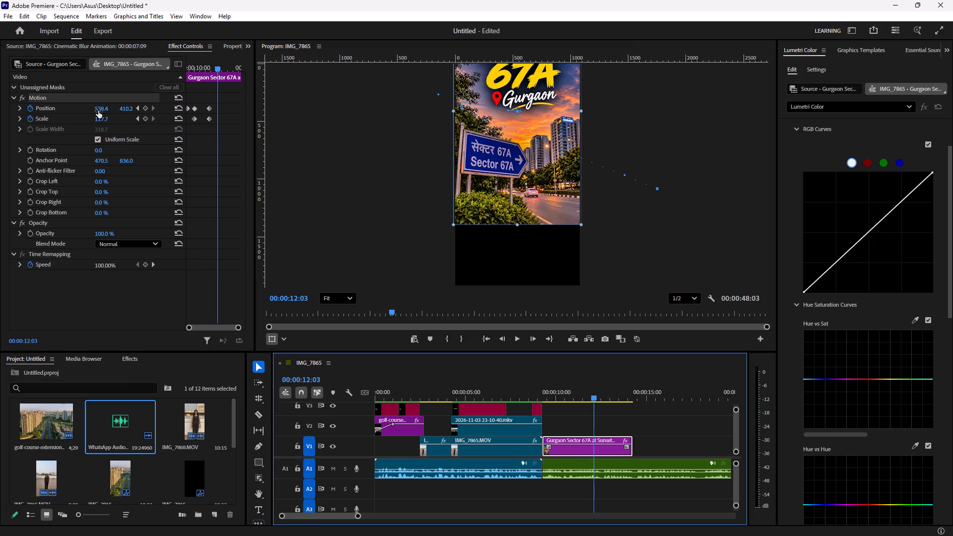
pyautogui.moveTo(98, 111); pyautogui.dragTo(104, 109)
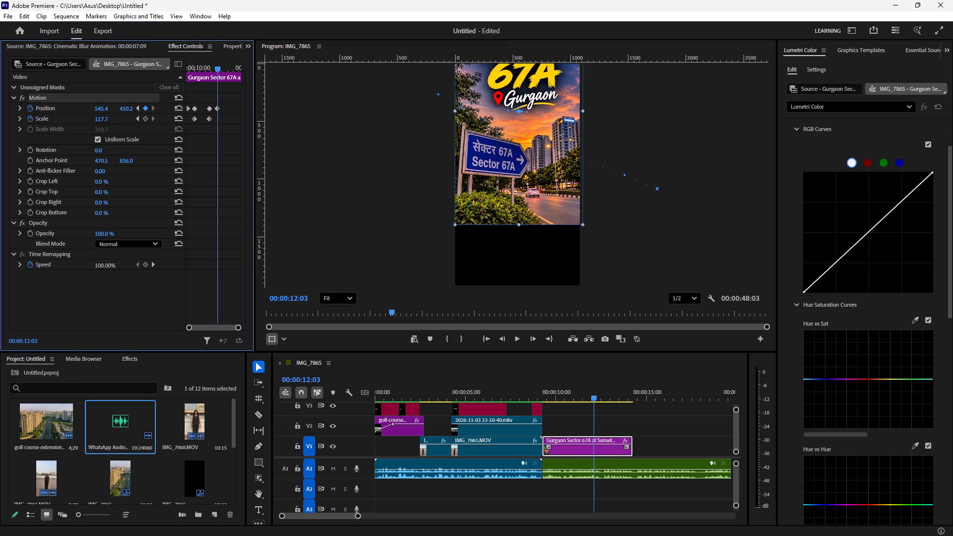
pyautogui.moveTo(104, 109); pyautogui.dragTo(104, 111)
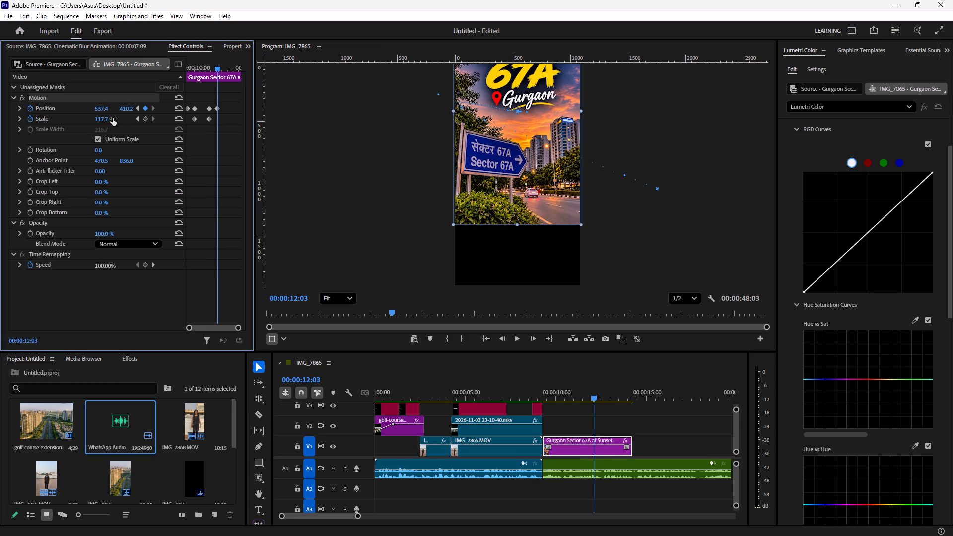
pyautogui.click(103, 118)
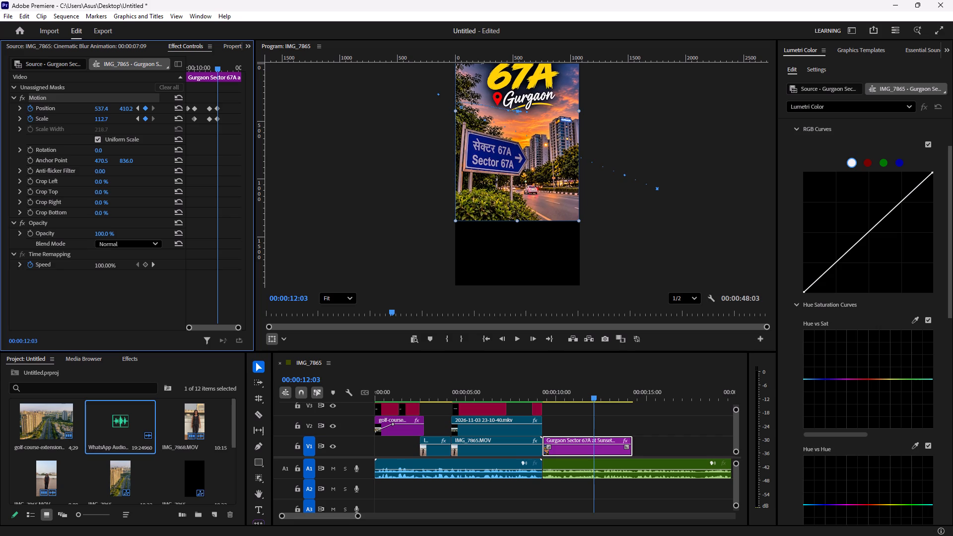
pyautogui.click(97, 110)
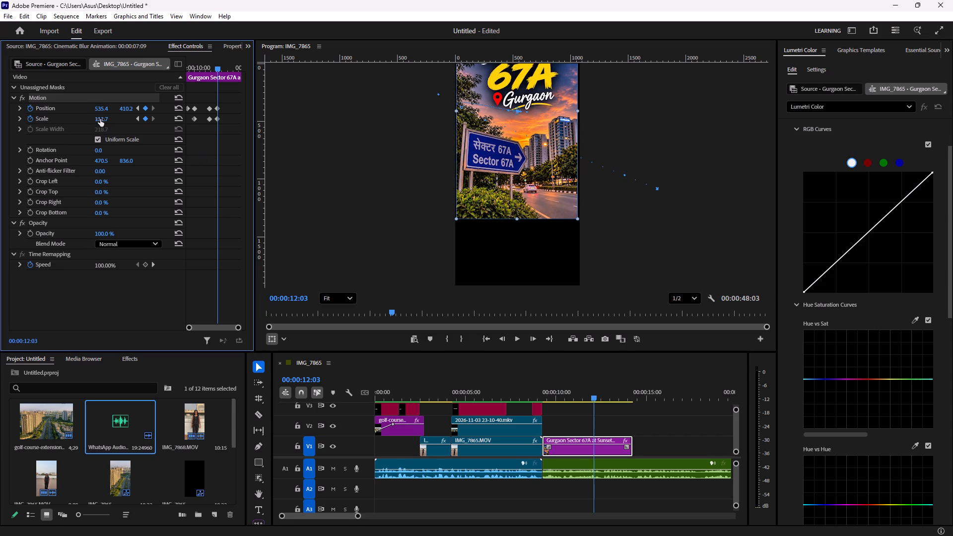
pyautogui.click(100, 119)
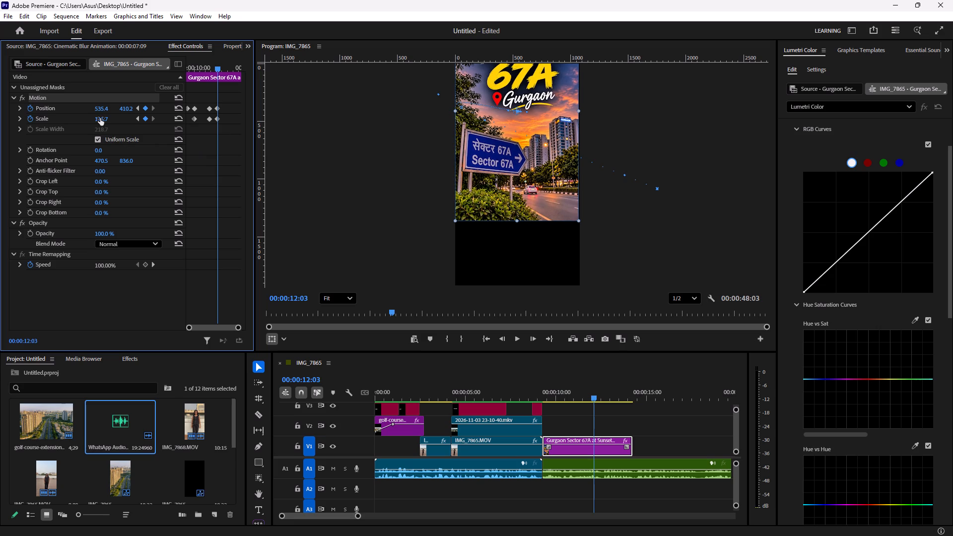
pyautogui.moveTo(128, 110); pyautogui.dragTo(136, 16)
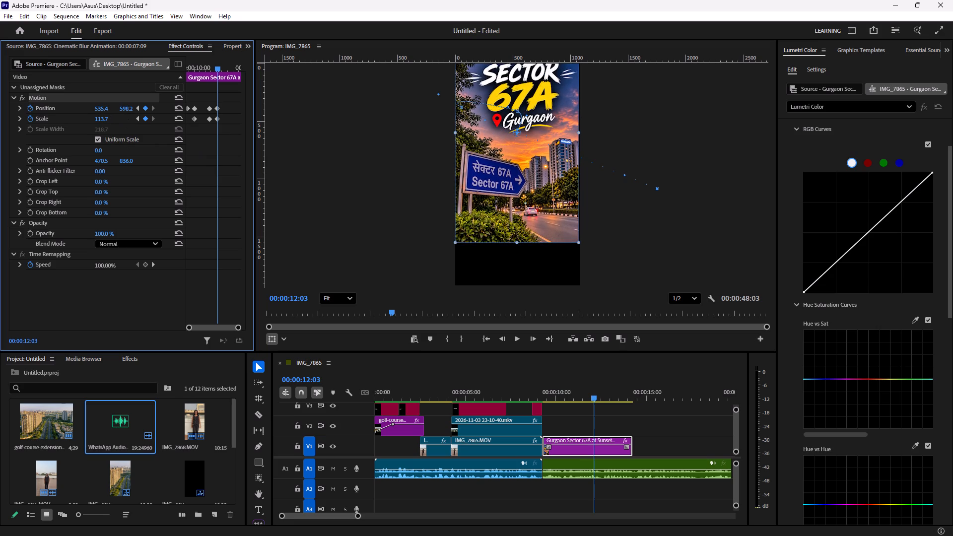
pyautogui.moveTo(136, 16); pyautogui.dragTo(120, 63)
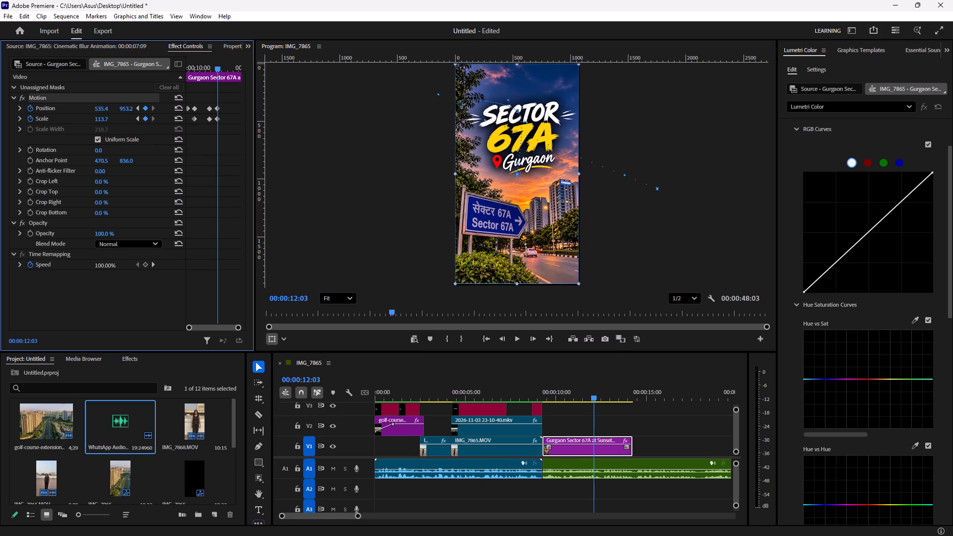
pyautogui.moveTo(120, 63); pyautogui.dragTo(120, 61)
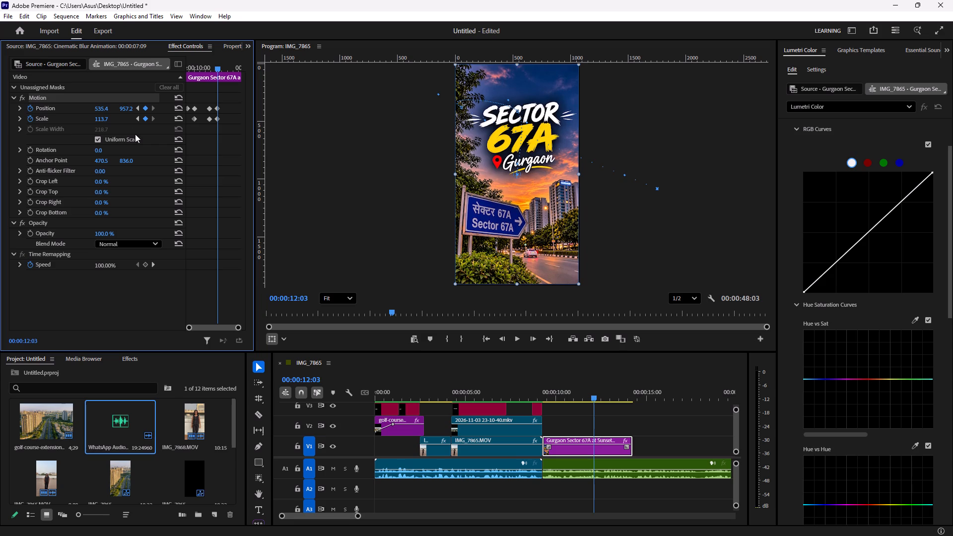
pyautogui.click(100, 118)
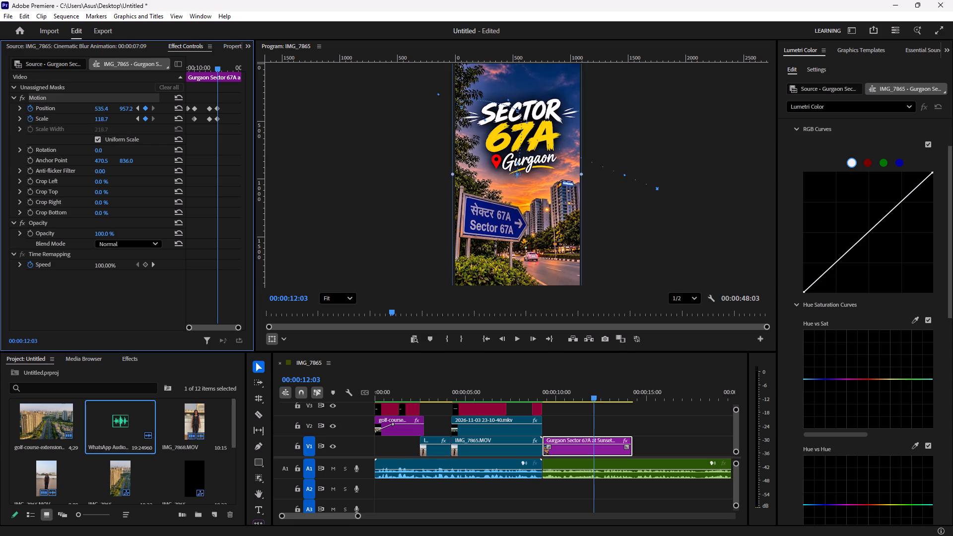
# Play back the Sunset image's slide-and-zoom animation several times from about 00:00:09, checking its motion against the voiceover.
pyautogui.click(367, 231)
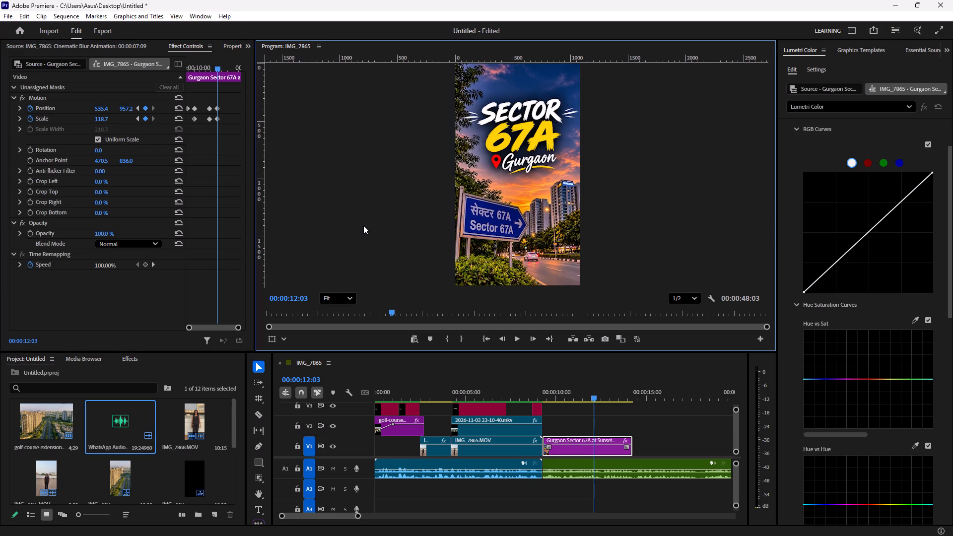
pyautogui.moveTo(594, 399); pyautogui.dragTo(542, 412)
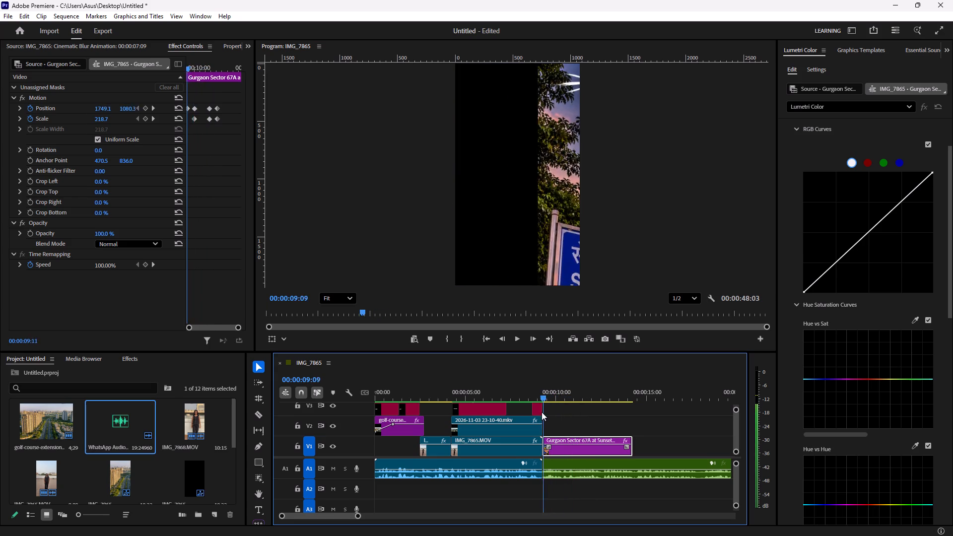
pyautogui.moveTo(542, 412); pyautogui.dragTo(532, 412)
pyautogui.press('space')
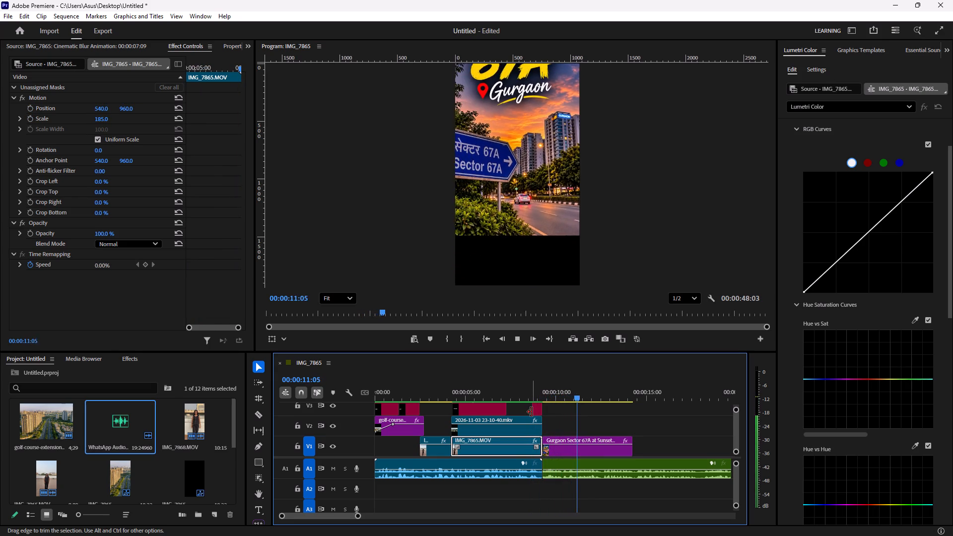
pyautogui.press('space')
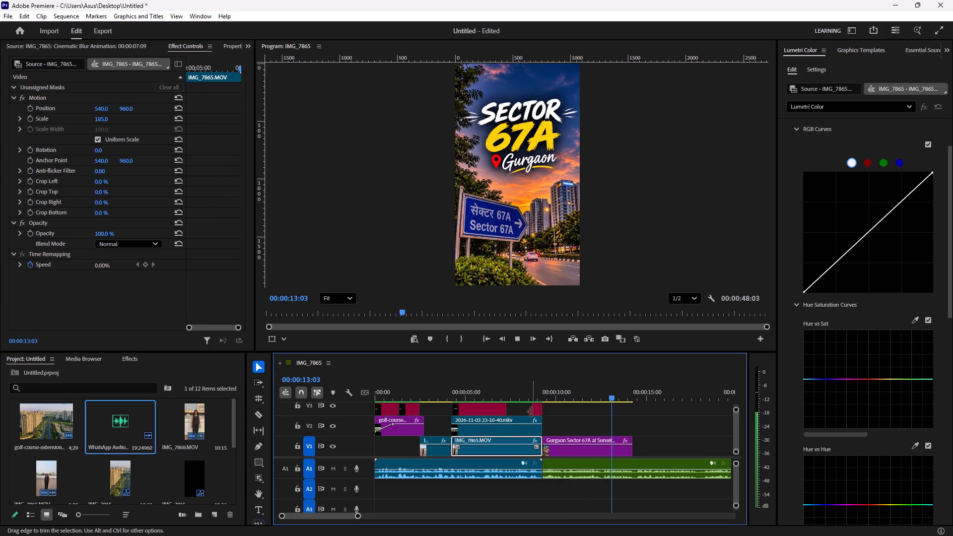
pyautogui.press('space')
pyautogui.press('space')
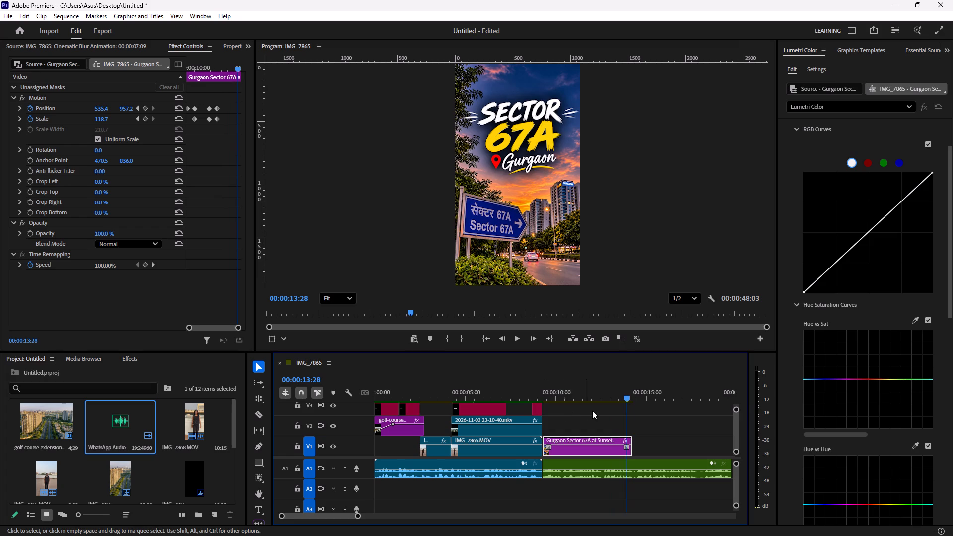
pyautogui.press('space')
pyautogui.press('space')
pyautogui.moveTo(636, 400); pyautogui.dragTo(584, 412)
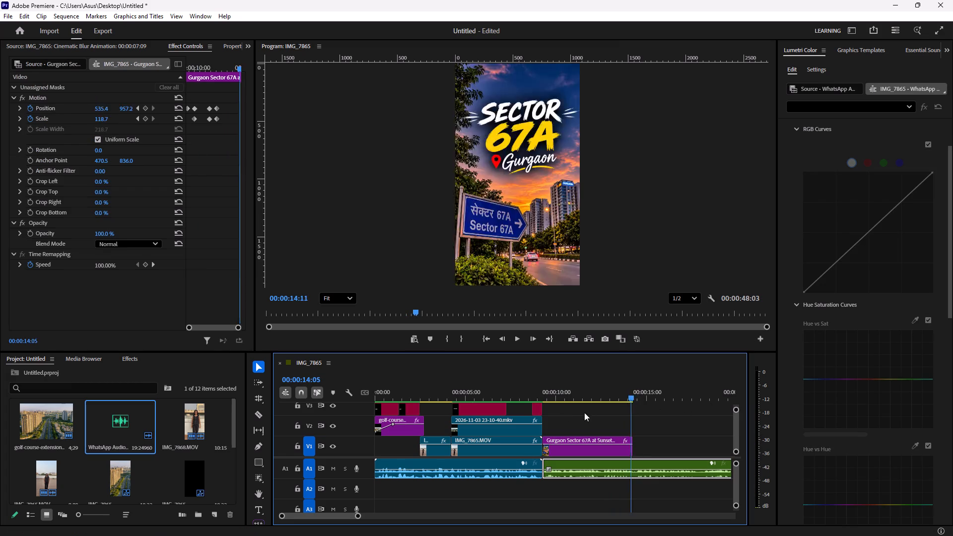
pyautogui.moveTo(584, 412); pyautogui.dragTo(555, 415)
pyautogui.press('space')
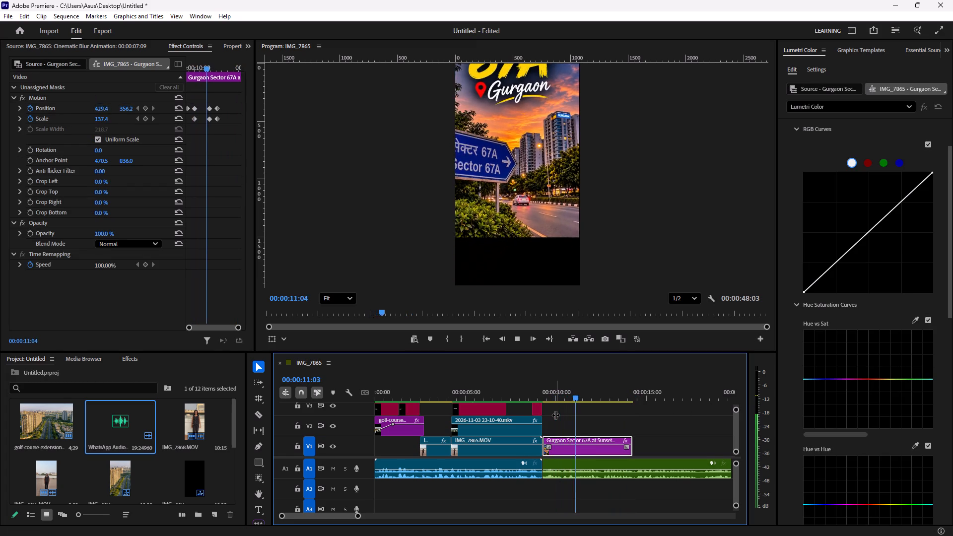
pyautogui.press('space')
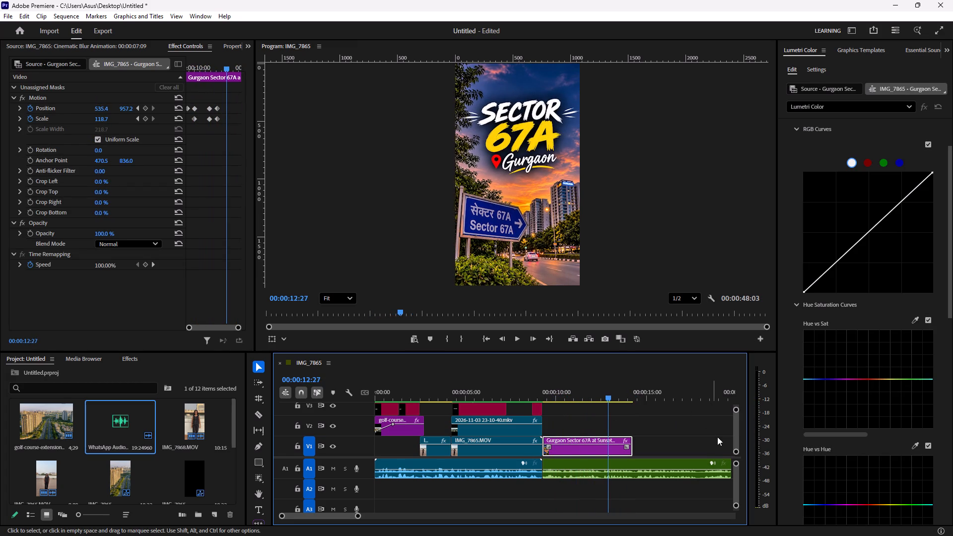
pyautogui.moveTo(608, 403); pyautogui.dragTo(535, 409)
pyautogui.press('space')
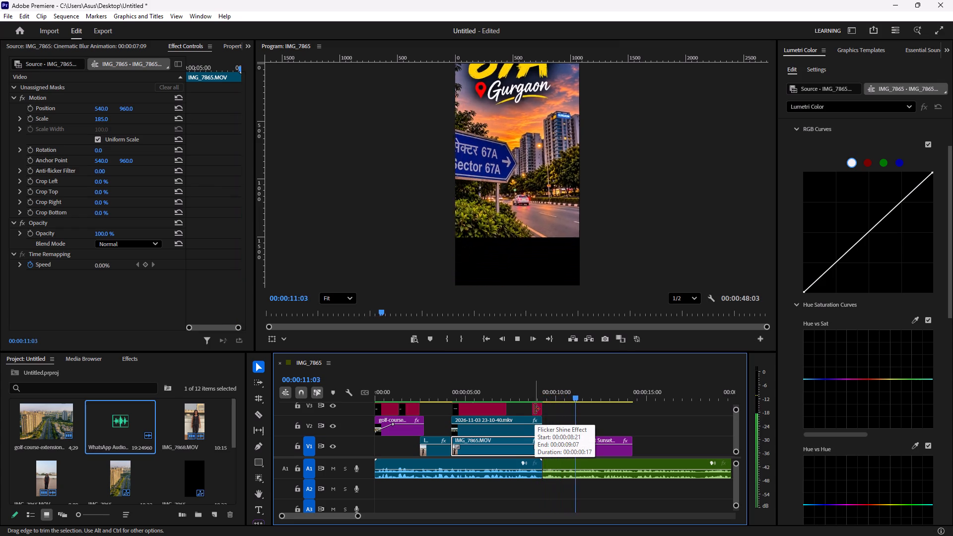
pyautogui.press('space')
# Delete all Position and Scale keyframes from the Gurgaon Sector 67A Sunset clip.
pyautogui.moveTo(580, 400); pyautogui.dragTo(555, 404)
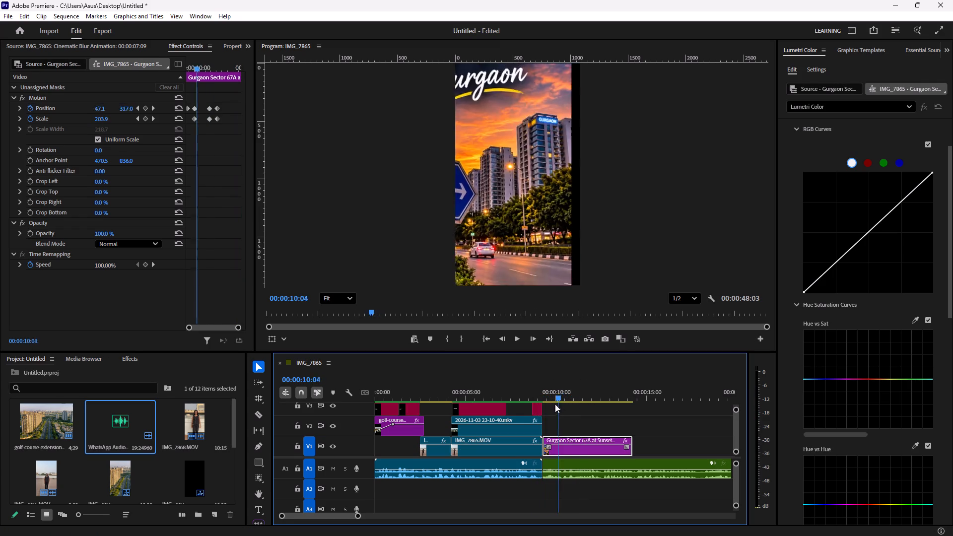
pyautogui.moveTo(555, 404); pyautogui.dragTo(550, 408)
pyautogui.click(566, 435)
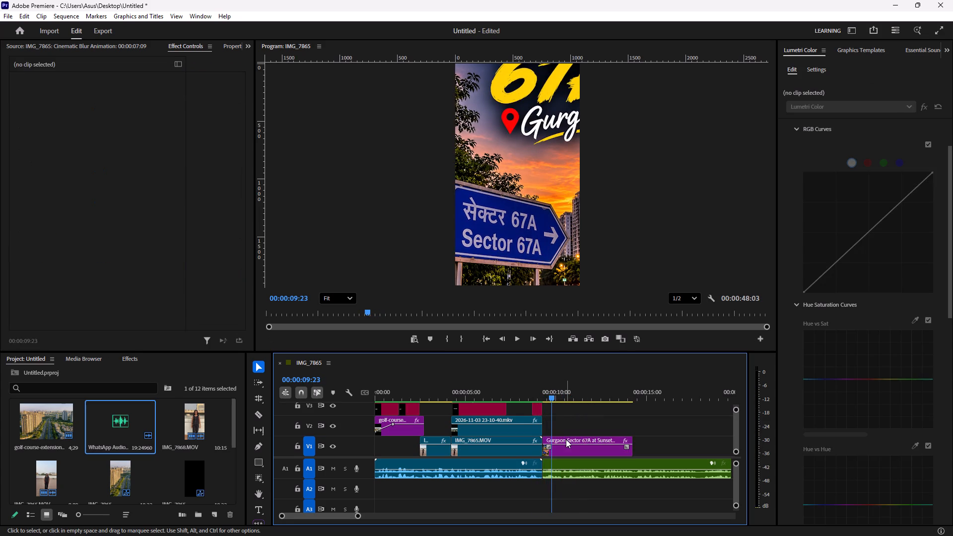
pyautogui.click(564, 439)
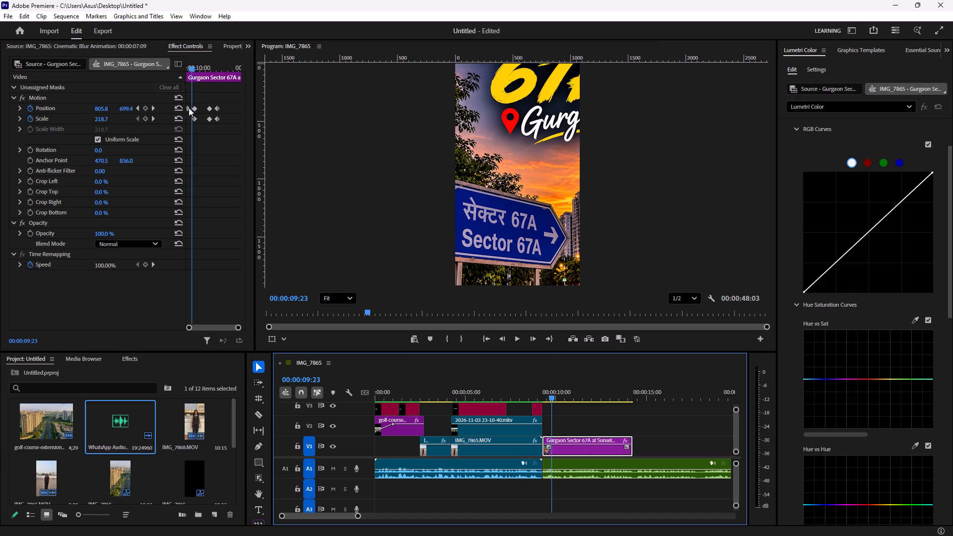
pyautogui.click(188, 108)
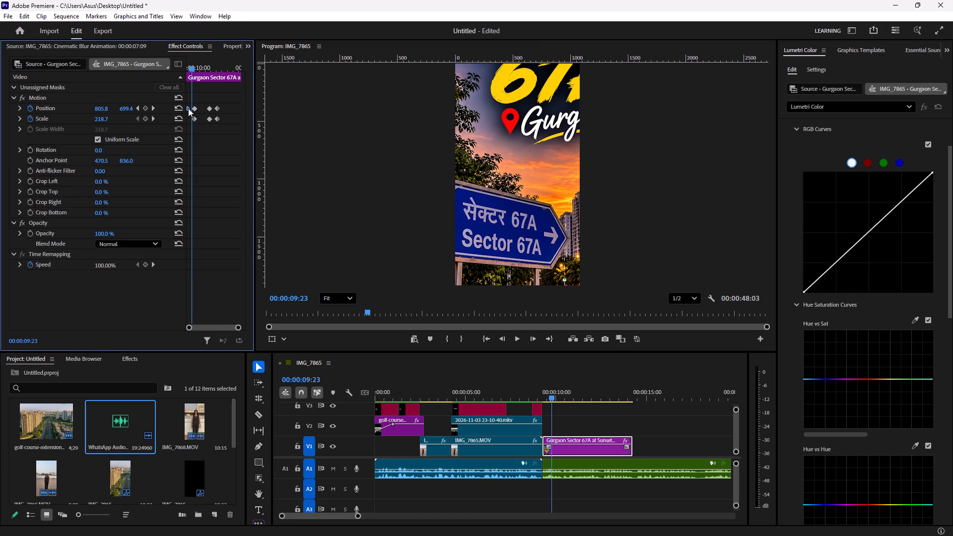
pyautogui.click(553, 398)
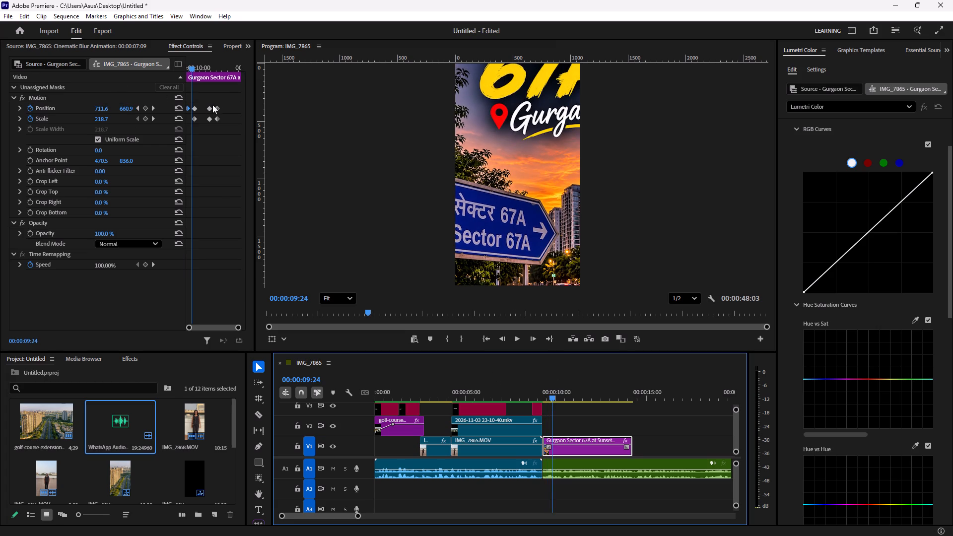
pyautogui.moveTo(224, 94); pyautogui.dragTo(174, 137)
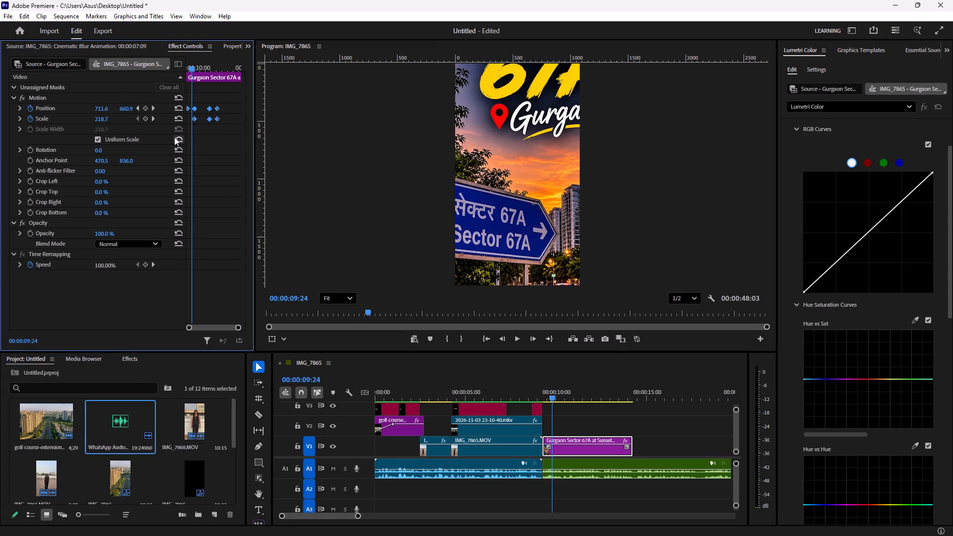
pyautogui.press('BackSpace')
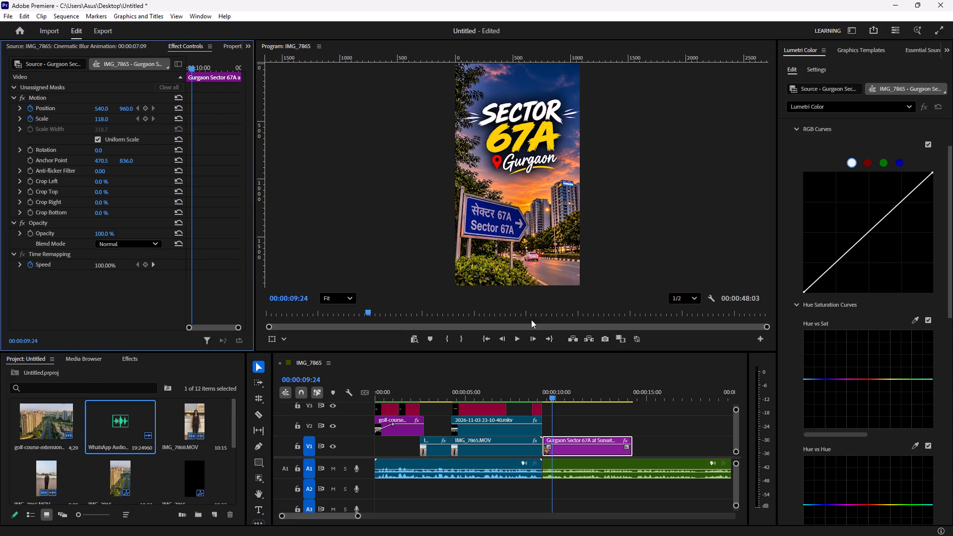
# At 00:00:09:15, restart Position and Scale keyframing on the Sunset image, with first keyframes at 540, 960 and scale 118.
pyautogui.click(551, 398)
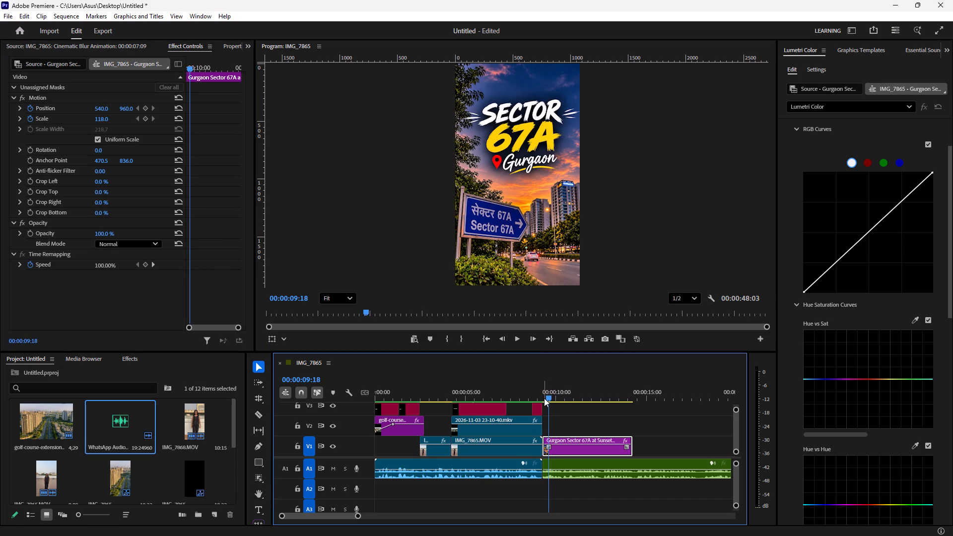
pyautogui.click(548, 401)
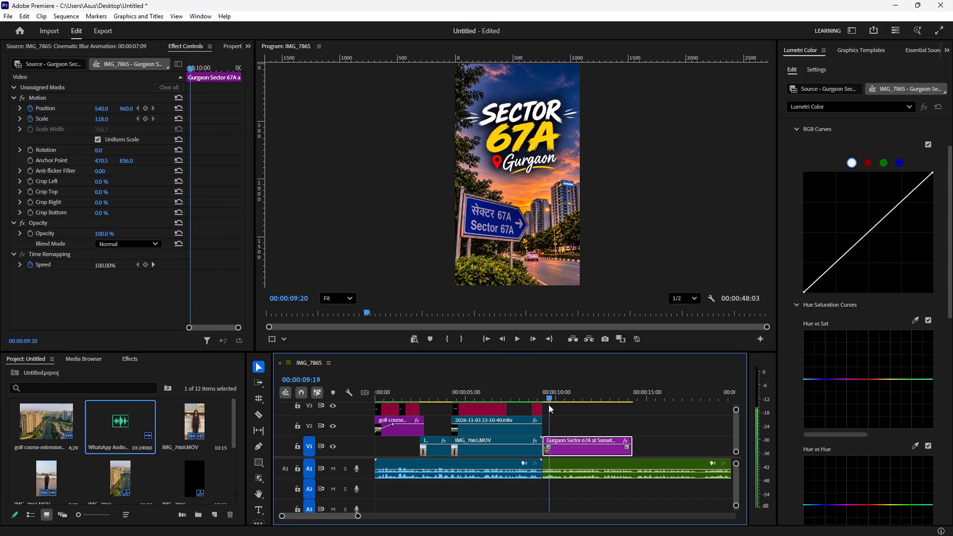
pyautogui.click(31, 108)
pyautogui.click(29, 121)
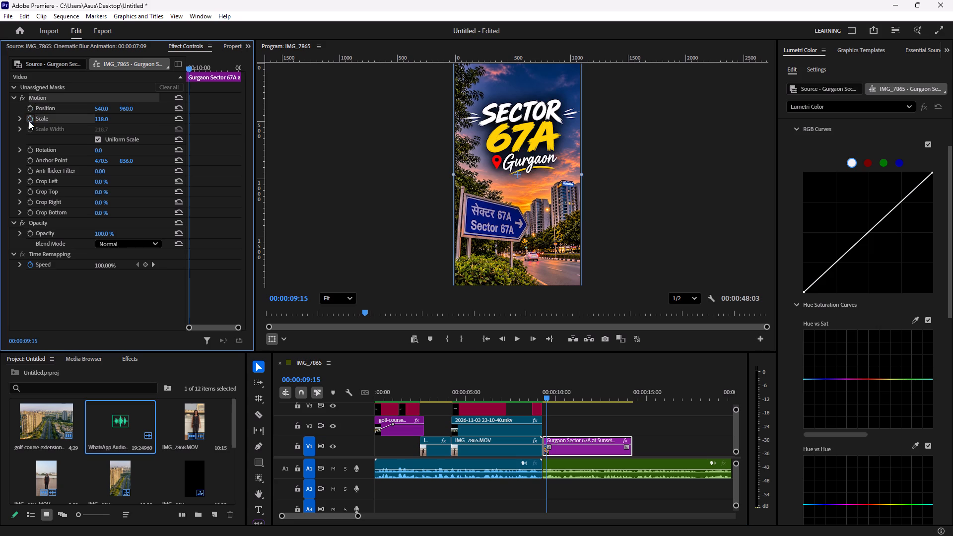
pyautogui.click(29, 109)
pyautogui.click(29, 121)
# Adjust the 00:00:09:15 keyframes to scale 204 and position 113, 210, framing the Sunset image's towers and road.
pyautogui.moveTo(99, 107); pyautogui.dragTo(101, 111)
pyautogui.moveTo(101, 111); pyautogui.dragTo(134, 235)
pyautogui.moveTo(101, 119); pyautogui.dragTo(106, 86)
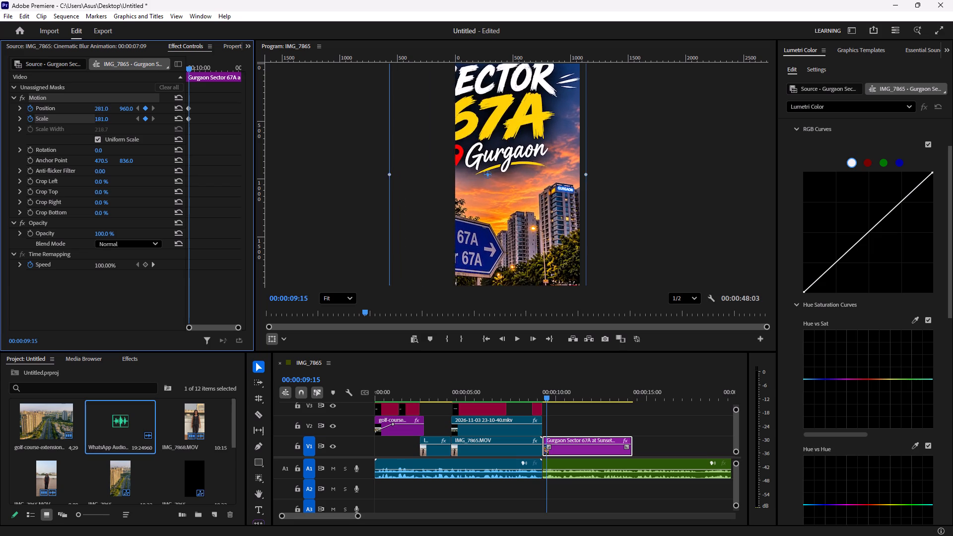
pyautogui.moveTo(106, 86); pyautogui.dragTo(107, 81)
pyautogui.moveTo(128, 110); pyautogui.dragTo(149, 256)
pyautogui.moveTo(101, 109); pyautogui.dragTo(101, 107)
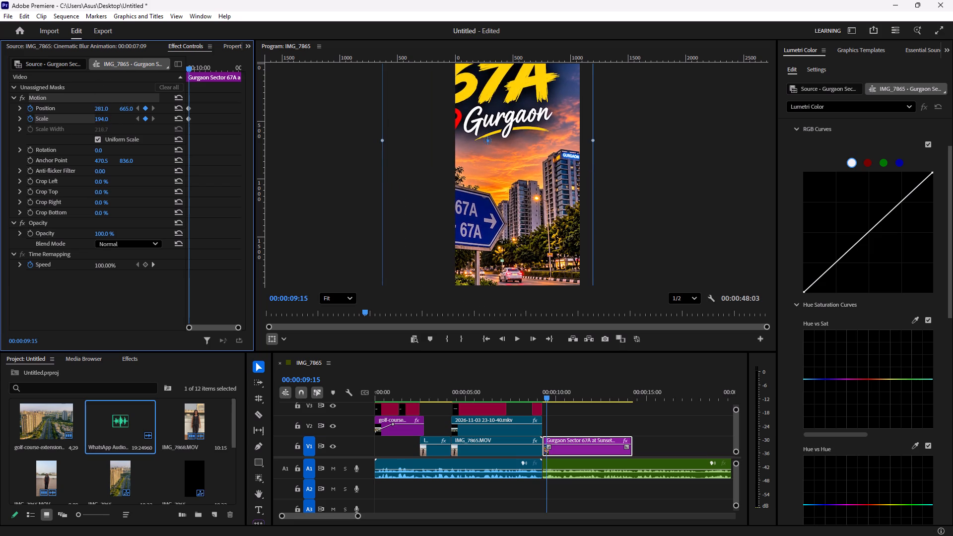
pyautogui.moveTo(101, 107); pyautogui.dragTo(114, 181)
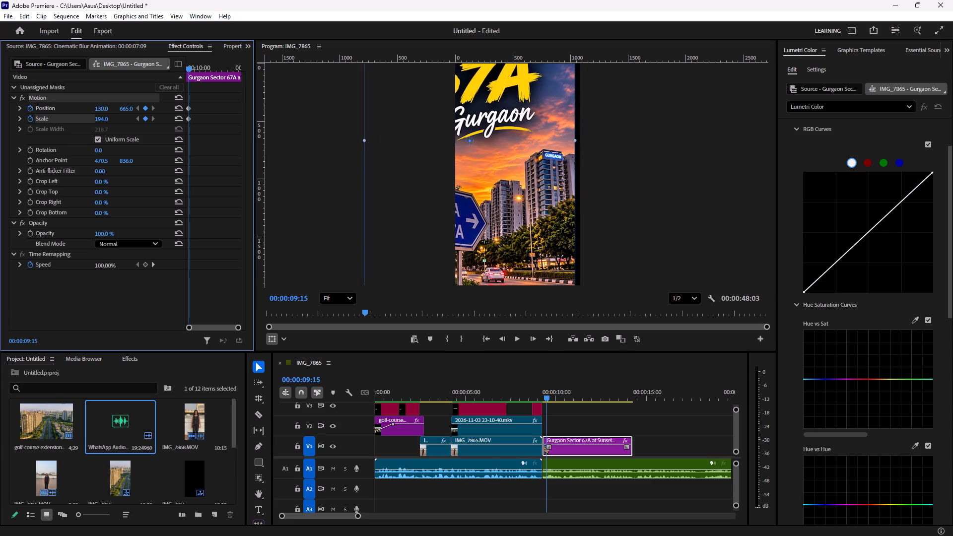
pyautogui.moveTo(114, 181); pyautogui.dragTo(118, 166)
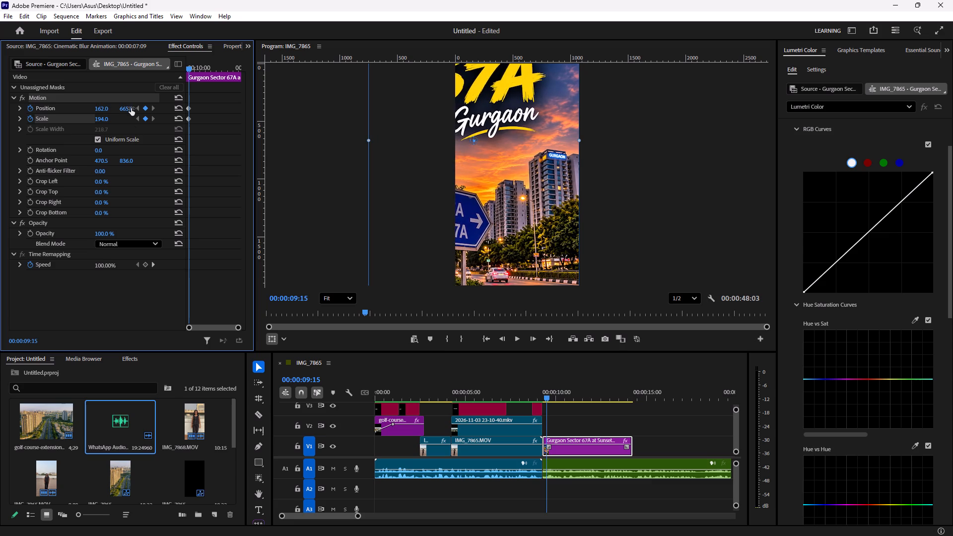
pyautogui.moveTo(131, 108); pyautogui.dragTo(145, 333)
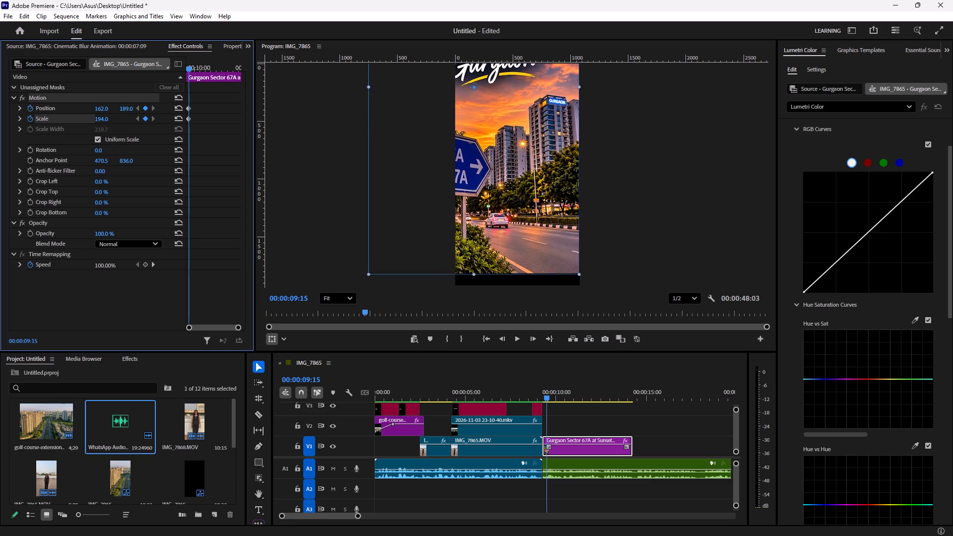
pyautogui.moveTo(145, 333); pyautogui.dragTo(175, 285)
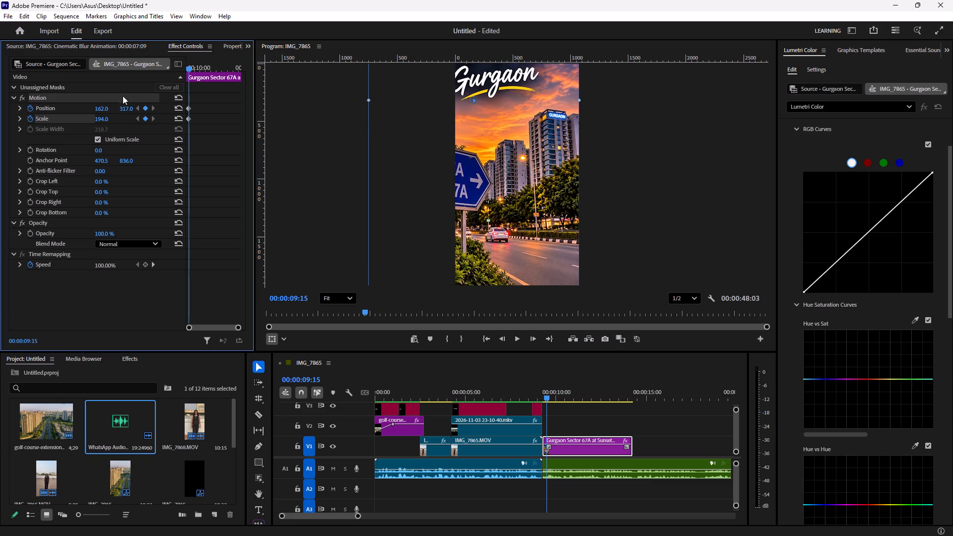
pyautogui.moveTo(101, 118); pyautogui.dragTo(101, 116)
pyautogui.moveTo(101, 116); pyautogui.dragTo(105, 114)
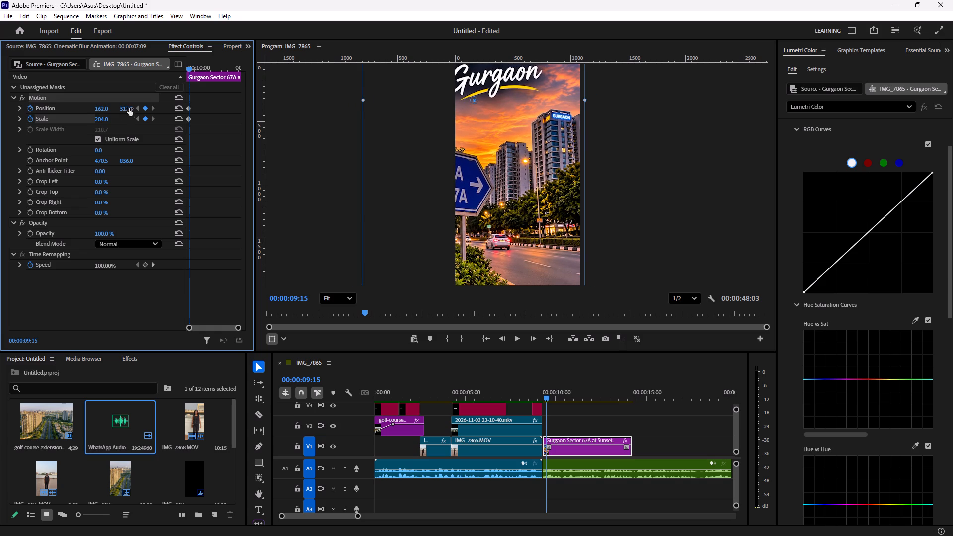
pyautogui.moveTo(129, 108); pyautogui.dragTo(149, 168)
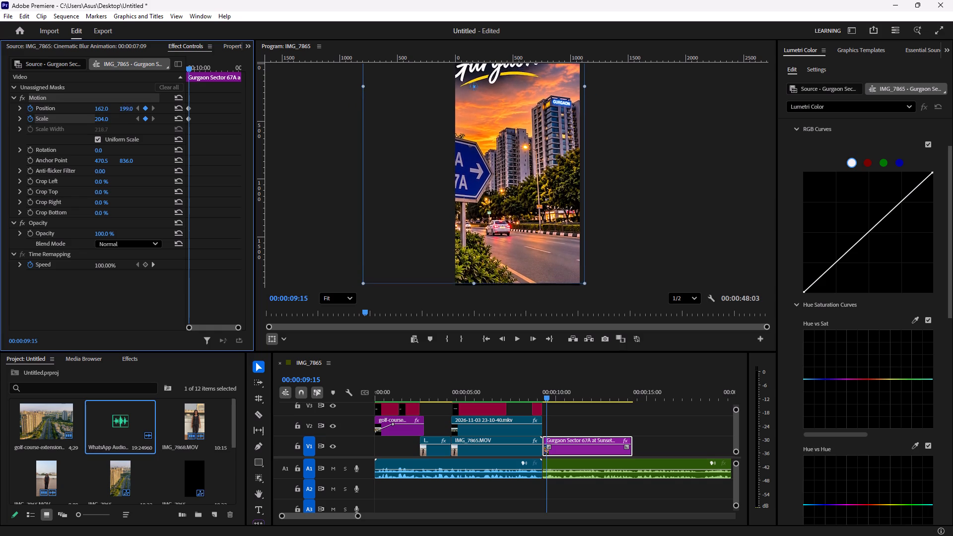
pyautogui.moveTo(149, 168); pyautogui.dragTo(150, 163)
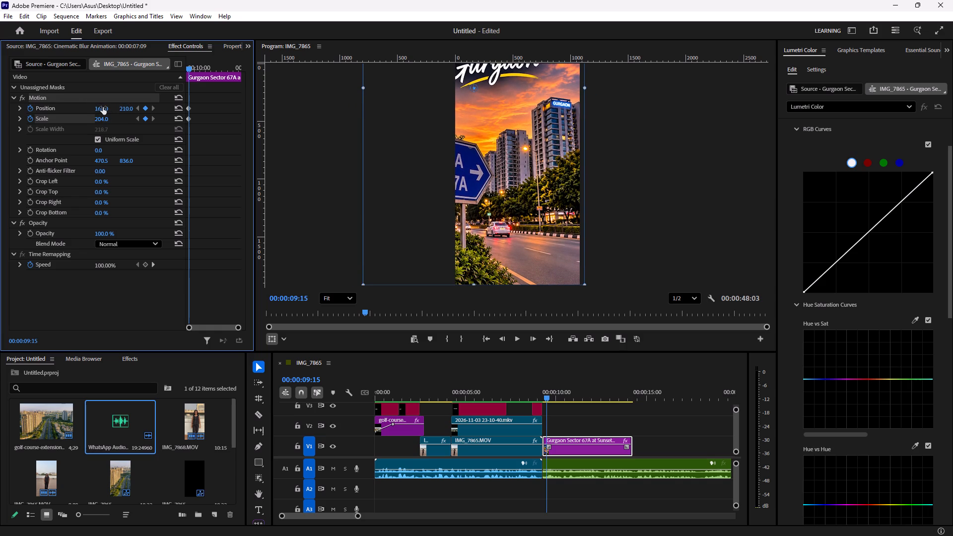
pyautogui.moveTo(102, 108); pyautogui.dragTo(121, 115)
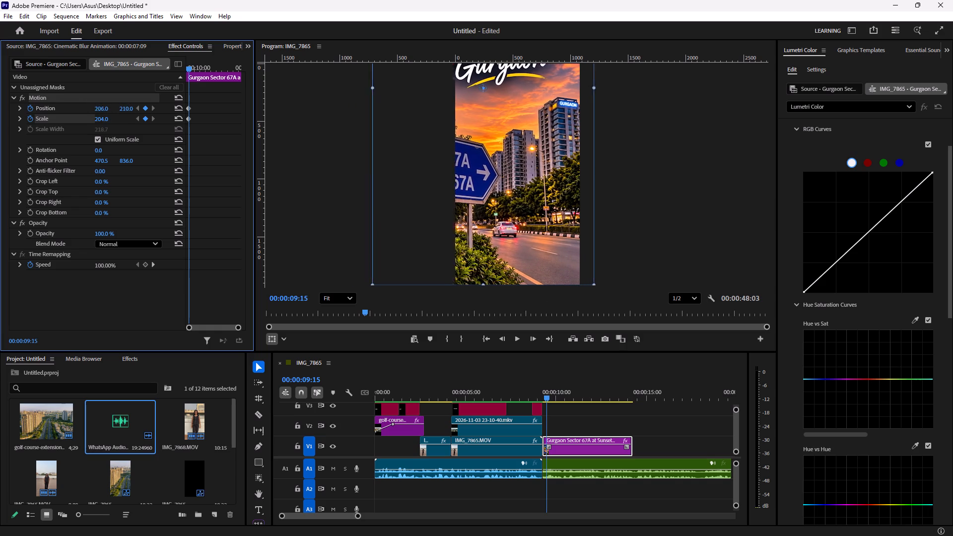
pyautogui.moveTo(121, 115); pyautogui.dragTo(121, 162)
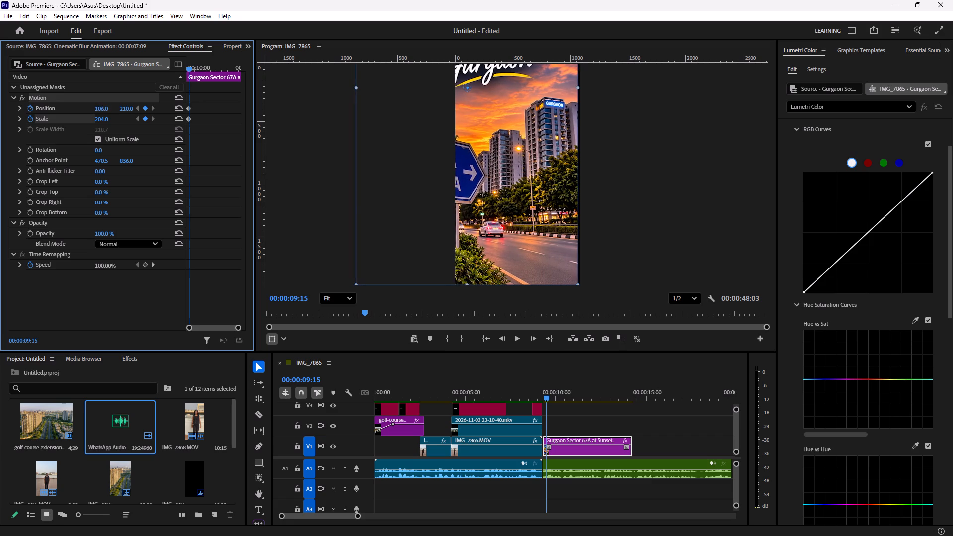
pyautogui.moveTo(121, 162); pyautogui.dragTo(121, 159)
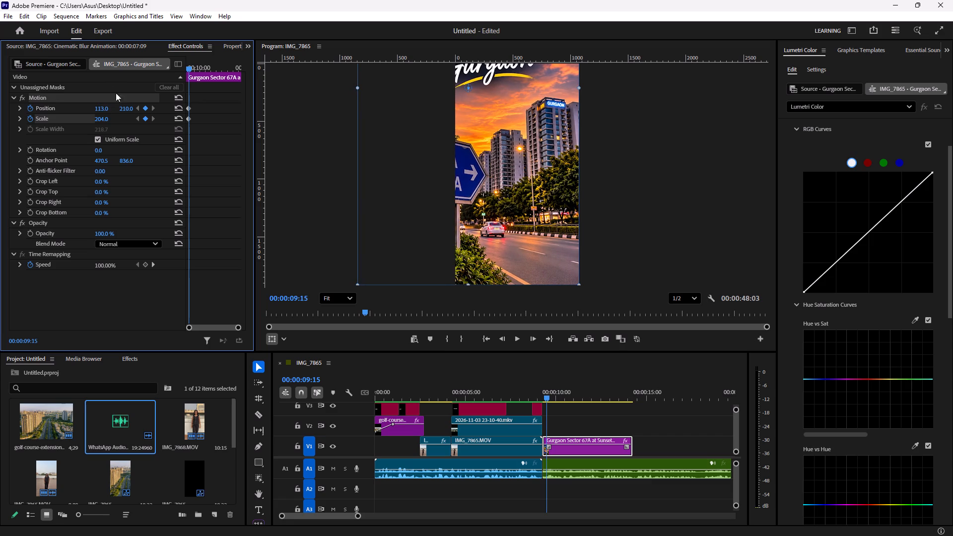
# At 00:00:10:09, add a Position keyframe at 472, 210 to the Sunset image, sliding it across to the road sign.
pyautogui.moveTo(547, 399); pyautogui.dragTo(553, 400)
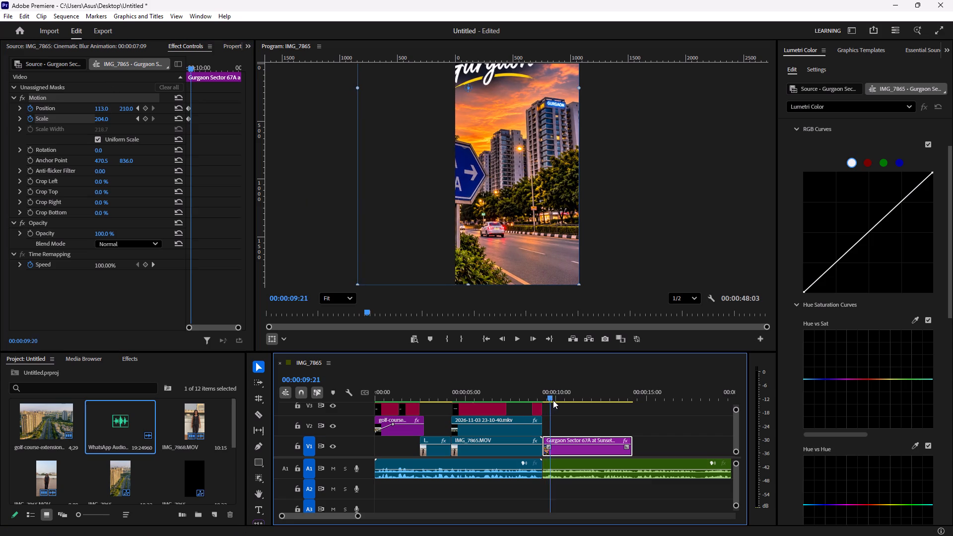
pyautogui.moveTo(553, 400); pyautogui.dragTo(562, 401)
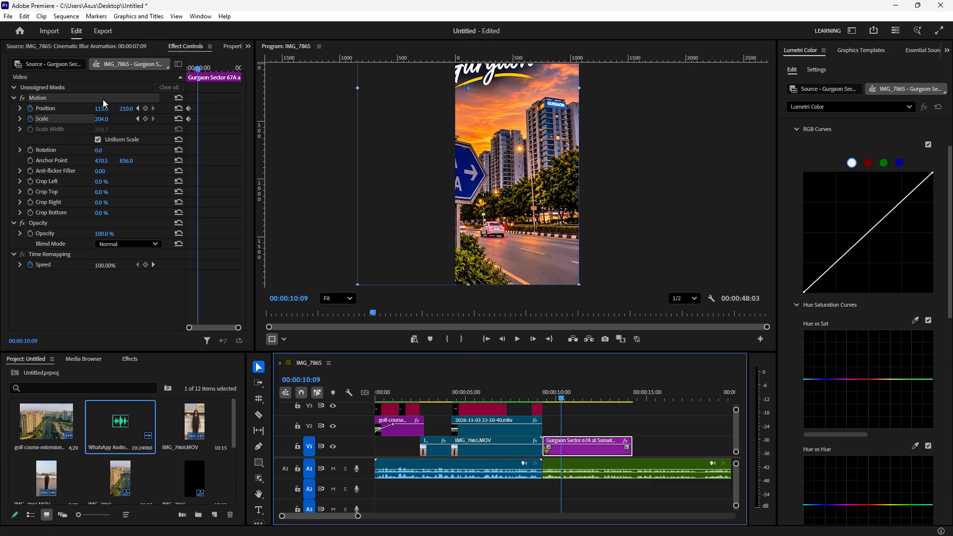
pyautogui.moveTo(101, 110); pyautogui.dragTo(86, 64)
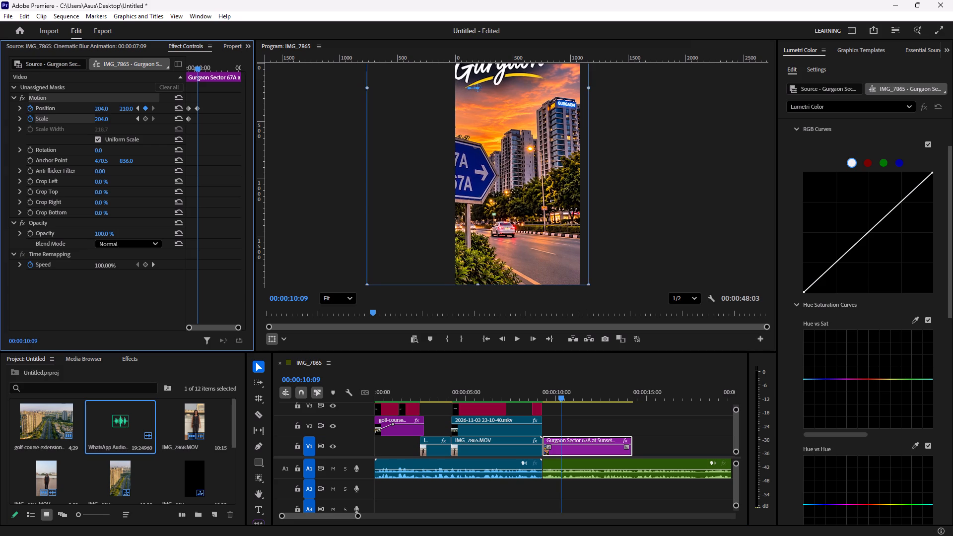
pyautogui.moveTo(86, 64); pyautogui.dragTo(101, 69)
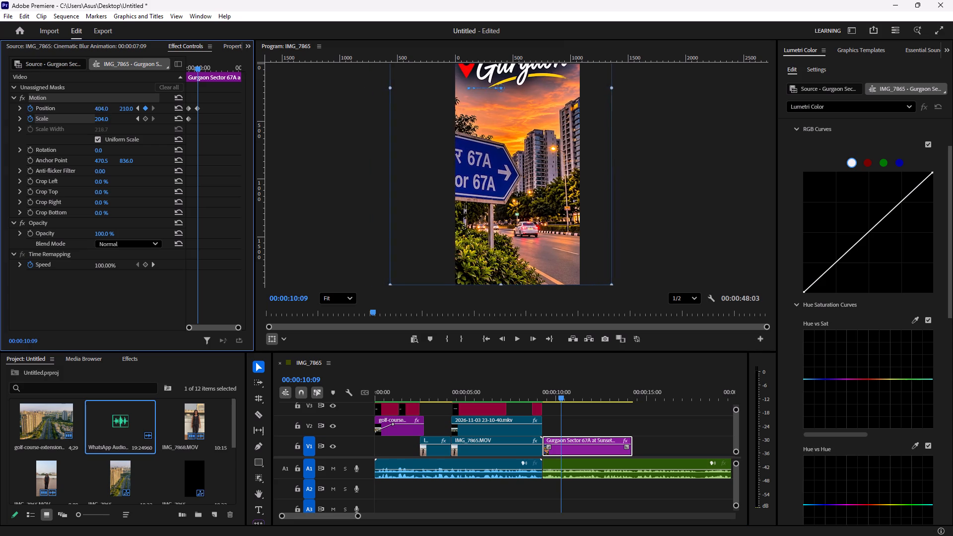
pyautogui.moveTo(101, 69); pyautogui.dragTo(70, 155)
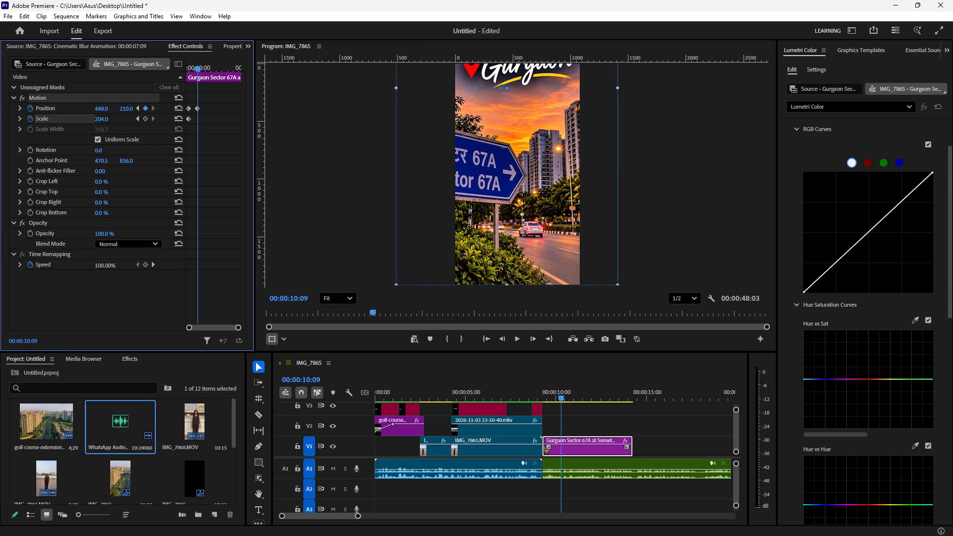
pyautogui.moveTo(70, 155); pyautogui.dragTo(70, 143)
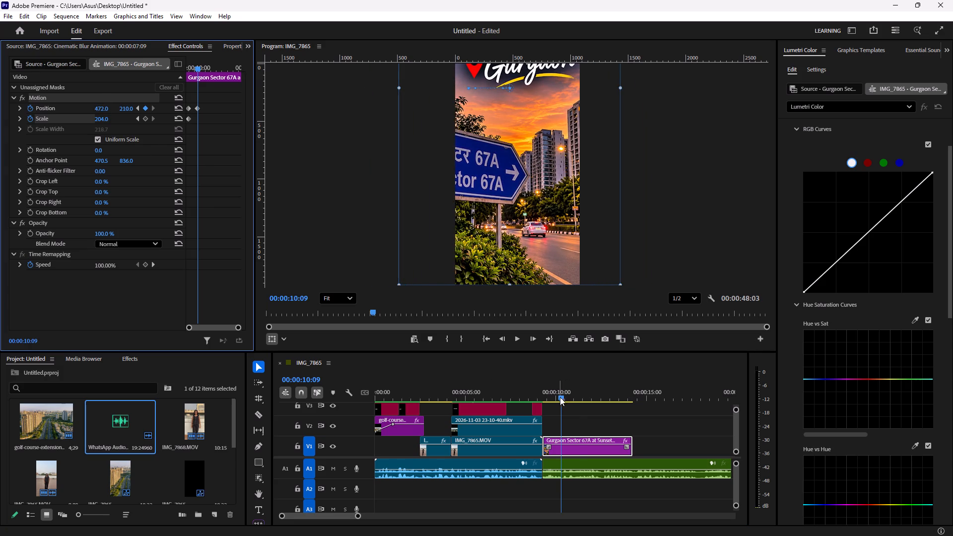
# At 00:00:11:11, keyframe the Sunset image at scale 172 and position 472, 642, filling the frame.
pyautogui.moveTo(560, 397); pyautogui.dragTo(580, 402)
pyautogui.moveTo(99, 121); pyautogui.dragTo(99, 136)
pyautogui.moveTo(126, 109); pyautogui.dragTo(124, 89)
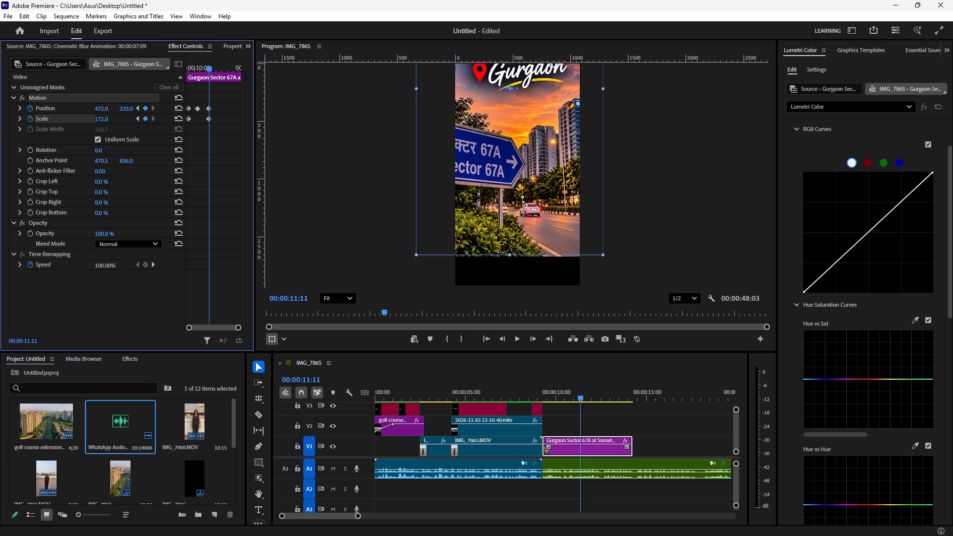
pyautogui.moveTo(124, 89); pyautogui.dragTo(140, 4)
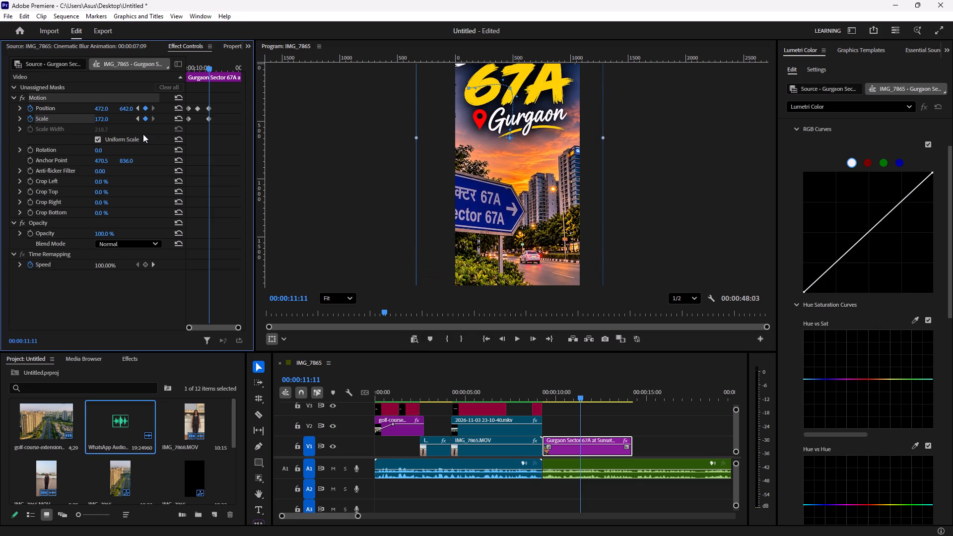
# At 00:00:12:02, keyframe the Sunset image at scale 142 and position 472, 836, bringing the whole Sector 67A title into frame.
pyautogui.moveTo(581, 395); pyautogui.dragTo(585, 397)
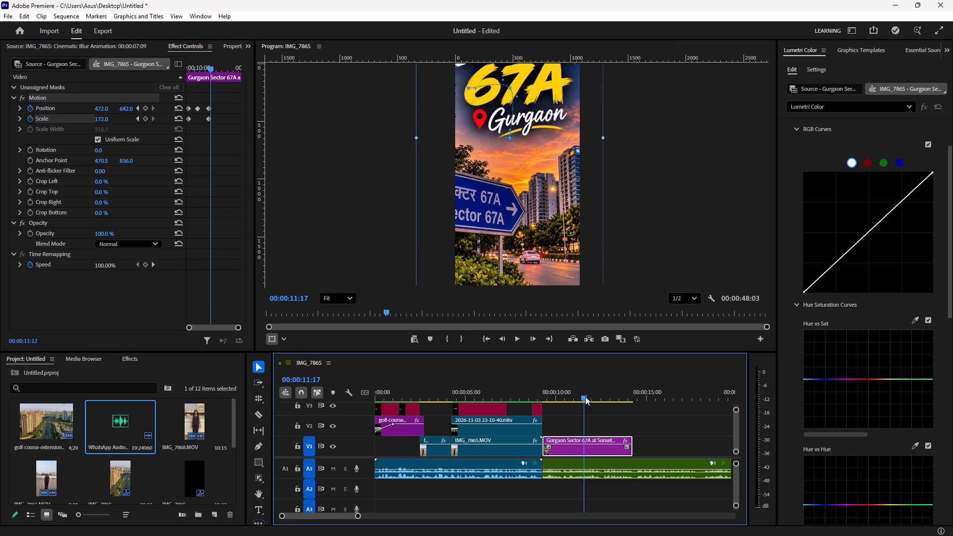
pyautogui.moveTo(585, 397); pyautogui.dragTo(594, 399)
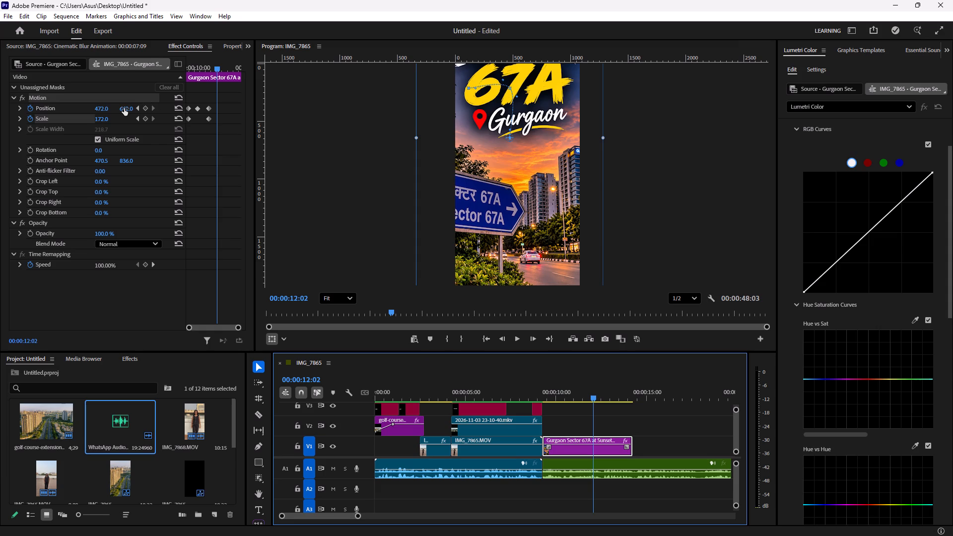
pyautogui.moveTo(124, 108); pyautogui.dragTo(131, 79)
pyautogui.moveTo(100, 119); pyautogui.dragTo(101, 133)
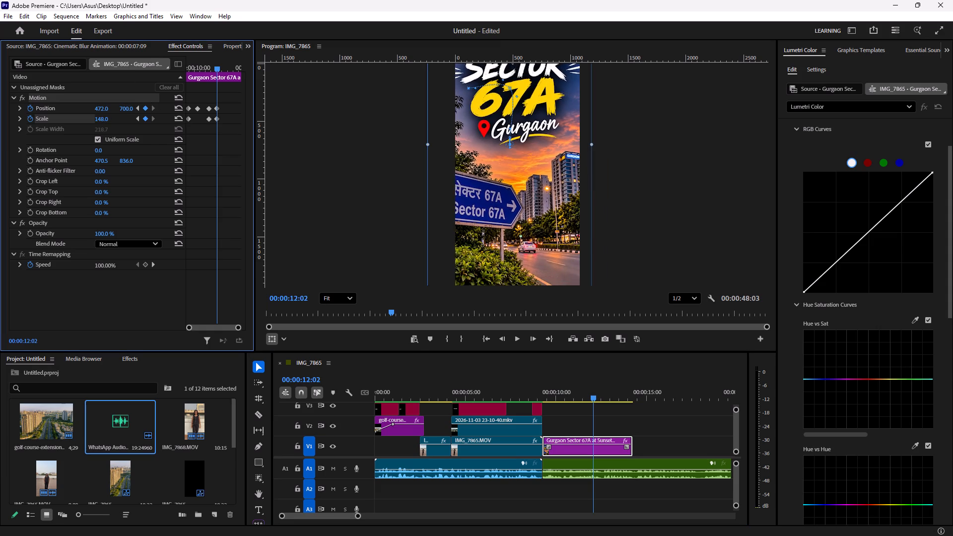
pyautogui.moveTo(101, 133); pyautogui.dragTo(103, 136)
pyautogui.moveTo(128, 107); pyautogui.dragTo(126, 76)
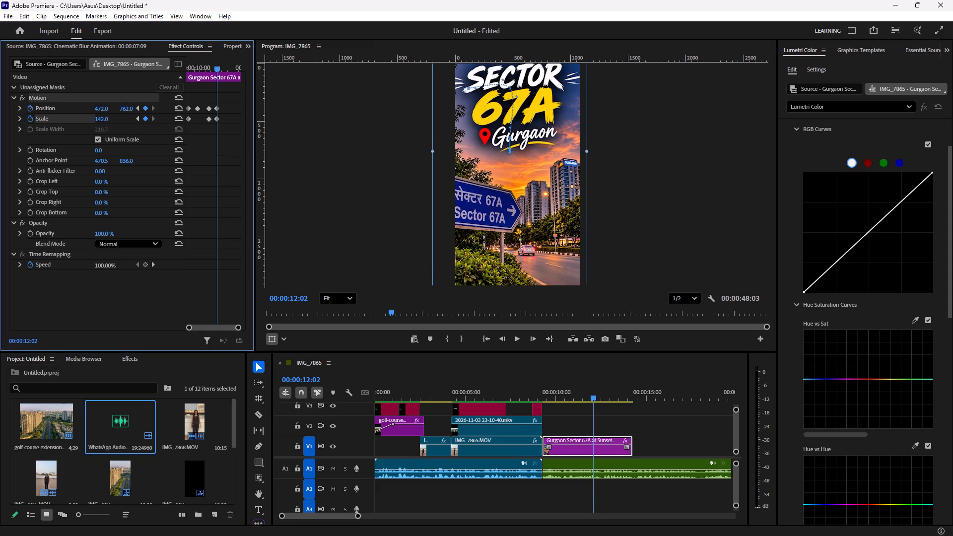
pyautogui.moveTo(126, 76); pyautogui.dragTo(134, 40)
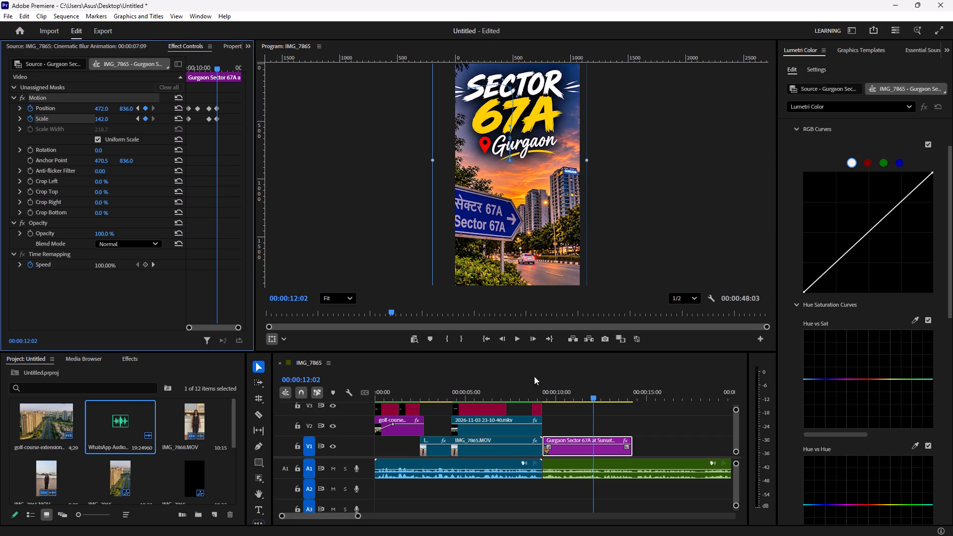
# At 00:00:13:04, keyframe the Sunset image at scale 116 and position 547, 973, so the full image width fills the frame.
pyautogui.moveTo(592, 398); pyautogui.dragTo(612, 402)
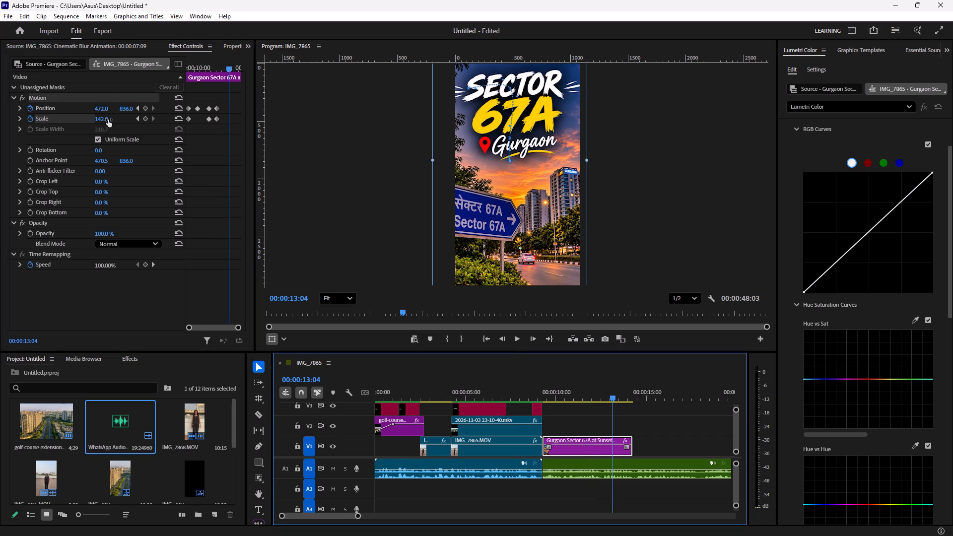
pyautogui.moveTo(107, 119); pyautogui.dragTo(113, 134)
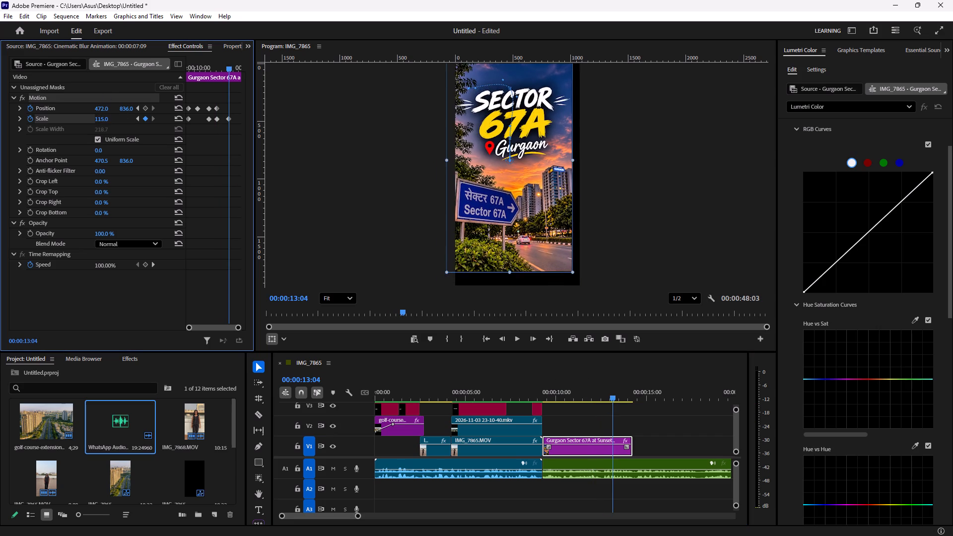
pyautogui.moveTo(113, 134); pyautogui.dragTo(114, 134)
pyautogui.moveTo(128, 108); pyautogui.dragTo(131, 125)
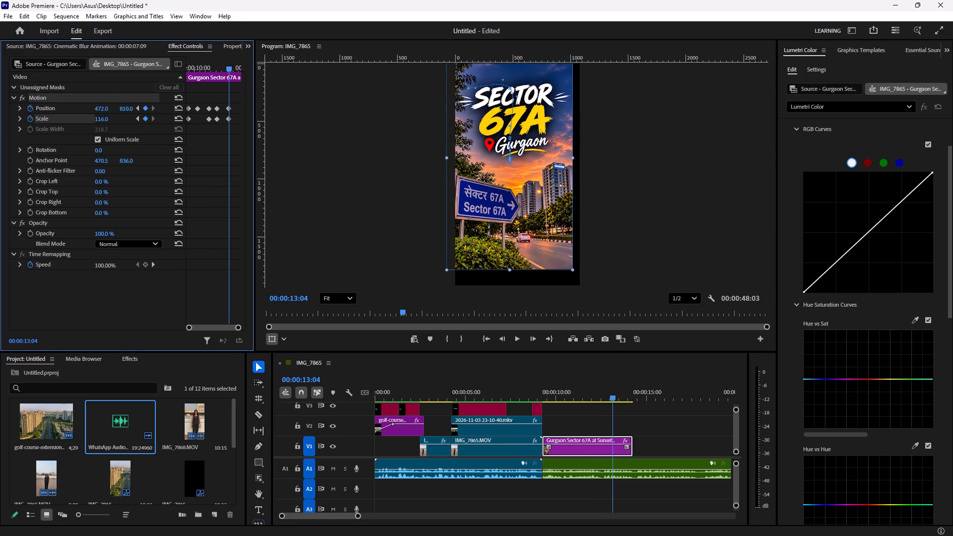
pyautogui.moveTo(131, 125); pyautogui.dragTo(131, 40)
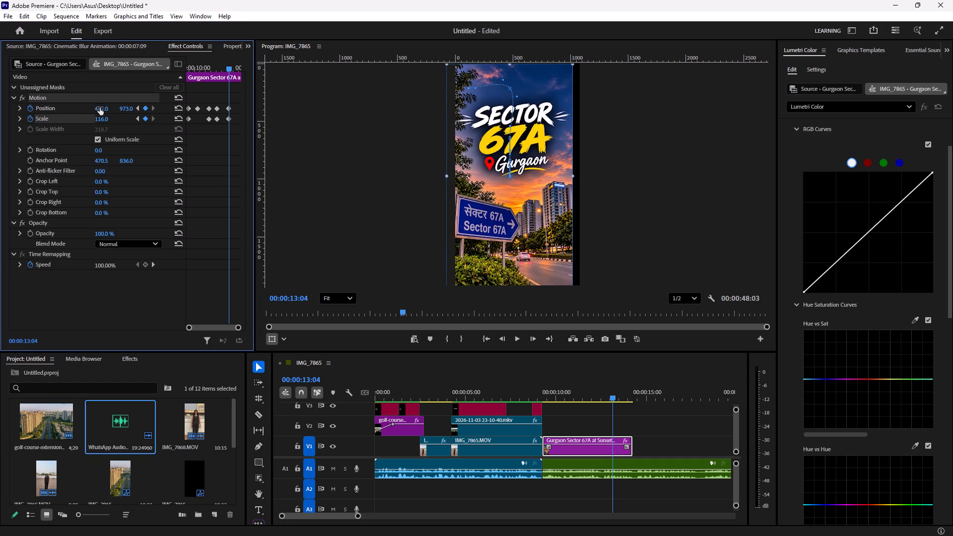
pyautogui.moveTo(100, 108); pyautogui.dragTo(101, 71)
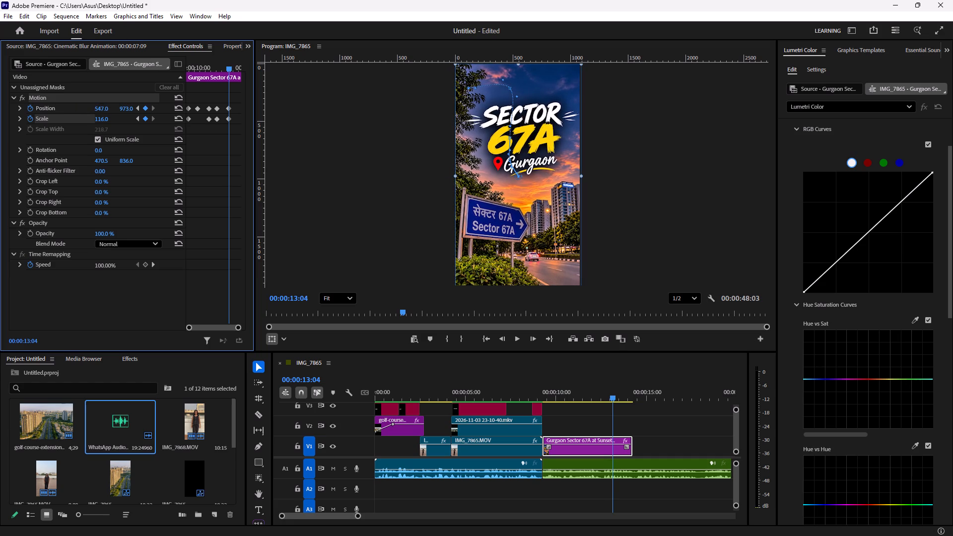
# Adjust the Sunset image's Position keyframe at 00:00:13:04 to 530, 961, keeping the frame fully covered.
pyautogui.moveTo(101, 71); pyautogui.dragTo(99, 79)
pyautogui.moveTo(127, 109); pyautogui.dragTo(126, 116)
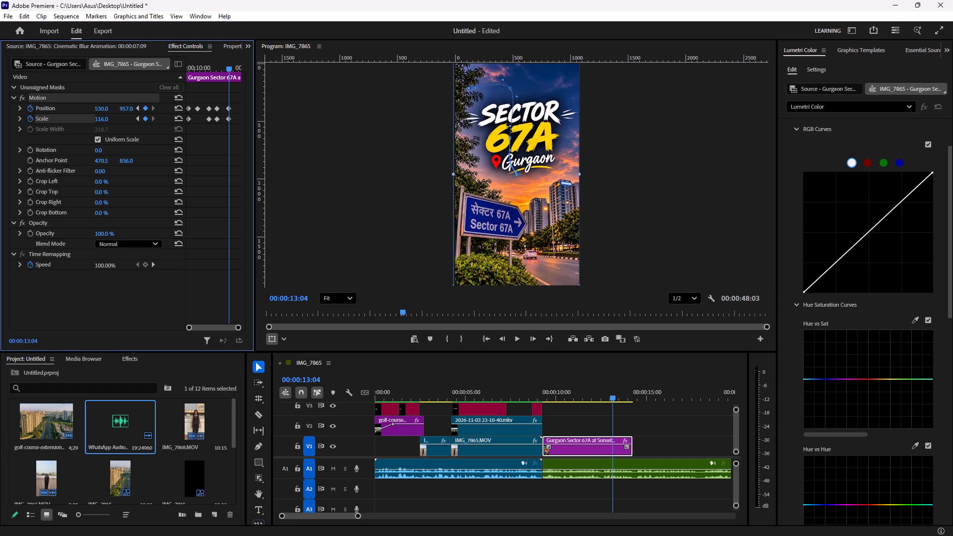
pyautogui.moveTo(126, 116); pyautogui.dragTo(126, 114)
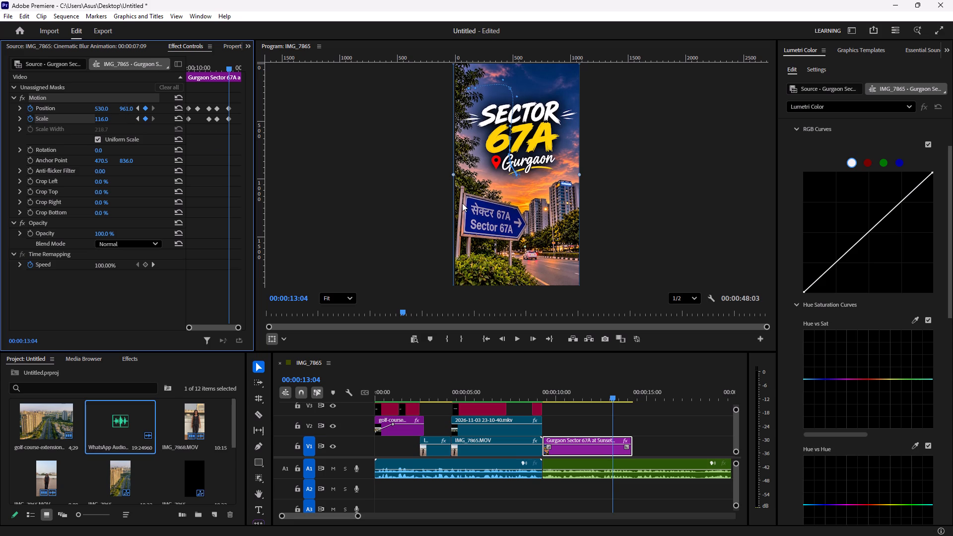
pyautogui.click(408, 203)
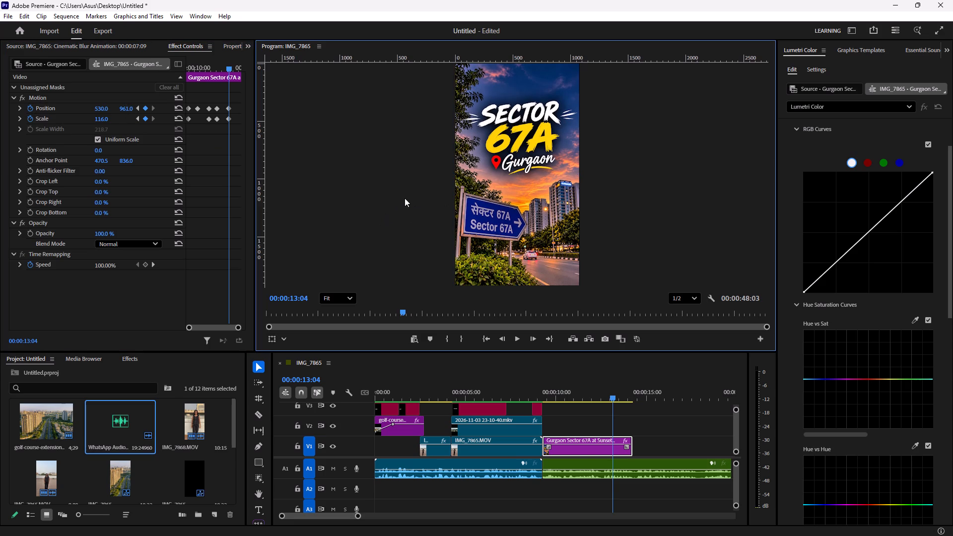
pyautogui.moveTo(612, 398); pyautogui.dragTo(529, 403)
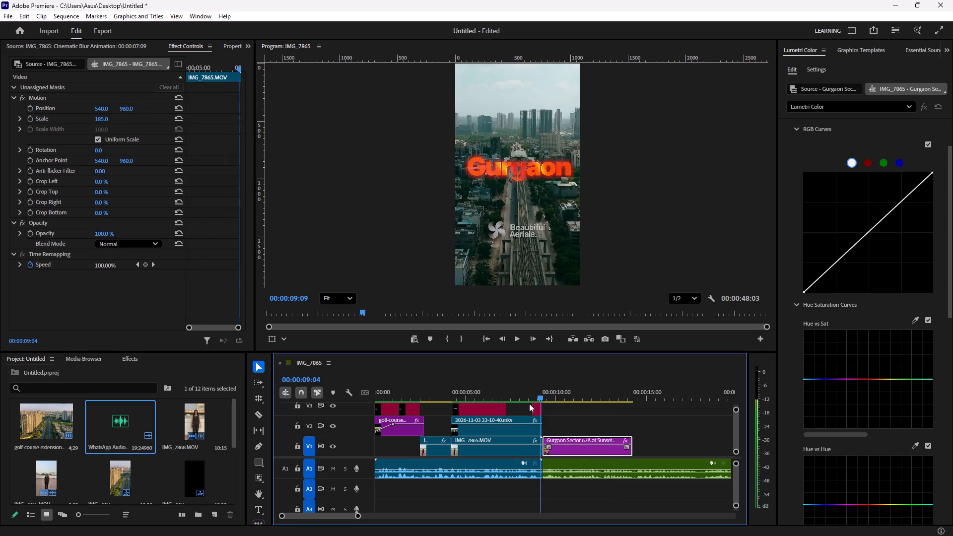
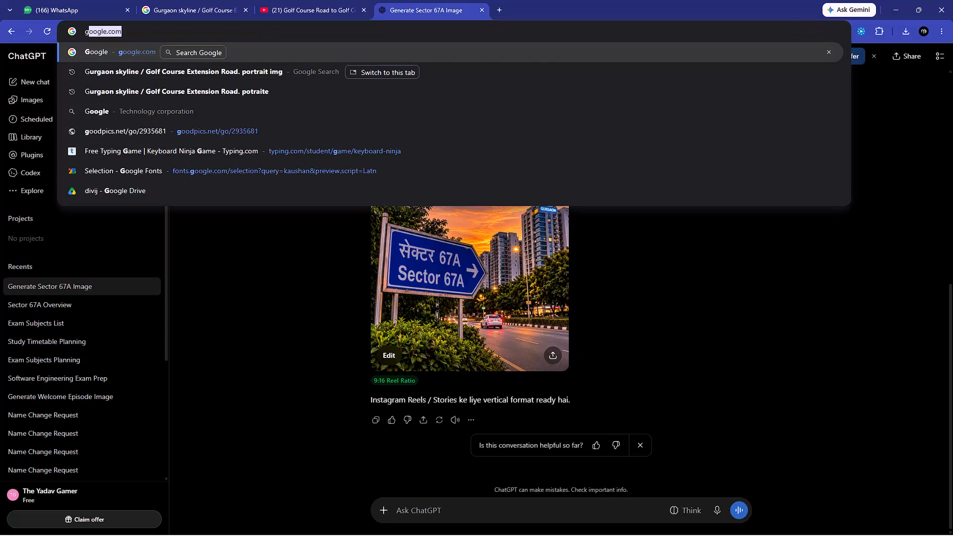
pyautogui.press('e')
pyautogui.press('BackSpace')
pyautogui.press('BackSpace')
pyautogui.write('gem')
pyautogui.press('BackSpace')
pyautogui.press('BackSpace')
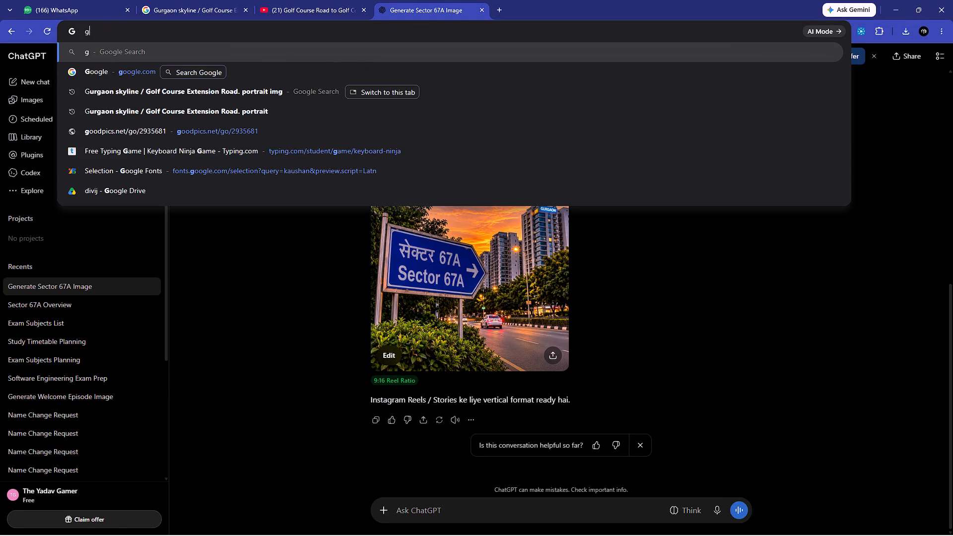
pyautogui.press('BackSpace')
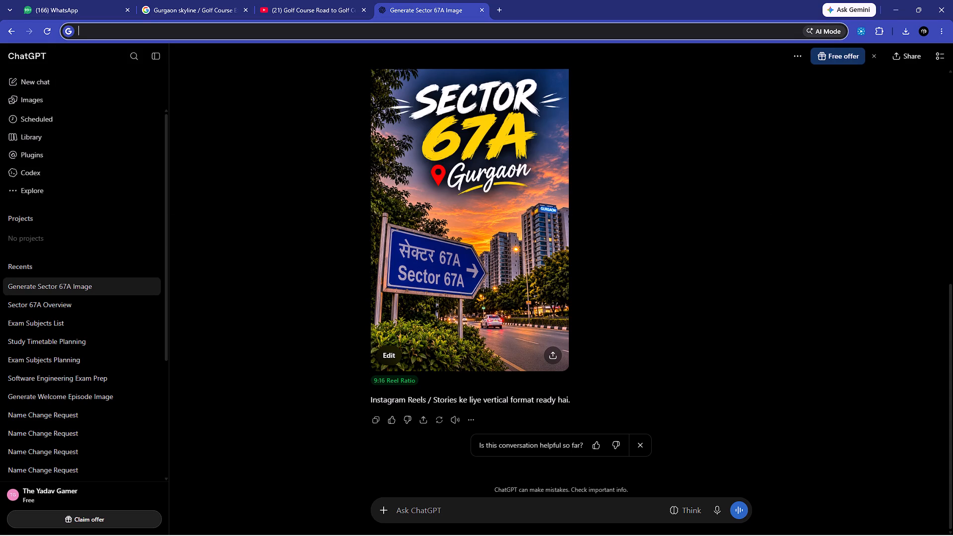
# Search the web for "real estate stock video and images".
pyautogui.write('real esta')
pyautogui.write('te')
pyautogui.press('space')
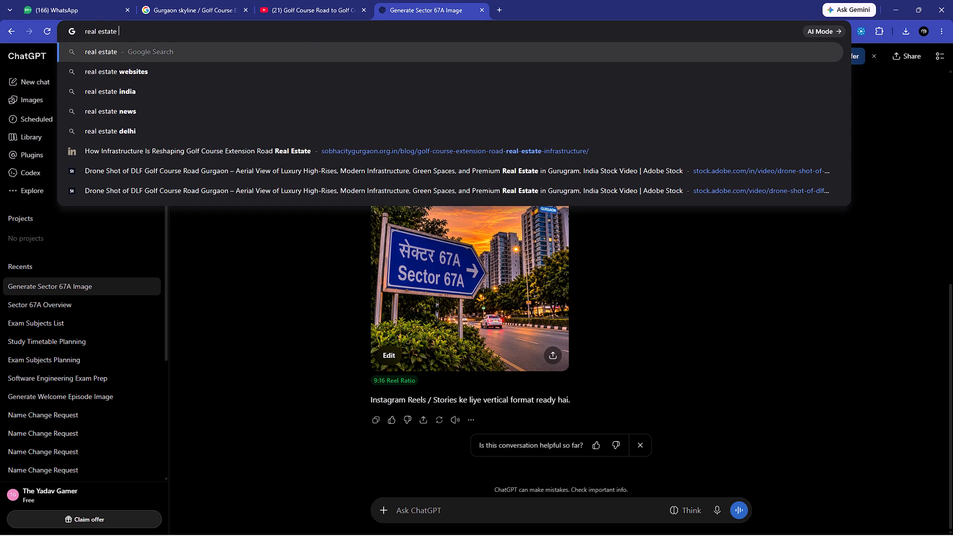
pyautogui.press('v')
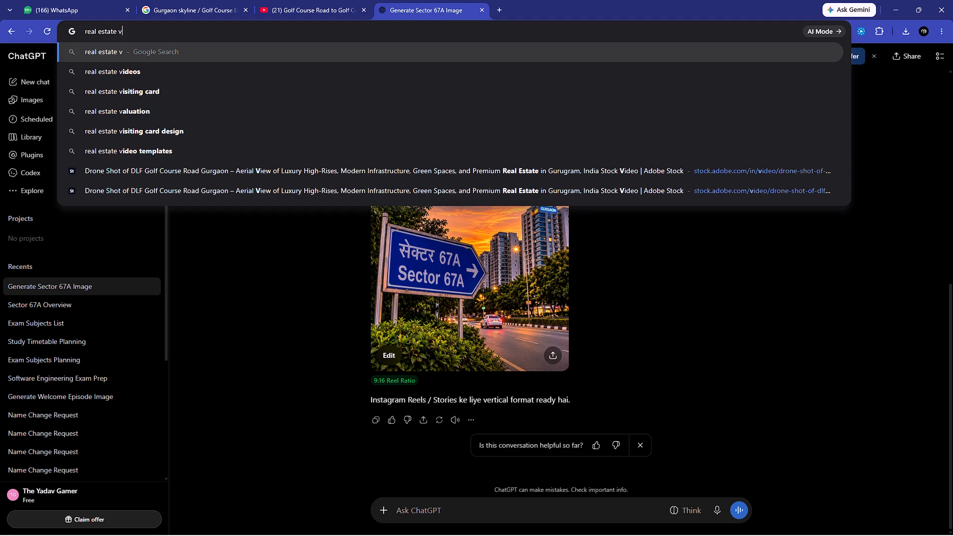
pyautogui.press('BackSpace')
pyautogui.write('stock')
pyautogui.press('space')
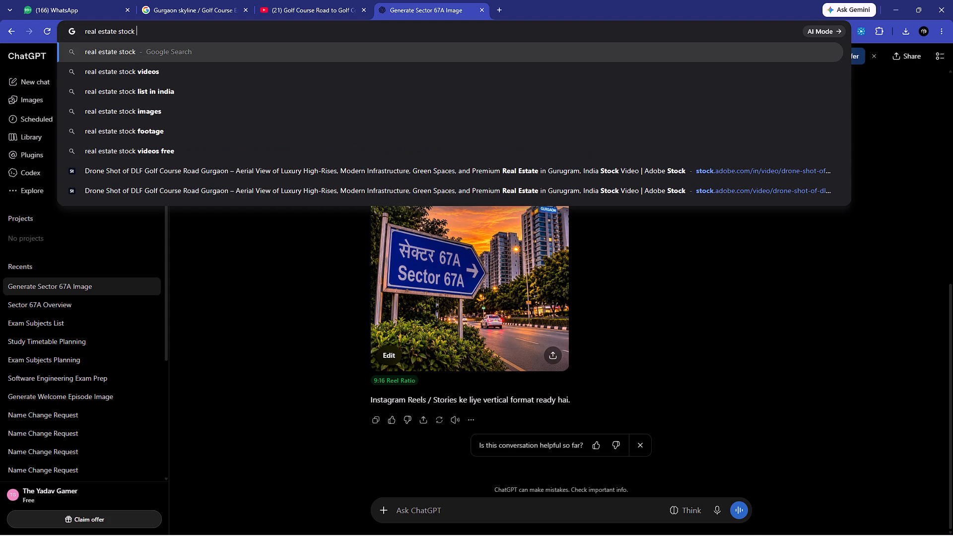
pyautogui.write('vieo')
pyautogui.press('space')
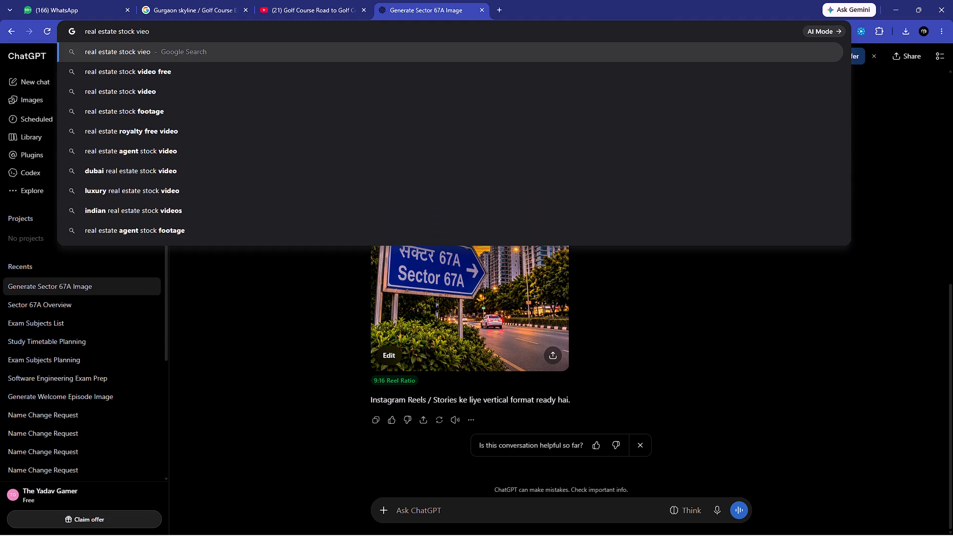
pyautogui.press('BackSpace')
pyautogui.press('BackSpace')
pyautogui.press('BackSpace')
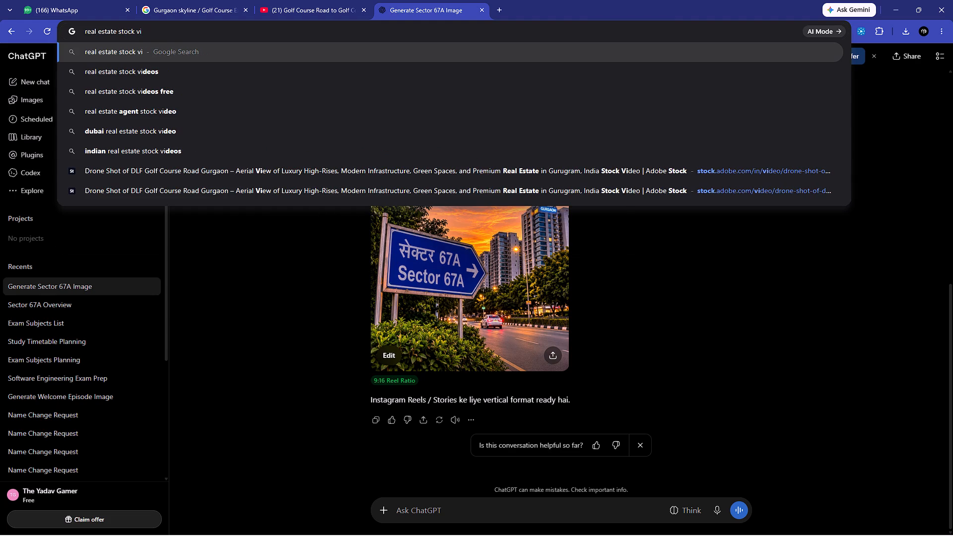
pyautogui.write('deo')
pyautogui.press('space')
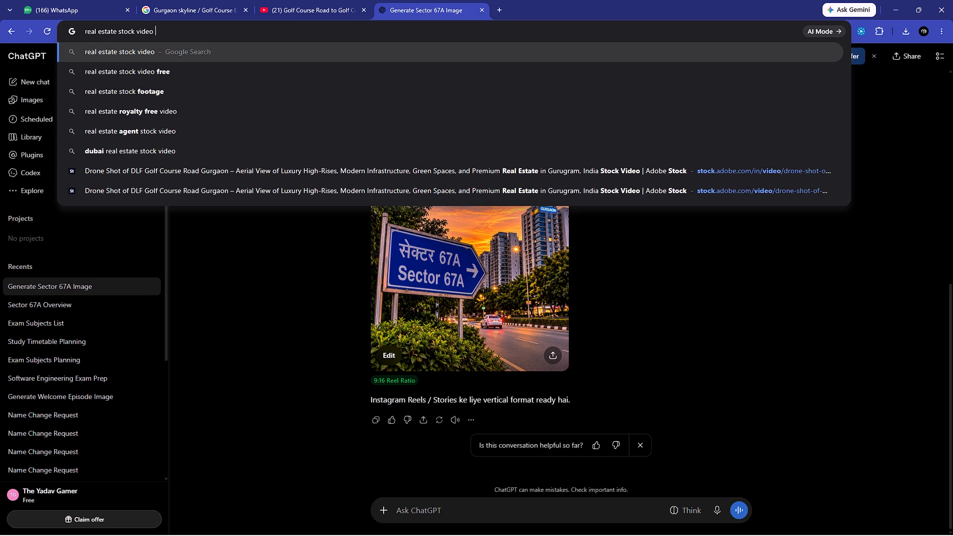
pyautogui.write('and')
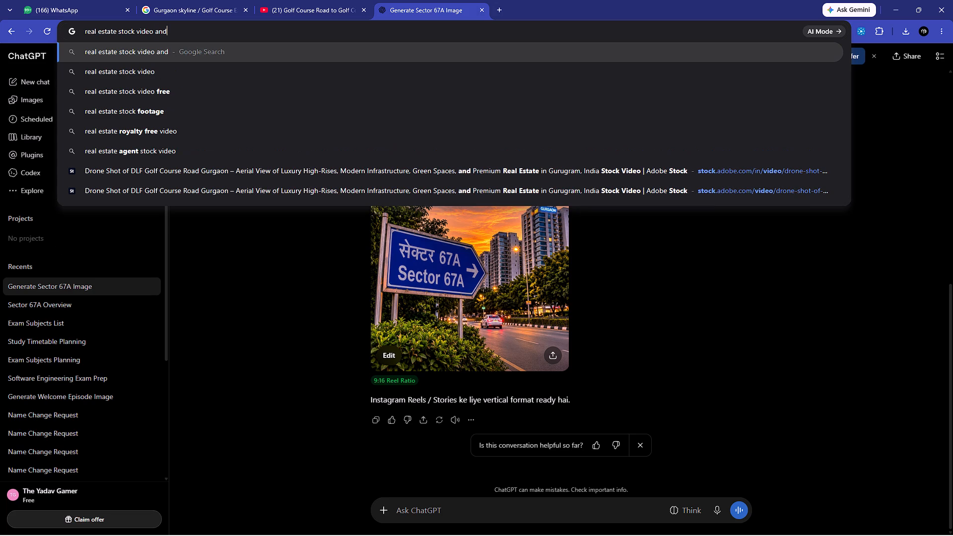
pyautogui.press('space')
pyautogui.write('image')
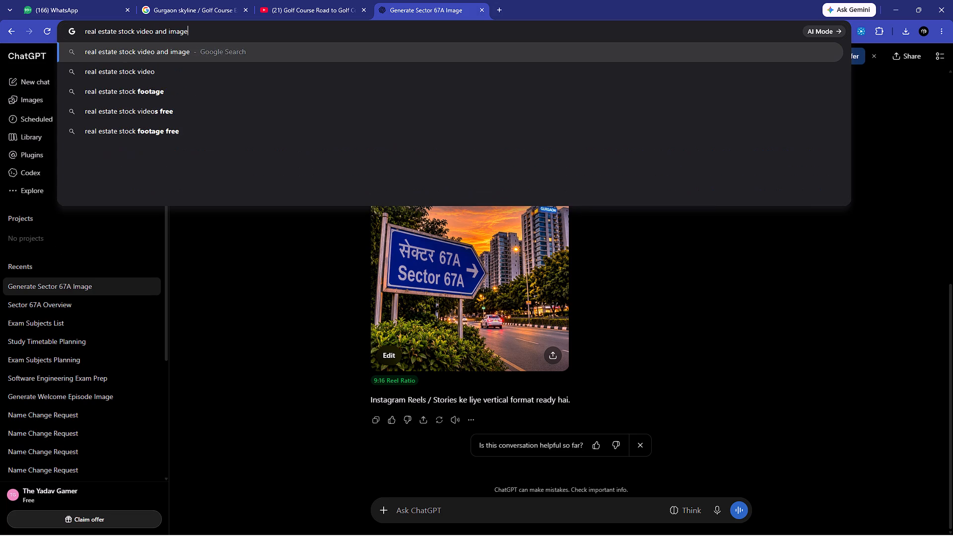
pyautogui.press('s')
pyautogui.press('Return')
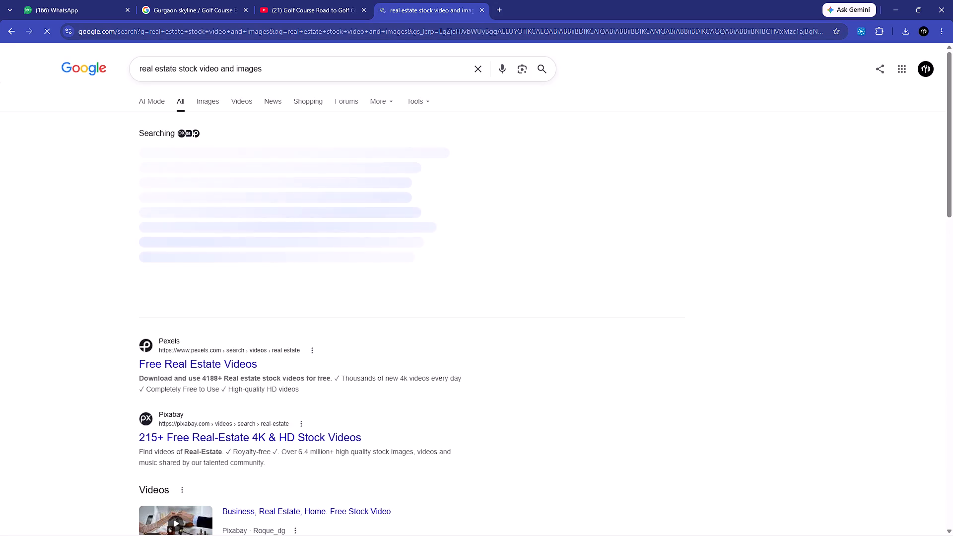
# Open the Pexels Free Real Estate Videos result and browse its clips for usable building footage.
pyautogui.click(241, 366)
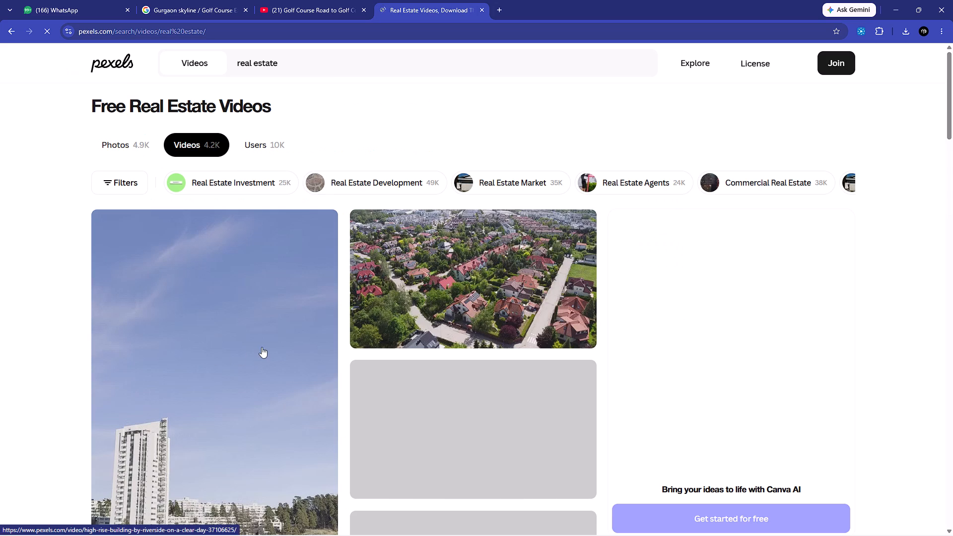
pyautogui.scroll(-17, 262, 347)
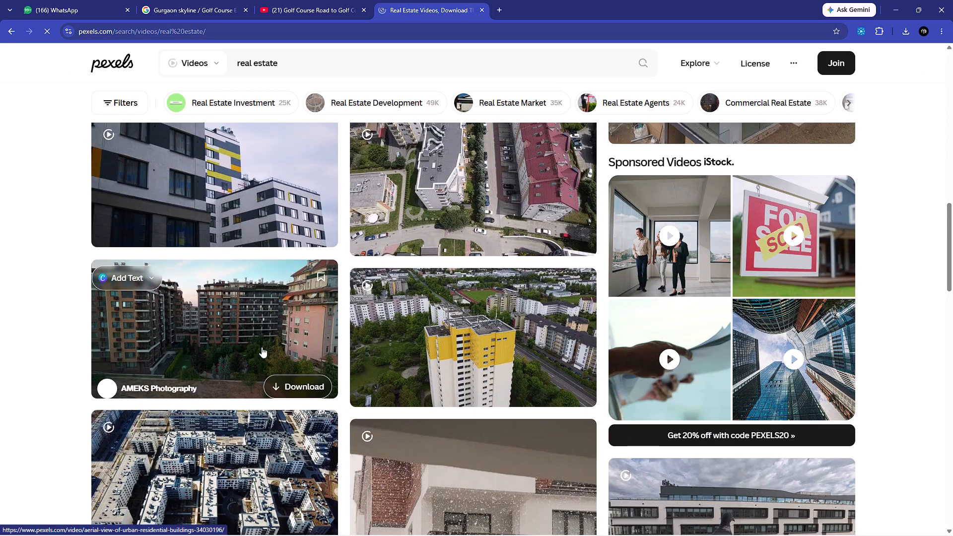
pyautogui.scroll(-1, 180, 348)
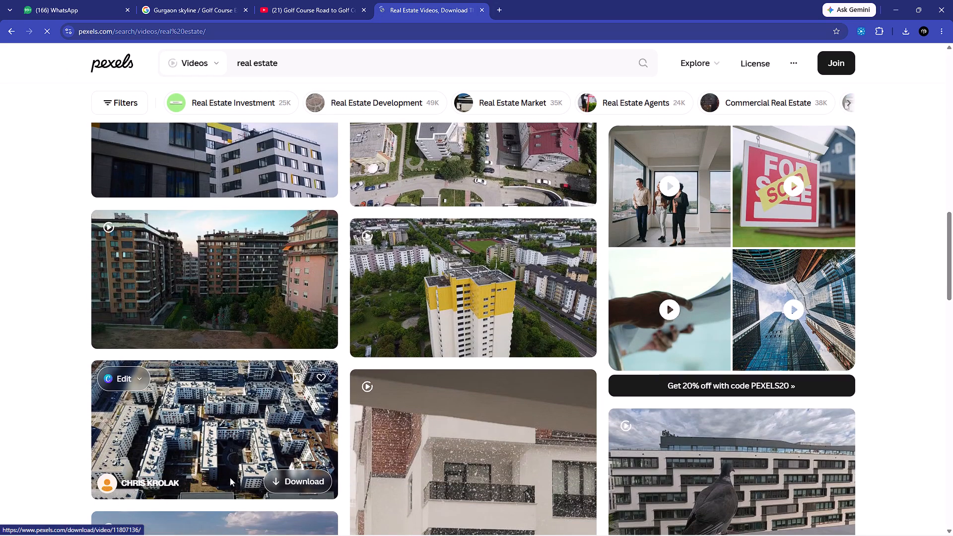
pyautogui.scroll(-6, 316, 465)
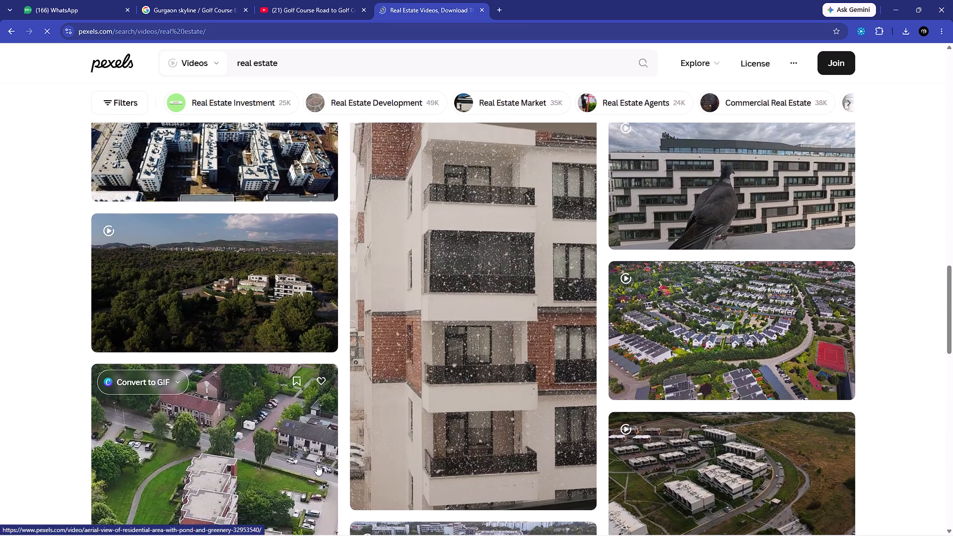
pyautogui.scroll(-4, 568, 352)
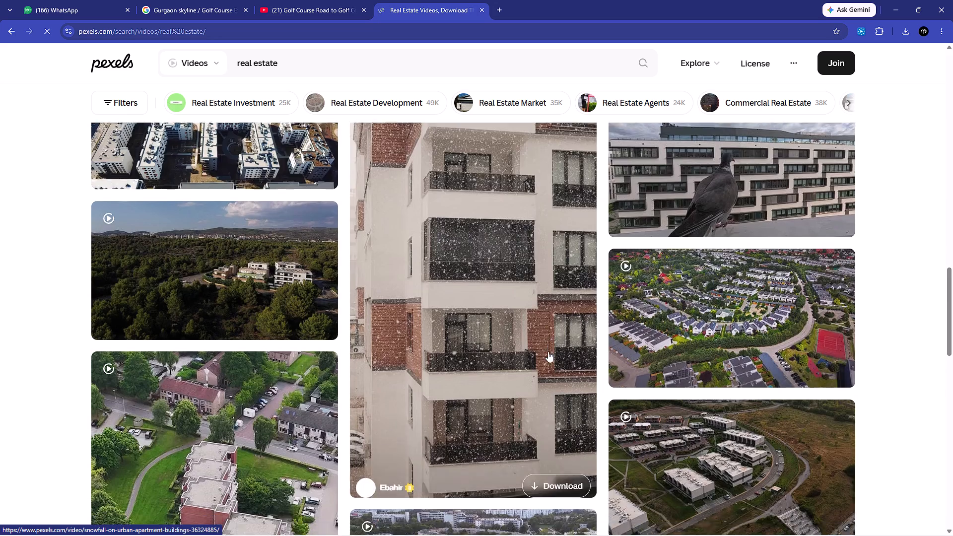
# Return to the search results, open Pixabay's real-estate video page and browse its royalty-free clips for suitable city and building footage.
pyautogui.click(10, 29)
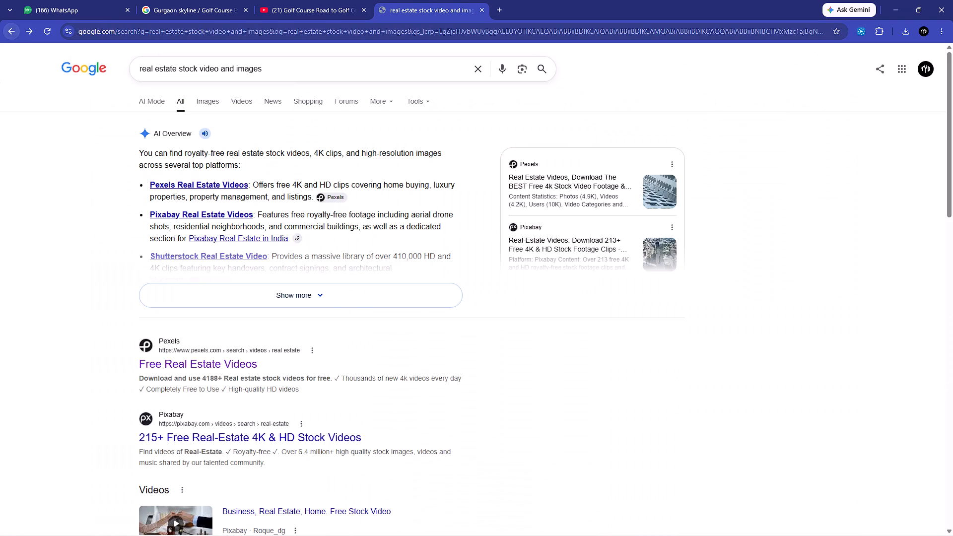
pyautogui.scroll(-5, 264, 209)
pyautogui.click(201, 187)
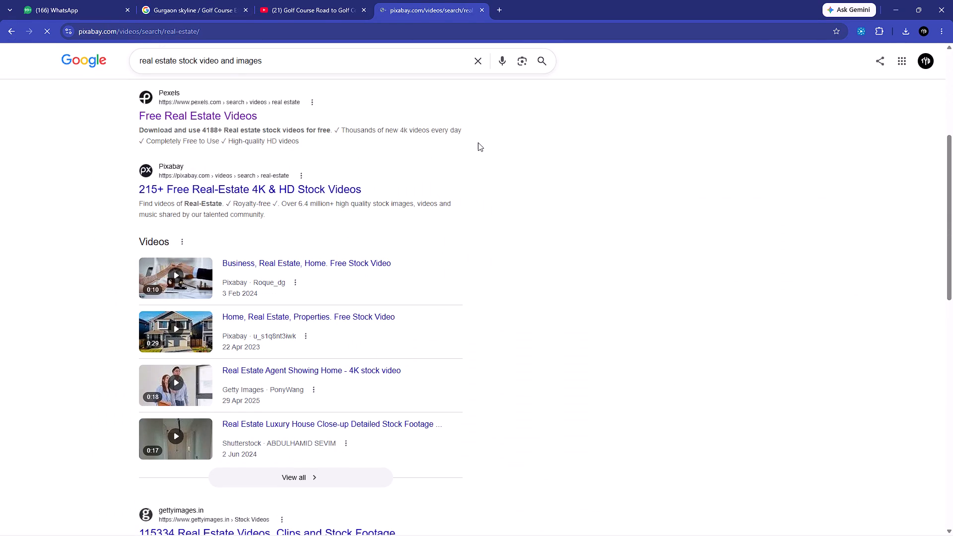
pyautogui.scroll(-2, 565, 210)
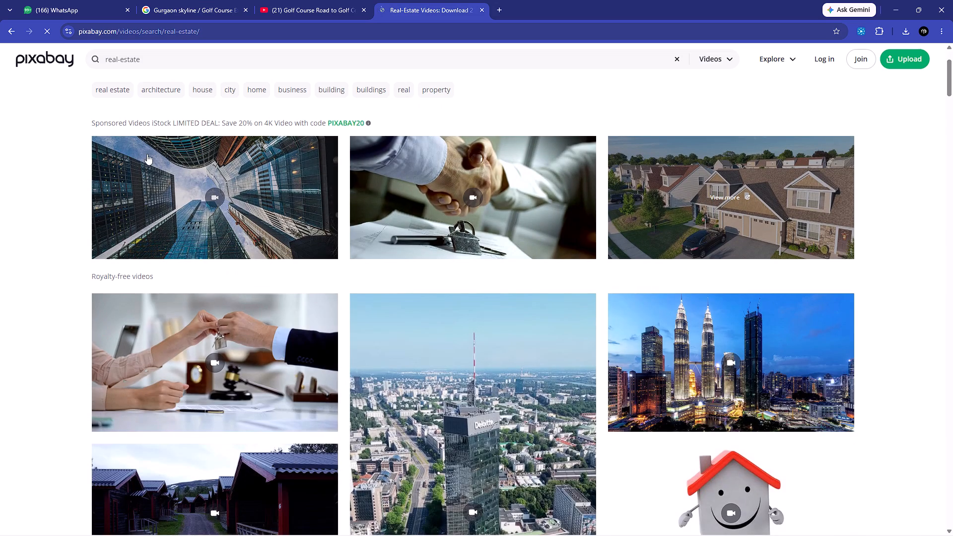
pyautogui.scroll(-8, 326, 340)
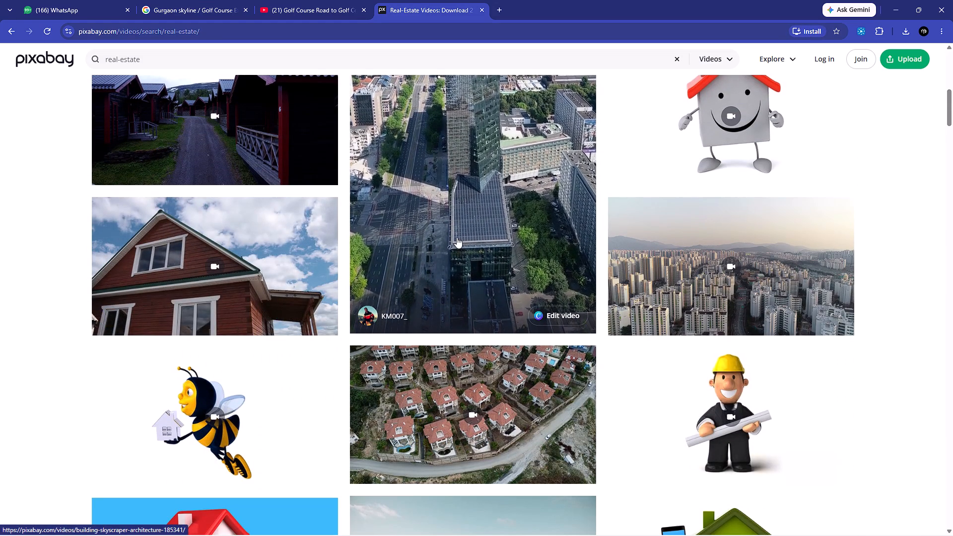
pyautogui.scroll(-1, 457, 237)
pyautogui.scroll(4, 457, 237)
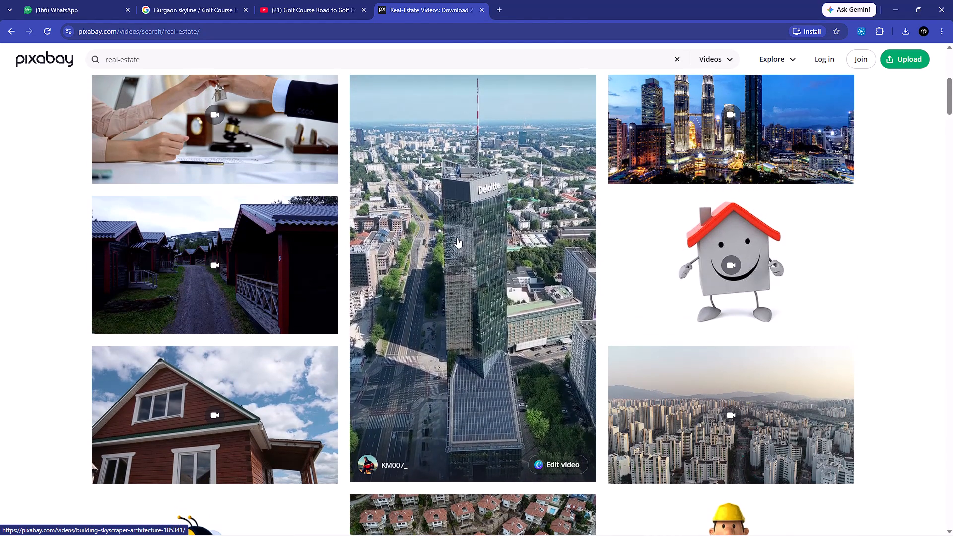
pyautogui.scroll(-5, 457, 237)
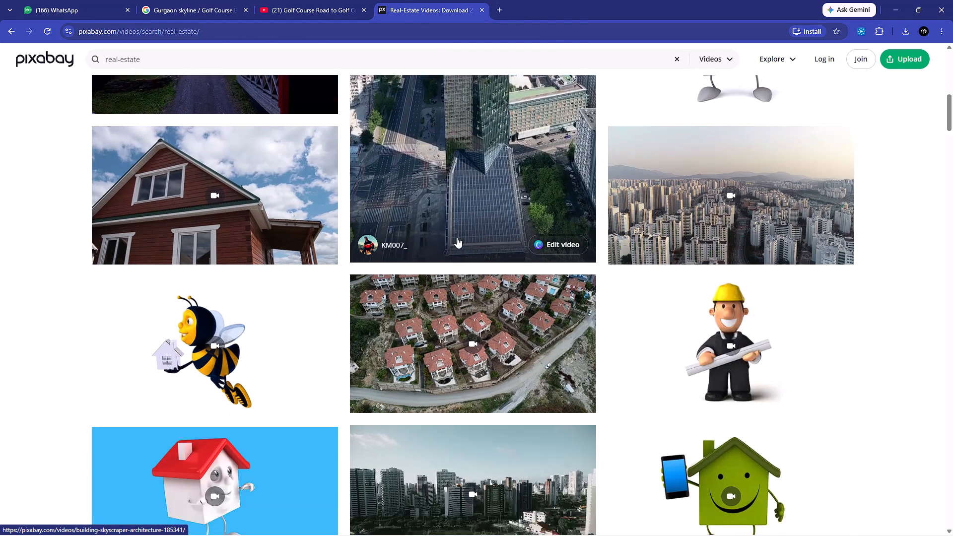
pyautogui.scroll(-2, 457, 237)
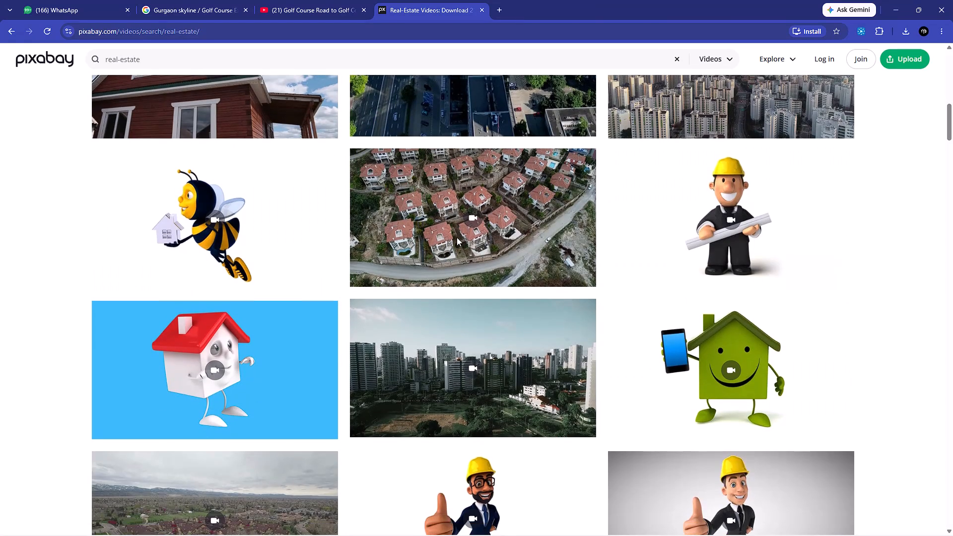
pyautogui.scroll(-5, 457, 237)
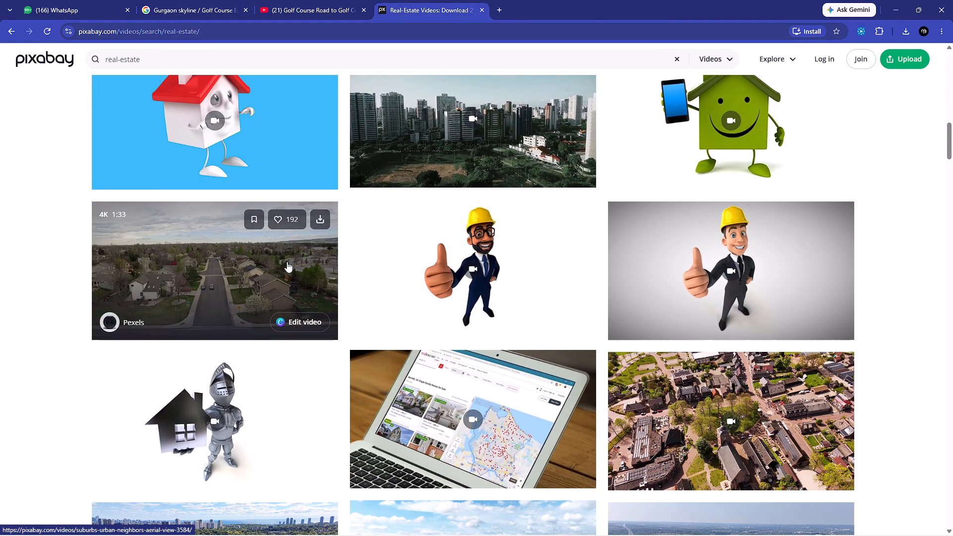
pyautogui.scroll(-4, 287, 262)
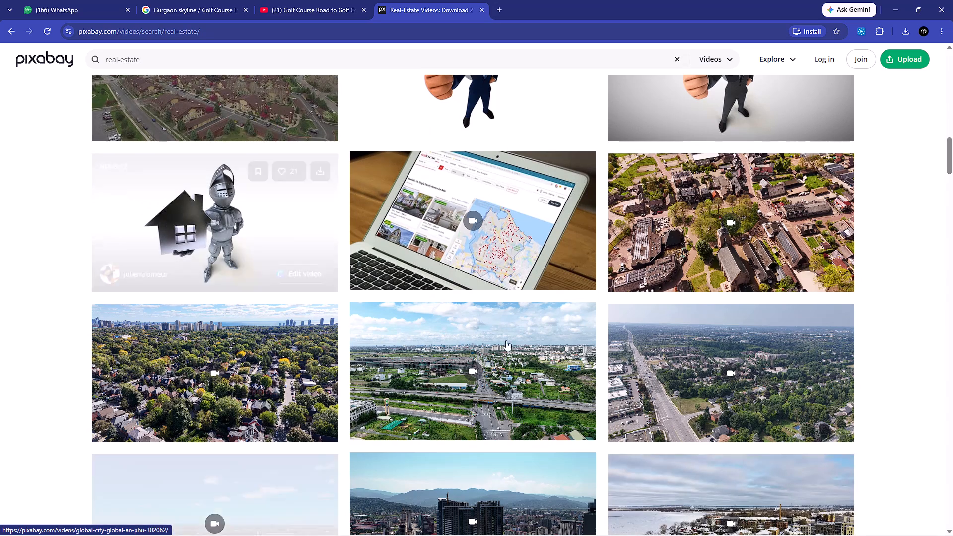
pyautogui.scroll(-4, 521, 379)
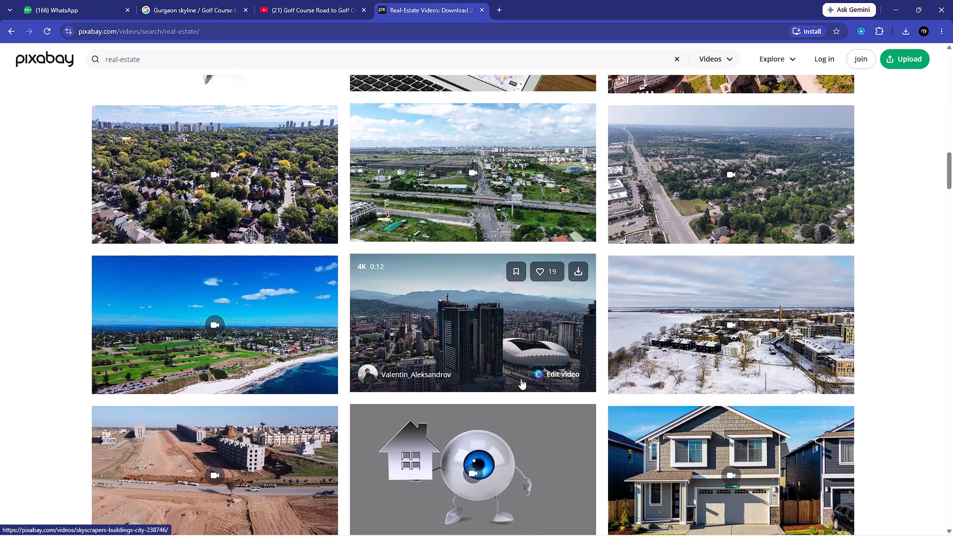
pyautogui.scroll(20, 521, 379)
pyautogui.scroll(2, 521, 379)
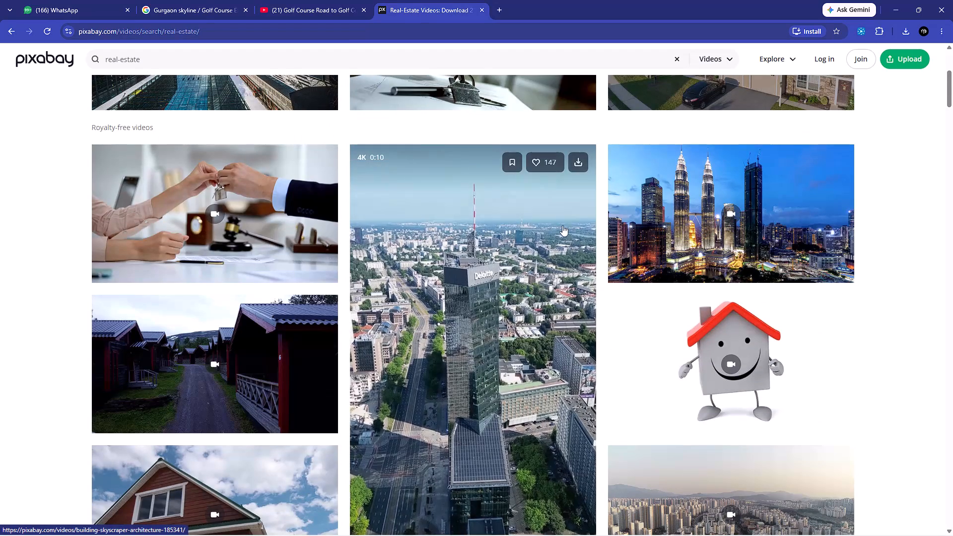
# Switch to Premiere and play back the Sector 67A image section and the uncovered voiceover that follows it.
pyautogui.click(894, 9)
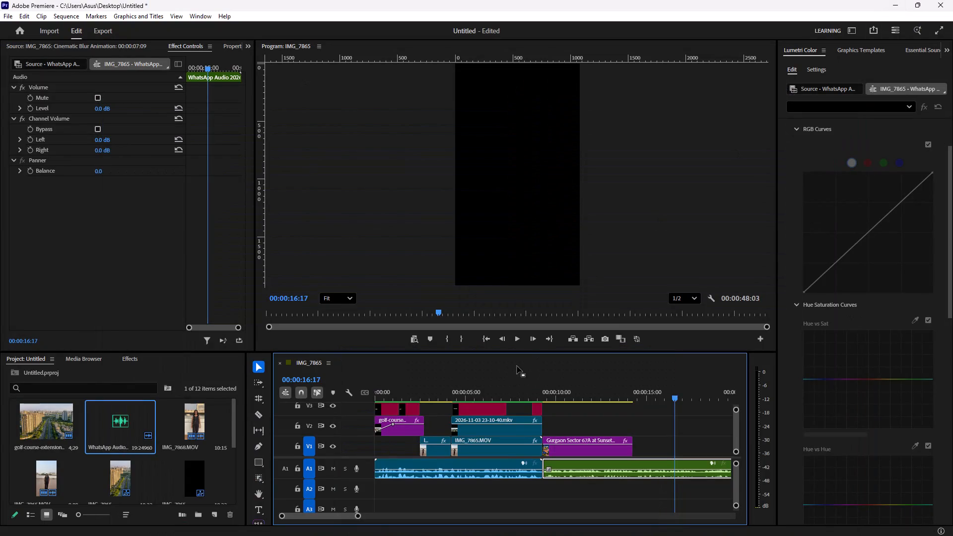
pyautogui.moveTo(672, 398); pyautogui.dragTo(550, 417)
pyautogui.press('space')
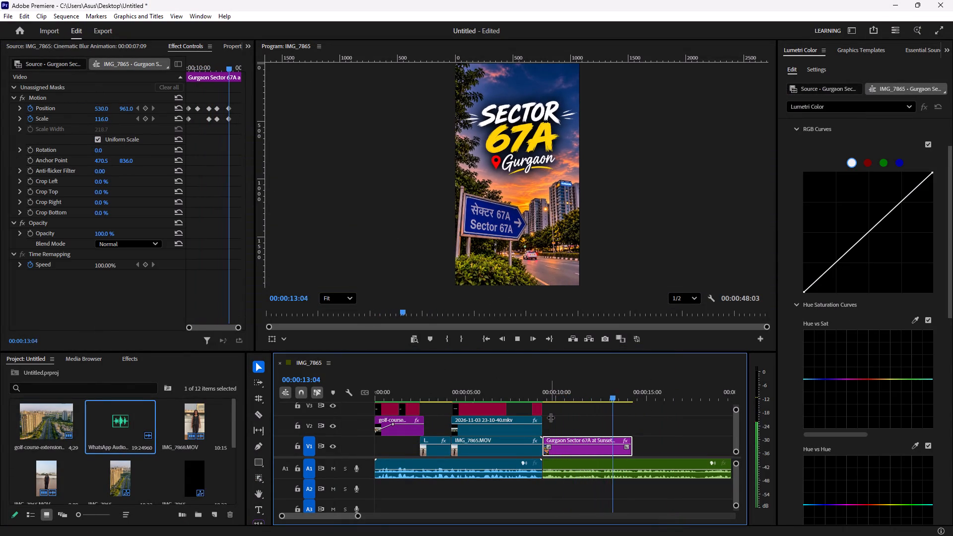
pyautogui.press('space')
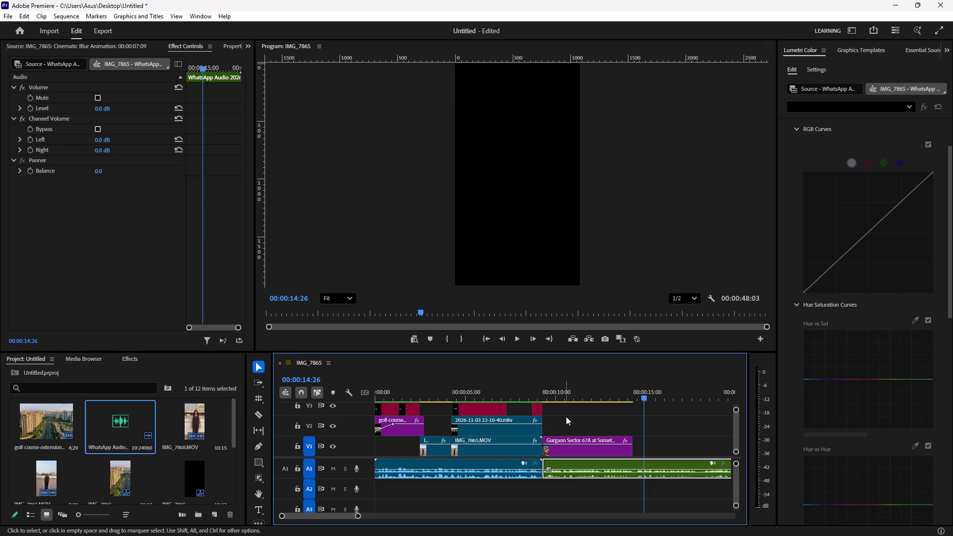
pyautogui.moveTo(646, 398); pyautogui.dragTo(636, 401)
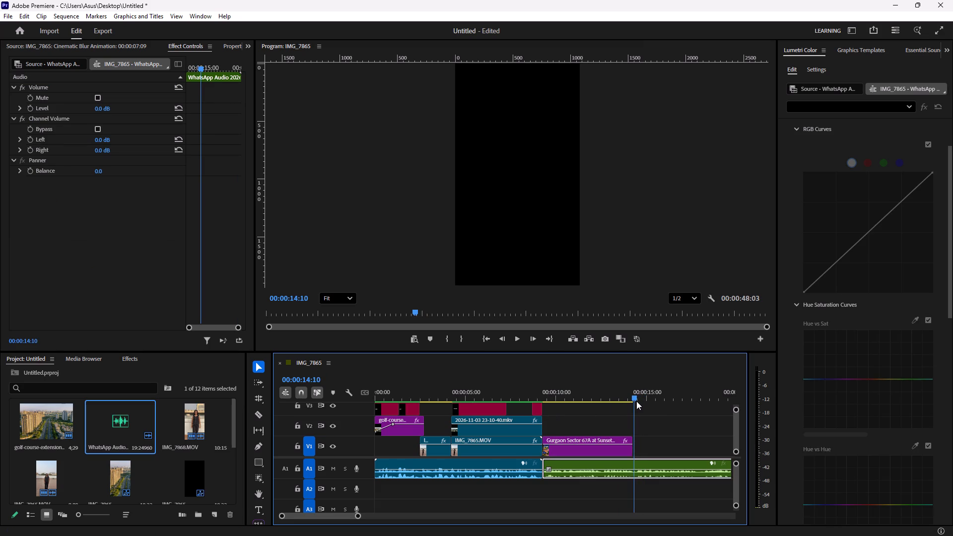
pyautogui.moveTo(636, 401); pyautogui.dragTo(595, 410)
pyautogui.press('space')
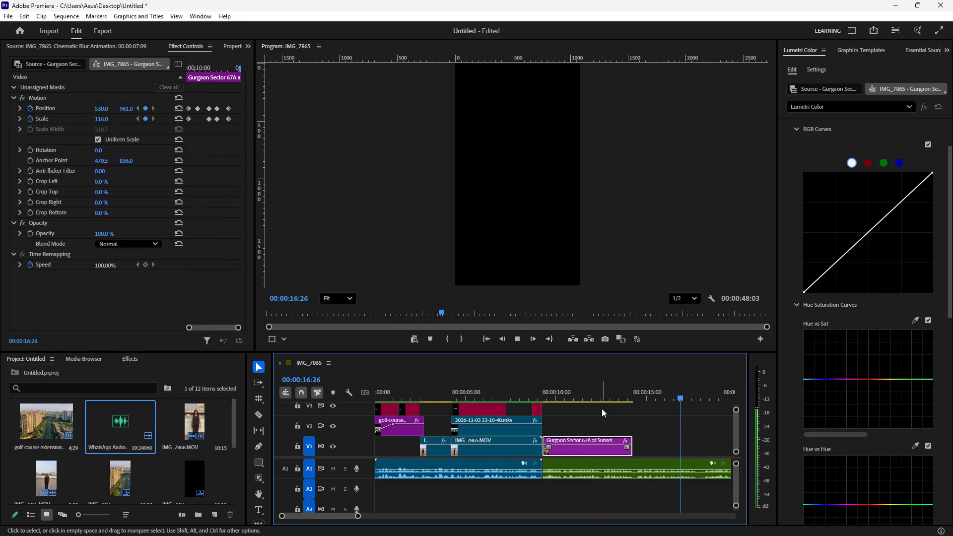
pyautogui.press('space')
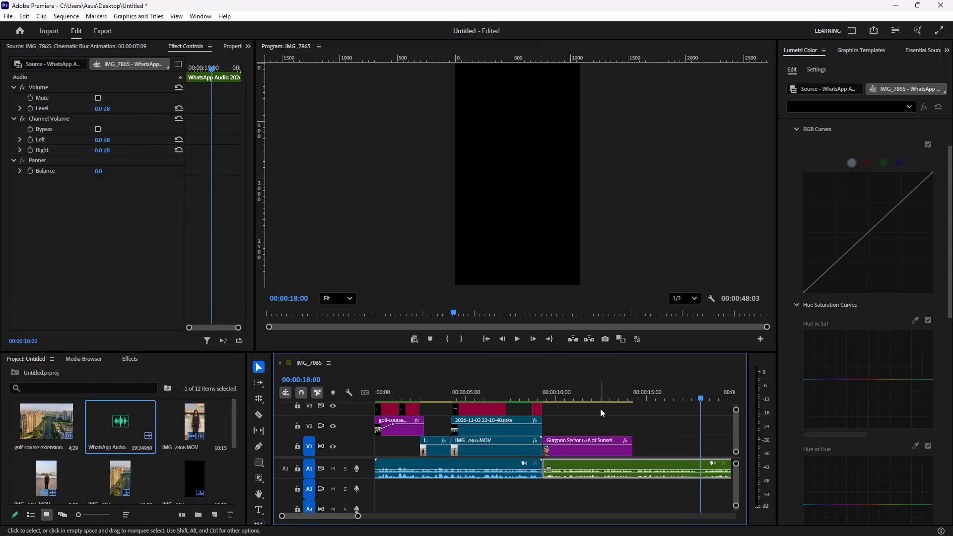
pyautogui.press('space')
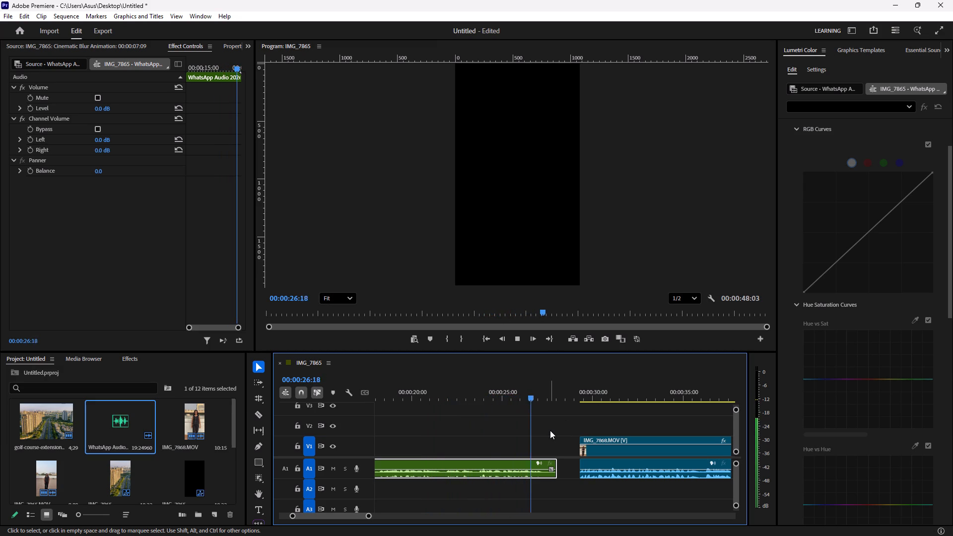
pyautogui.press('space')
pyautogui.press('space')
pyautogui.press('space')
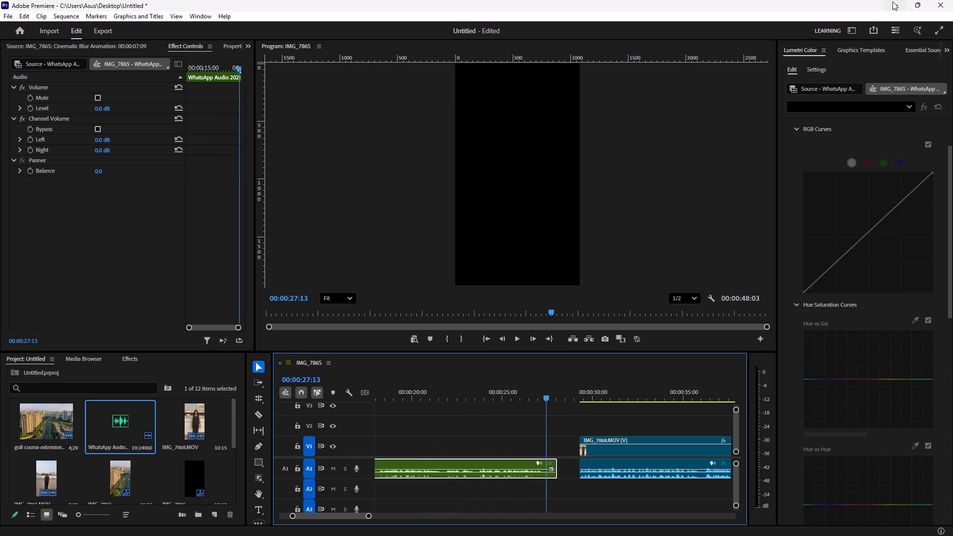
# Scrub the timeline across the Golf Course road clips, the Sector 67A image and the empty stretch above the voiceover to review the coverage.
pyautogui.moveTo(549, 396); pyautogui.dragTo(426, 419)
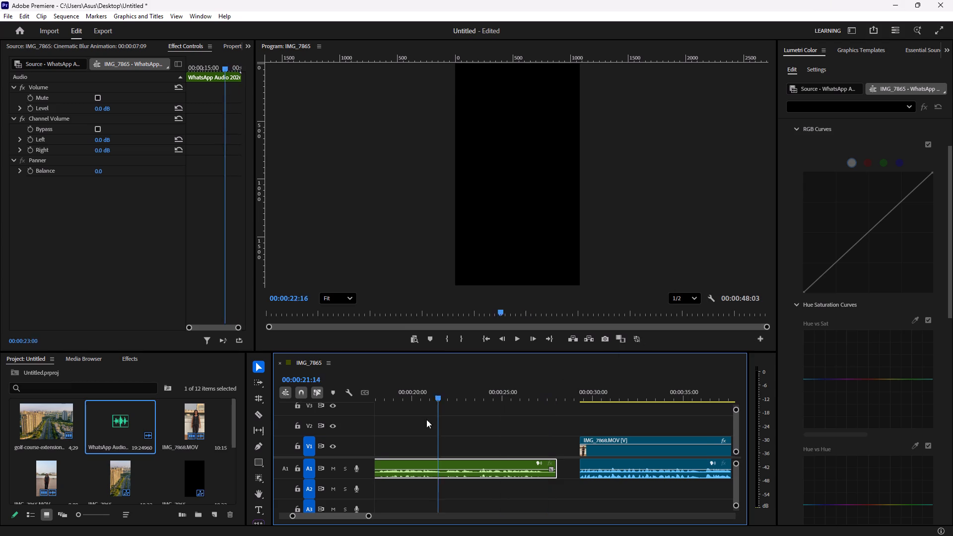
pyautogui.moveTo(426, 419); pyautogui.dragTo(469, 422)
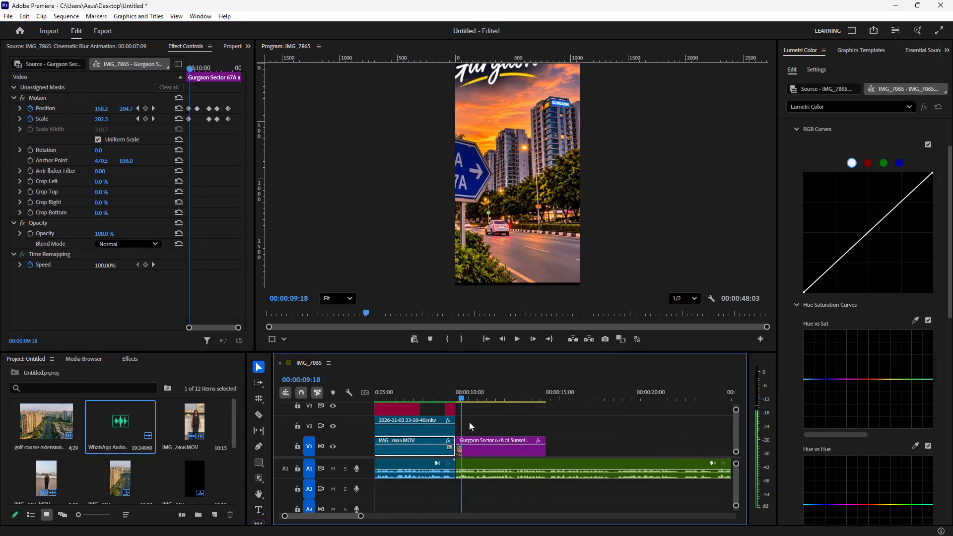
pyautogui.moveTo(469, 422); pyautogui.dragTo(556, 411)
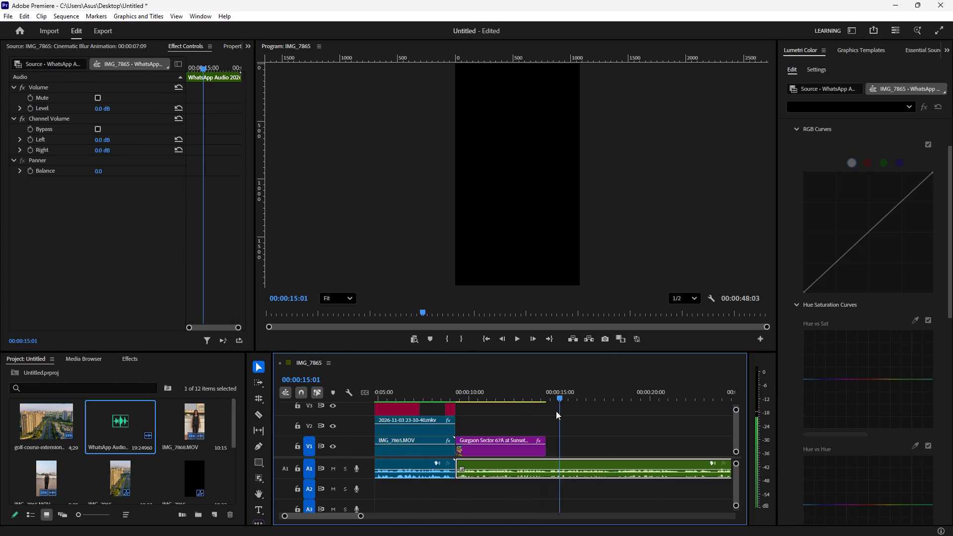
pyautogui.moveTo(556, 411); pyautogui.dragTo(489, 424)
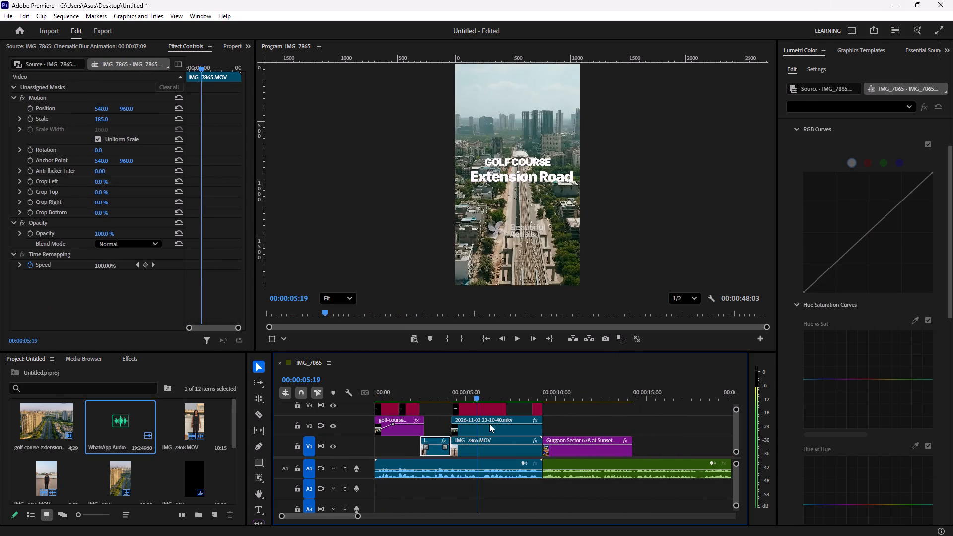
pyautogui.moveTo(489, 424); pyautogui.dragTo(623, 427)
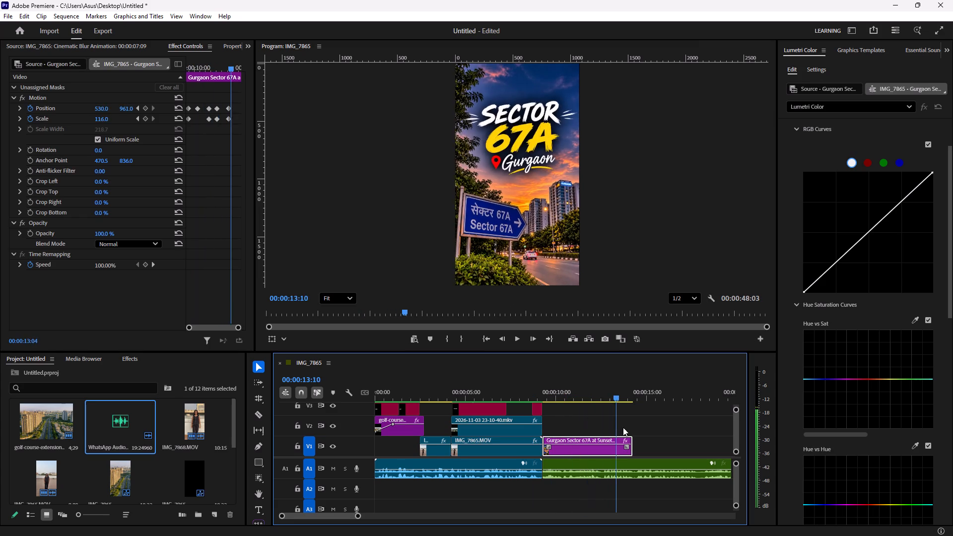
pyautogui.moveTo(623, 427); pyautogui.dragTo(487, 435)
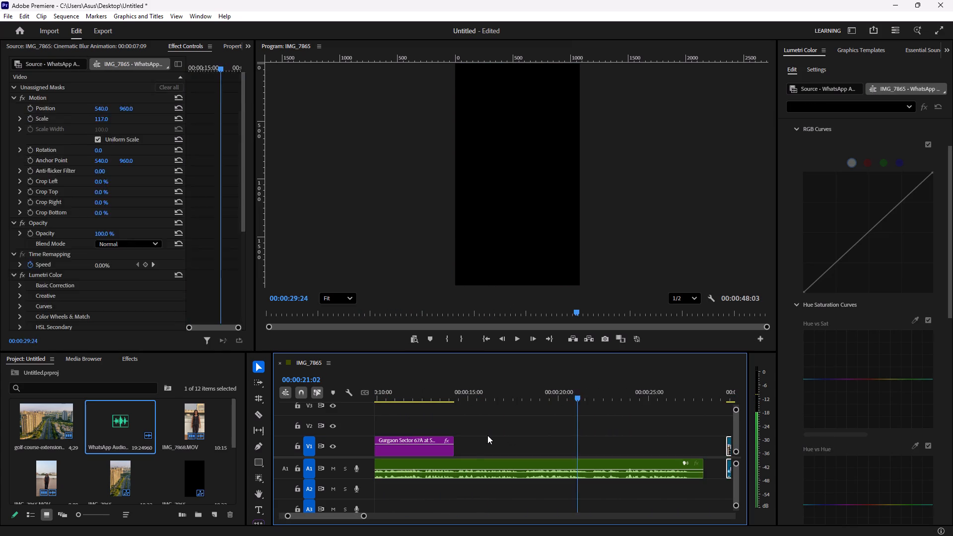
pyautogui.moveTo(487, 435); pyautogui.dragTo(514, 444)
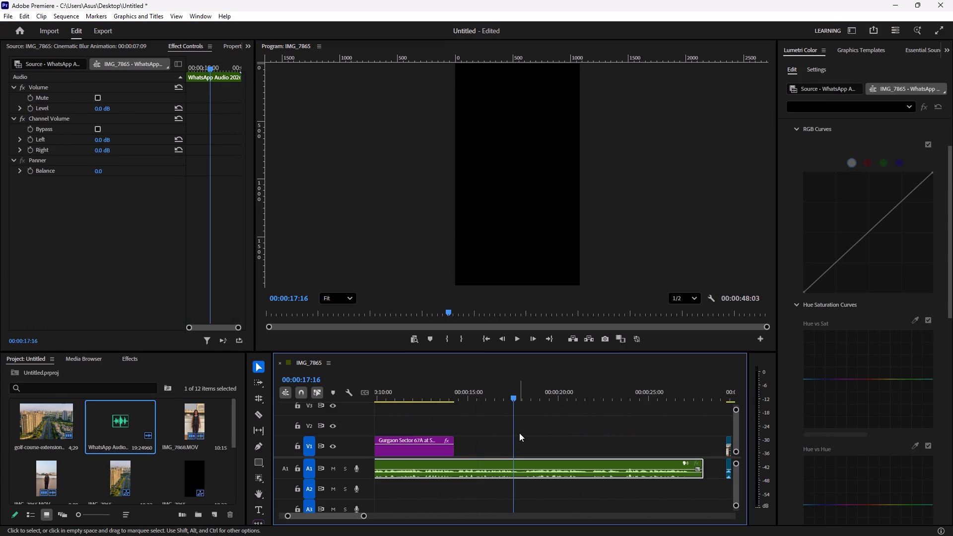
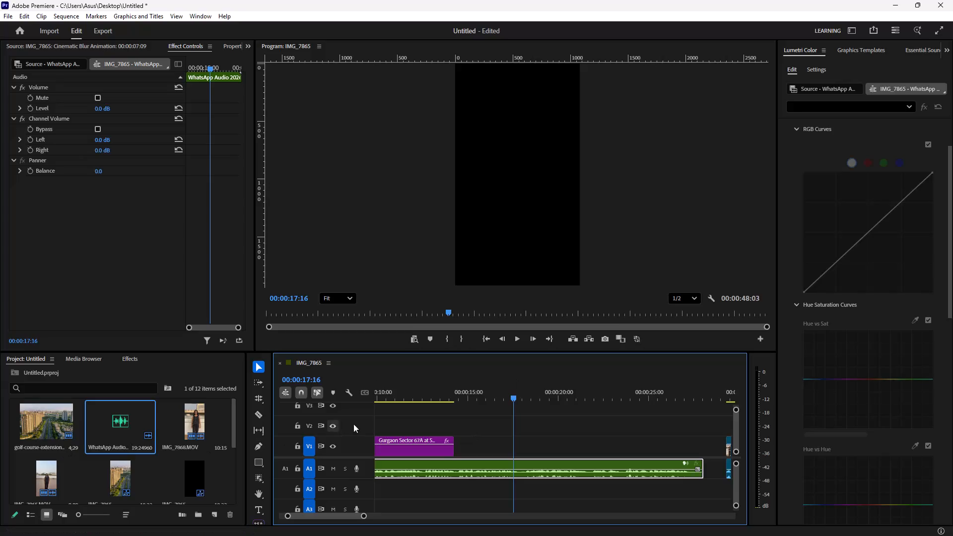
# Play back the animated Sector 67A image section and the start of the uncovered voiceover after it.
pyautogui.moveTo(515, 398); pyautogui.dragTo(402, 404)
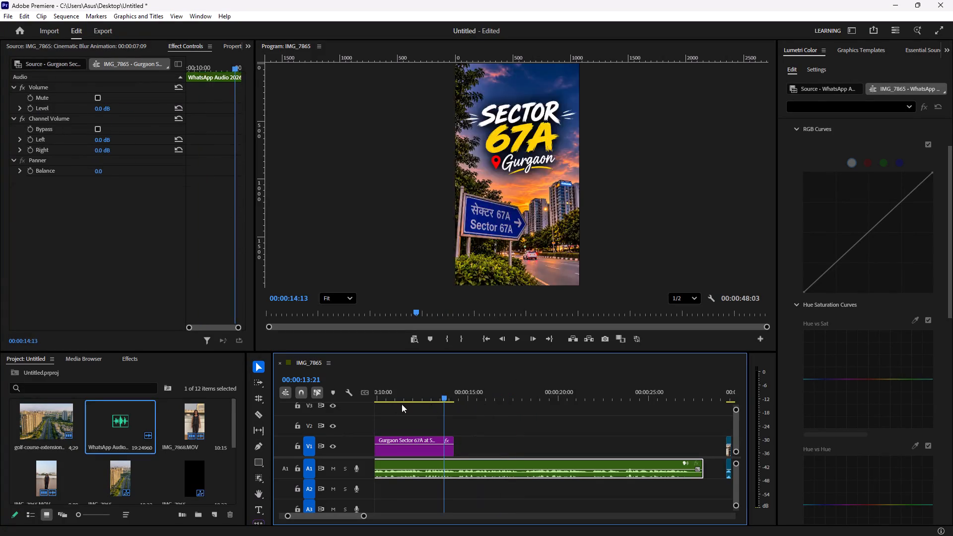
pyautogui.moveTo(402, 404); pyautogui.dragTo(545, 397)
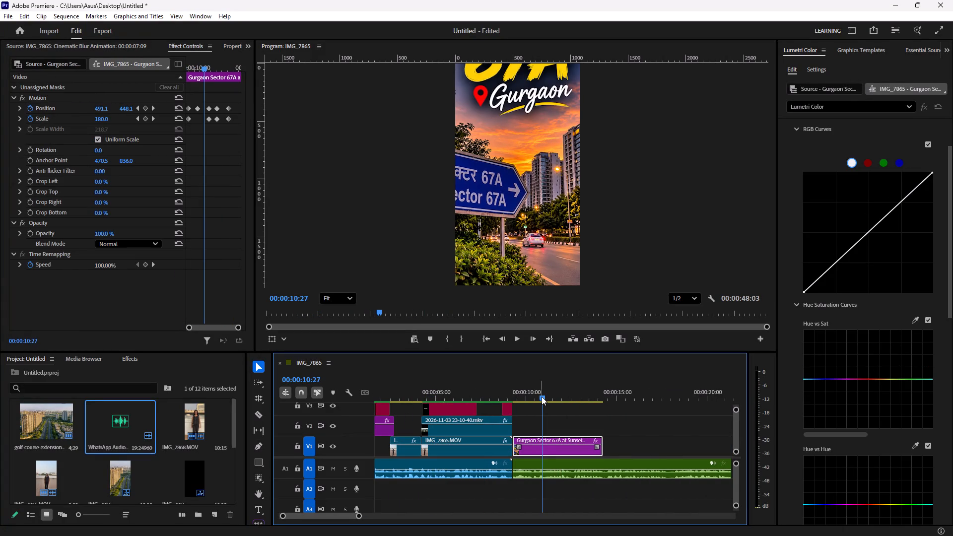
pyautogui.press('space')
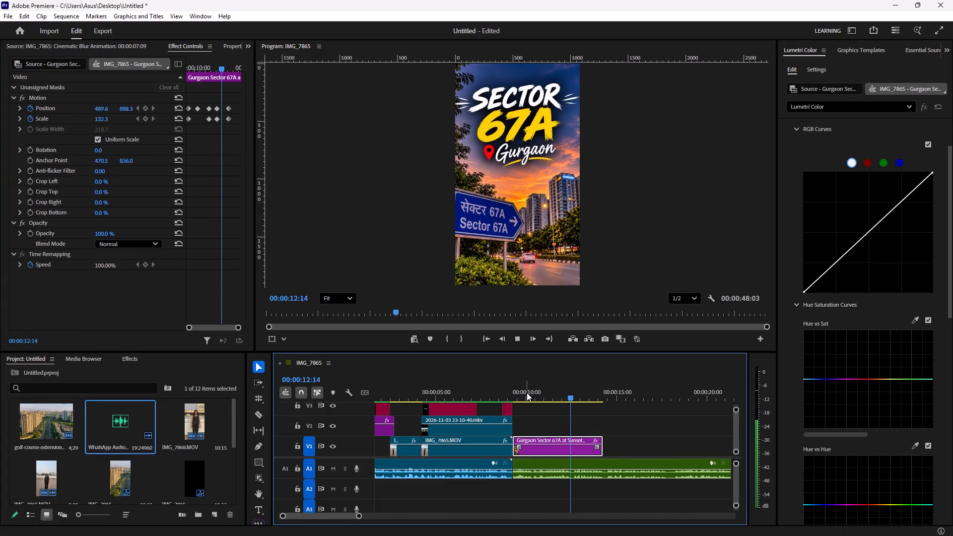
pyautogui.press('space')
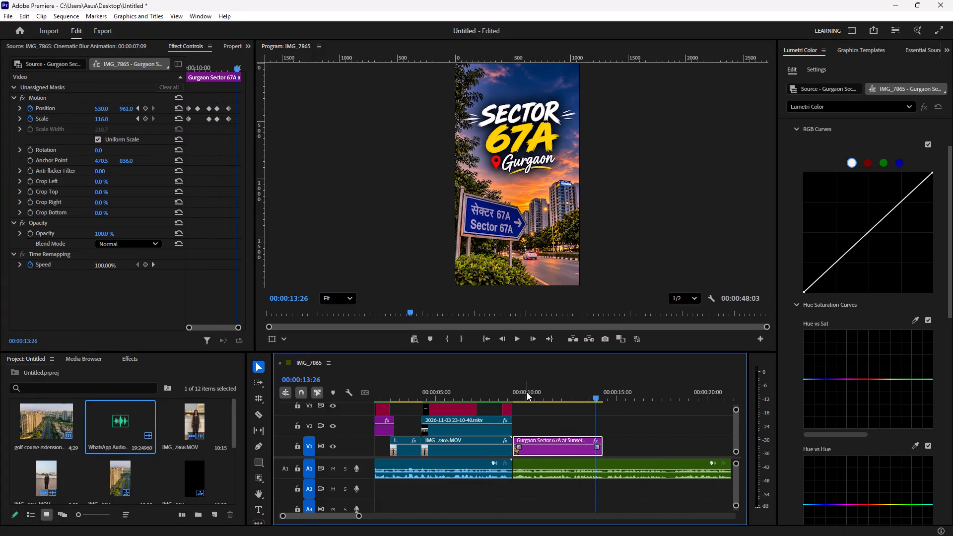
pyautogui.press('space')
pyautogui.press('space')
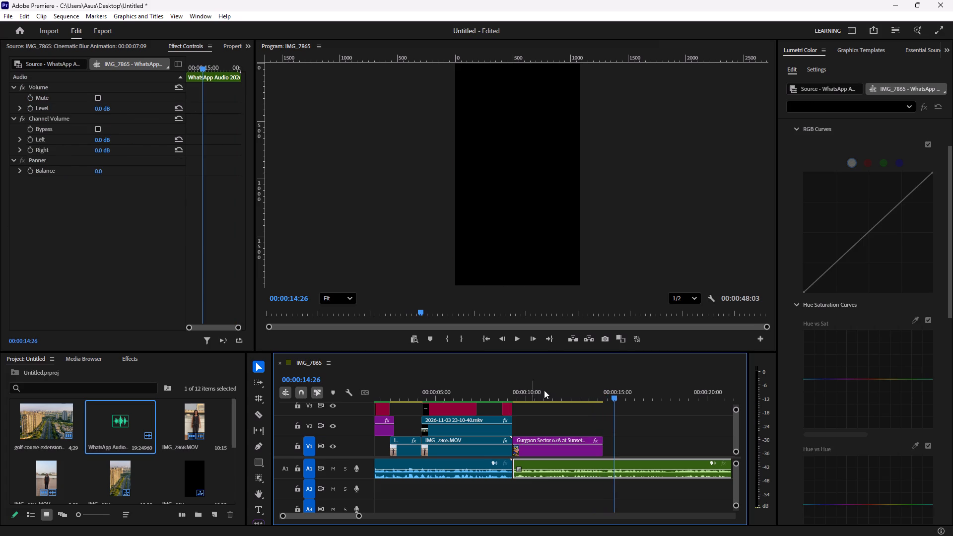